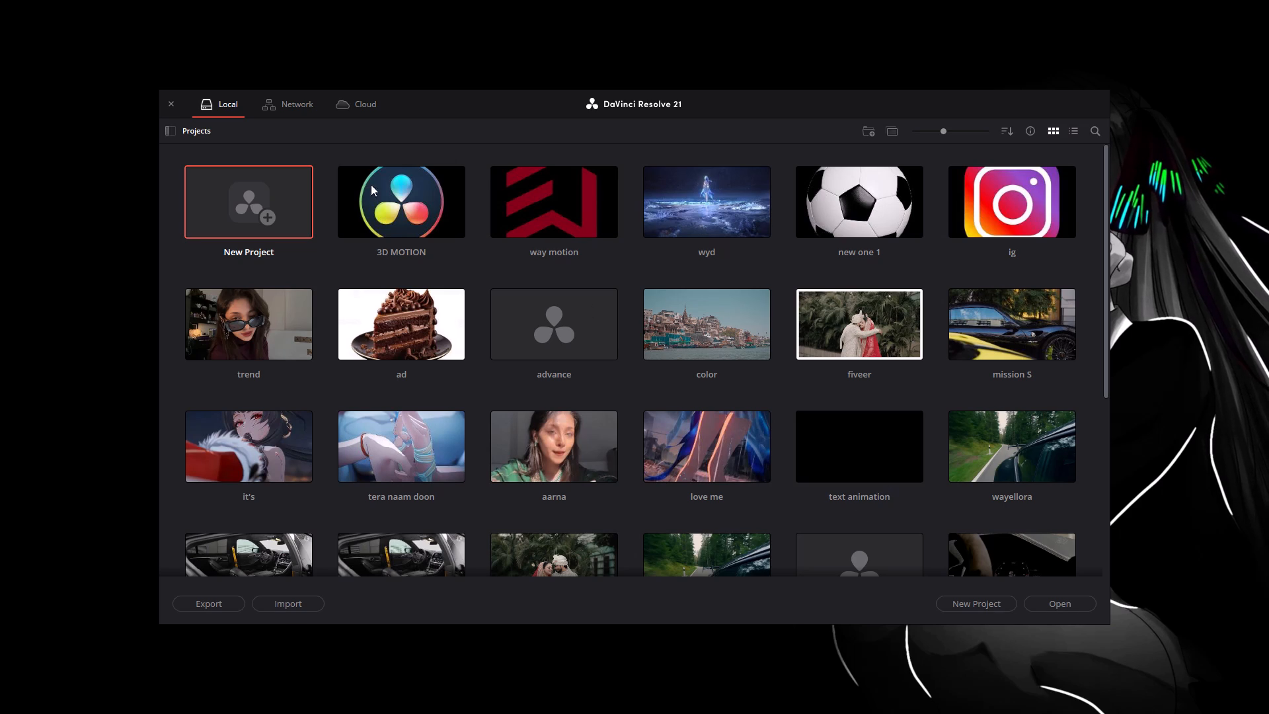
Open the existing 3D MOTION project from the local project library.
double_click(406, 204)
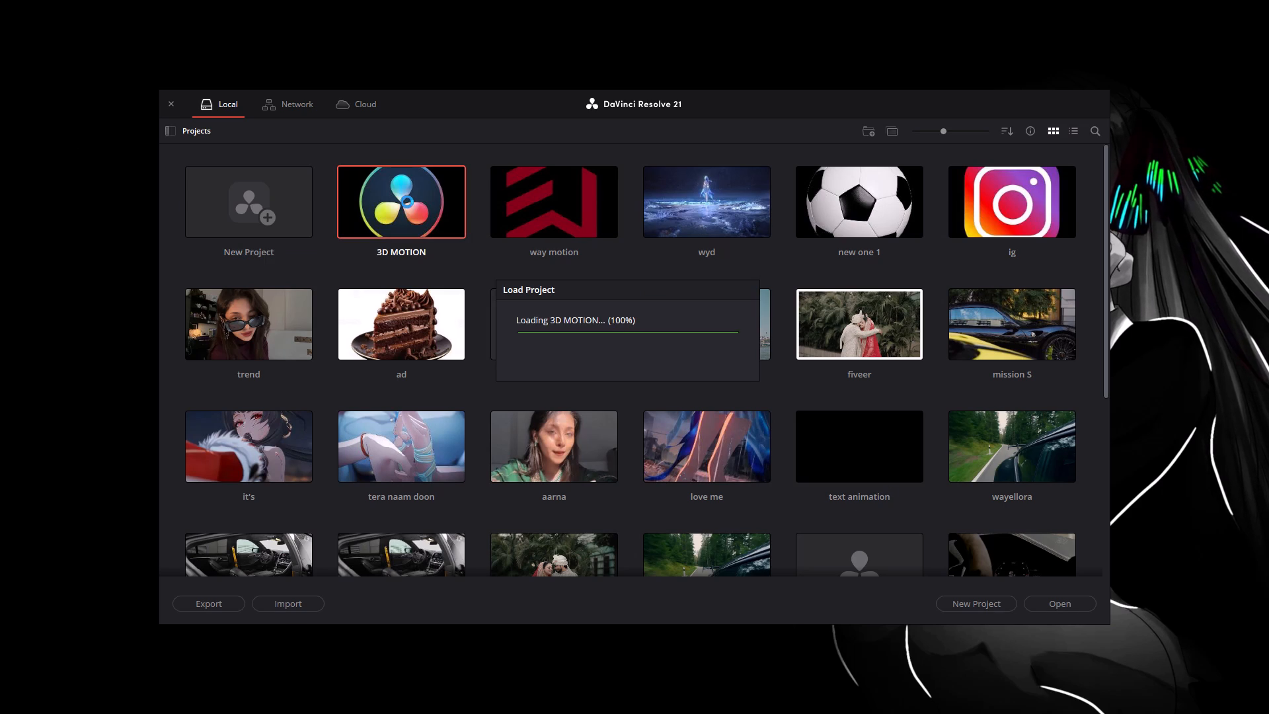
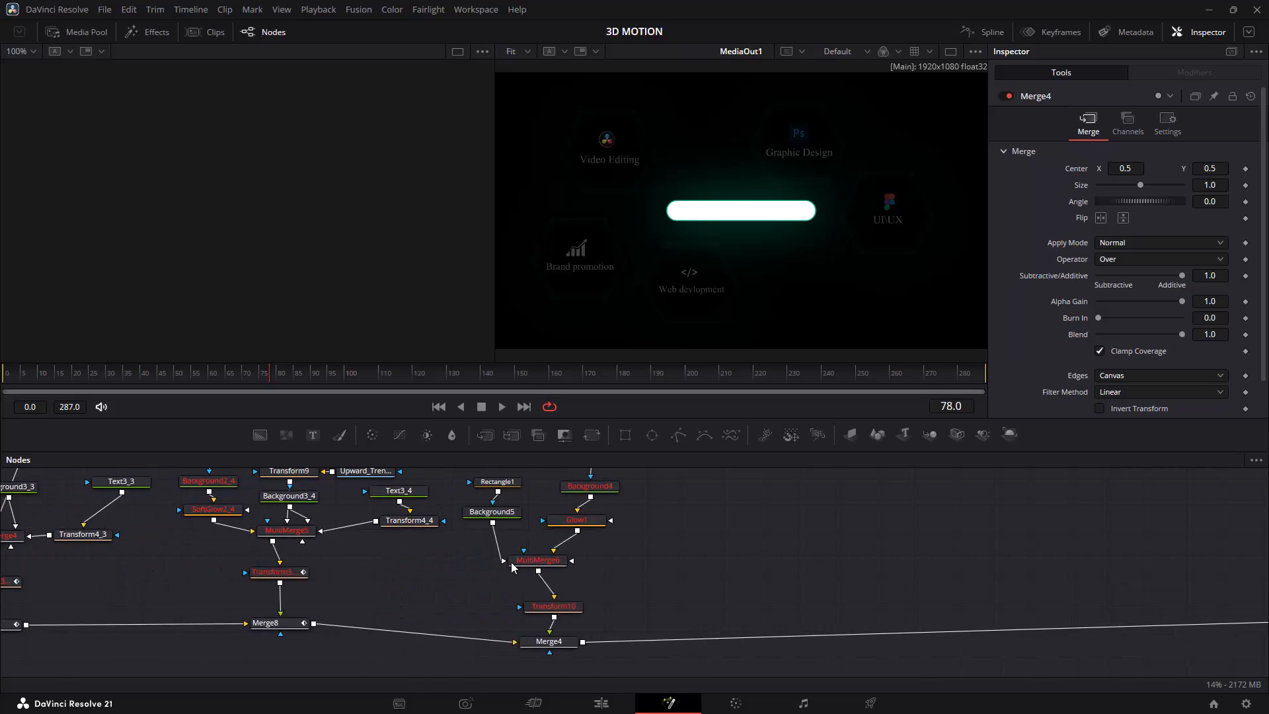
Examine the node tree from the Merge4 branch to MediaOut1 and briefly play the composition.
scroll(511, 562, "right", 1)
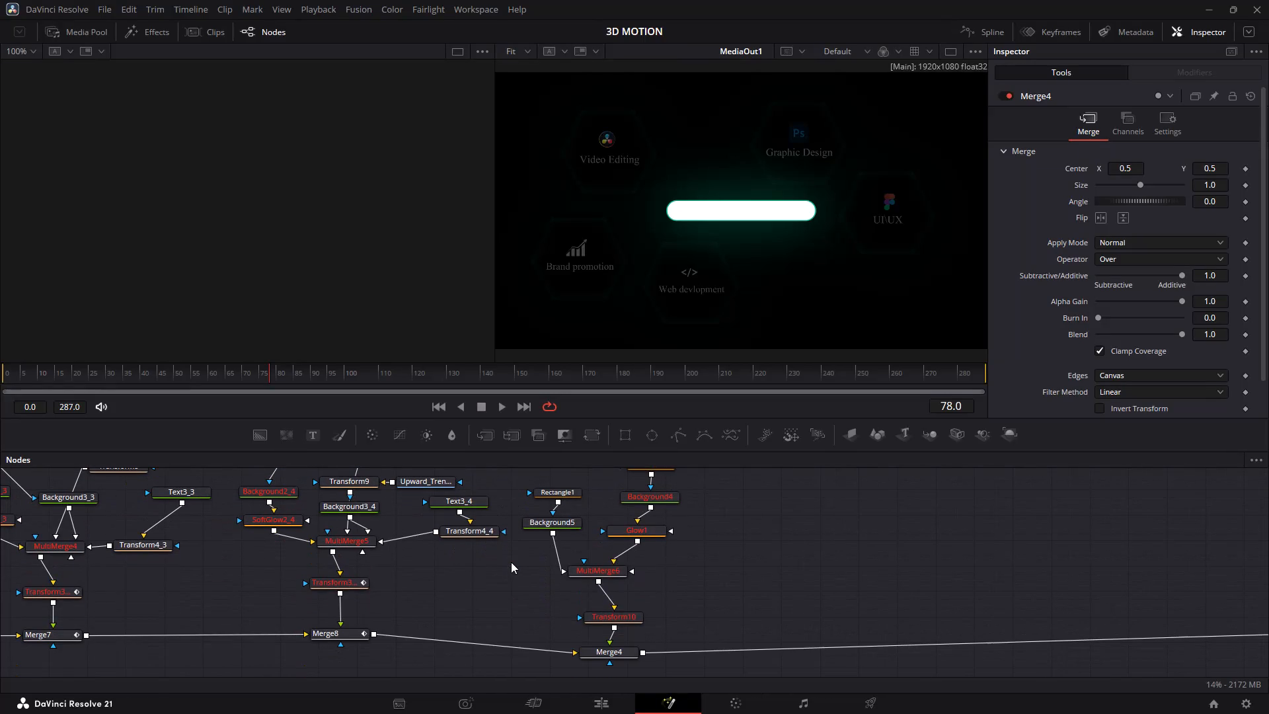
scroll(511, 562, "right", 2)
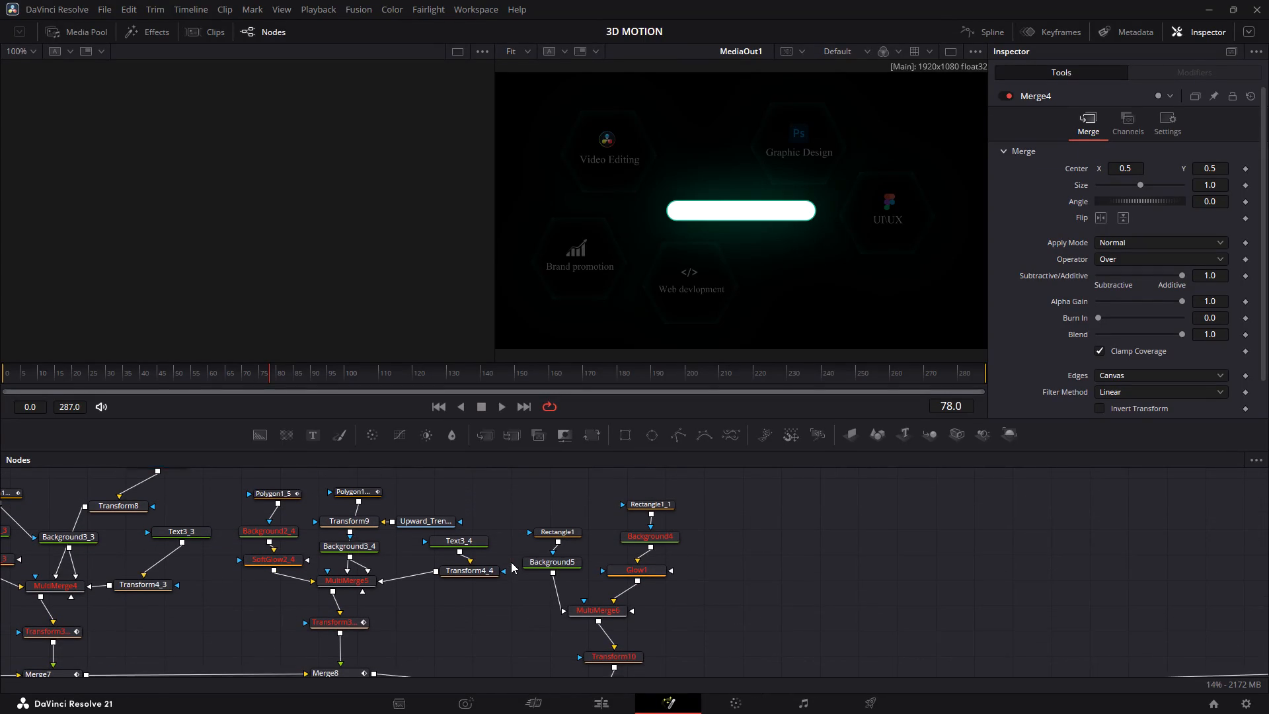
scroll(511, 562, "right", 1)
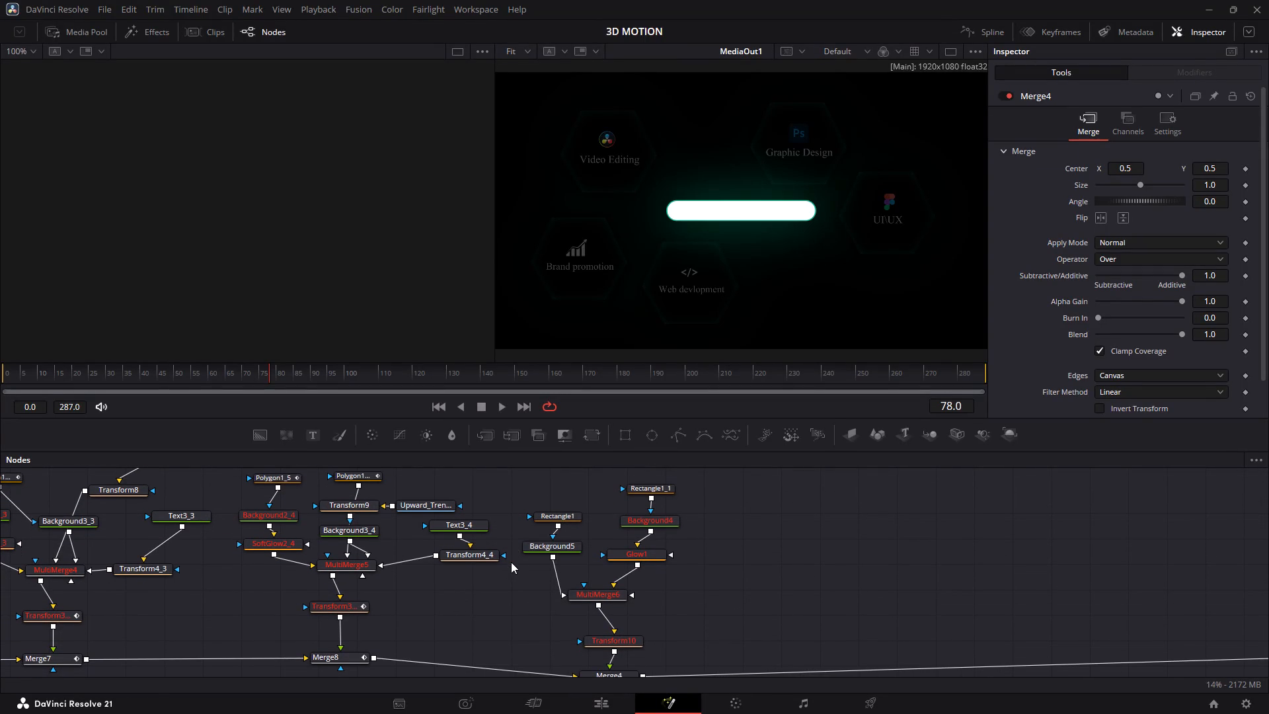
scroll(511, 562, "left", 3)
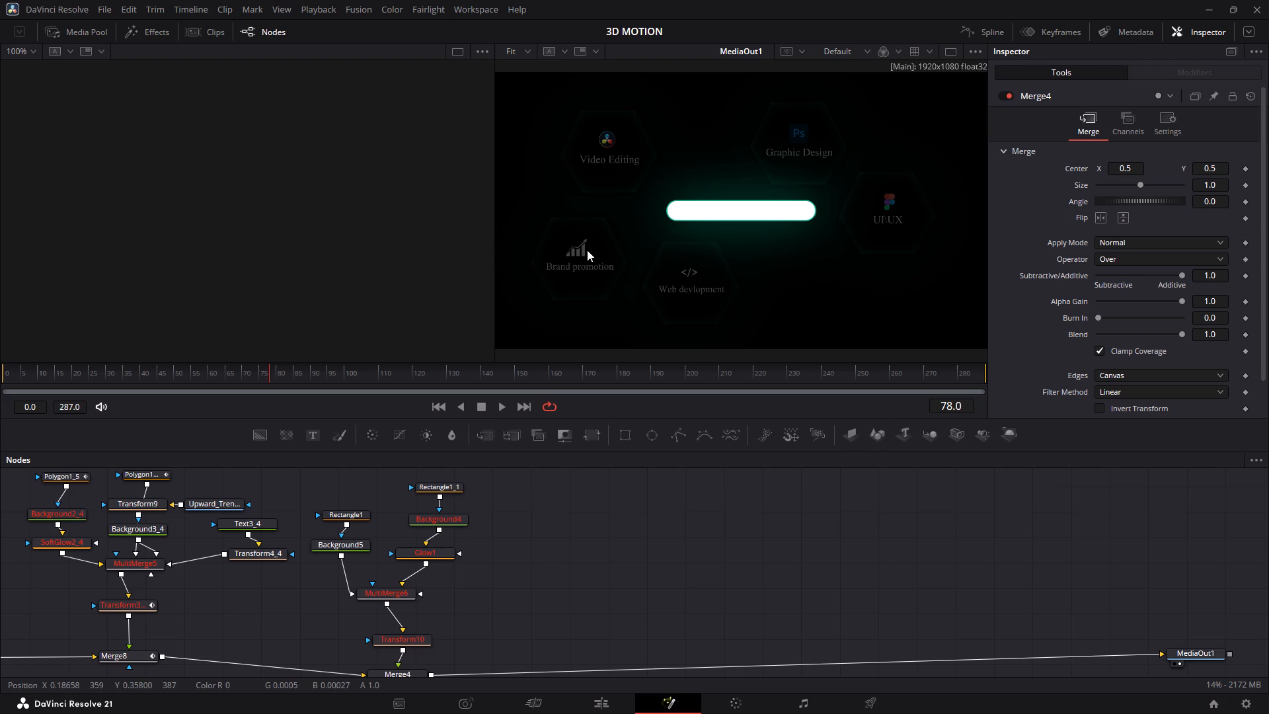
key("space")
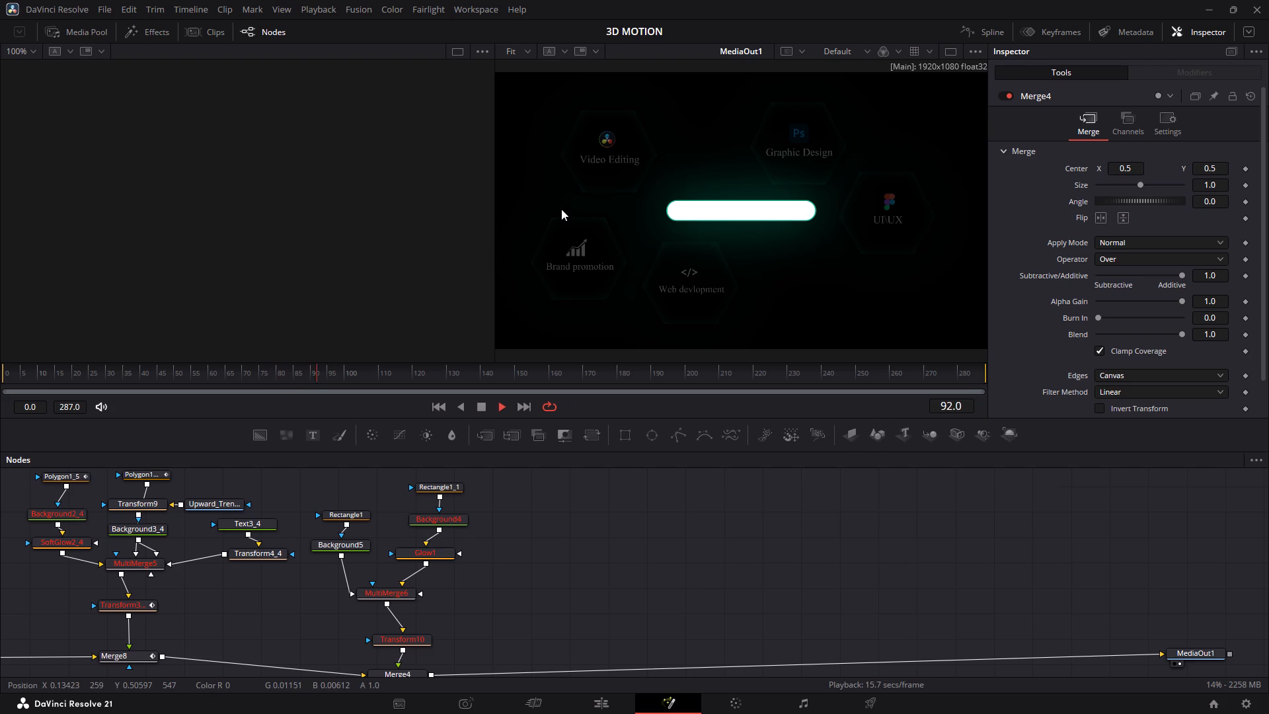
key("space")
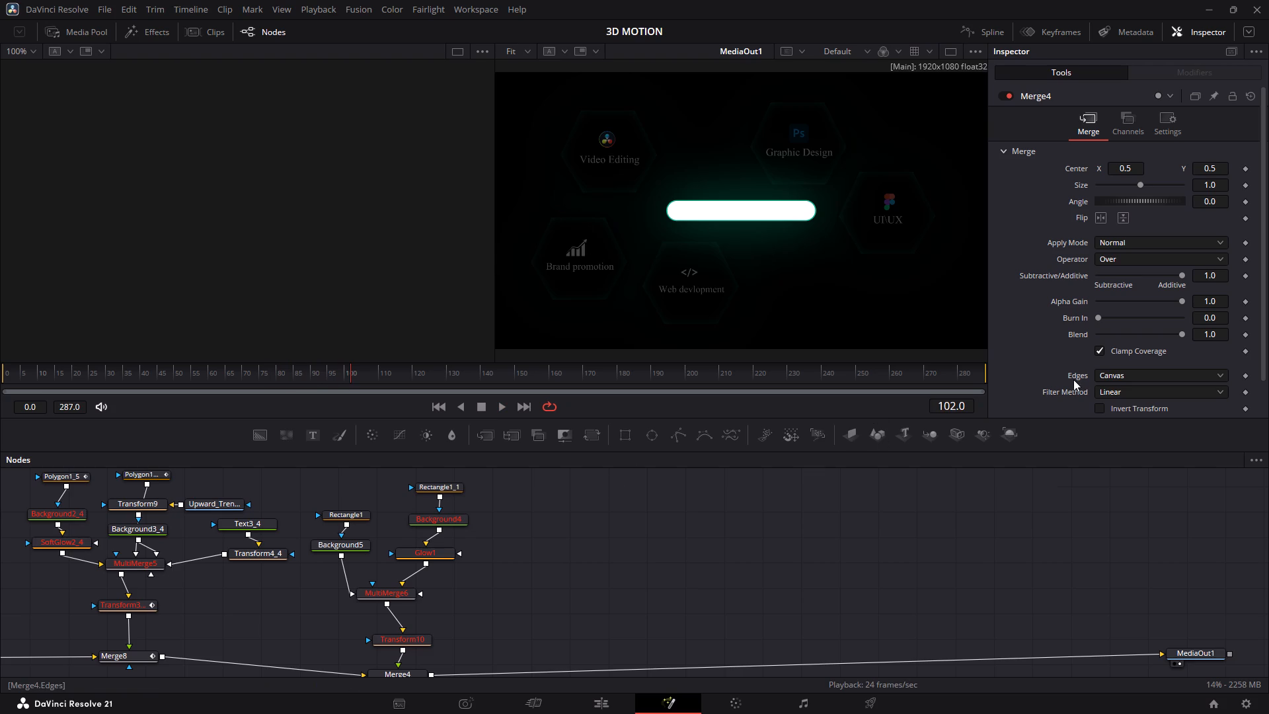
Shorten the composition's render range so that it ends at frame 99.
left_click(983, 368)
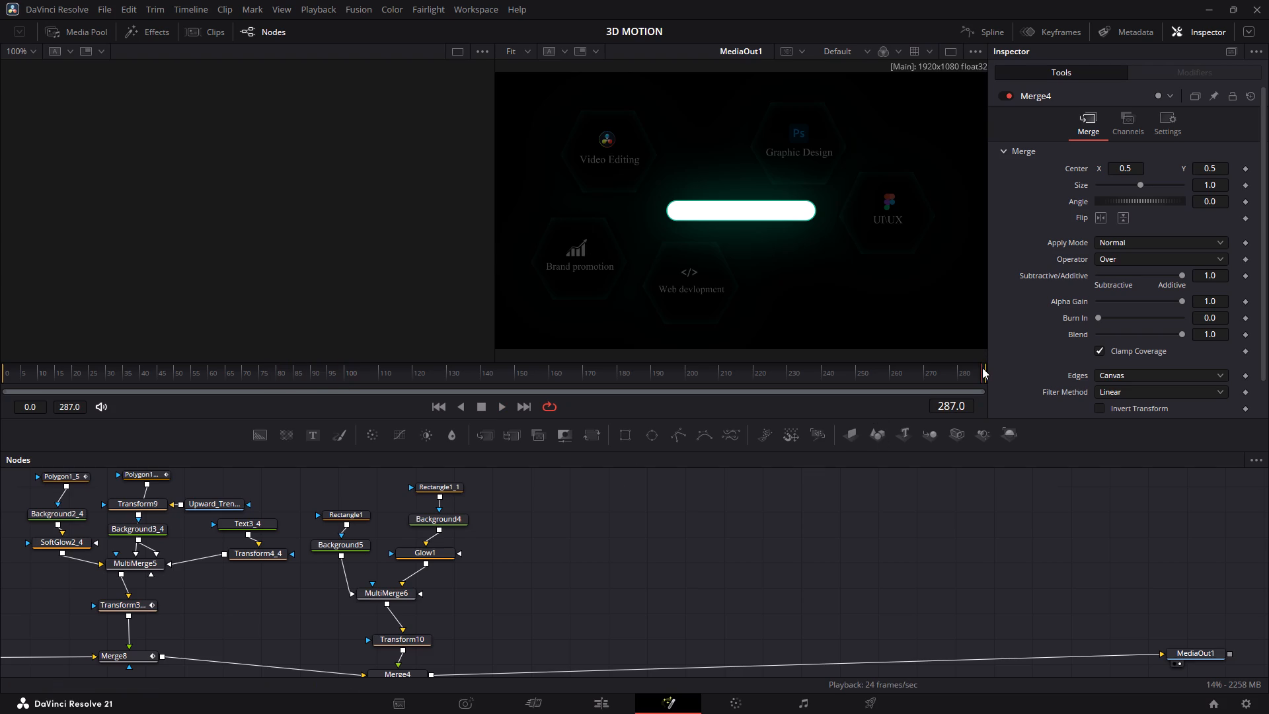
left_click_drag(985, 372, 885, 373)
left_click_drag(885, 373, 358, 370)
left_click_drag(358, 370, 348, 369)
left_click_drag(348, 369, 346, 369)
left_click_drag(983, 391, 479, 369)
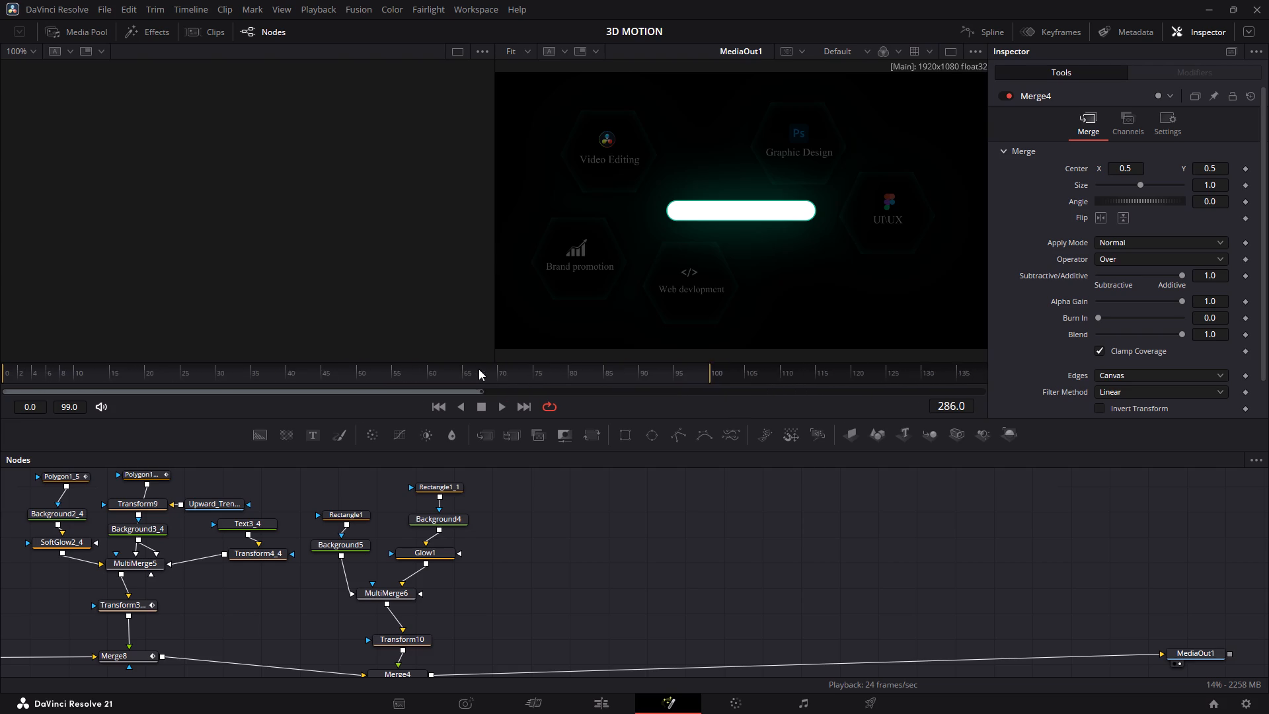
left_click_drag(479, 369, 355, 370)
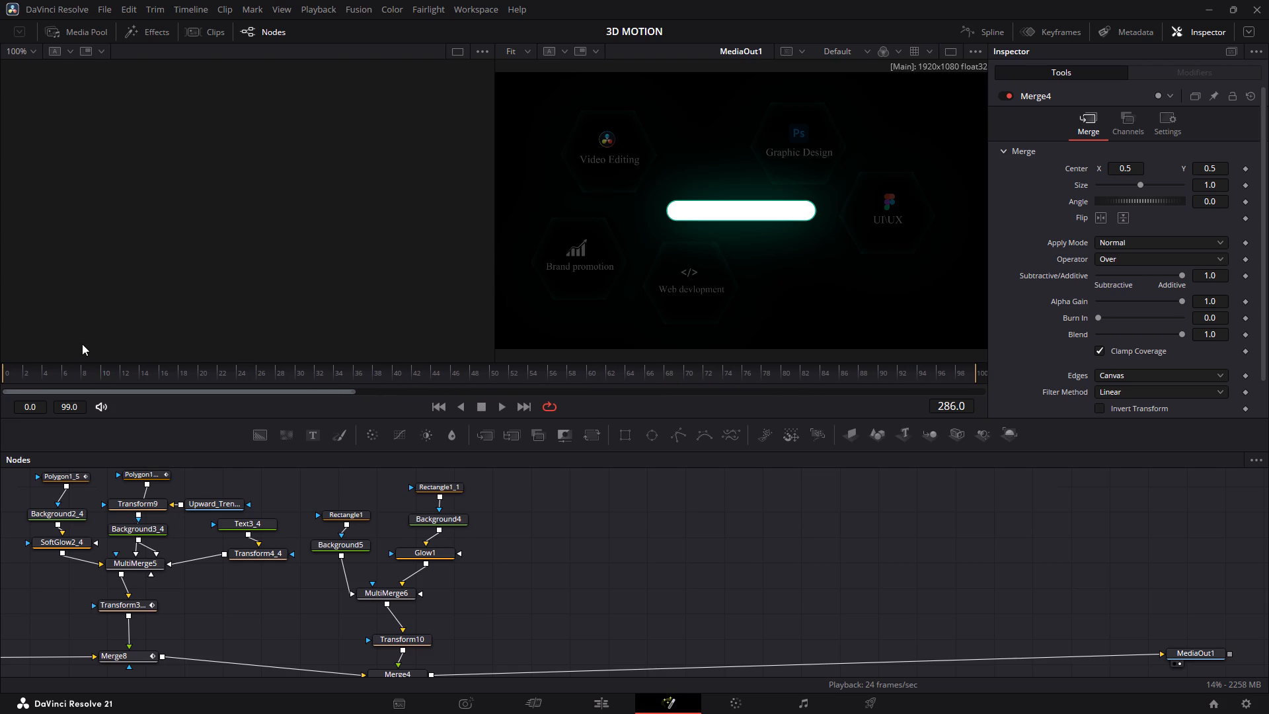
Play the shortened range in a single-viewer layout to review the animation up to the glowing bar.
key("space")
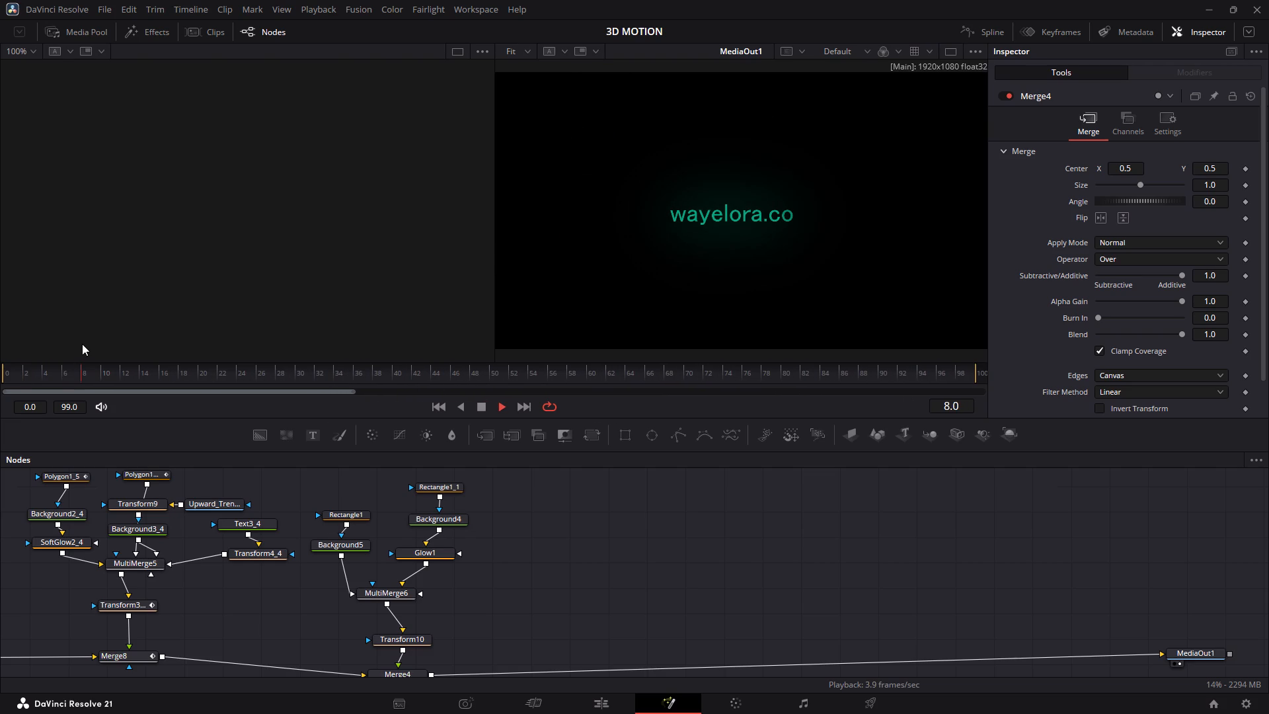
left_click(956, 46)
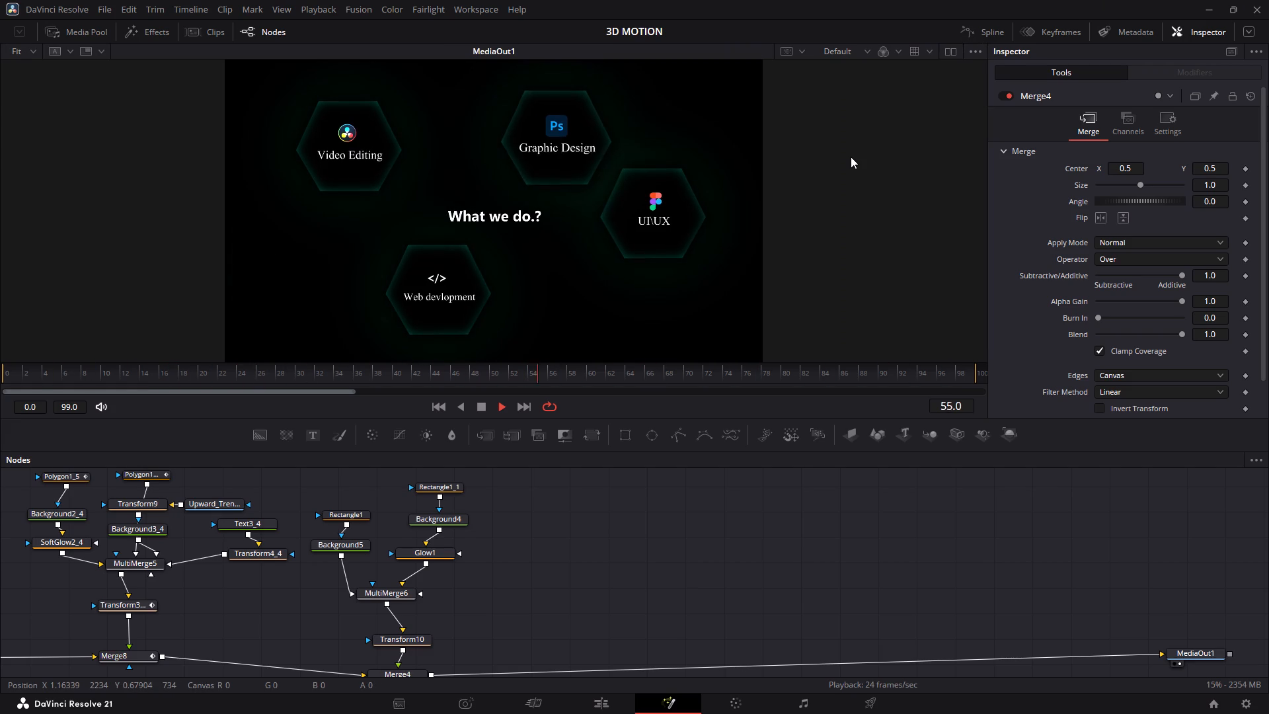
key("space")
key("space")
key("space")
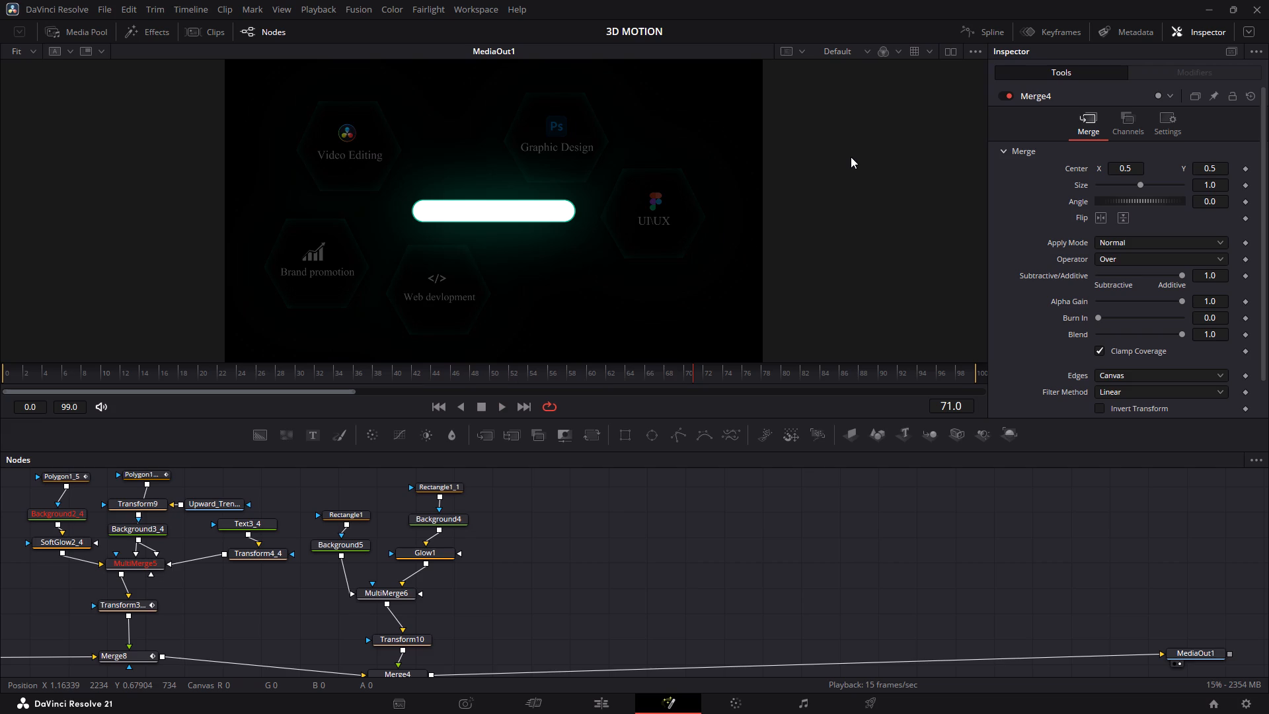
key("space")
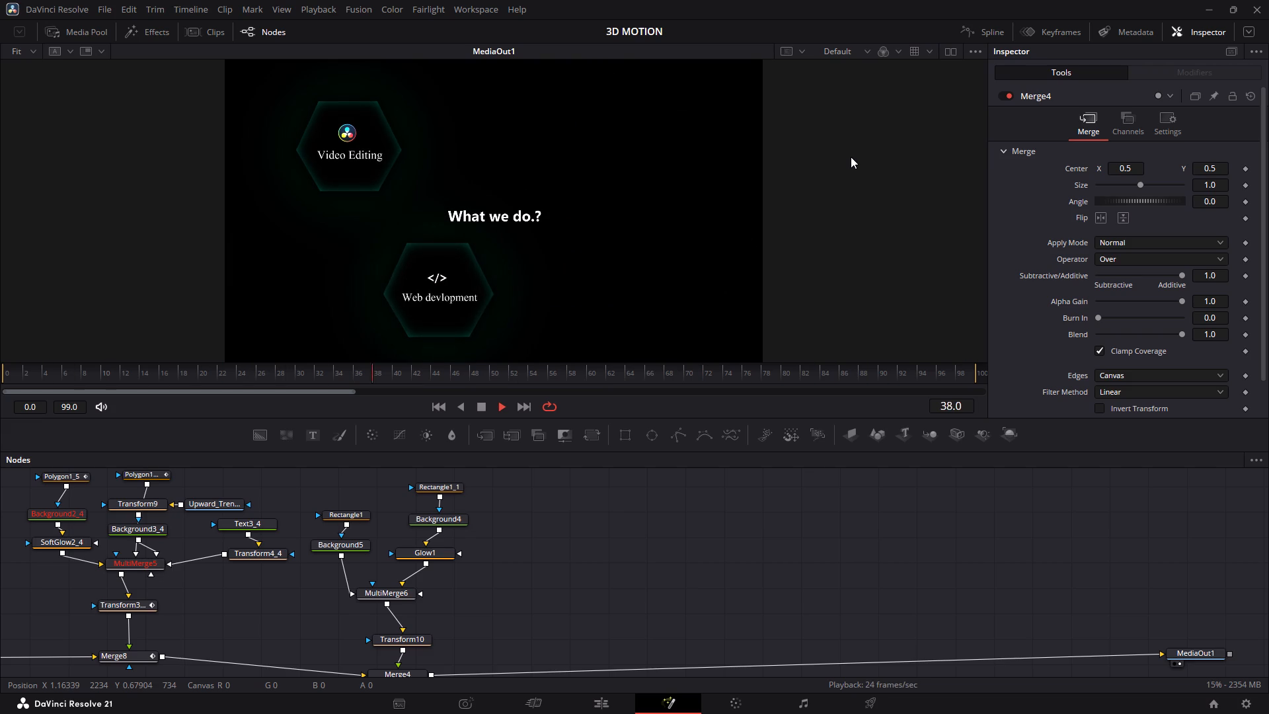
key("space")
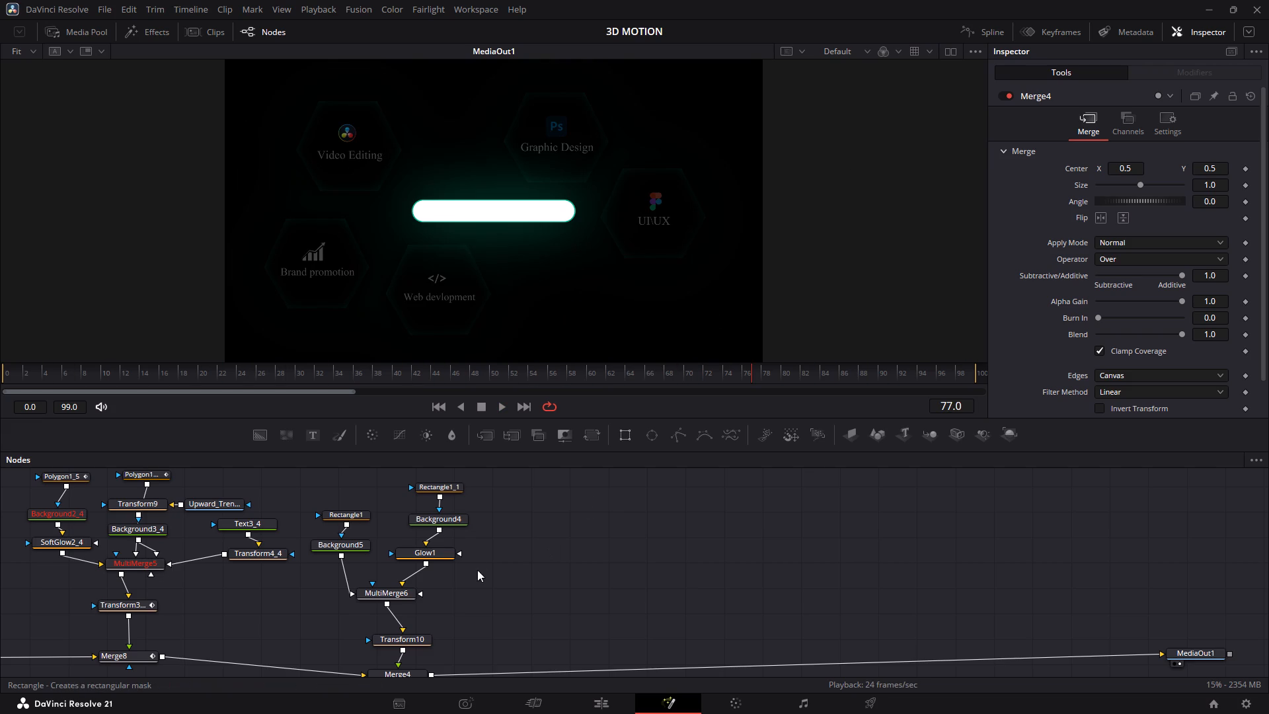
Set the size of the glowing bar's Transform10 node to 0.8.
left_click(399, 643)
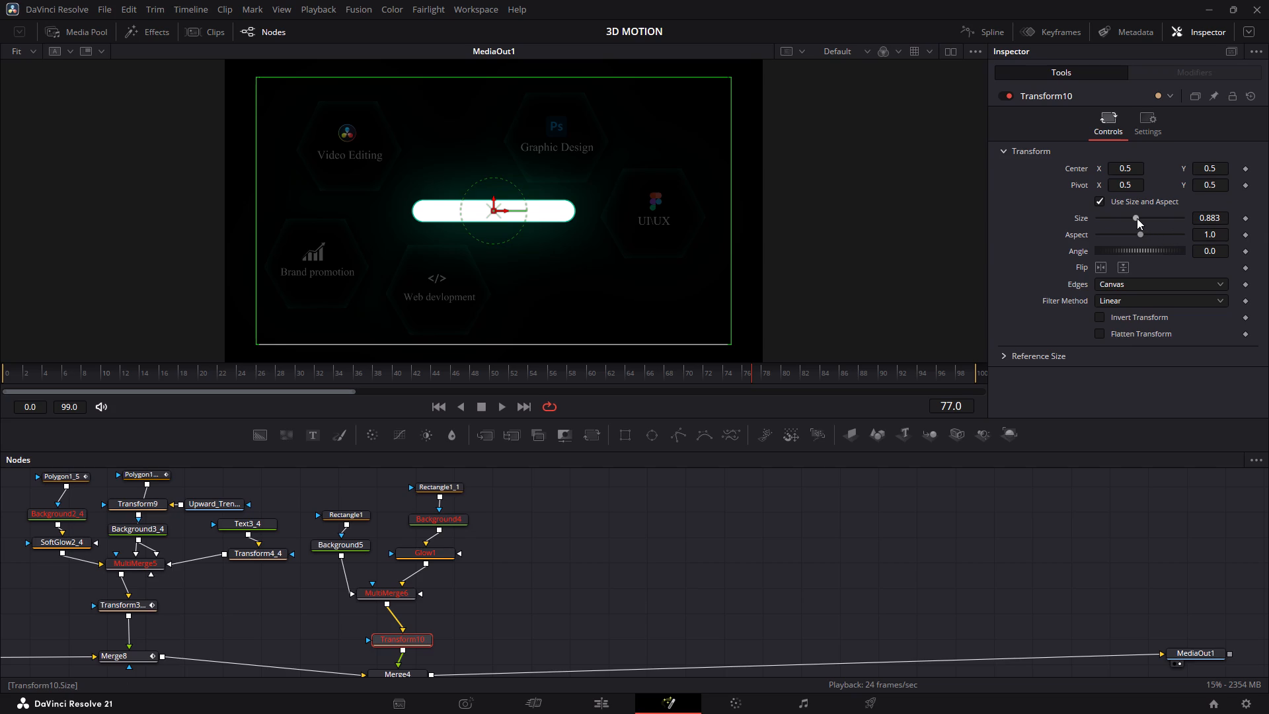
left_click_drag(1137, 218, 1134, 203)
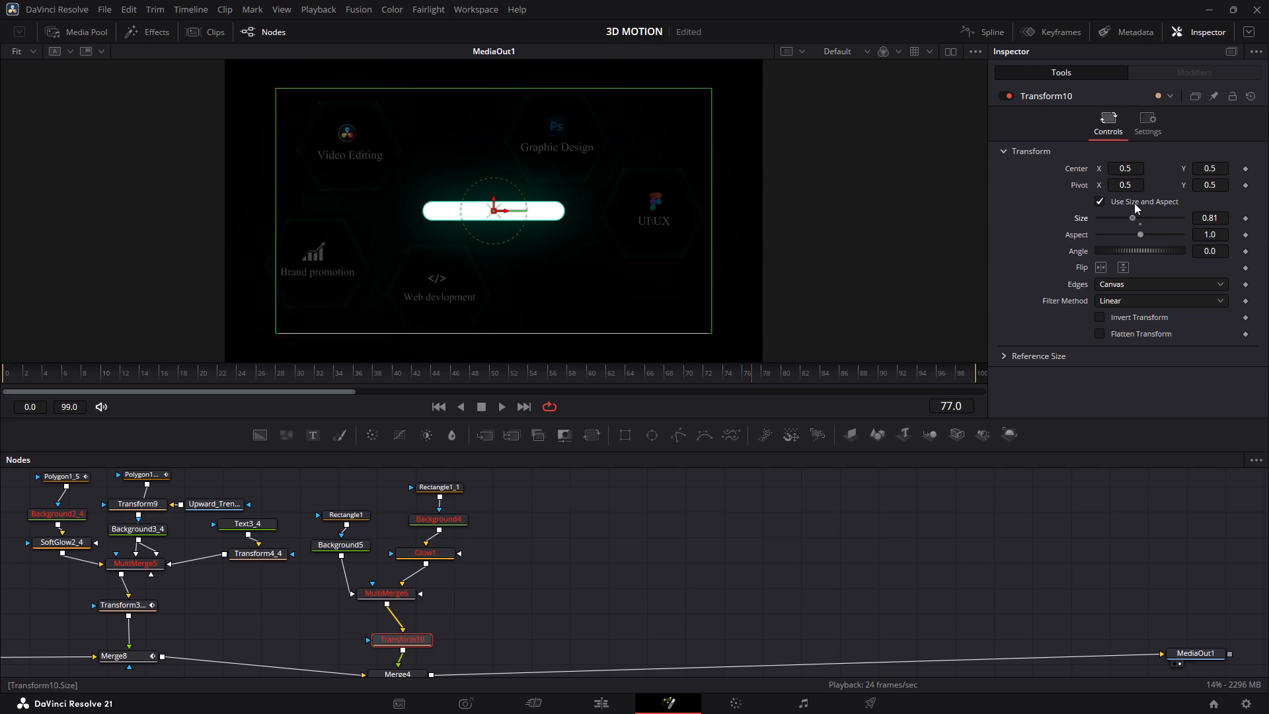
left_click_drag(1134, 203, 1131, 202)
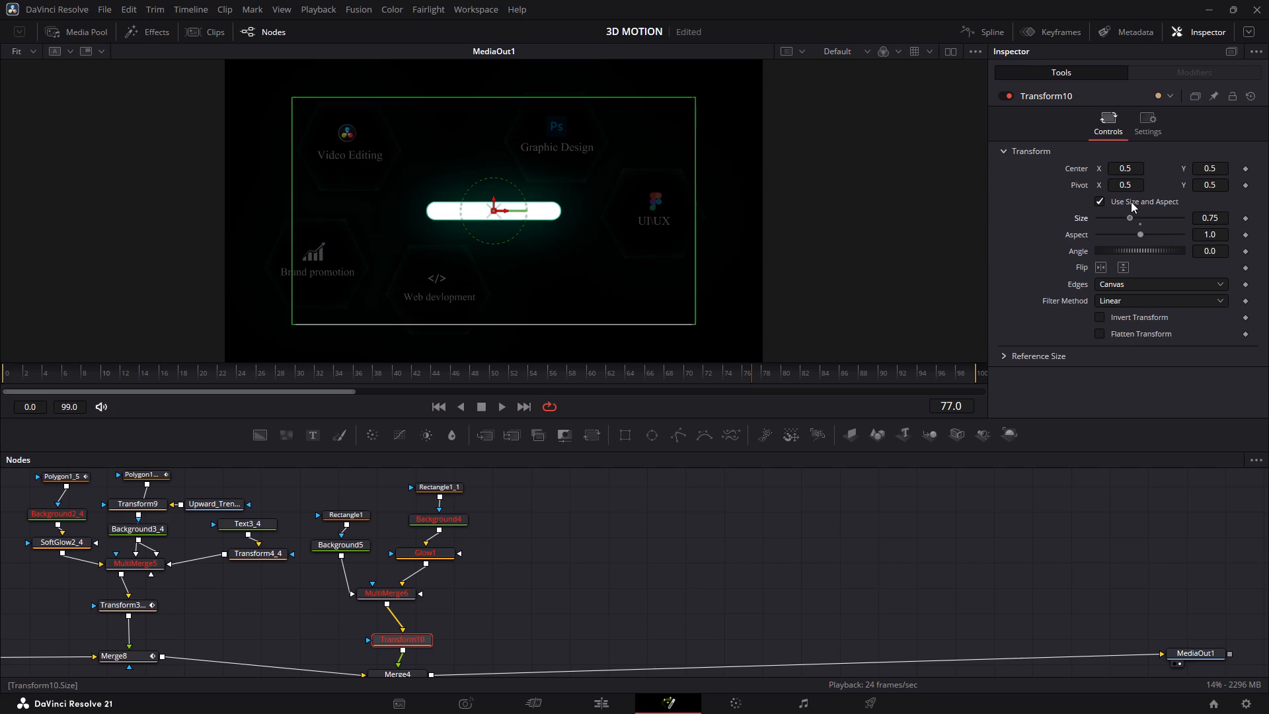
left_click_drag(1131, 202, 1133, 202)
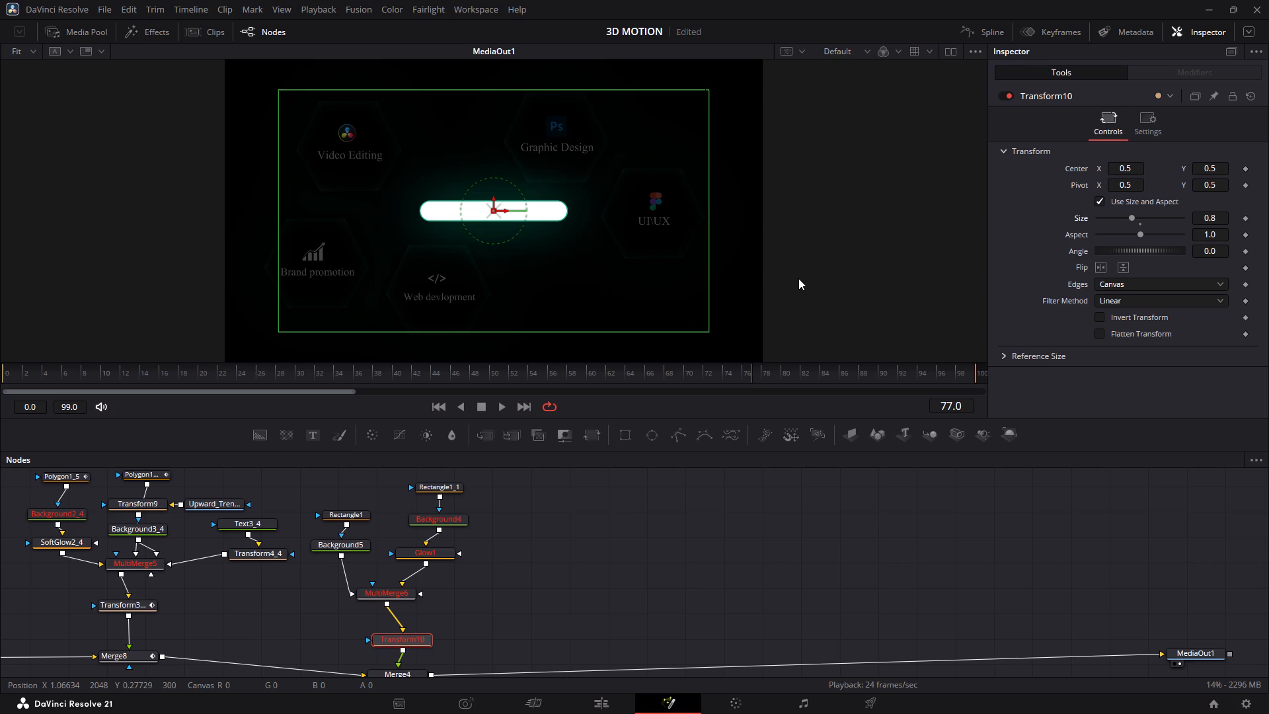
Step frame by frame around frames 66 to 68 to examine where the glowing bar first appears.
key("Left")
key("Left")
key("Left")
key("Left")
key("Left")
key("Left")
key("Left")
key("Left")
key("Left")
key("Left")
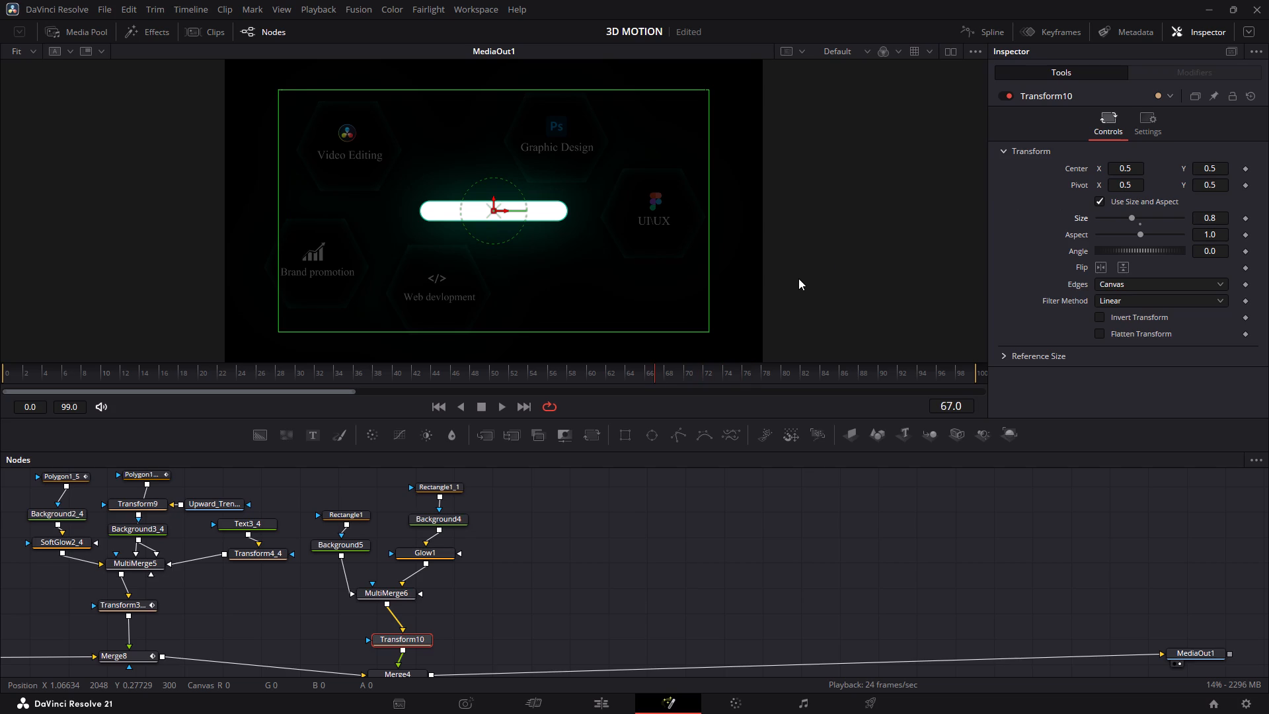
key("Left")
key("Right")
key("Right")
key("Left")
key("Left")
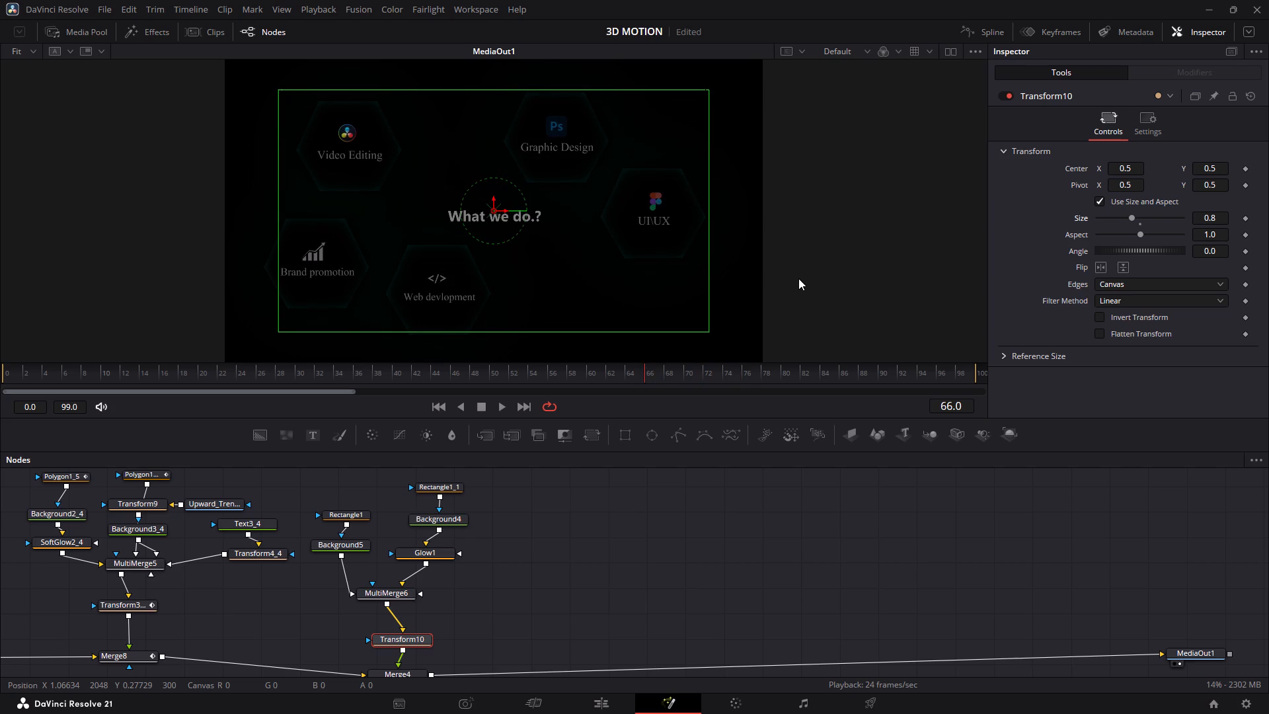
key("Right")
key("Right")
key("Left")
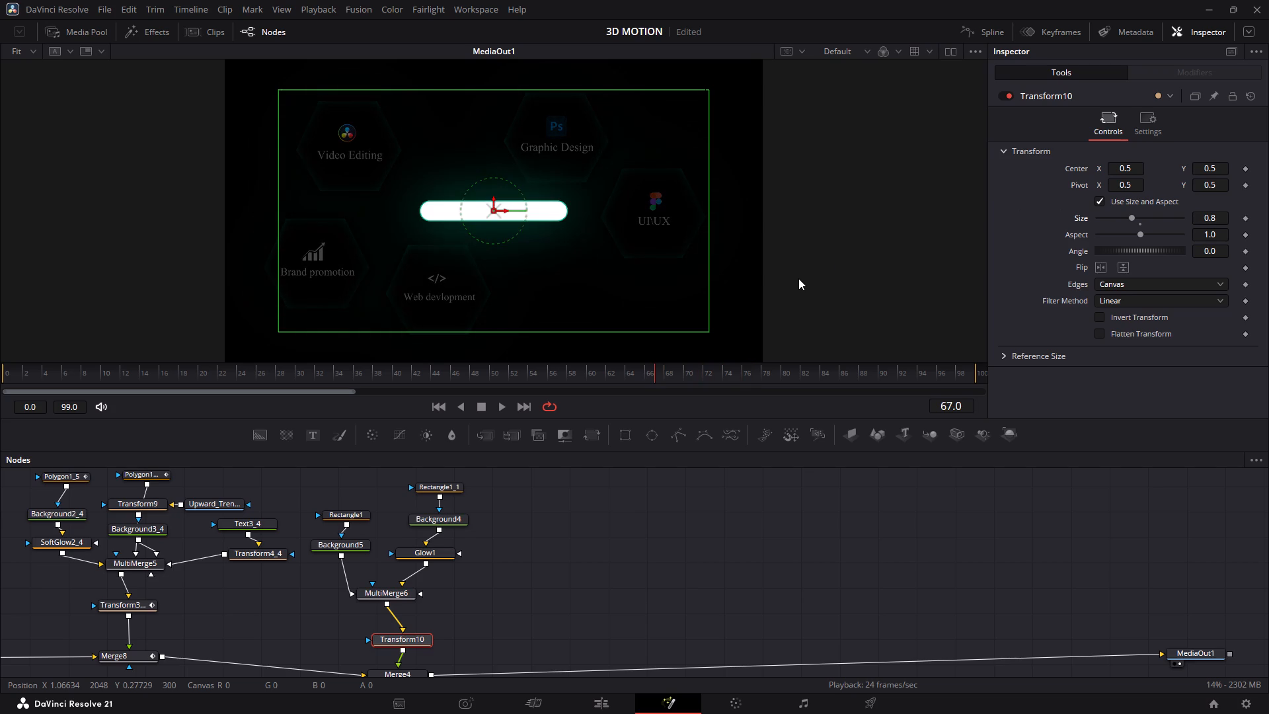
key("Left")
key("Left")
key("Left")
key("Left")
key("Right")
key("Right")
key("Right")
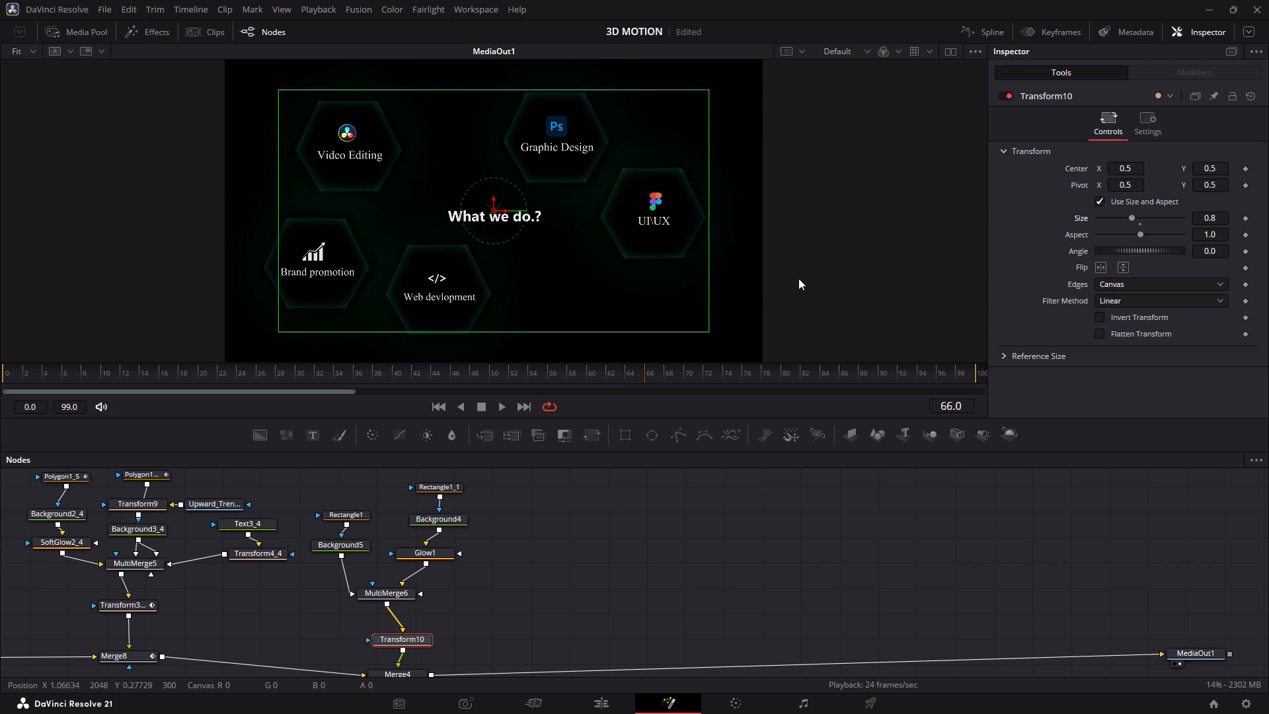
key("Right")
key("Right")
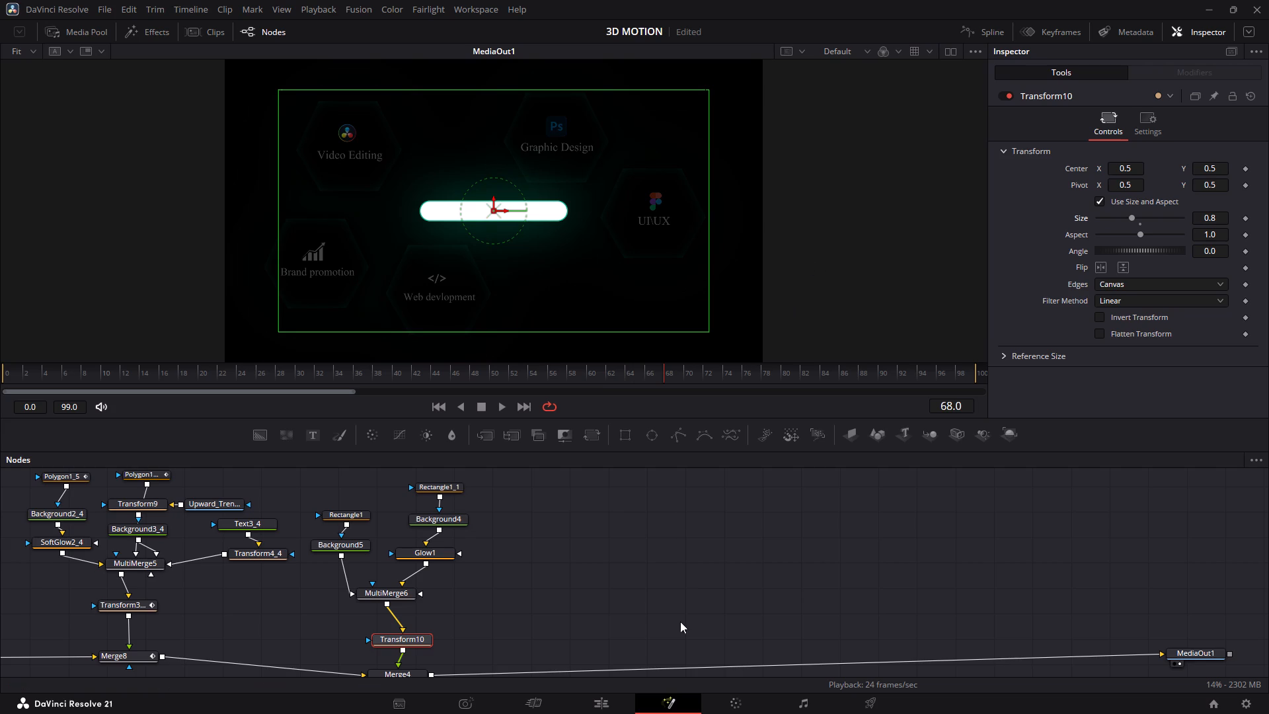
double_click(808, 516)
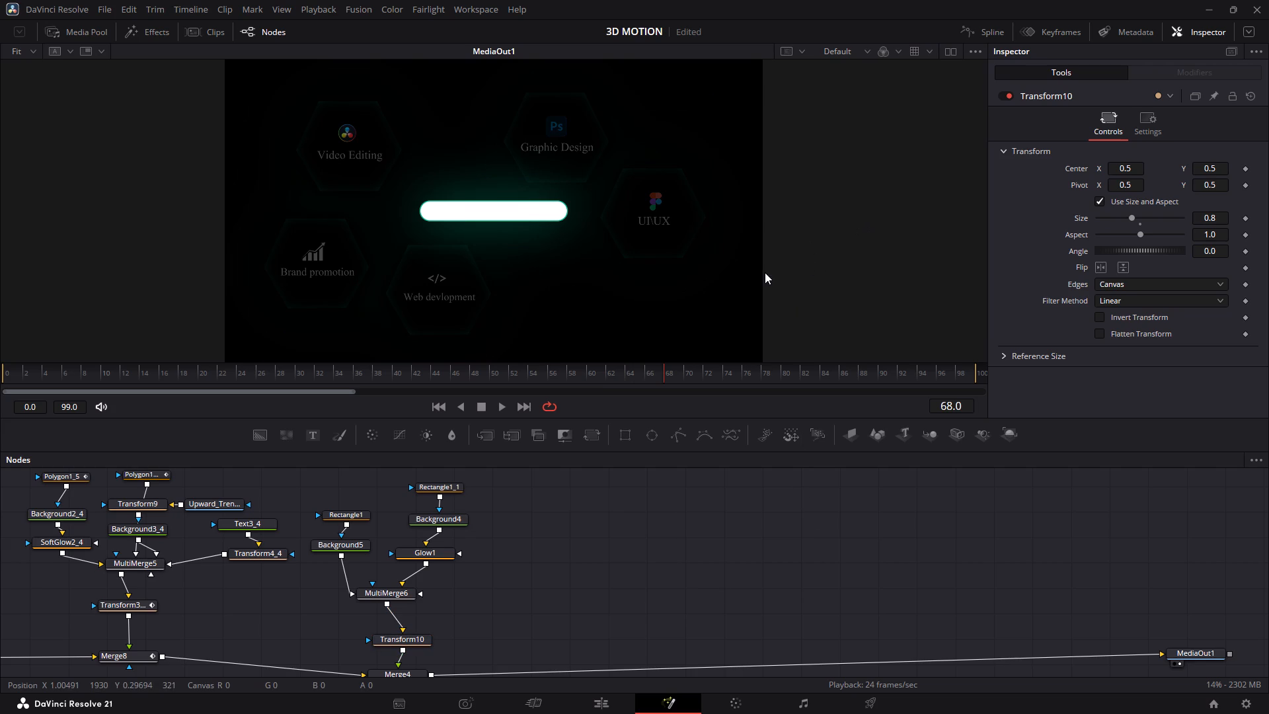
Adjust the Glow value of the Glow1 node to 0.729.
left_click(409, 553)
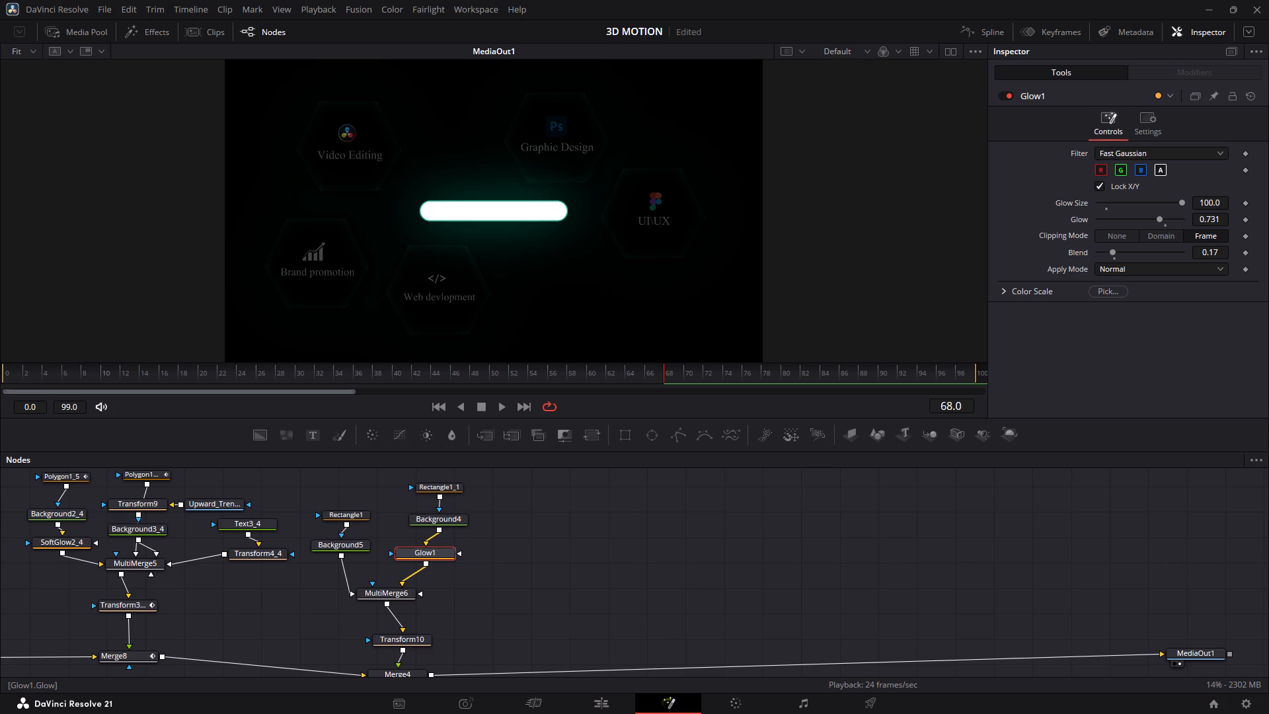
left_click_drag(1224, 216, 1102, 223)
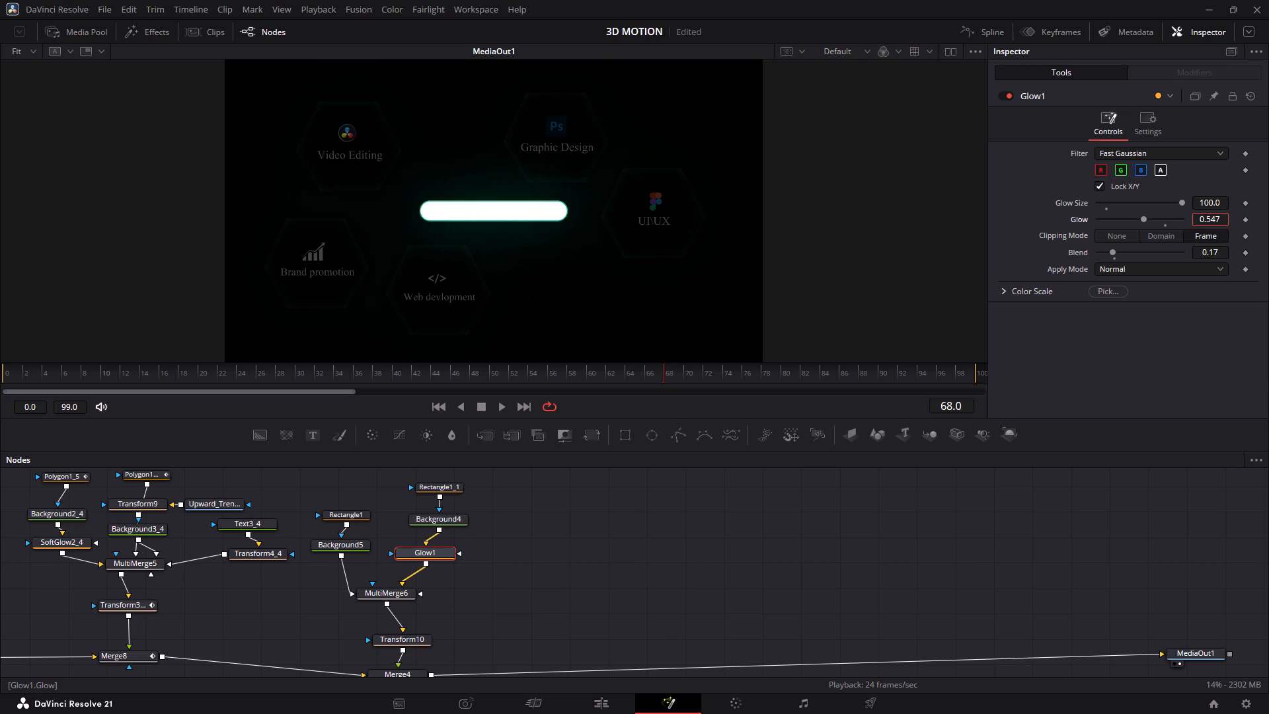
left_click_drag(1102, 223, 1204, 223)
left_click_drag(1204, 223, 1223, 224)
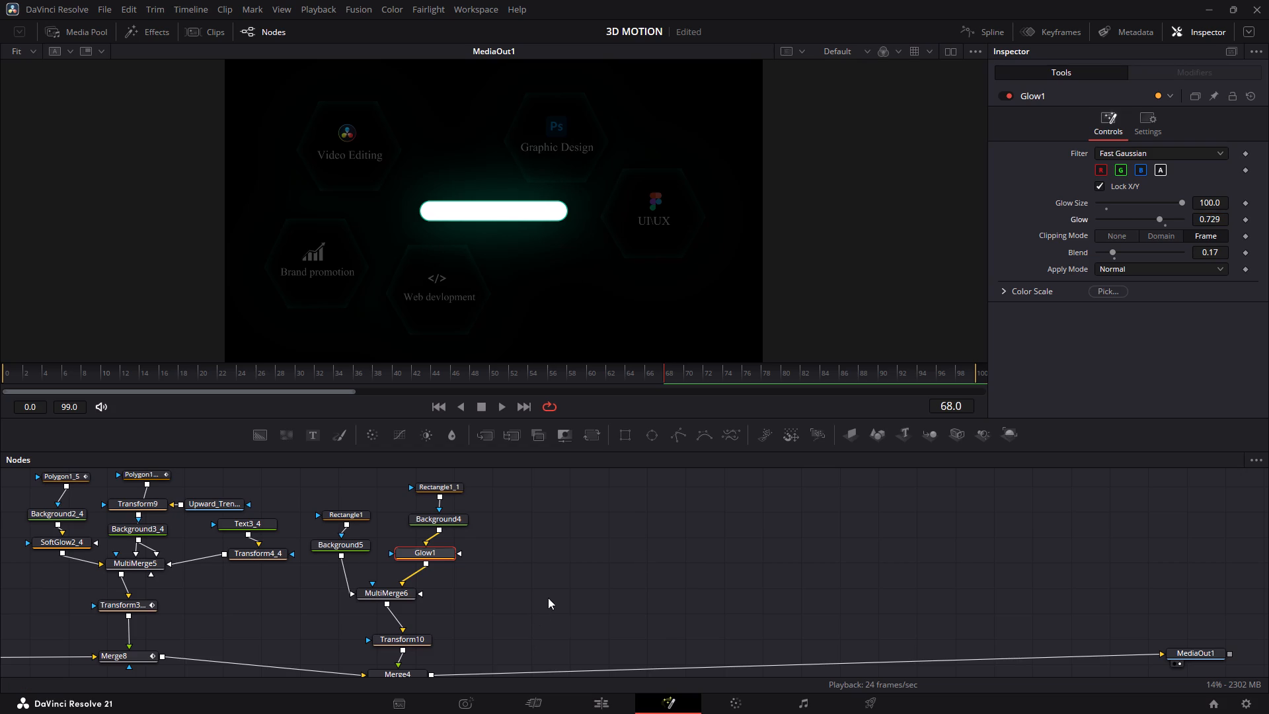
double_click(548, 598)
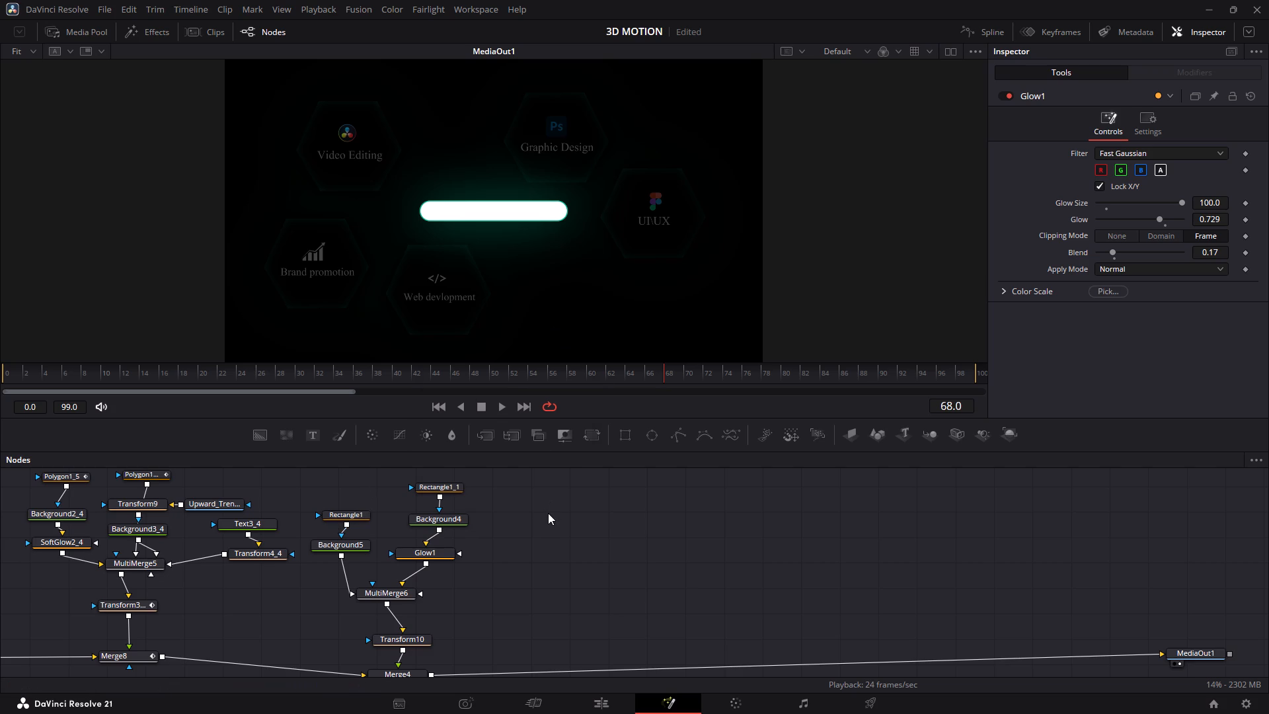
Add a Bevel node to the composition, leaving it unconnected.
key("space")
type("belve")
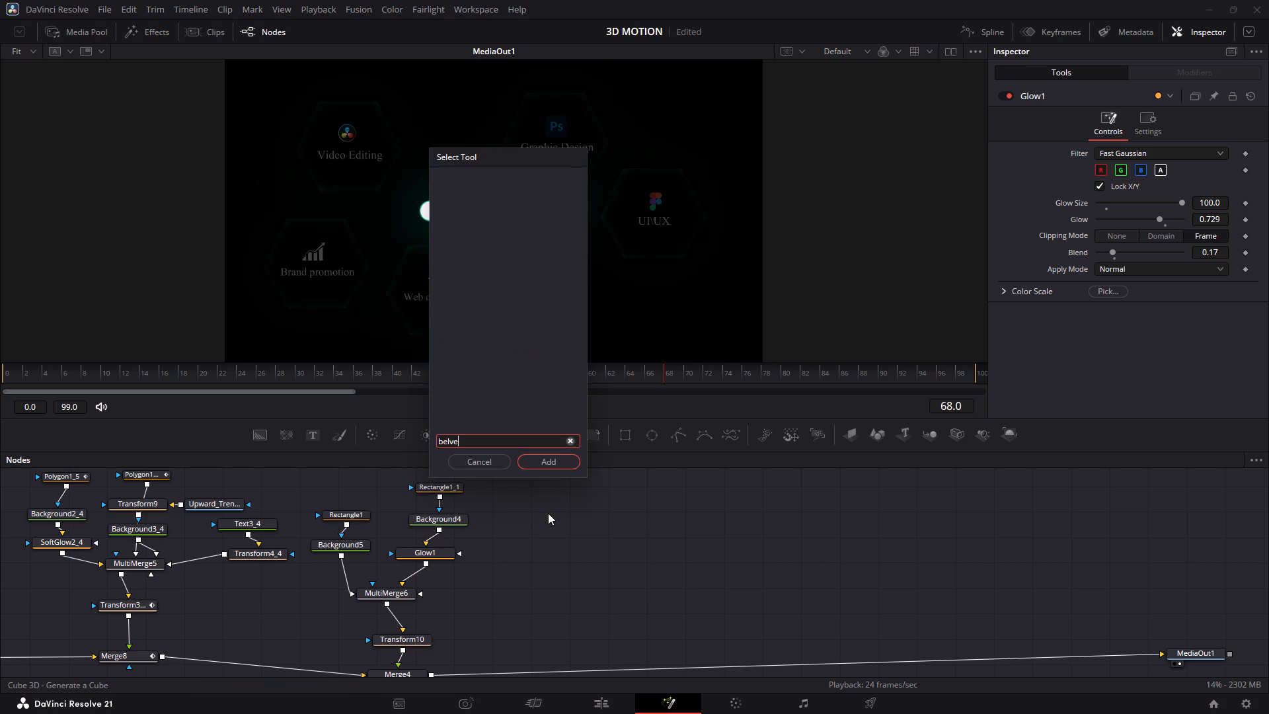
key("BackSpace")
key("BackSpace")
key("BackSpace")
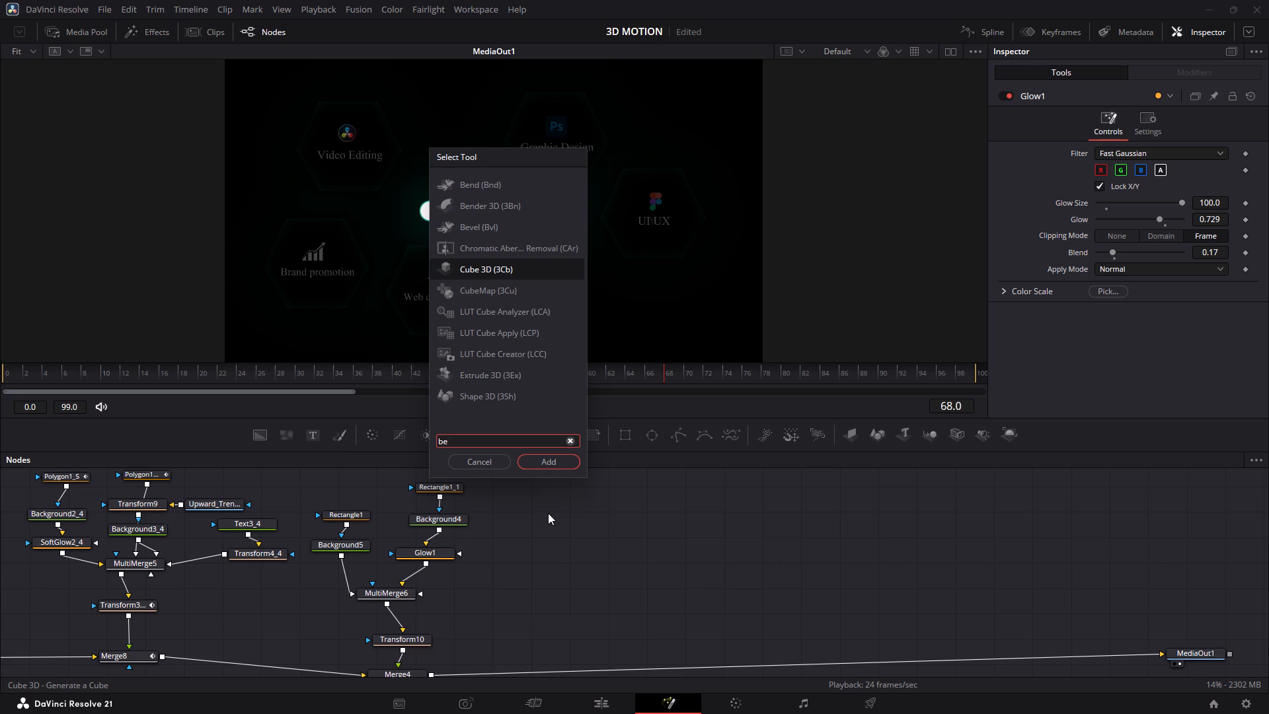
key("Up")
key("Up")
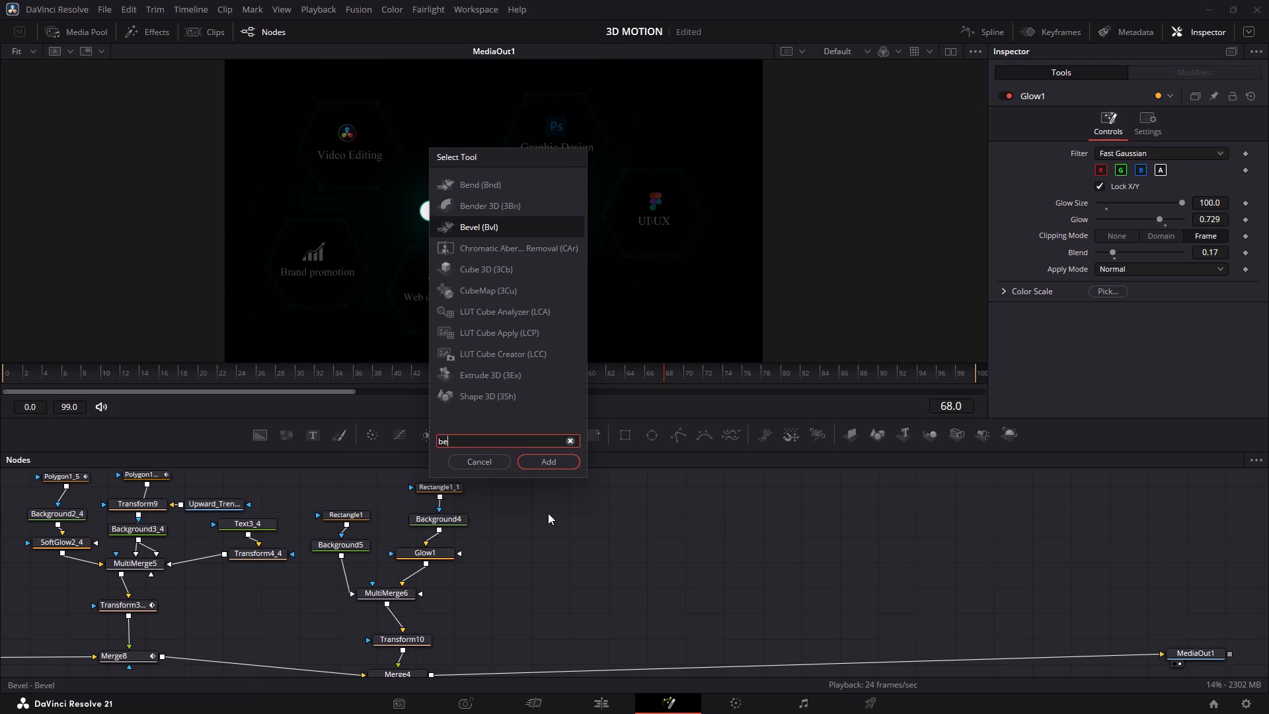
key("Return")
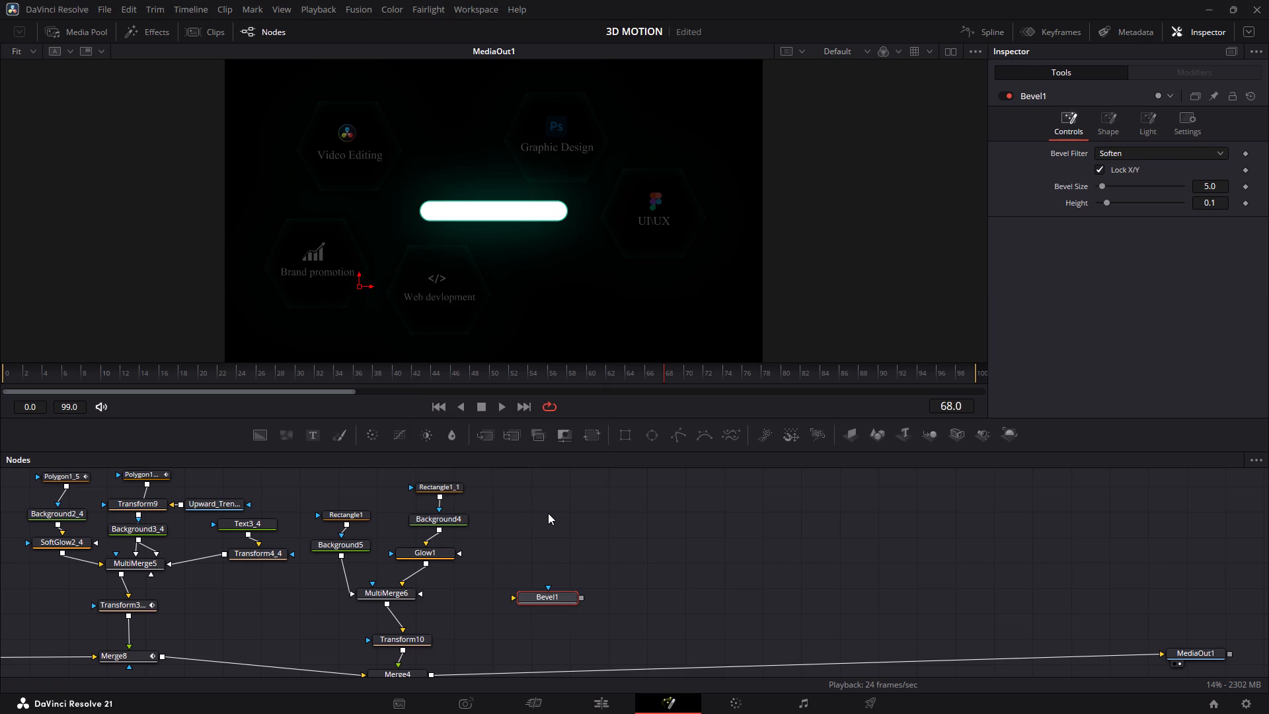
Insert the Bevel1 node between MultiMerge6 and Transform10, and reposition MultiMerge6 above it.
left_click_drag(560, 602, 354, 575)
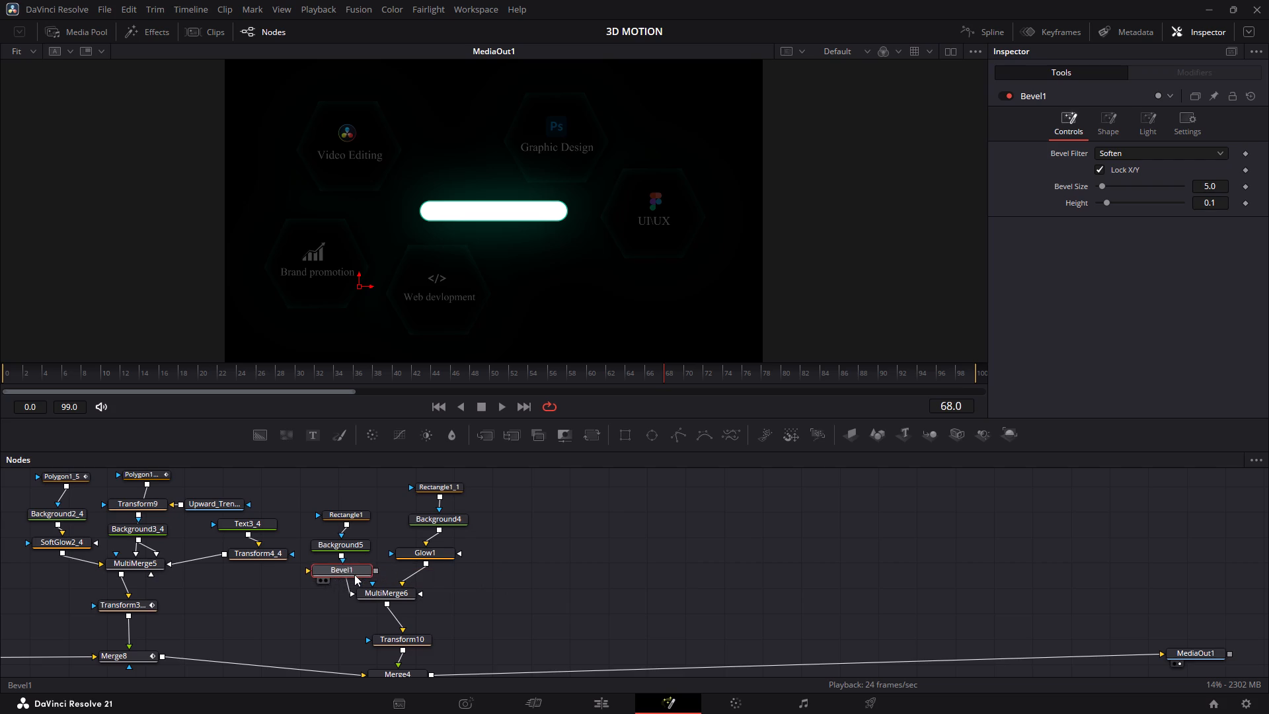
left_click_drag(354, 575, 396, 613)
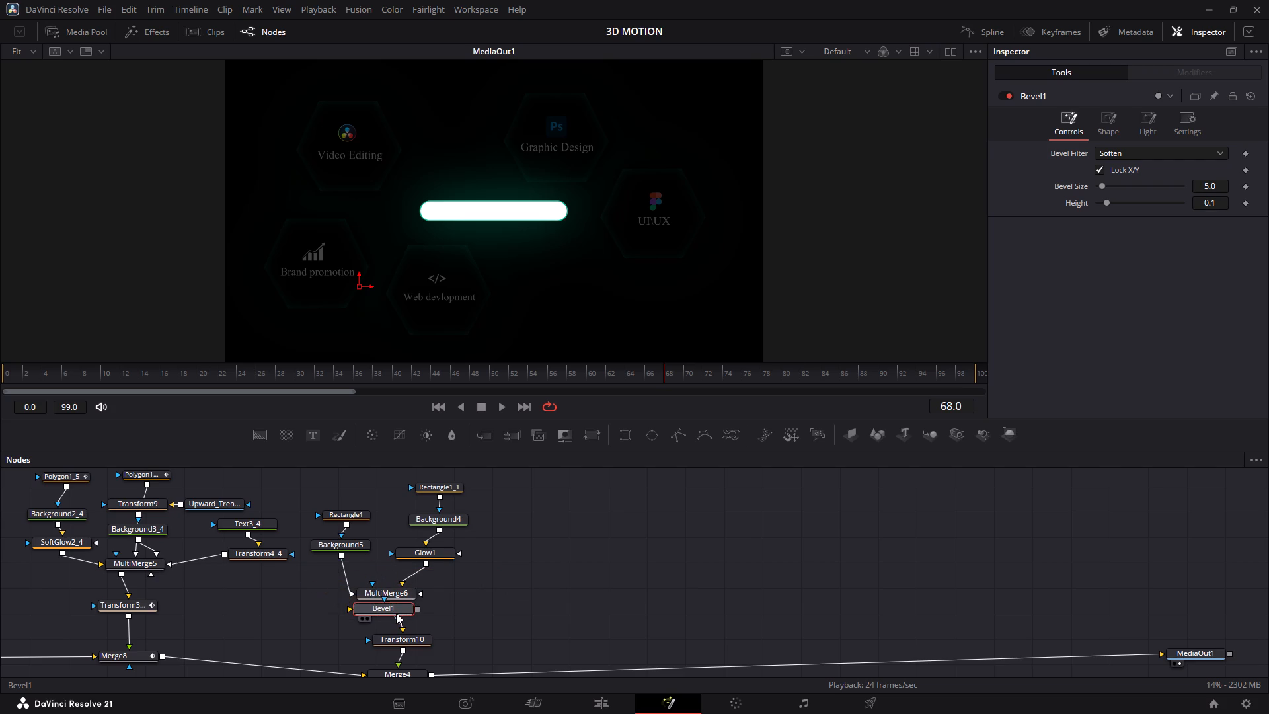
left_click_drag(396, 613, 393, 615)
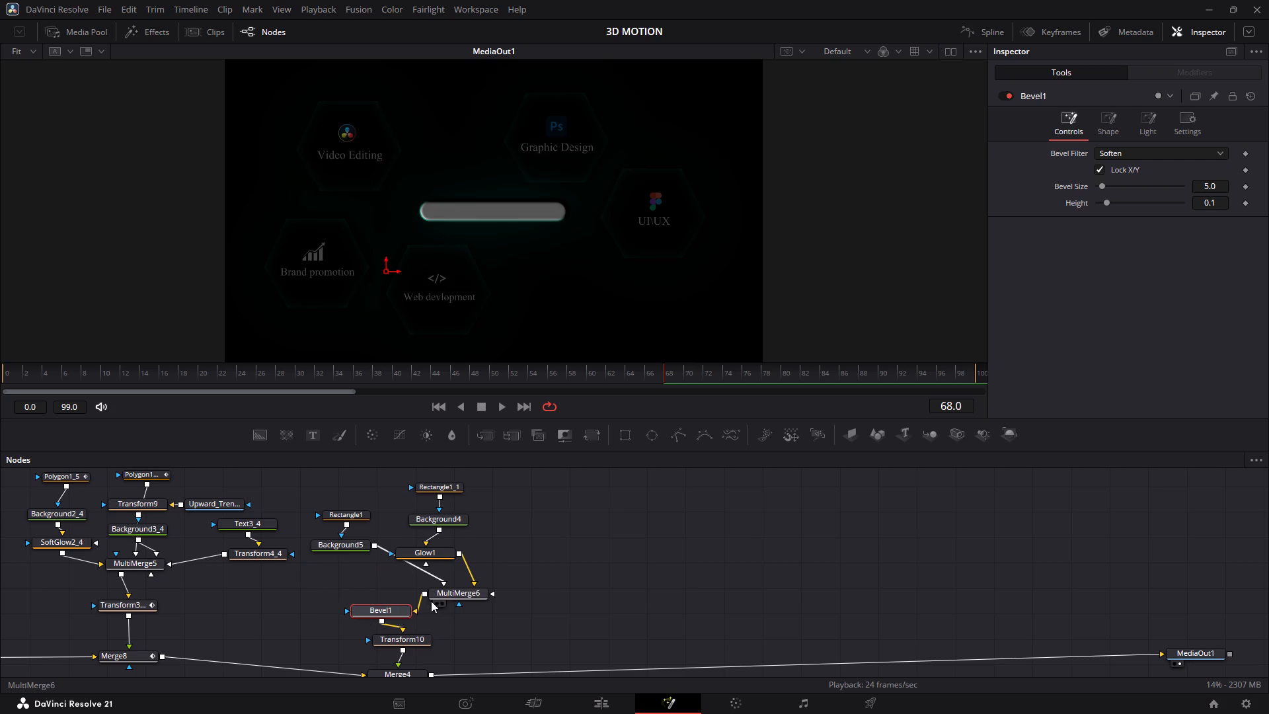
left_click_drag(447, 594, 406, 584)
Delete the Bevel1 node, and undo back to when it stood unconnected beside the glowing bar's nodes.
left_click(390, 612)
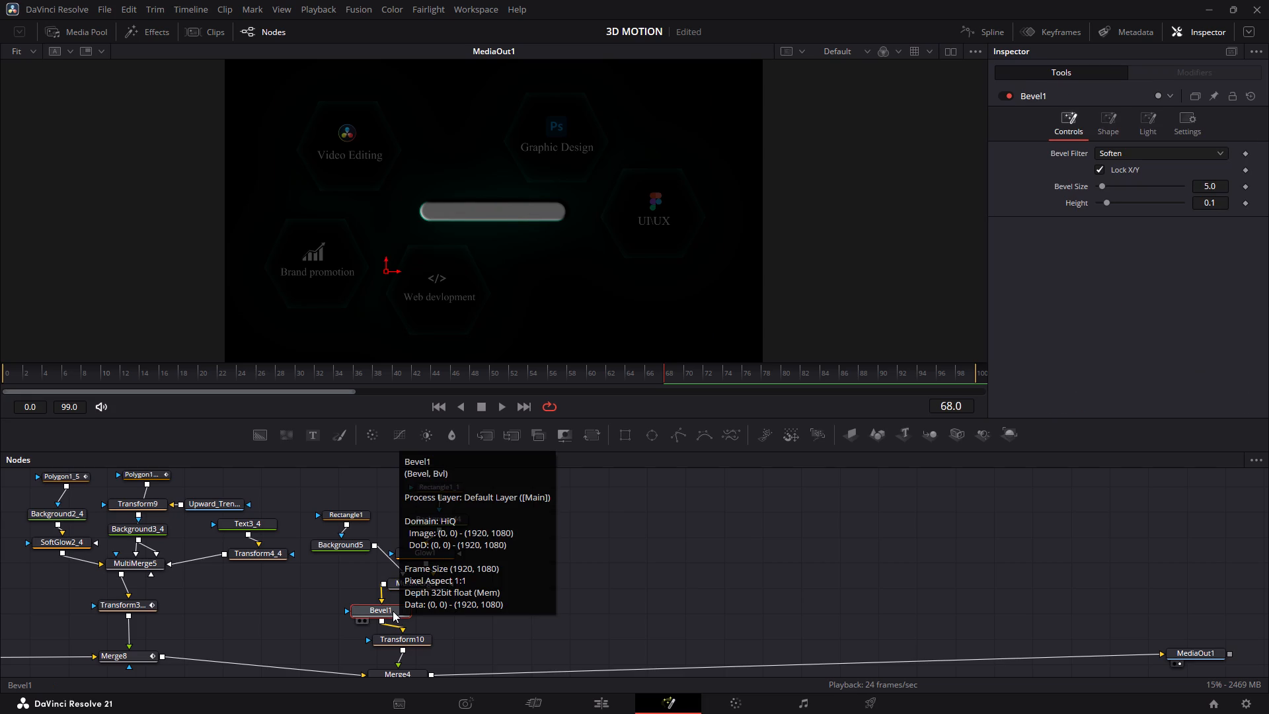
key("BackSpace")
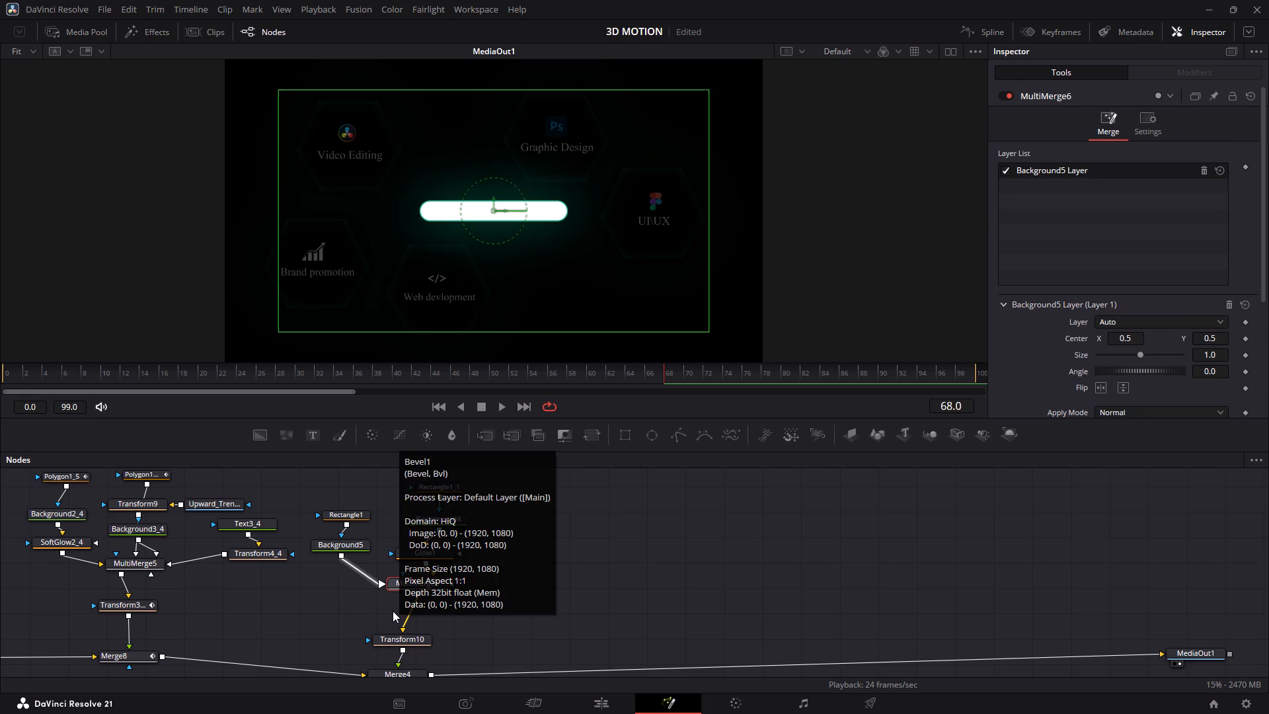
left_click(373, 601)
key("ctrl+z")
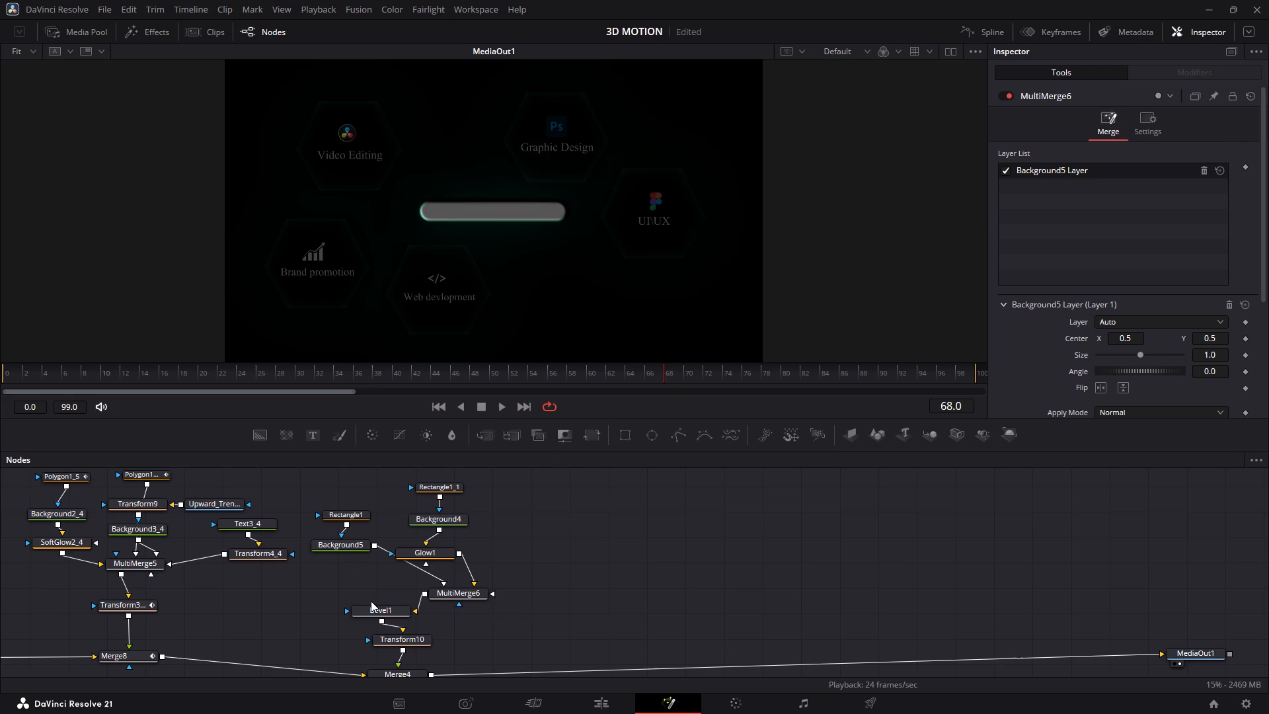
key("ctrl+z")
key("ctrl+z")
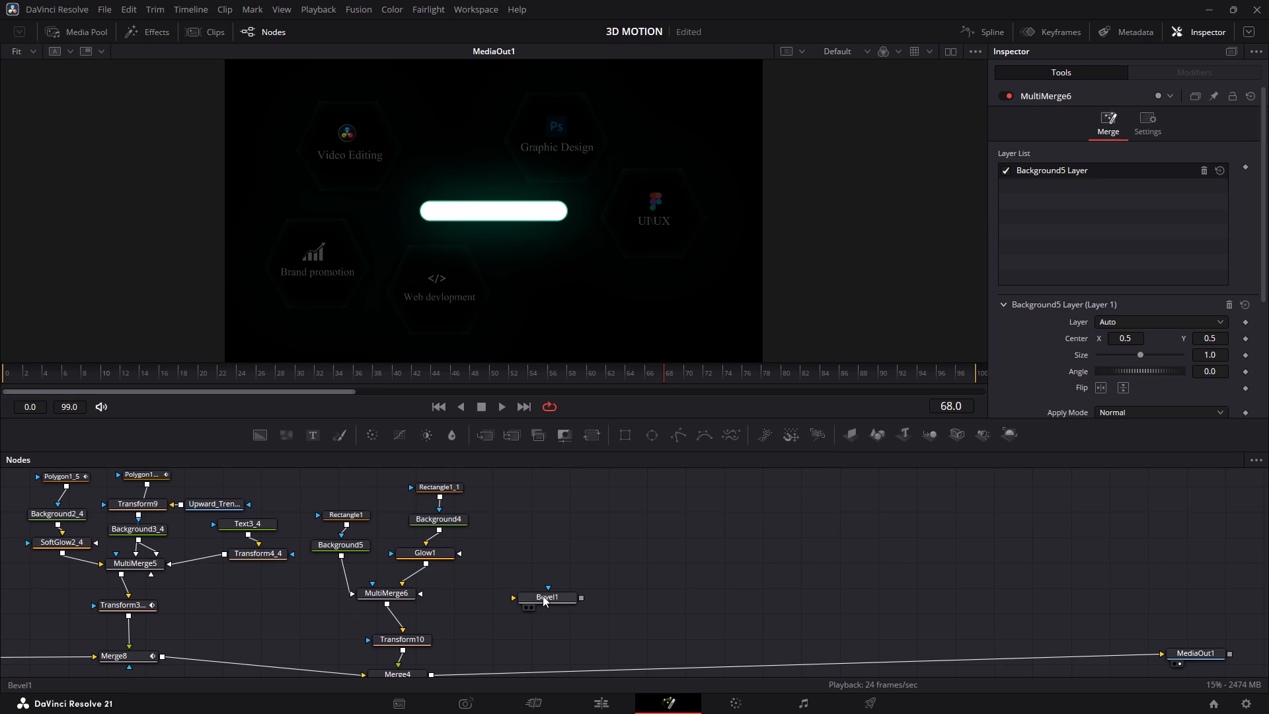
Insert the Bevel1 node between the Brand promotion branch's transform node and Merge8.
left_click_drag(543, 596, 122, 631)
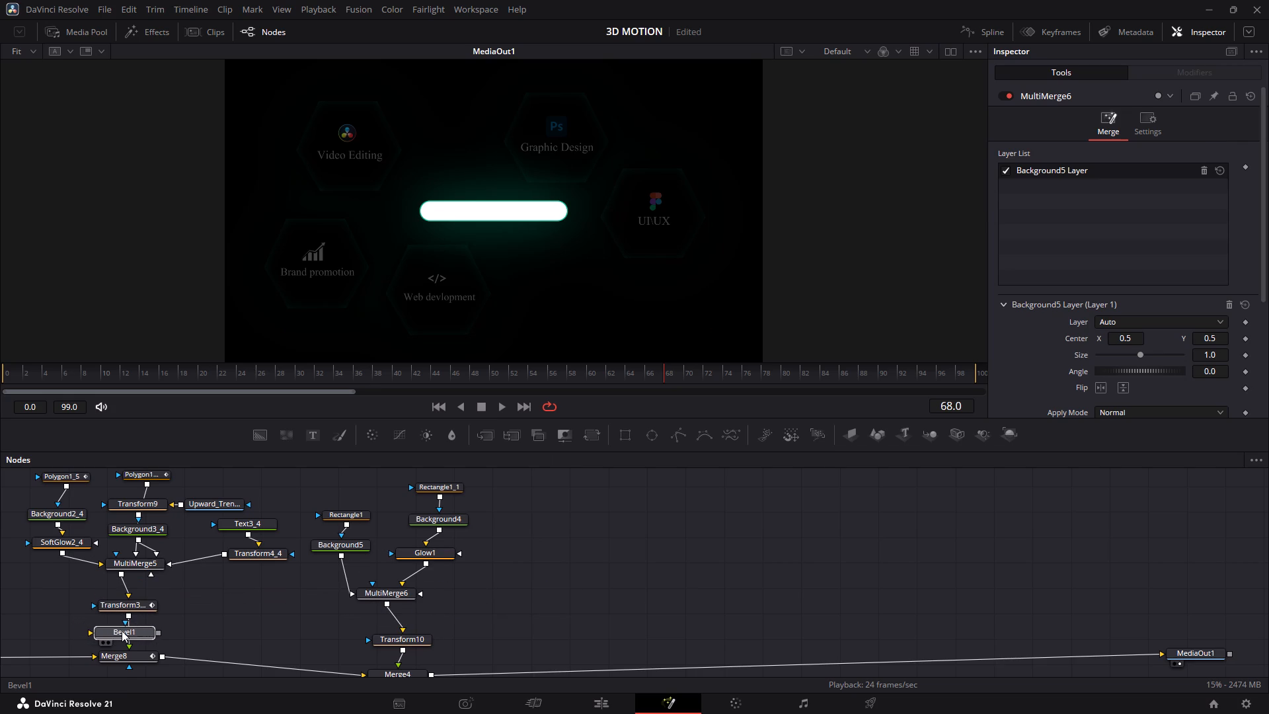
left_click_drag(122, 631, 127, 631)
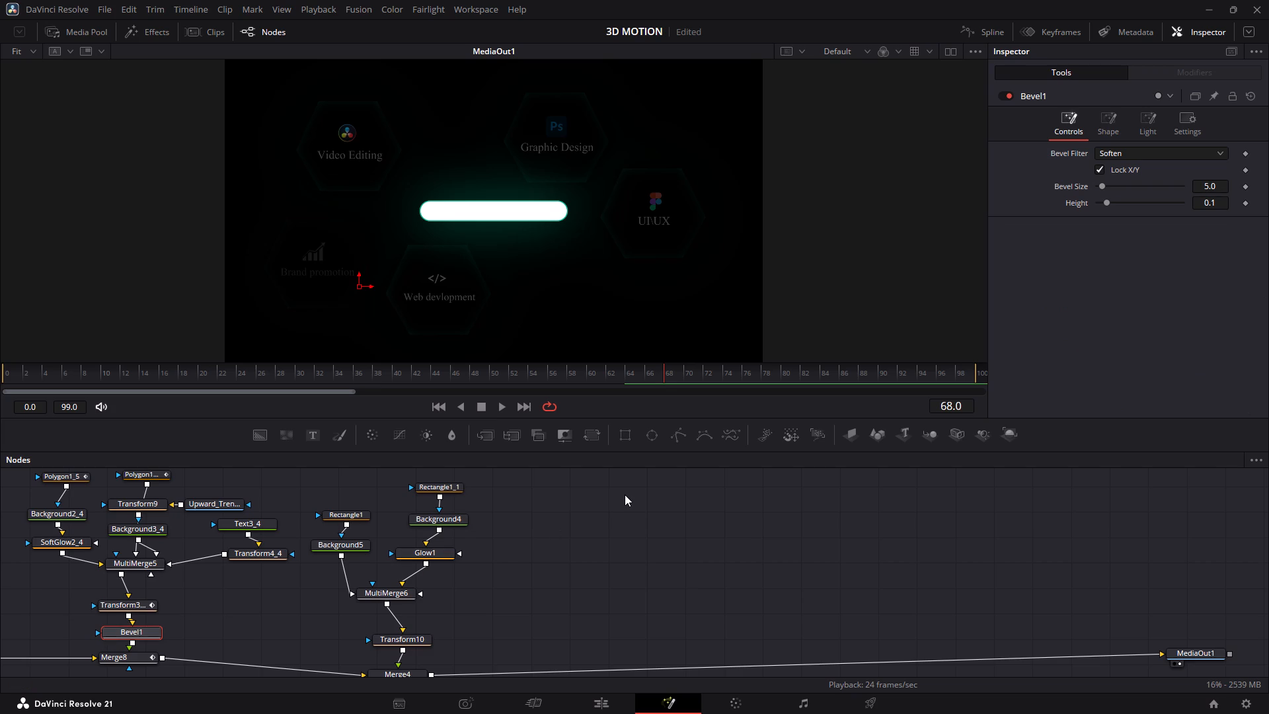
Step back and forth through frames 41 to 68 to examine the bevel's effect on the Brand promotion hexagon.
key("Left")
key("Left")
key("Left")
key("Left")
key("Left")
key("Left")
key("Left")
key("Left")
key("Left")
key("Left")
key("Left")
key("Left")
key("Left")
key("Left")
key("Left")
key("Left")
key("Left")
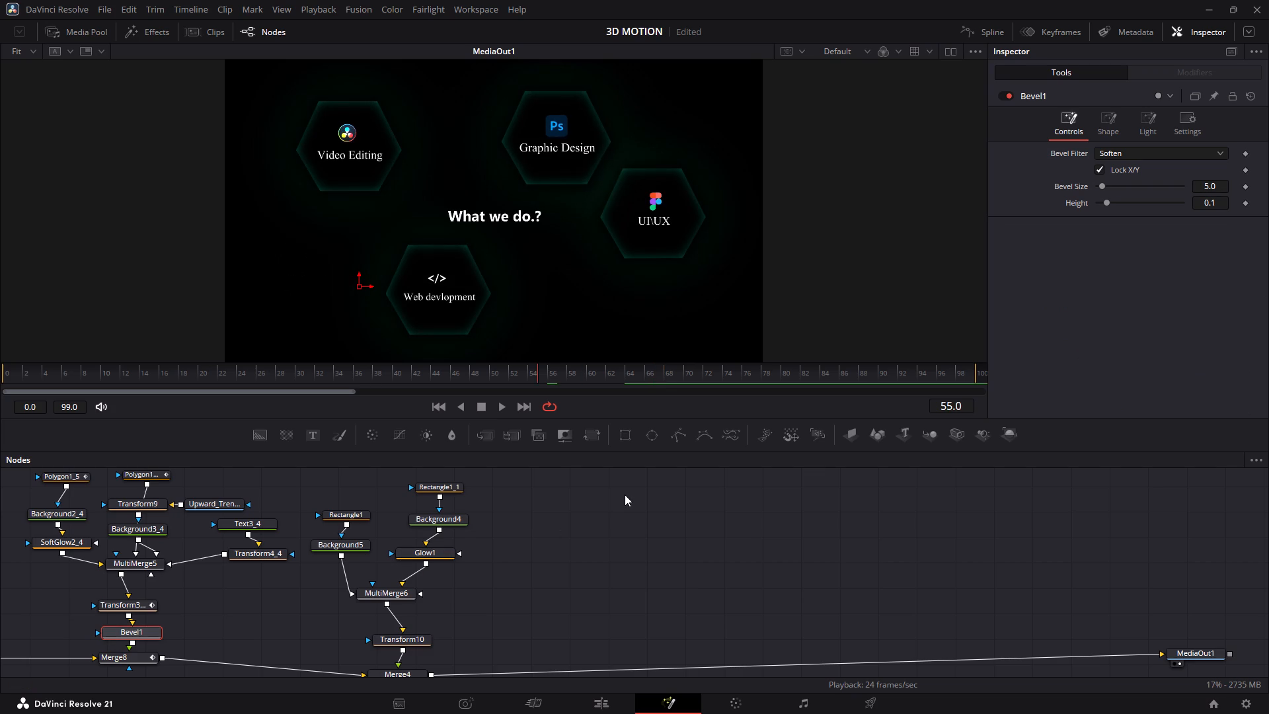
key("Right")
key("Right")
key("Right")
key("Right")
key("Right")
key("Right")
key("Right")
key("Right")
key("Right")
key("Right")
key("Right")
key("Right")
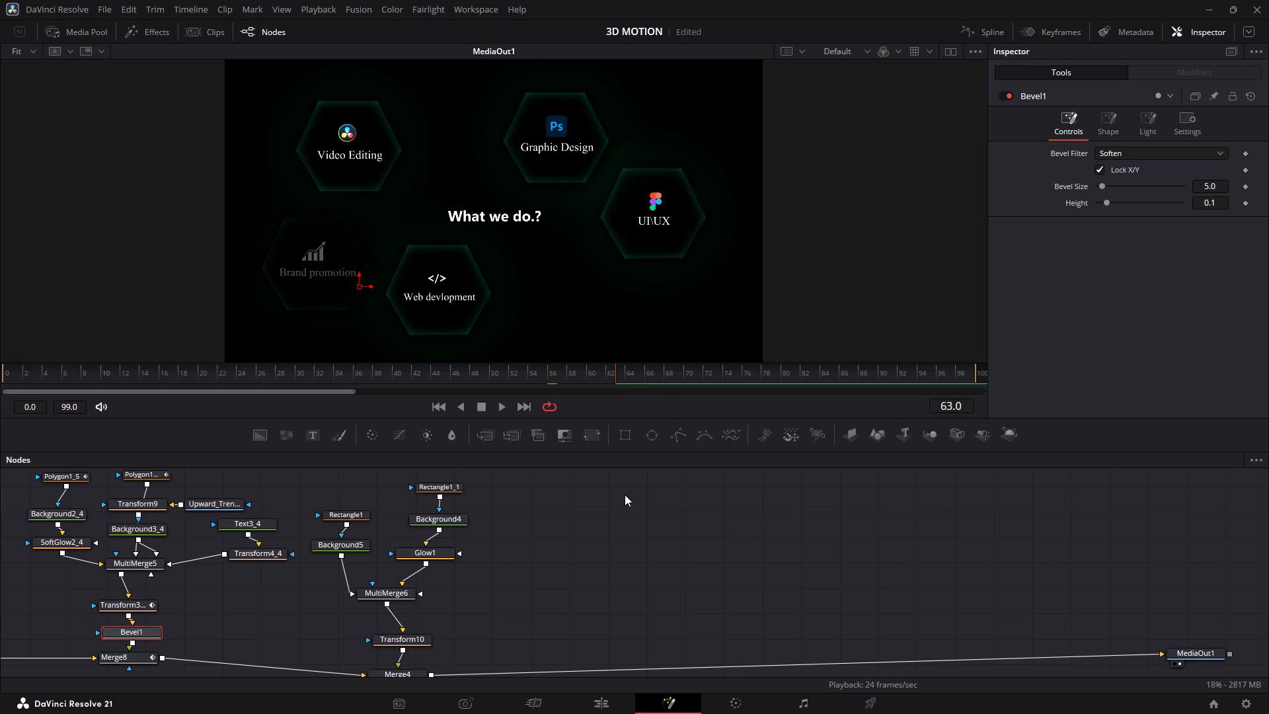
key("Left")
key("Right")
key("Left")
key("Left")
key("Left")
key("Left")
key("Left")
key("Left")
key("Left")
key("Left")
key("Left")
key("Left")
key("Left")
key("Left")
key("Left")
key("Left")
key("Left")
key("Left")
key("Left")
key("Left")
key("Left")
key("Left")
key("Right")
key("Right")
key("Right")
key("Right")
key("Right")
key("Right")
key("Right")
key("Right")
key("Right")
key("Right")
key("Right")
key("Right")
key("Right")
key("Right")
key("Right")
key("Right")
key("Right")
key("Right")
key("Right")
key("Right")
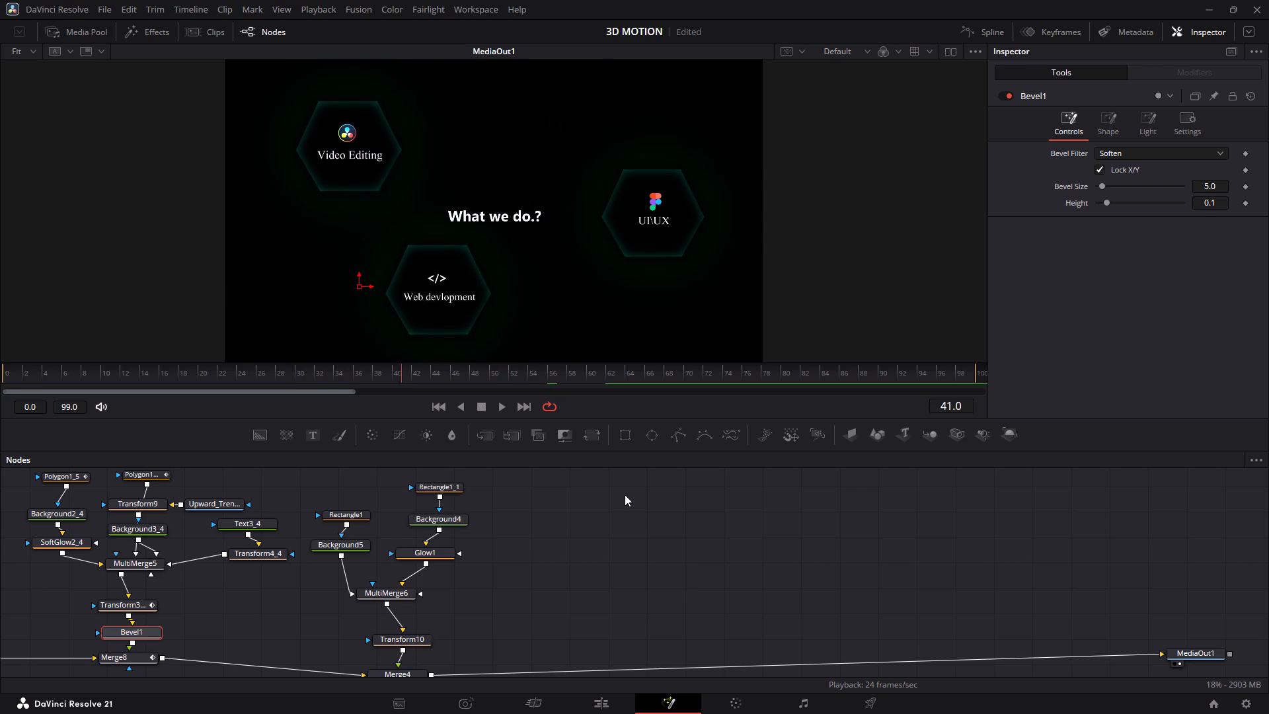
key("Right")
key("Right")
key("Right")
key("Right")
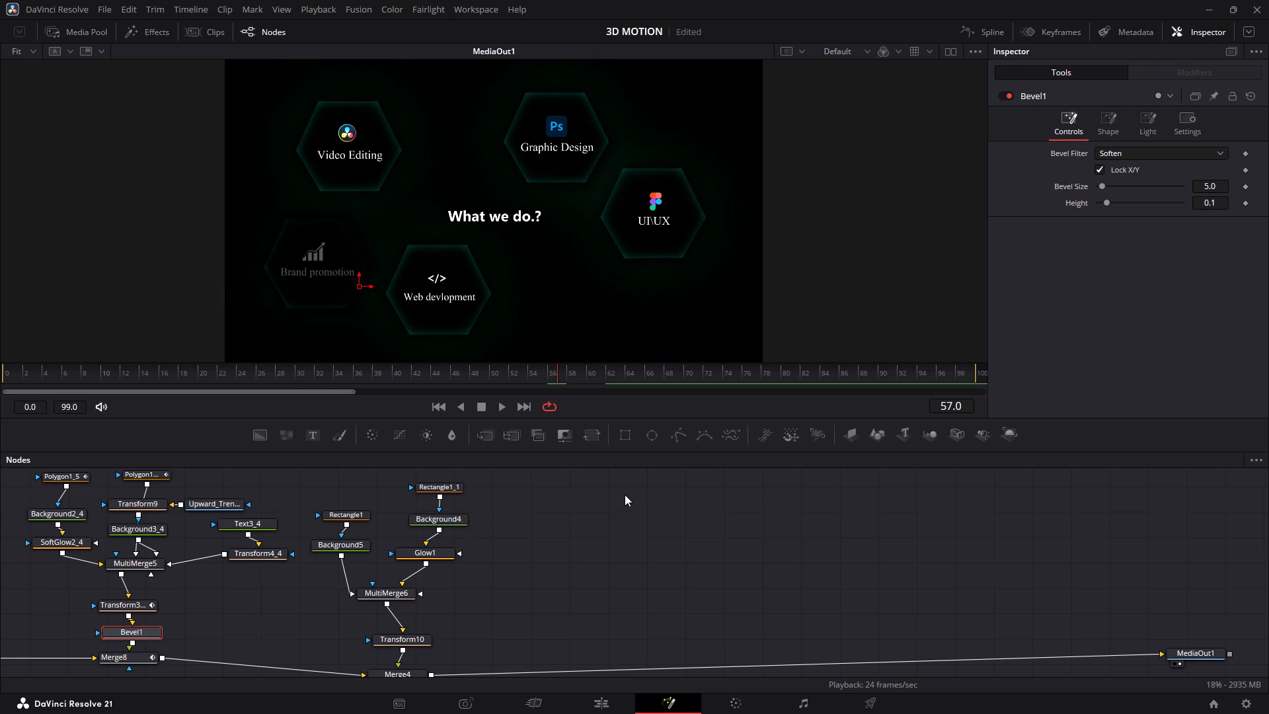
key("Right")
key("Right")
key("Left")
Adjust the Bevel Size of the Bevel1 node to 2.2.
left_click(149, 629)
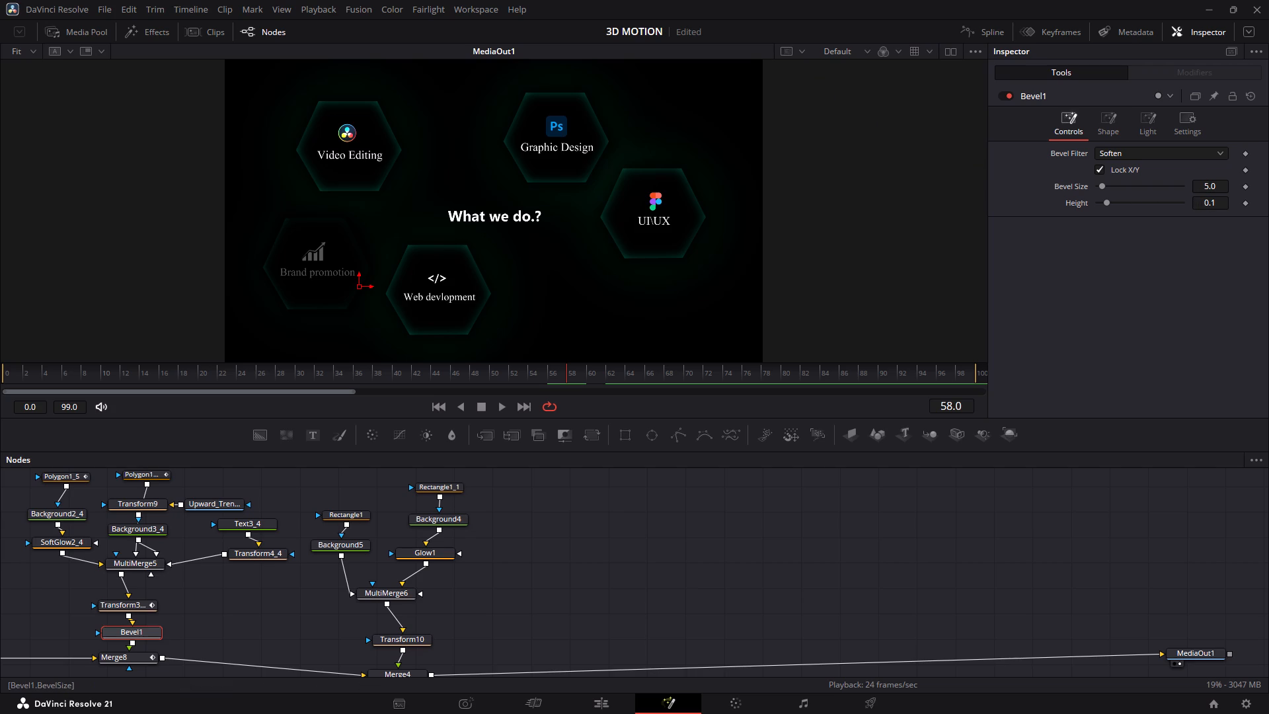
left_click_drag(1201, 187, 1102, 152)
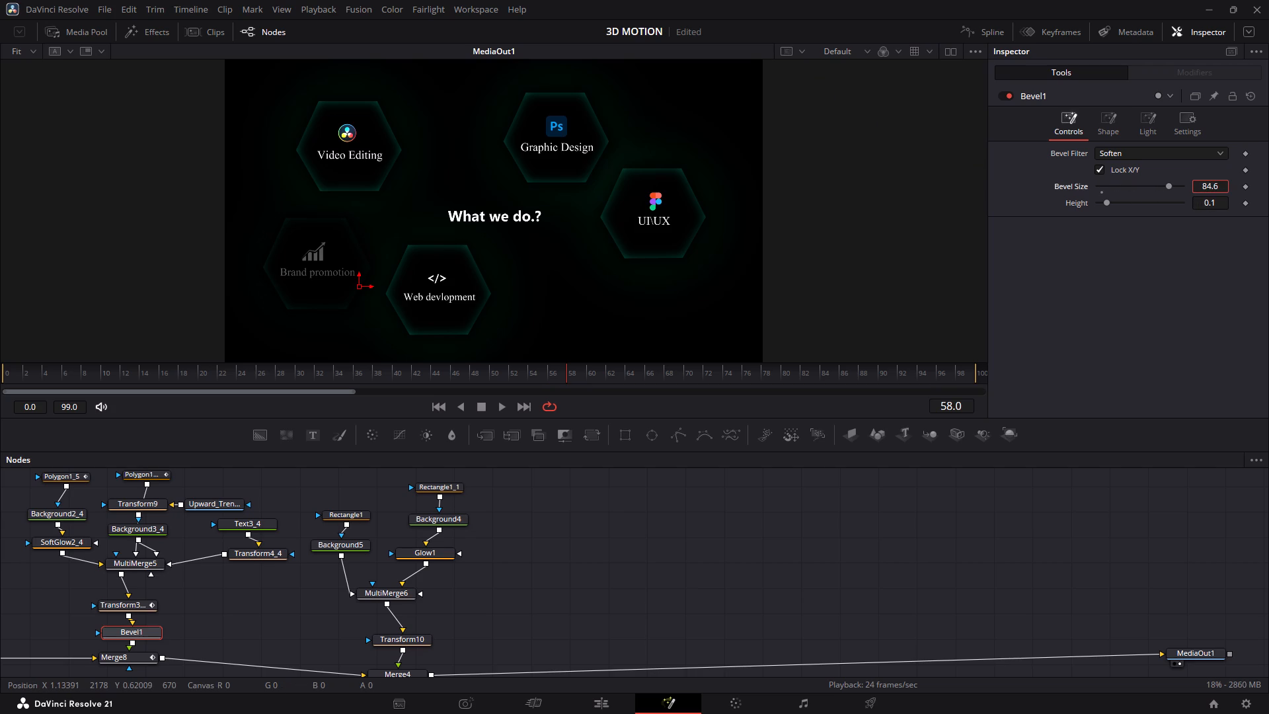
left_click_drag(1102, 152, 559, 349)
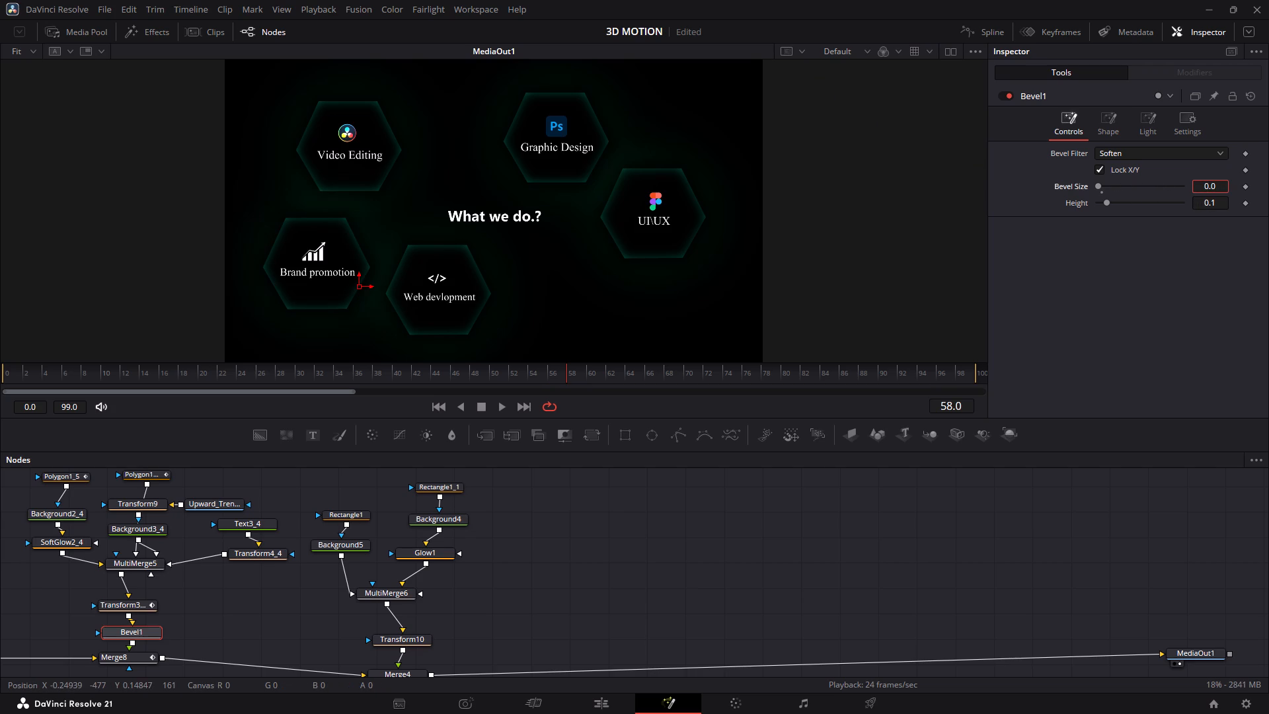
left_click_drag(559, 349, 578, 349)
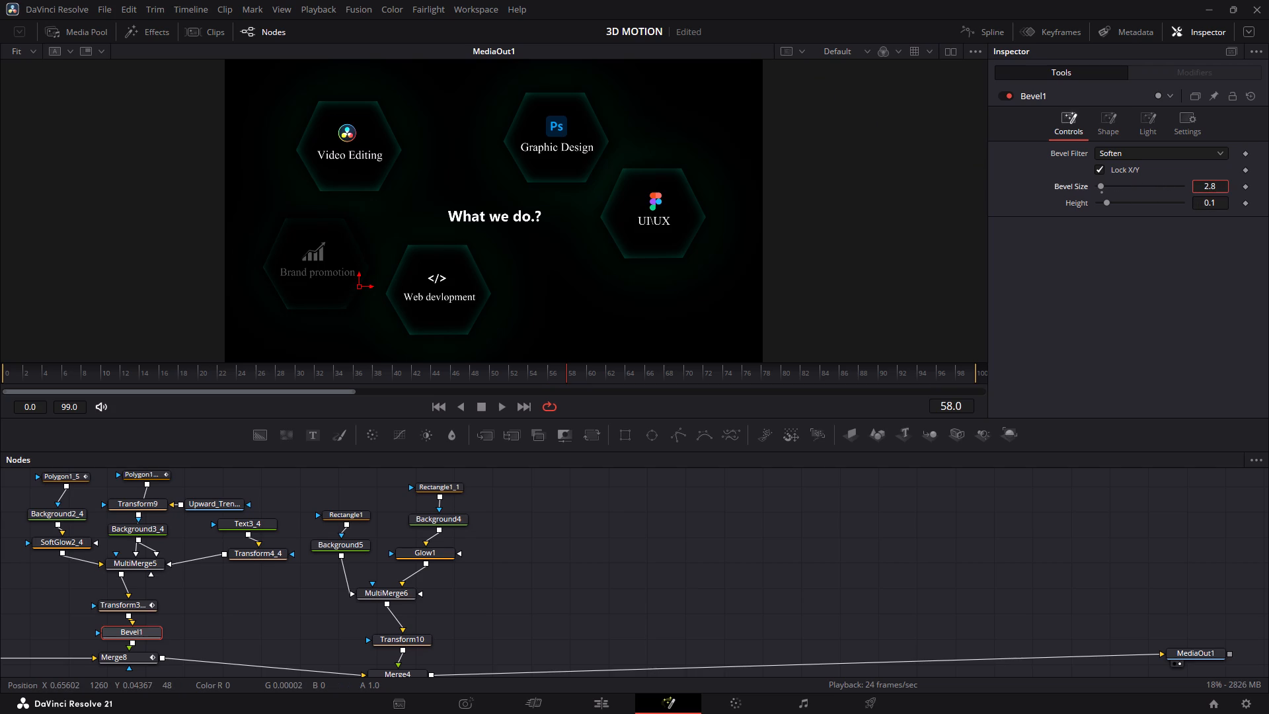
left_click_drag(578, 349, 574, 349)
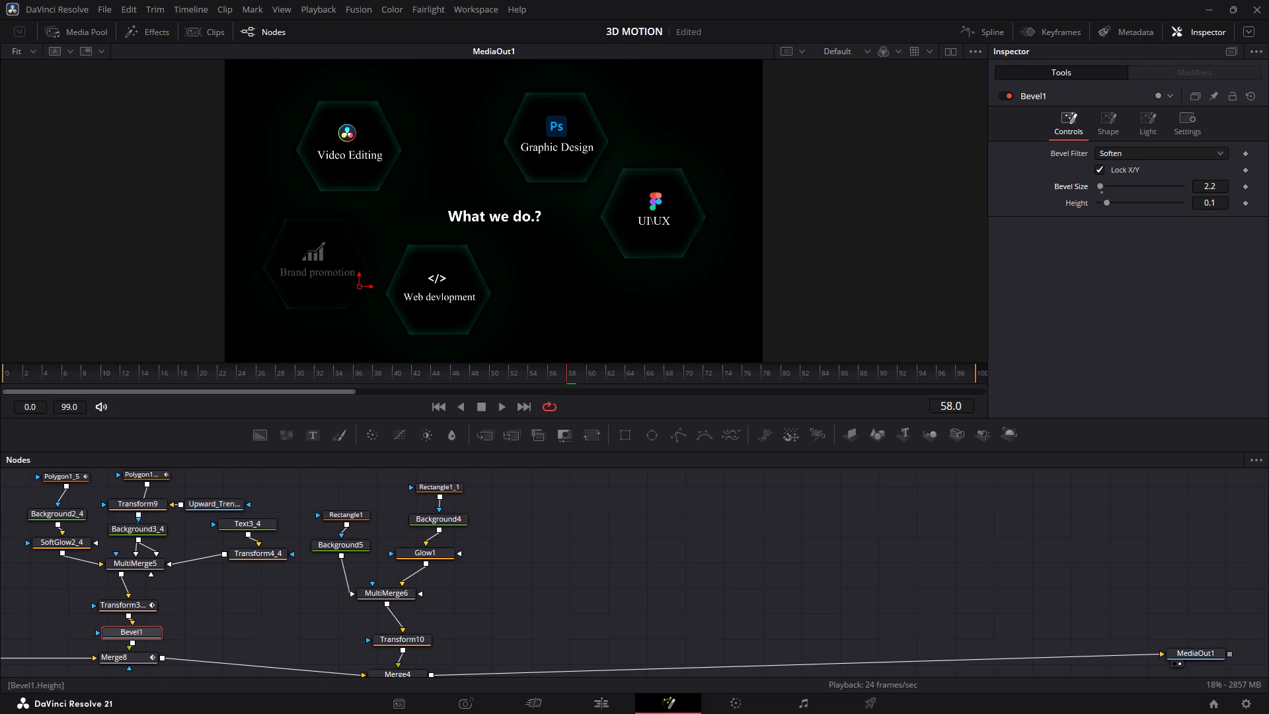
Adjust the Height of the Bevel1 node to 0.1664.
left_click_drag(1220, 198, 413, 260)
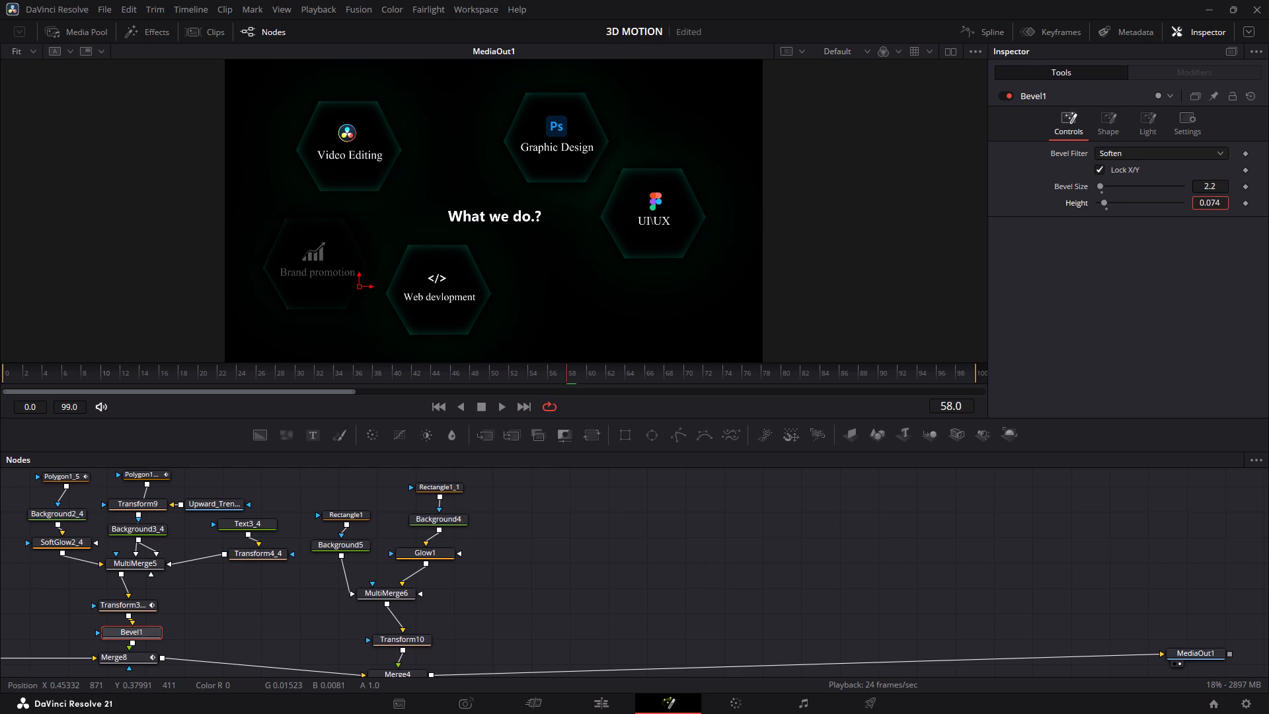
left_click_drag(413, 260, 1202, 142)
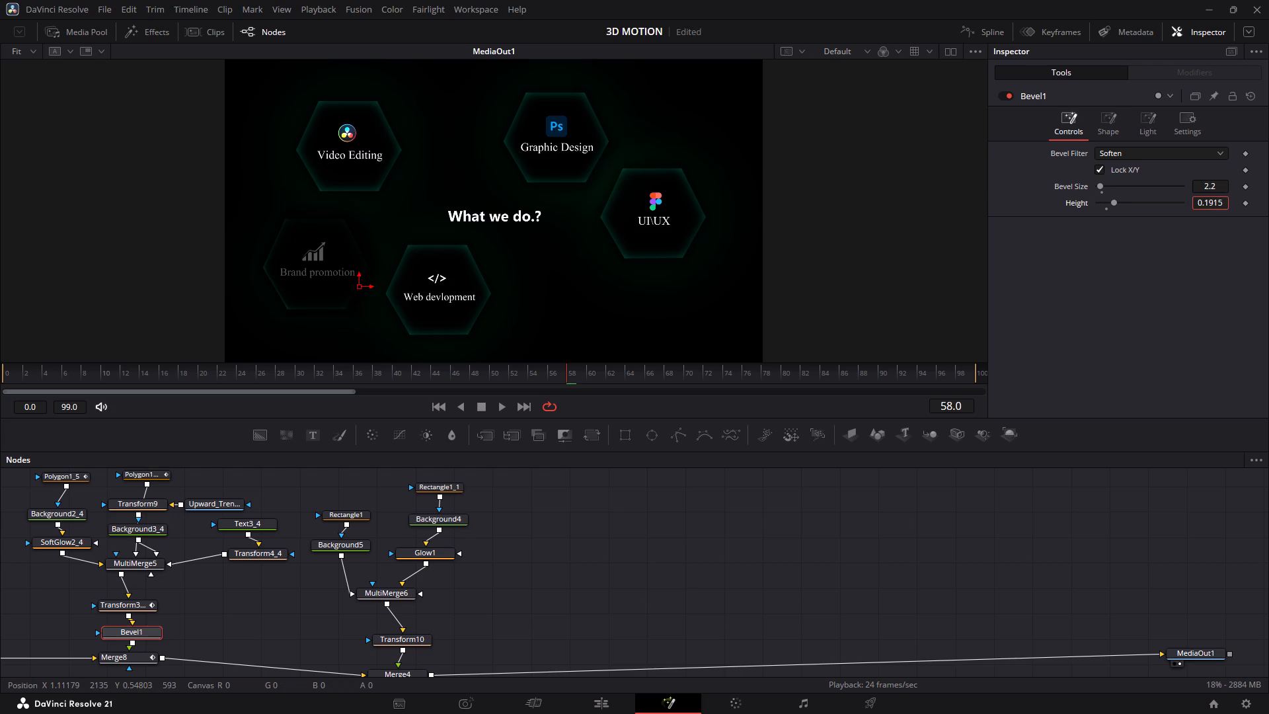
left_click_drag(1202, 142, 1036, 151)
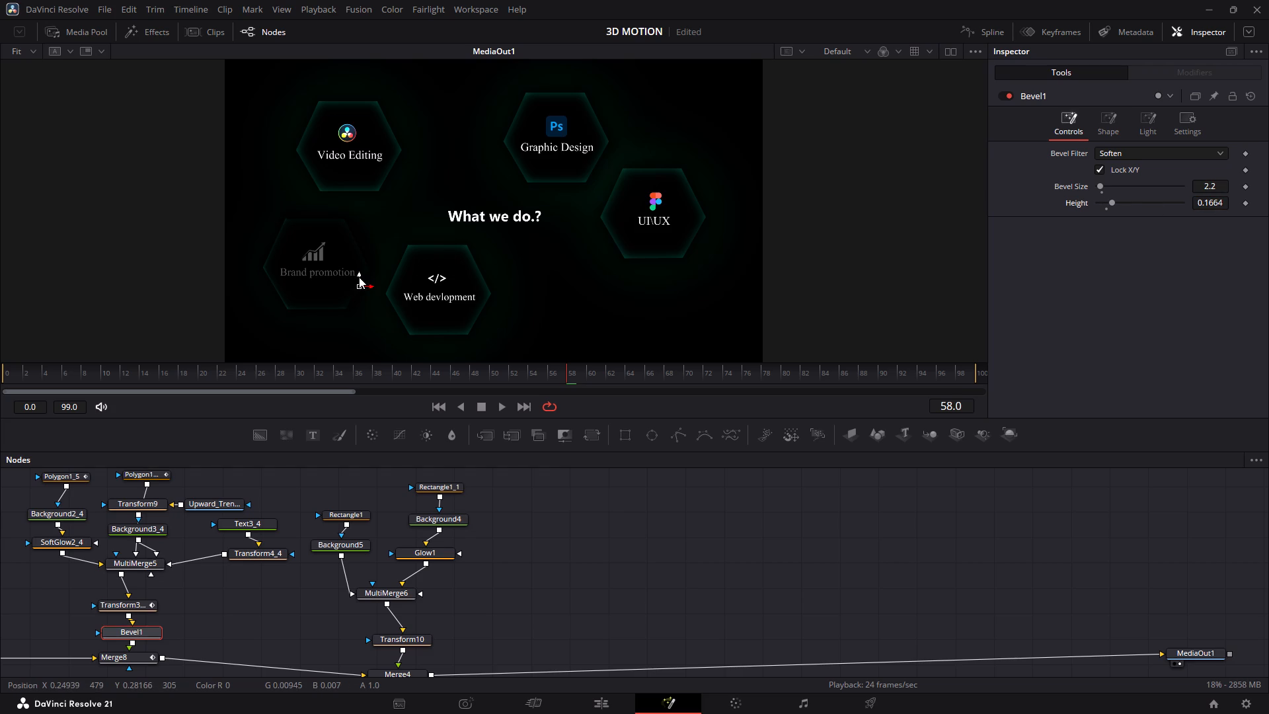
scroll(359, 277, "down", 1)
scroll(359, 277, "up", 1)
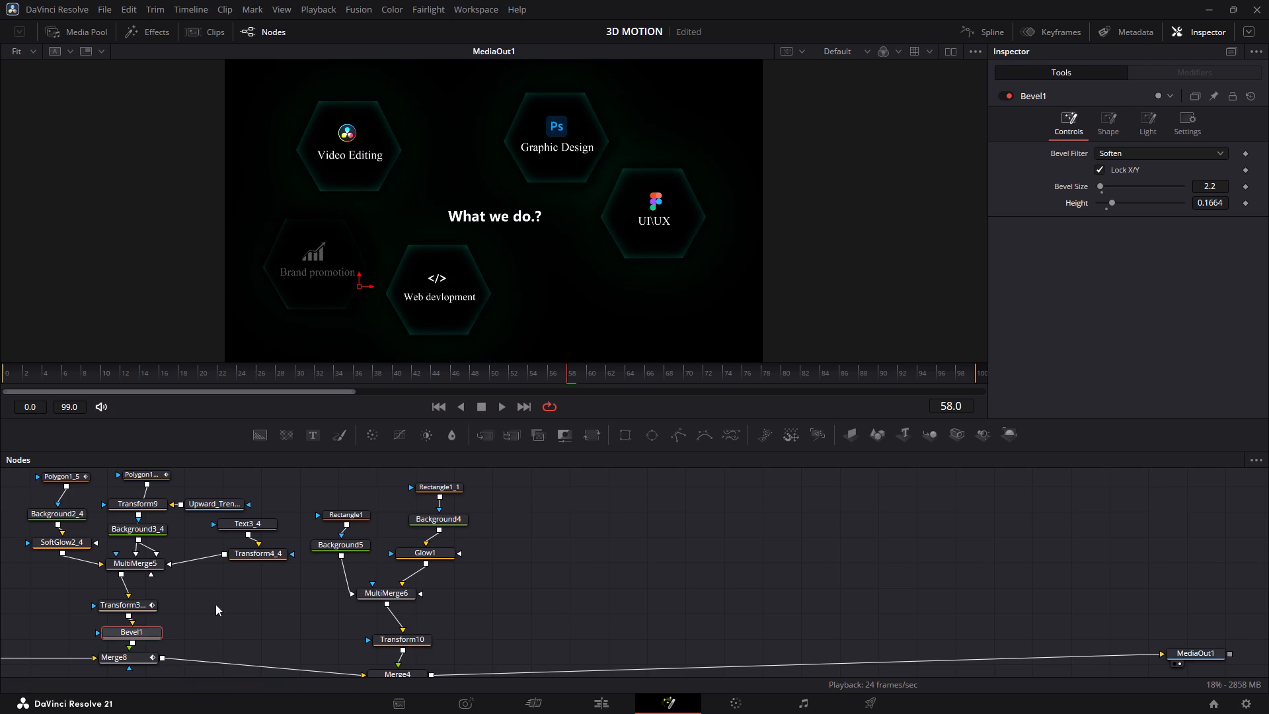
Move the Bevel1 node out of the Brand promotion branch and insert it between MultiMerge6 and Transform10.
left_click_drag(136, 633, 189, 643)
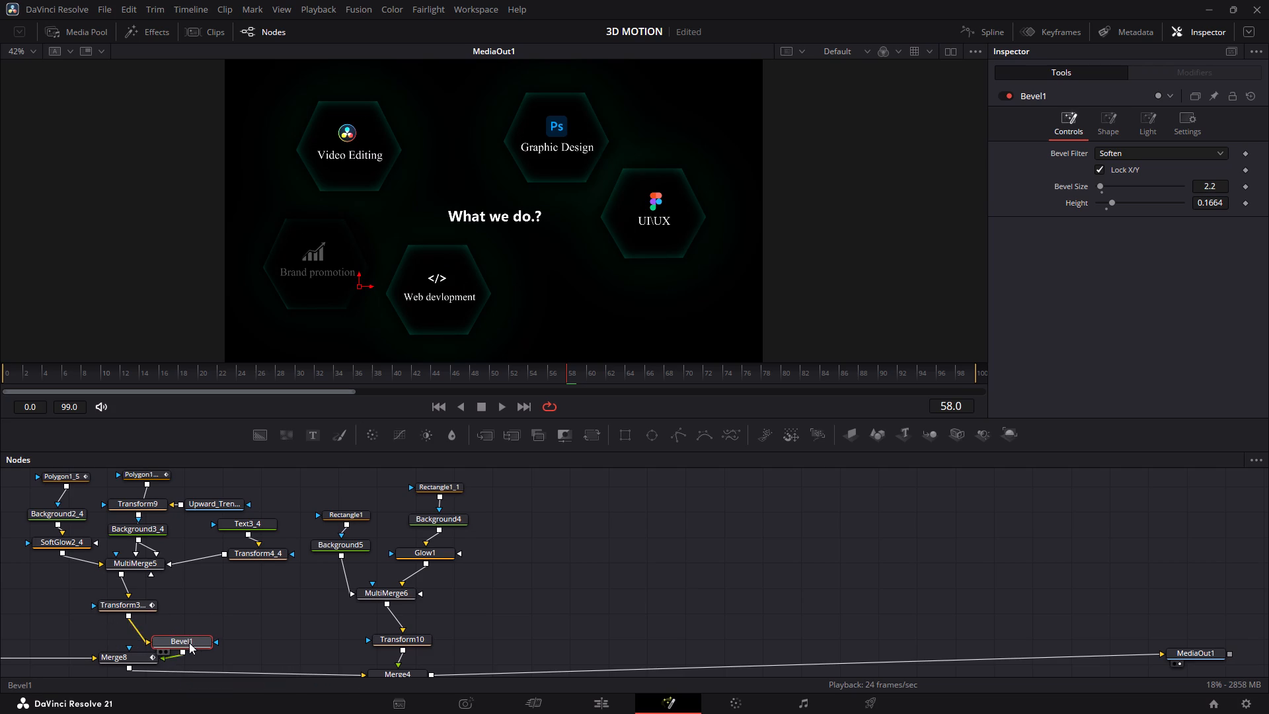
left_click_drag(189, 643, 206, 636)
left_click_drag(213, 633, 285, 615, "shift")
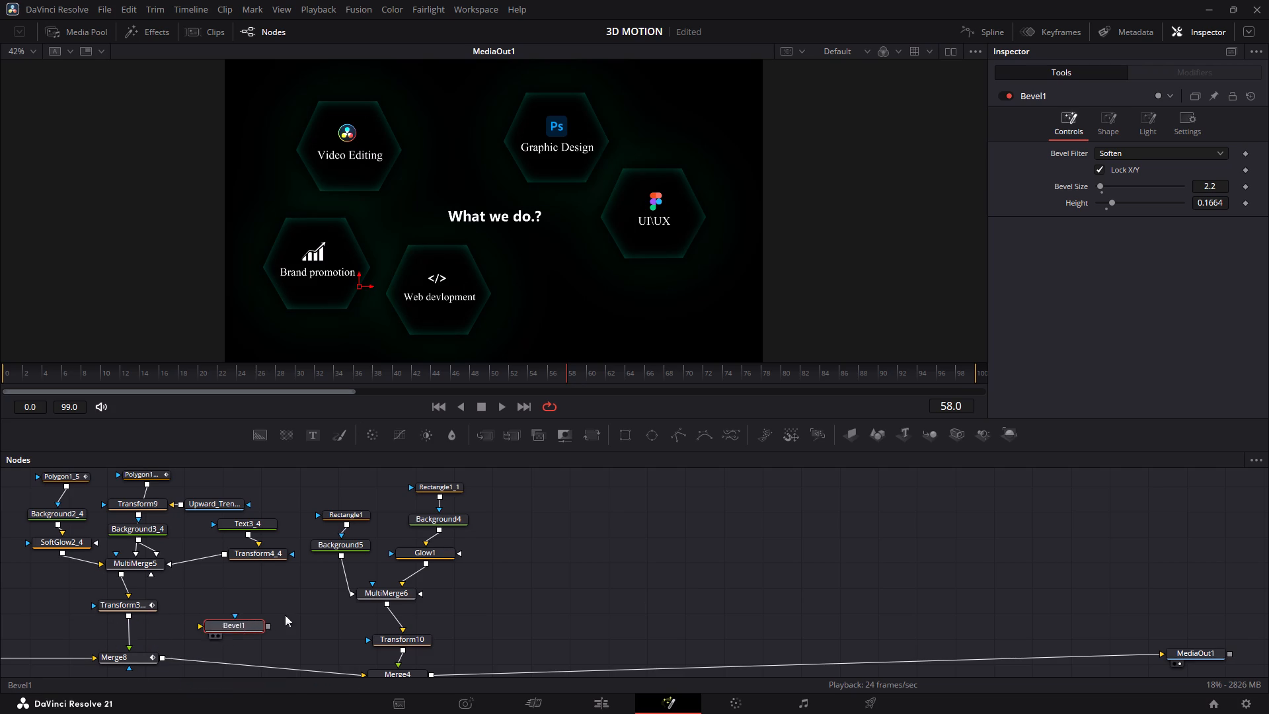
left_click_drag(285, 615, 403, 619, "shift")
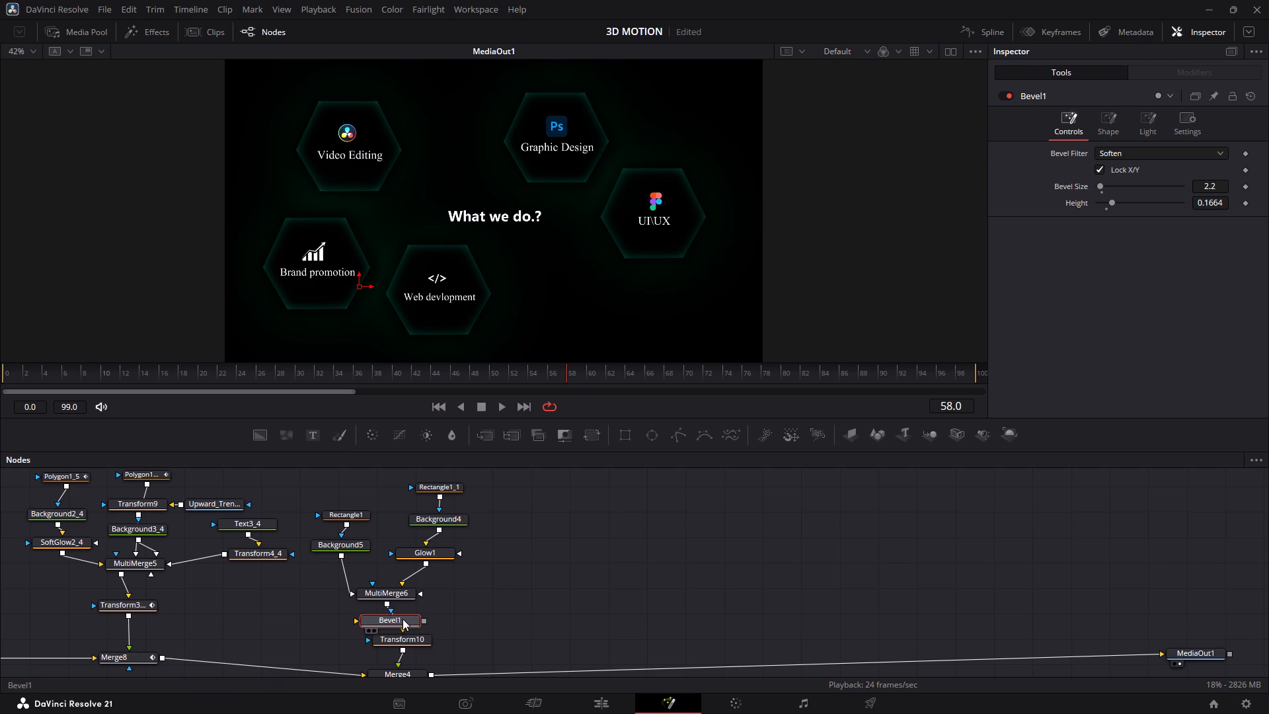
left_click_drag(403, 619, 396, 618, "shift")
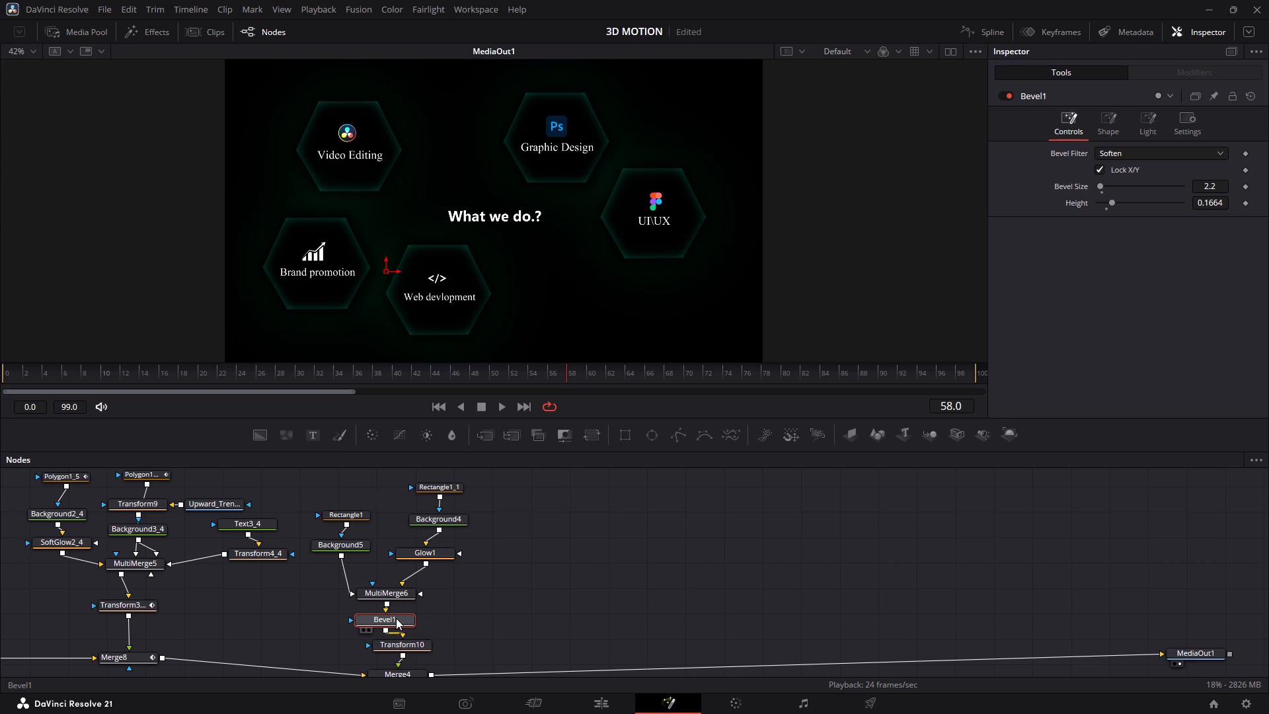
left_click_drag(396, 618, 460, 617)
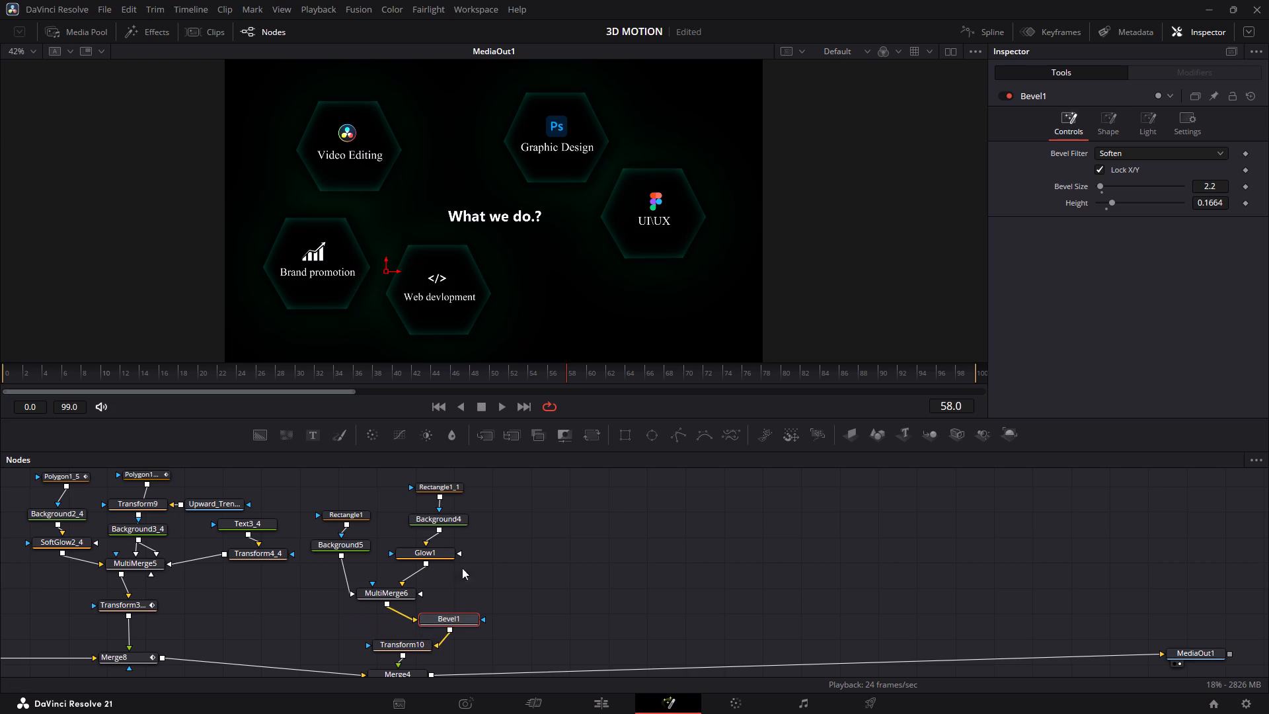
Step forward to frame 68 to examine the bevel on the bar.
key("Right")
key("Right")
key("Right")
key("Right")
key("Right")
key("Right")
key("Right")
key("Right")
key("Right")
key("Right")
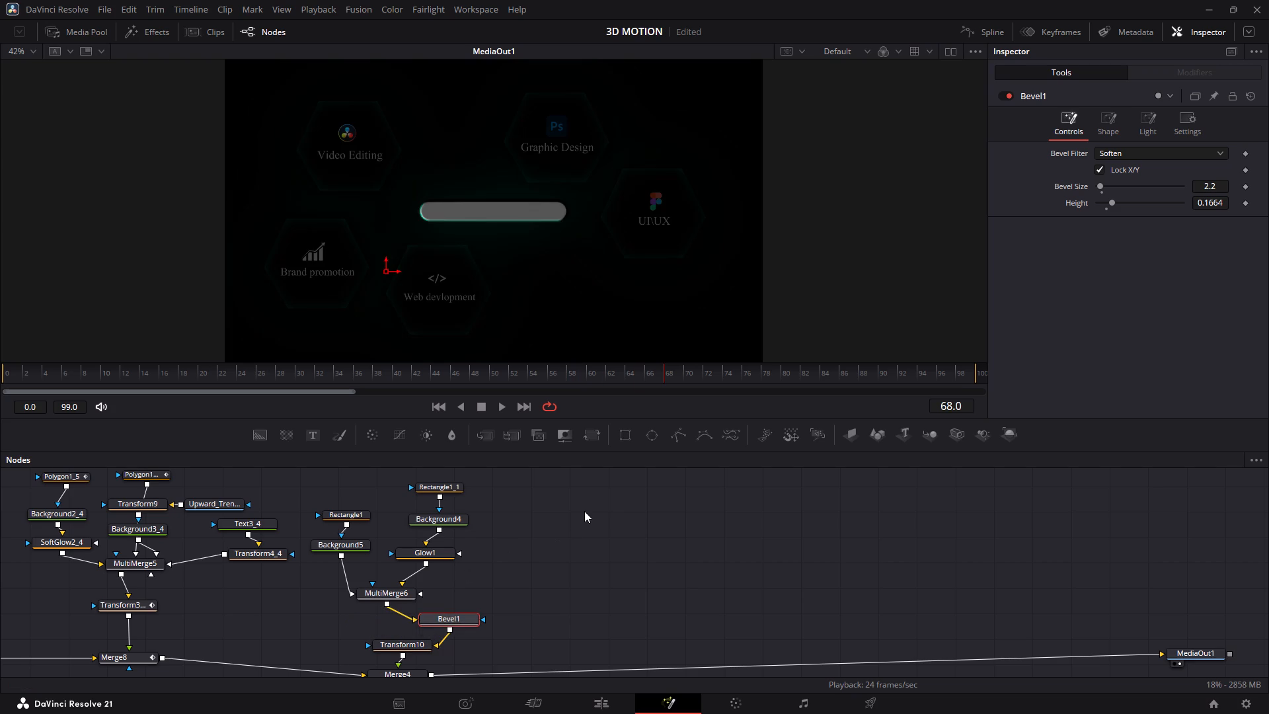
key("Left")
key("Right")
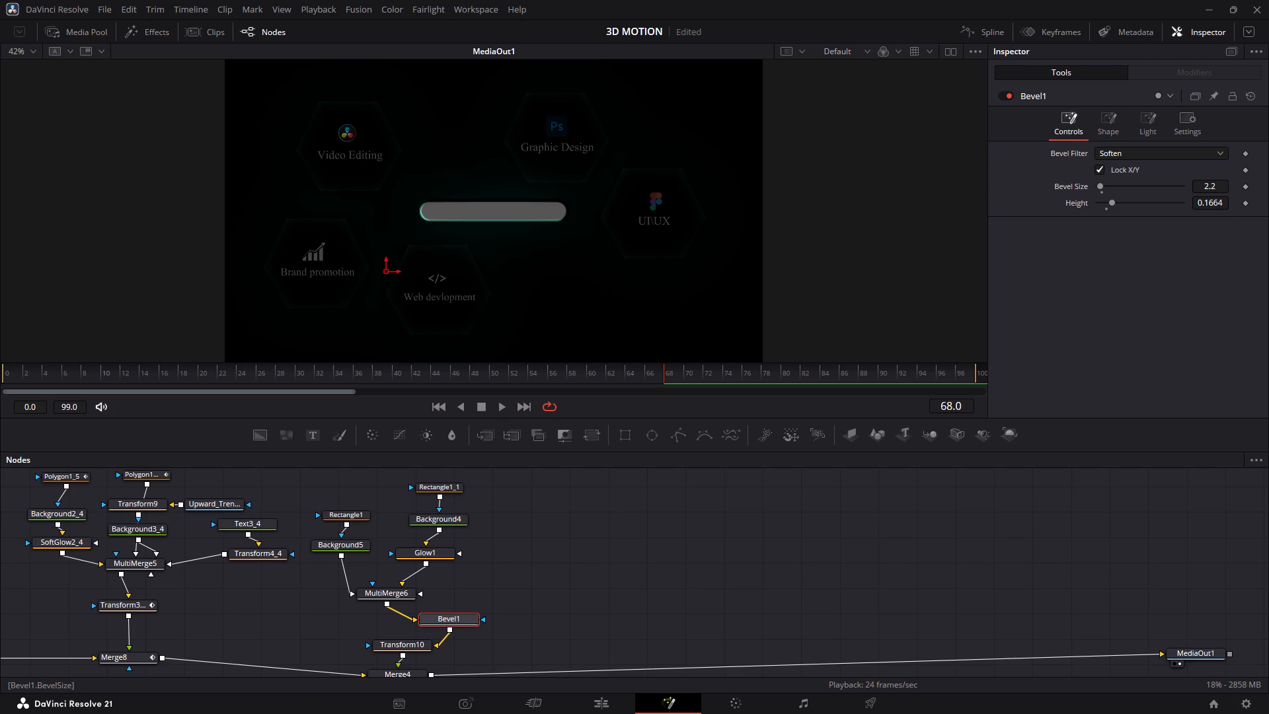
Set the Bevel Size of the Bevel1 node to 2.5.
left_click_drag(1220, 184, 1210, 186)
left_click_drag(1210, 186, 815, 185)
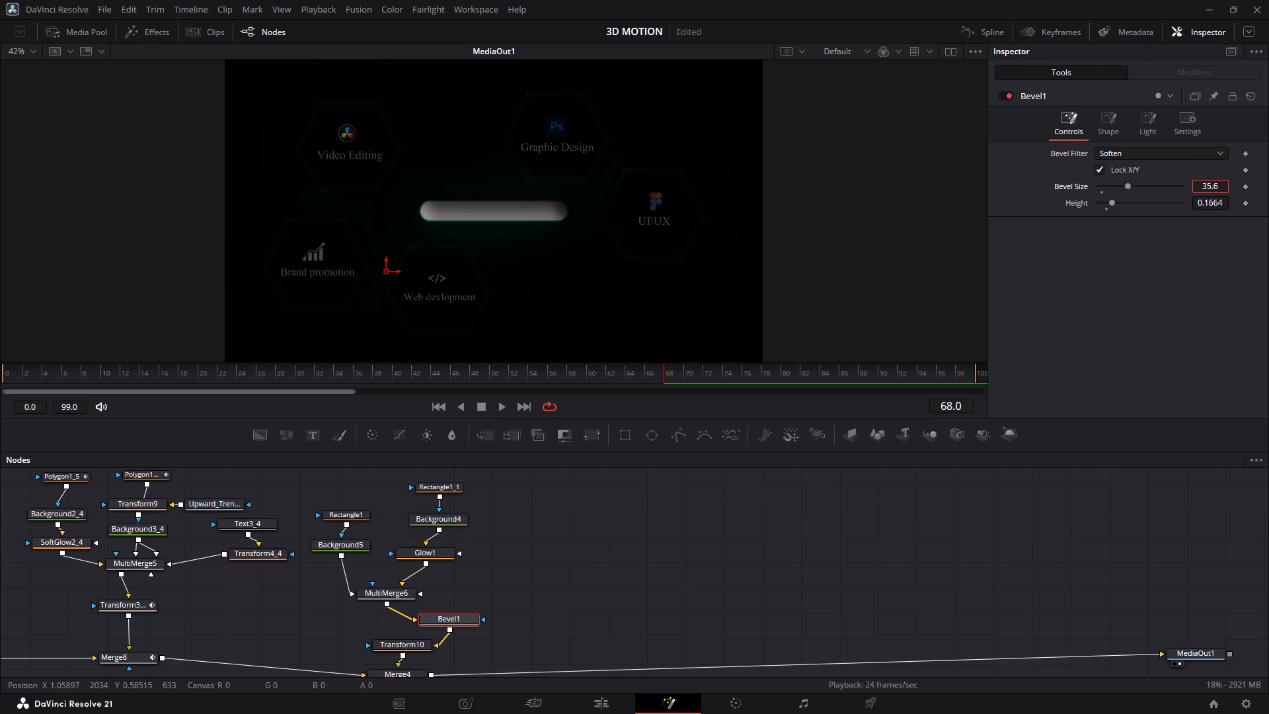
left_click_drag(815, 185, 356, 252)
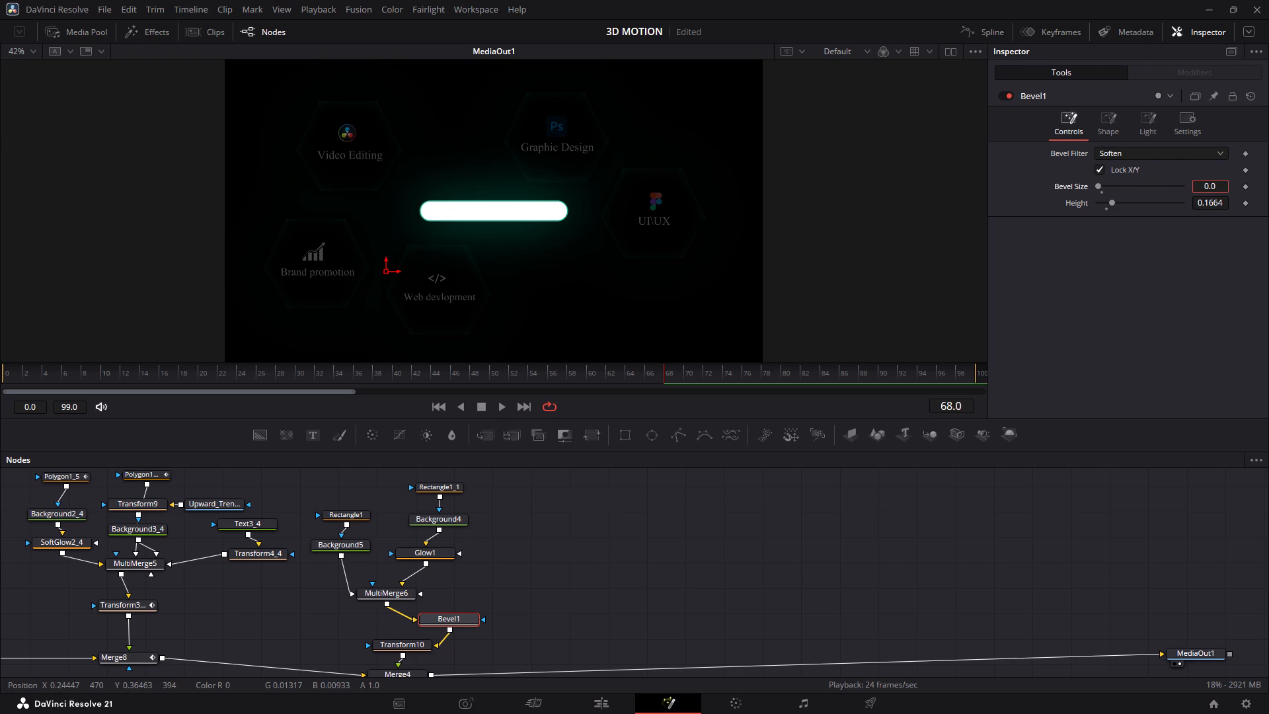
left_click_drag(356, 252, 373, 253)
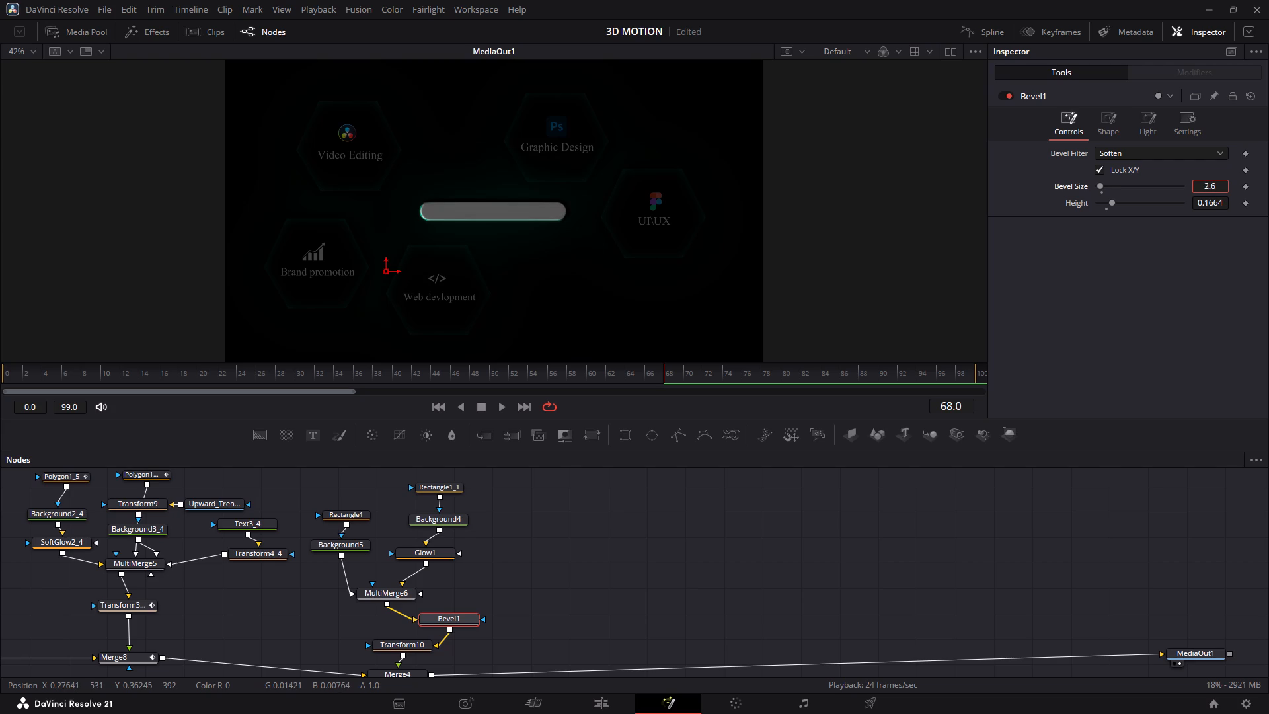
left_click_drag(373, 253, 373, 253)
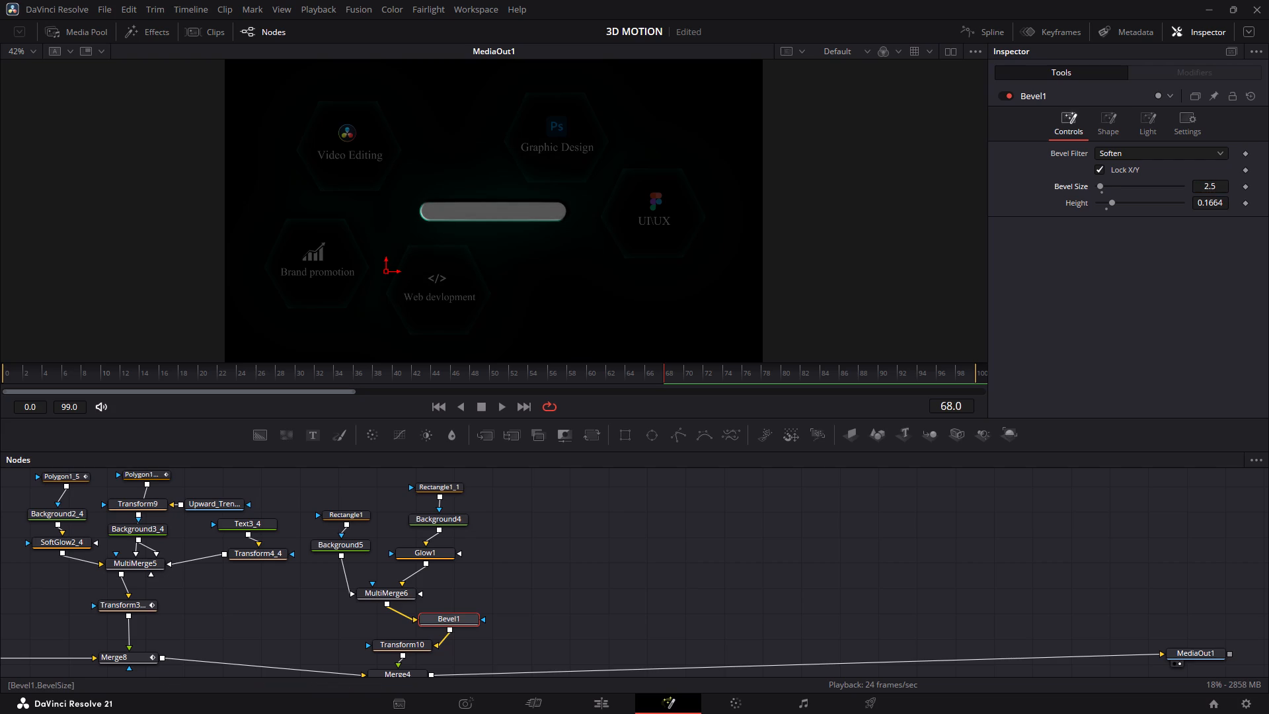
Lower the Height of the Bevel1 node to about 0.162.
left_click_drag(1223, 200, 1216, 203)
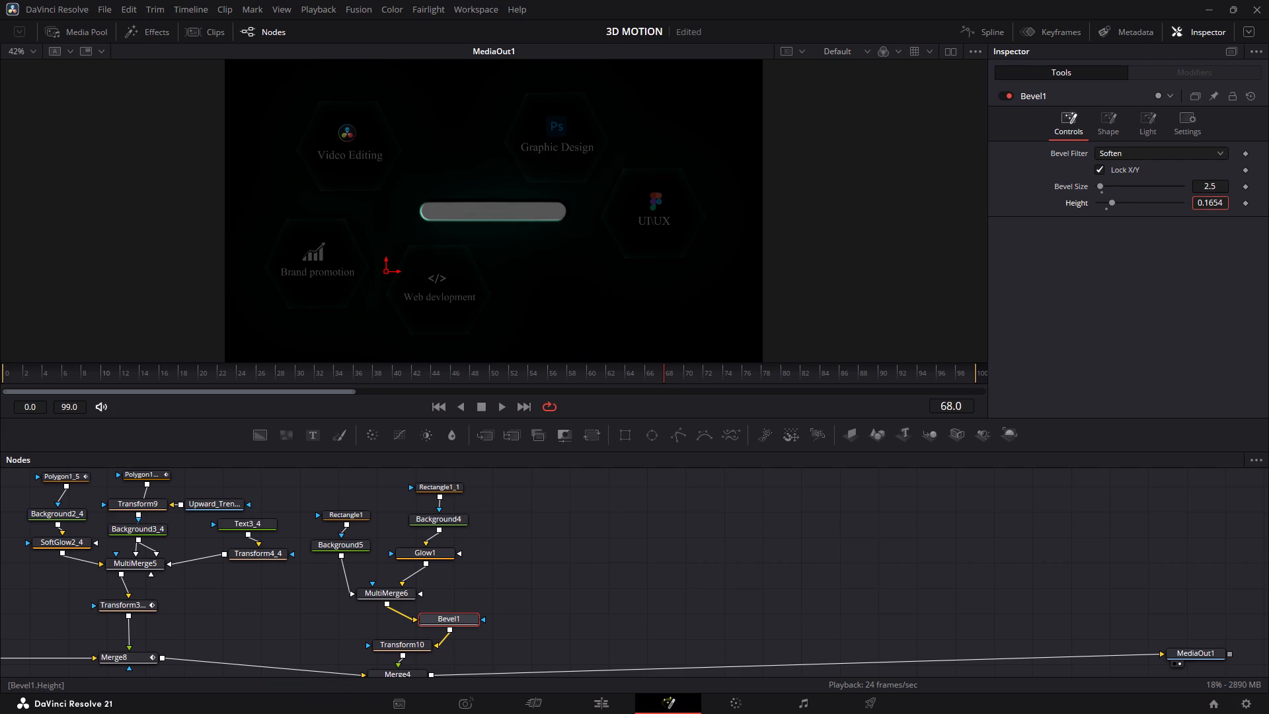
left_click_drag(1216, 203, 1196, 208)
left_click_drag(1196, 208, 1198, 207)
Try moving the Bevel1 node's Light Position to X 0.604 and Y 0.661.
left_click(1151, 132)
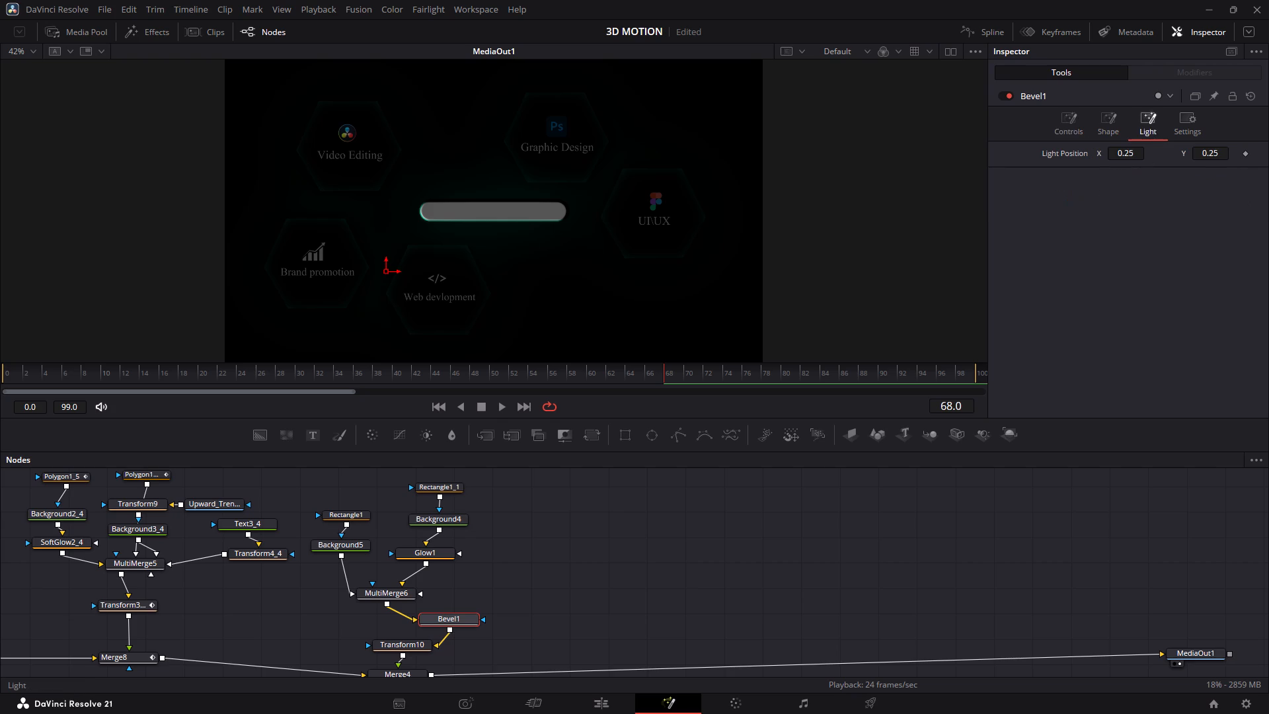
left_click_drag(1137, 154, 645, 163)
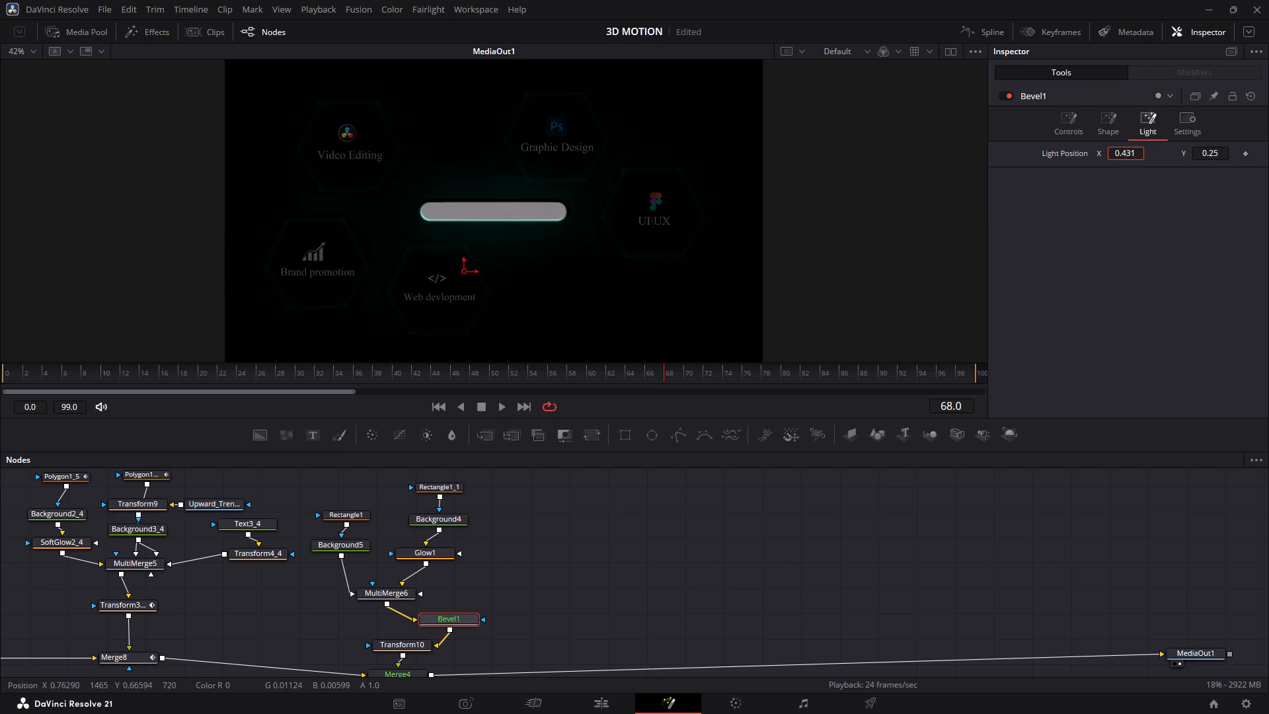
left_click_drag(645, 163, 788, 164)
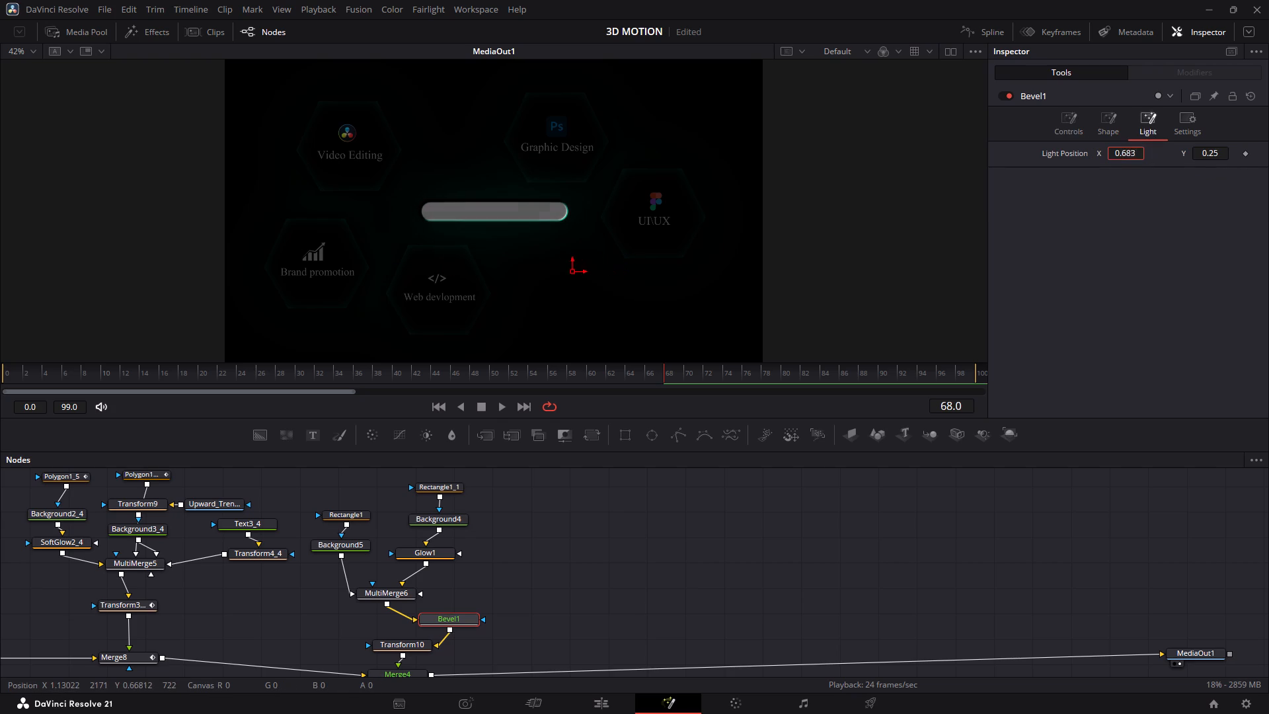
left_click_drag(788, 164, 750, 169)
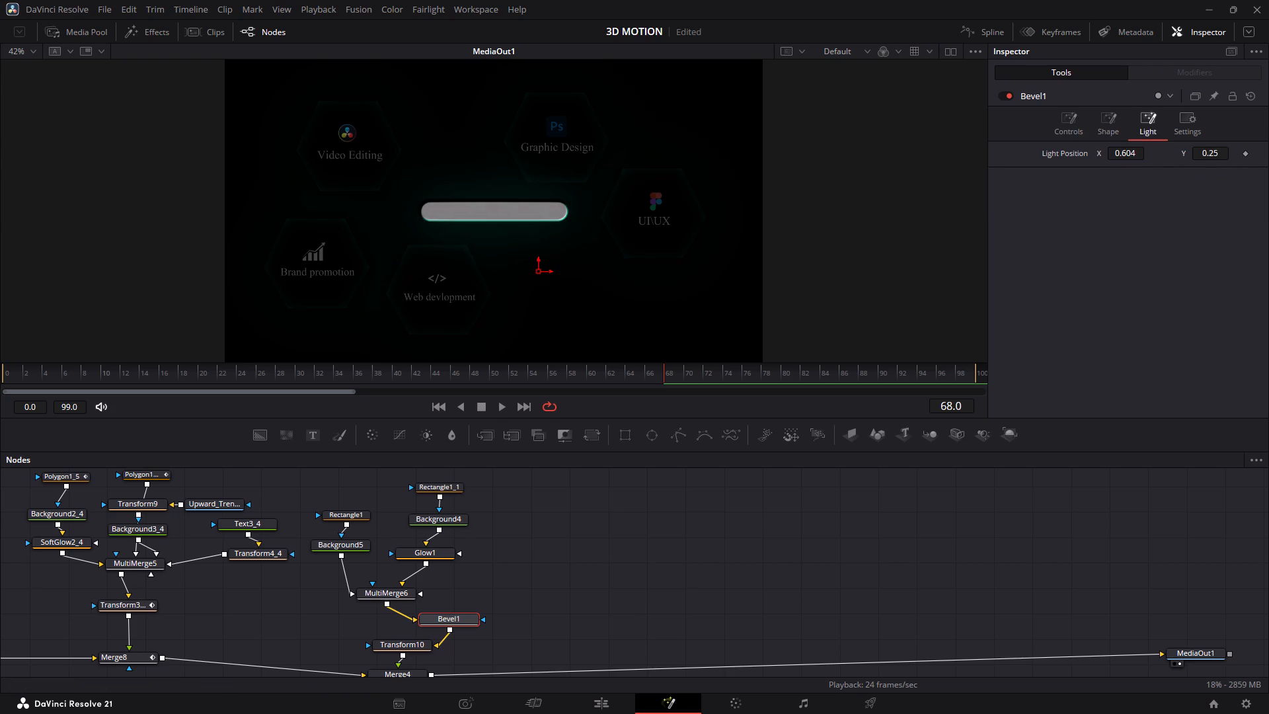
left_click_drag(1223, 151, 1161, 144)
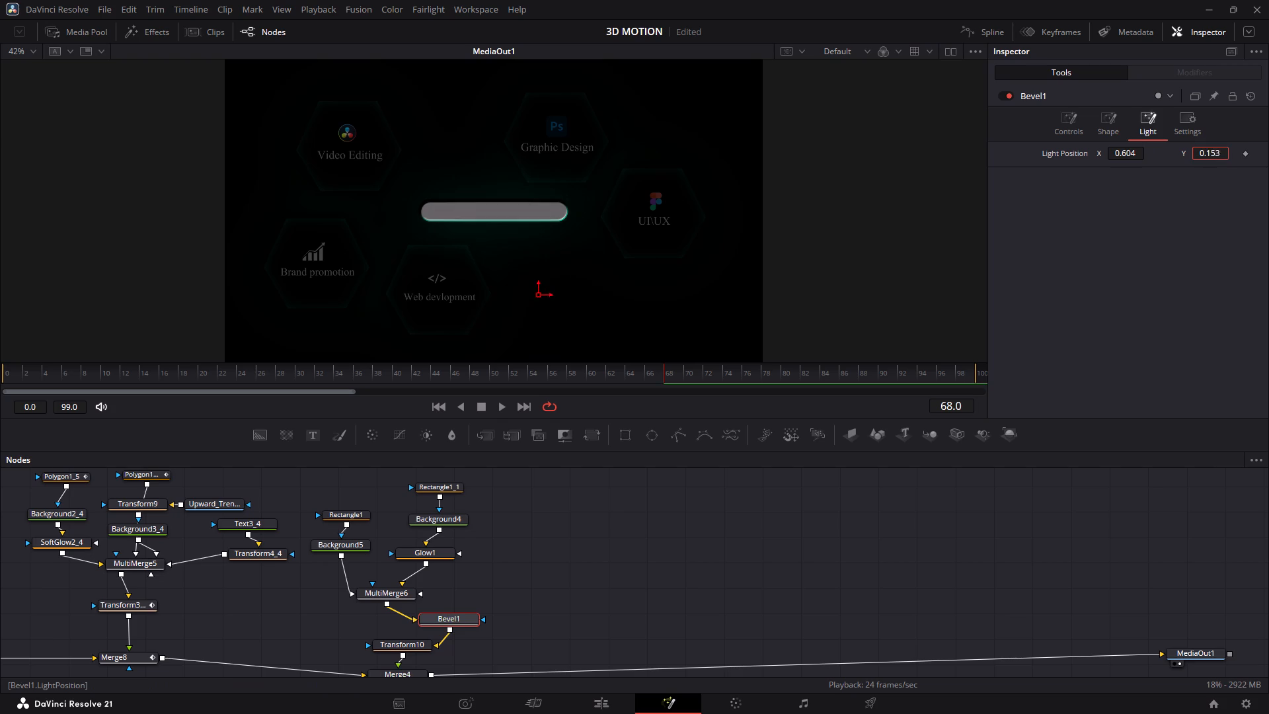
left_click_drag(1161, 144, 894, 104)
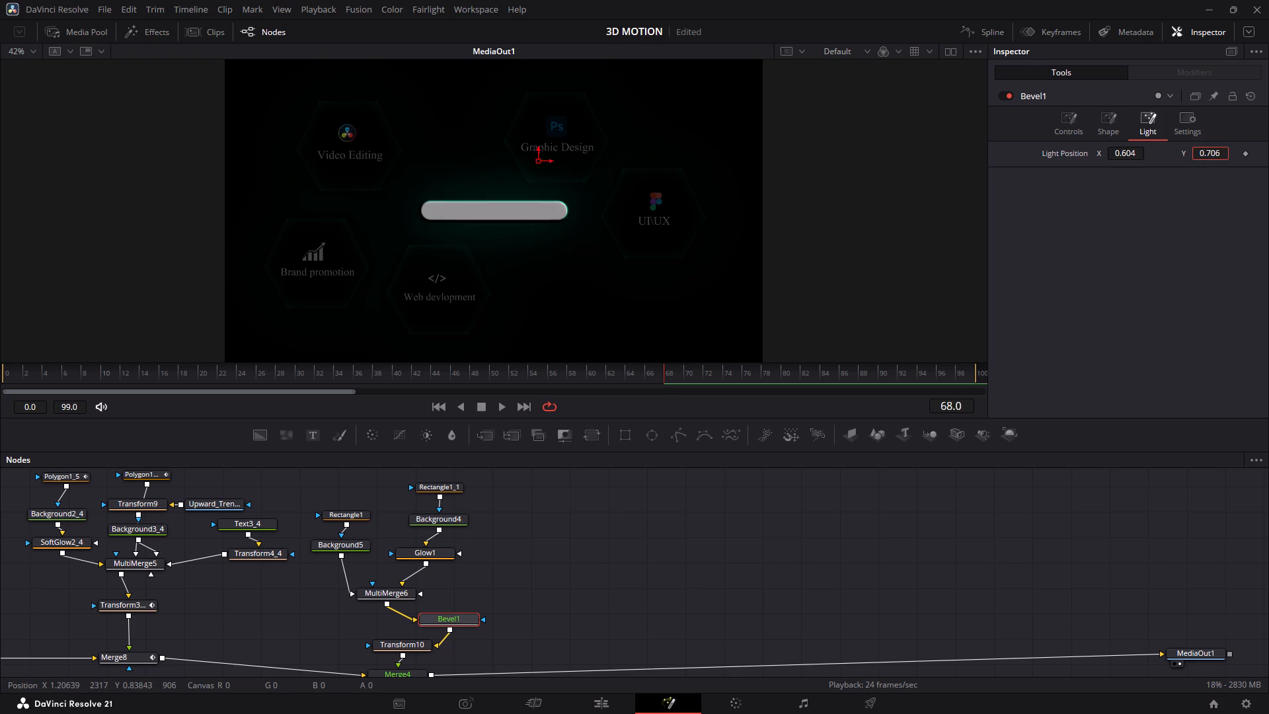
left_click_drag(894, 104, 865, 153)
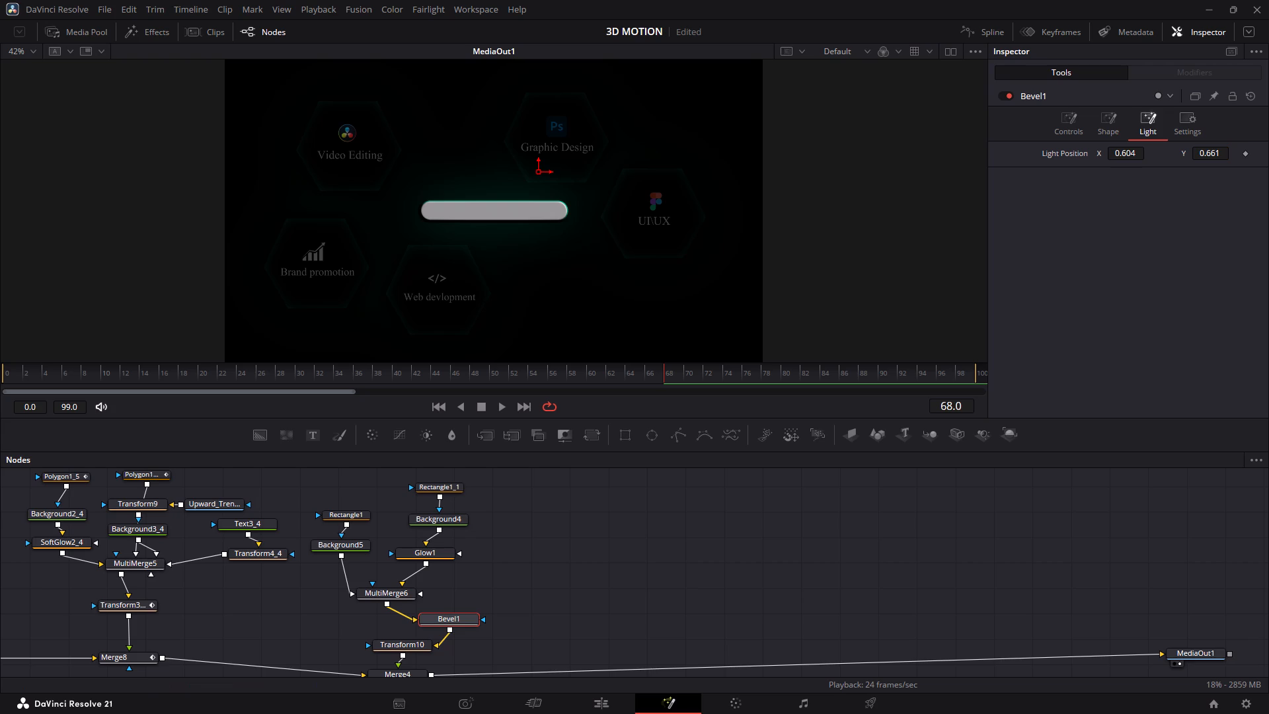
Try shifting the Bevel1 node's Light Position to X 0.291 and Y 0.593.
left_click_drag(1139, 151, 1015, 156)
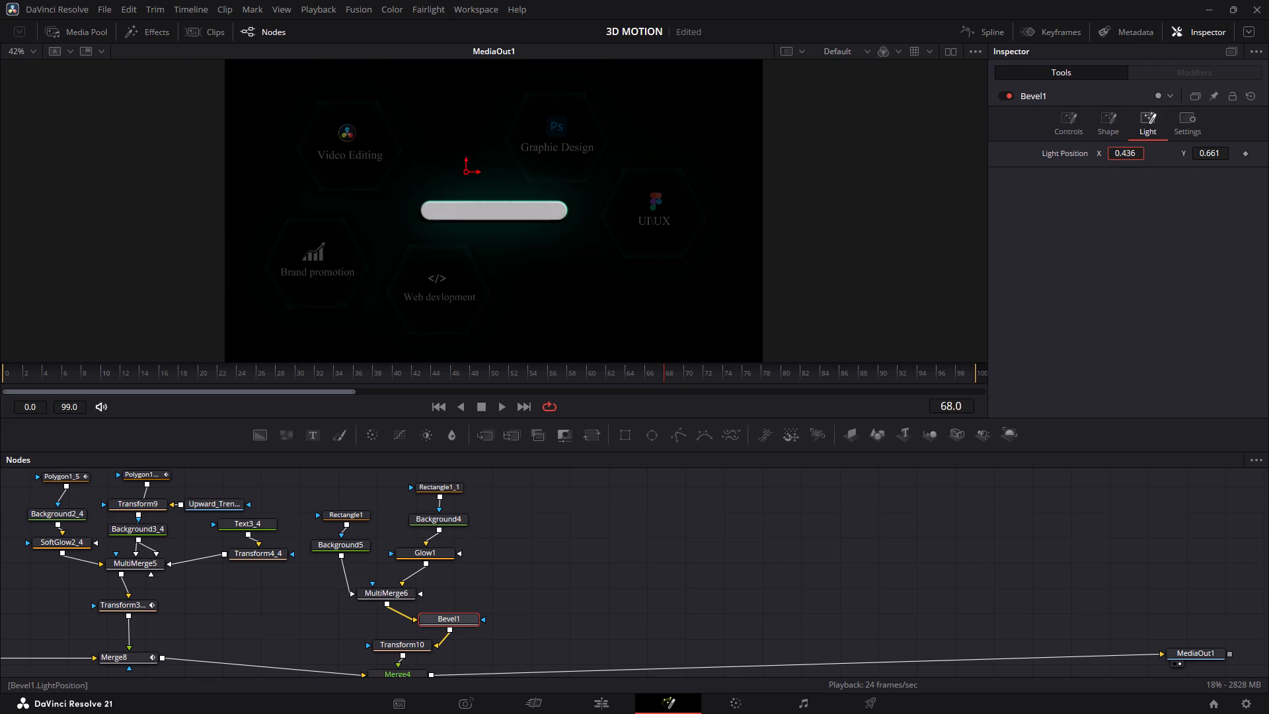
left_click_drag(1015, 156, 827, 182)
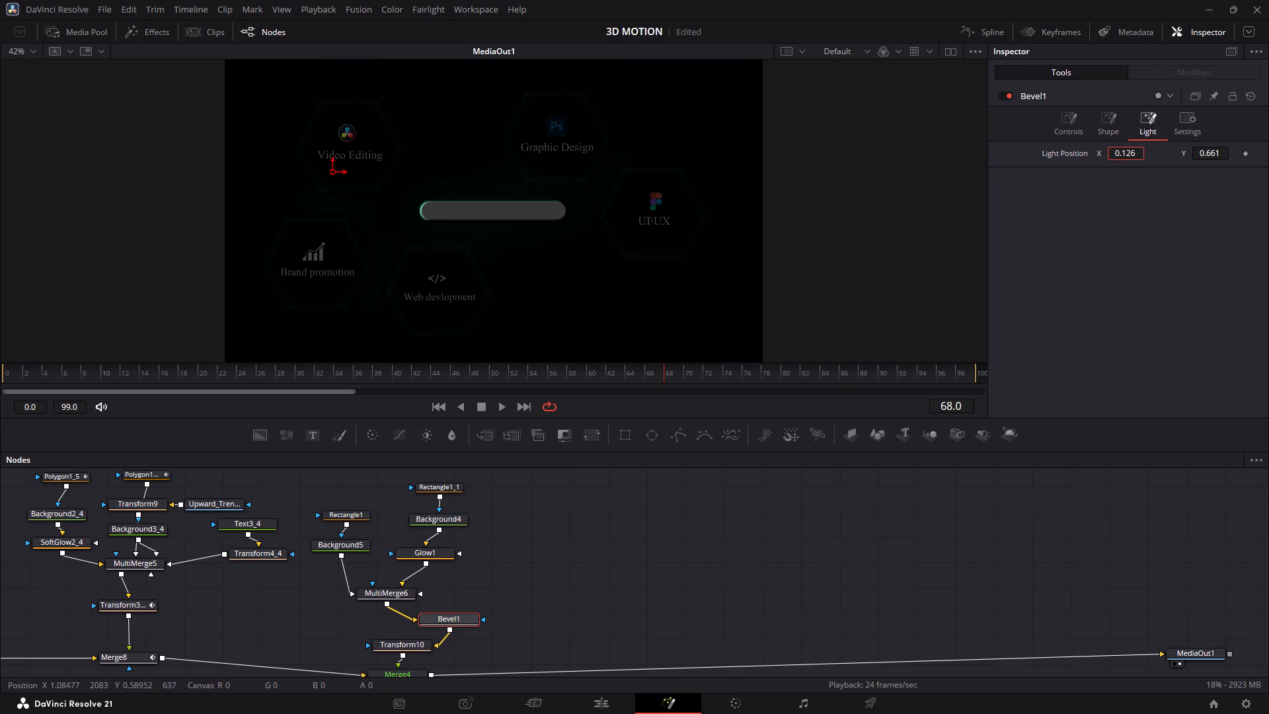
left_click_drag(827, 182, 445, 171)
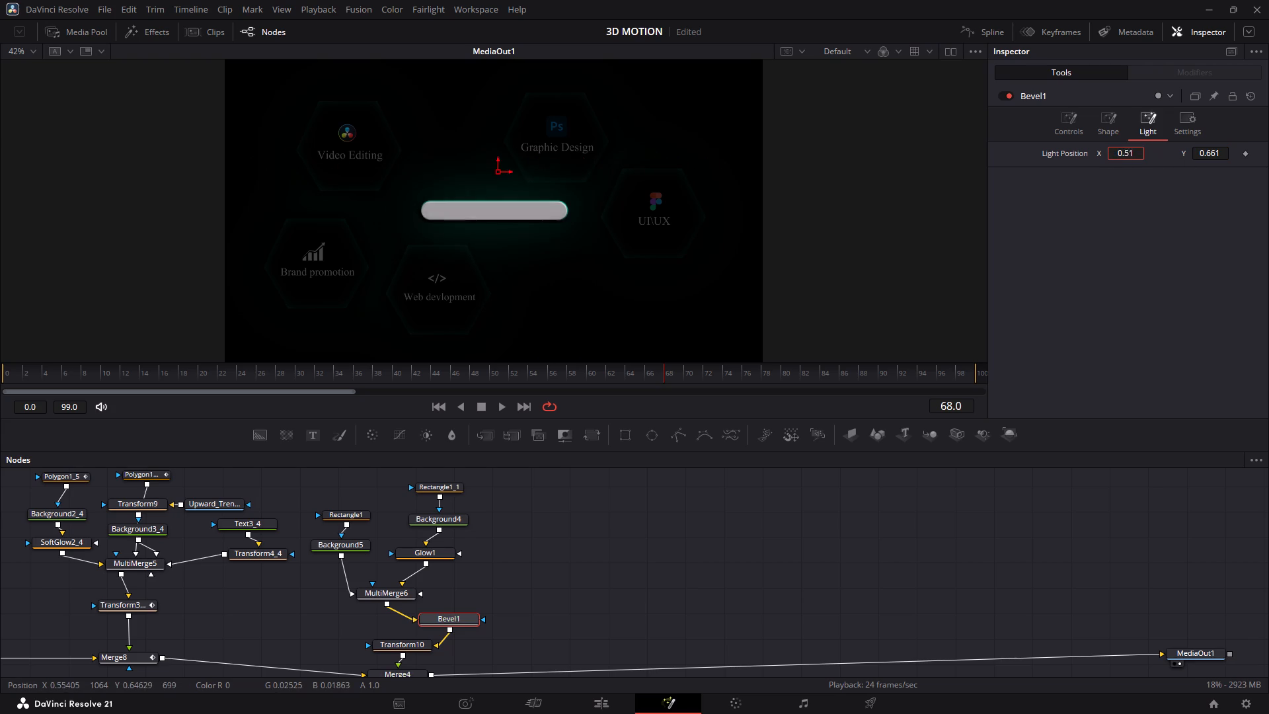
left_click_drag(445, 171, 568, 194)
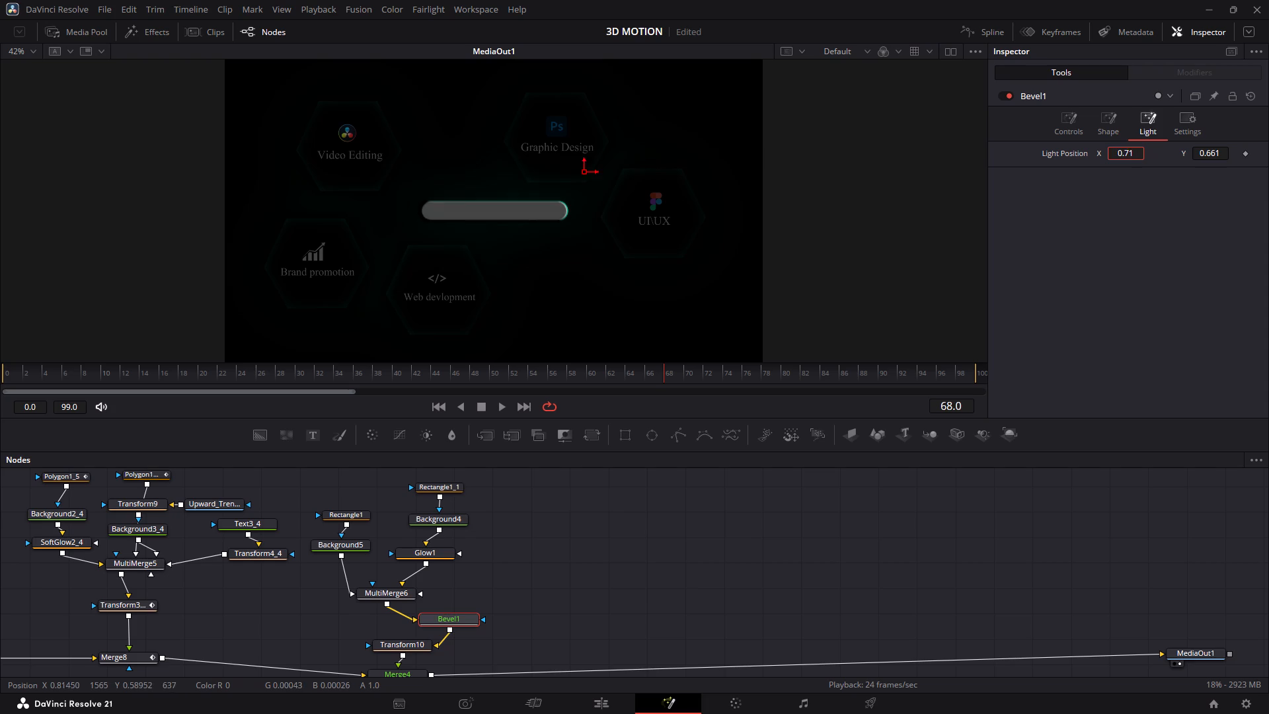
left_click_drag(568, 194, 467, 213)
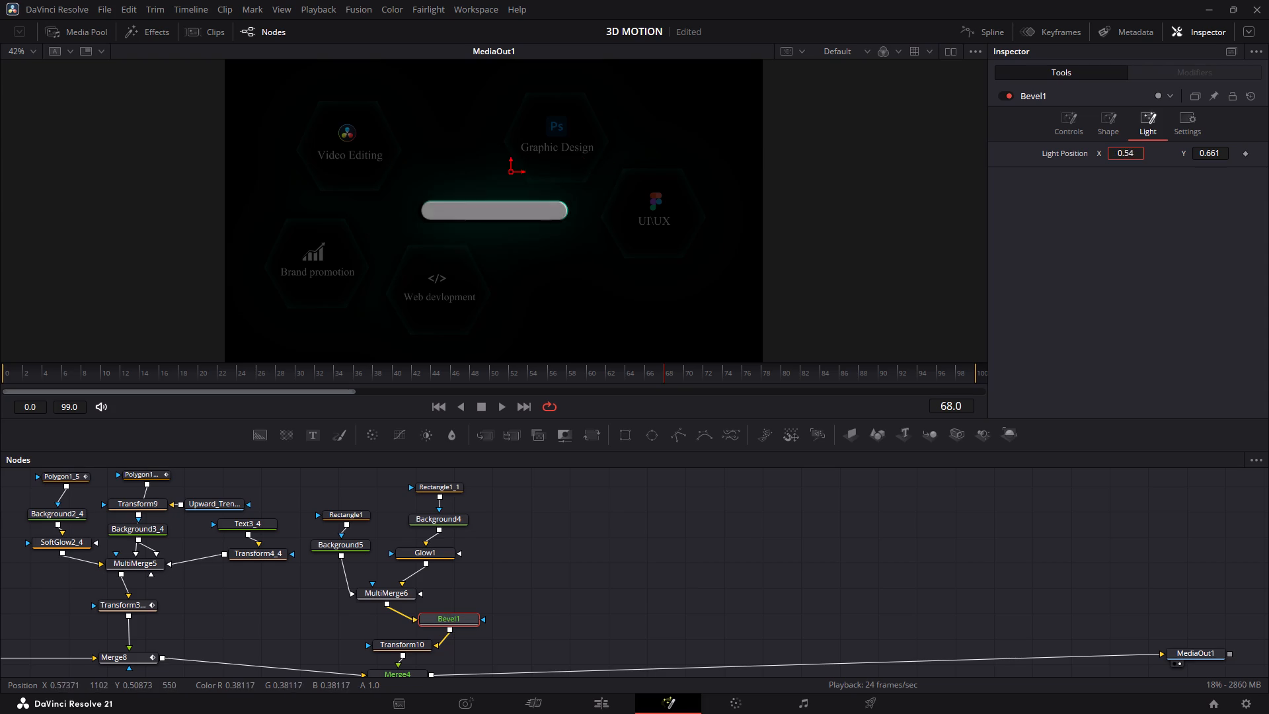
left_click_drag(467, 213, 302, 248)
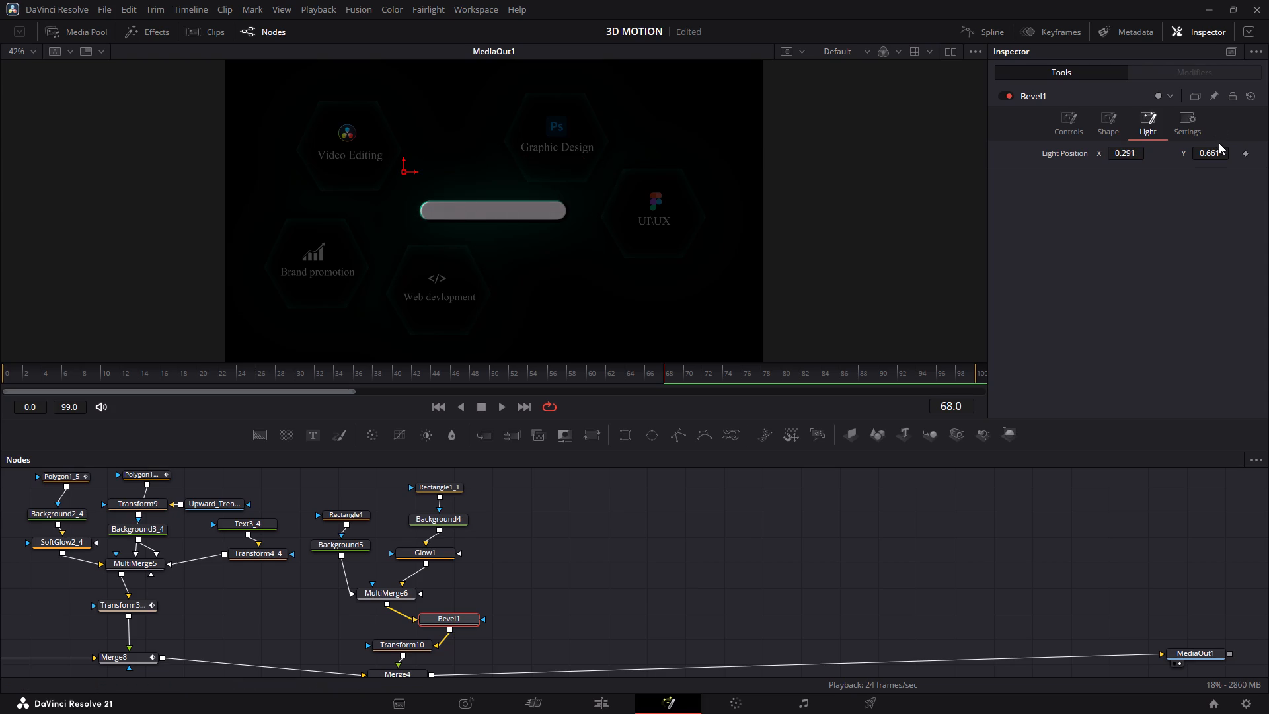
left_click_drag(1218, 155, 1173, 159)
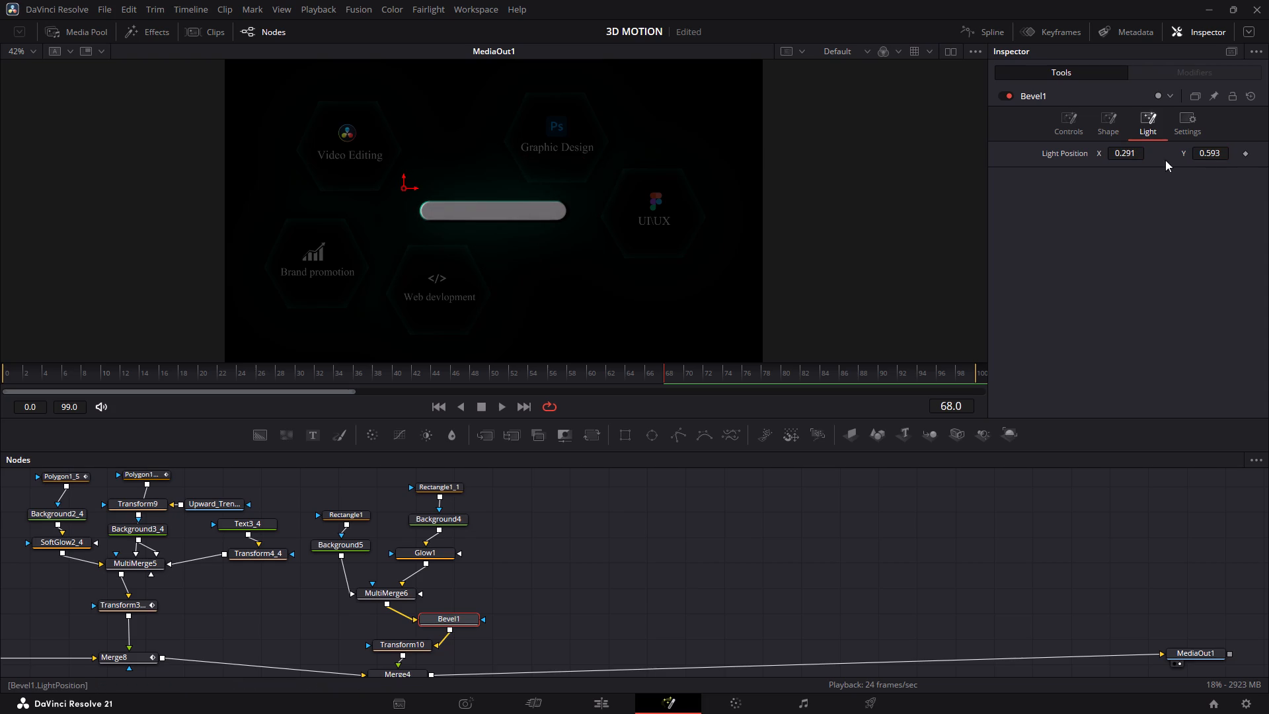
Move the Bevel1 node's Light Position to X 0.909 and Y 0.972.
left_click_drag(1114, 154, 696, 144)
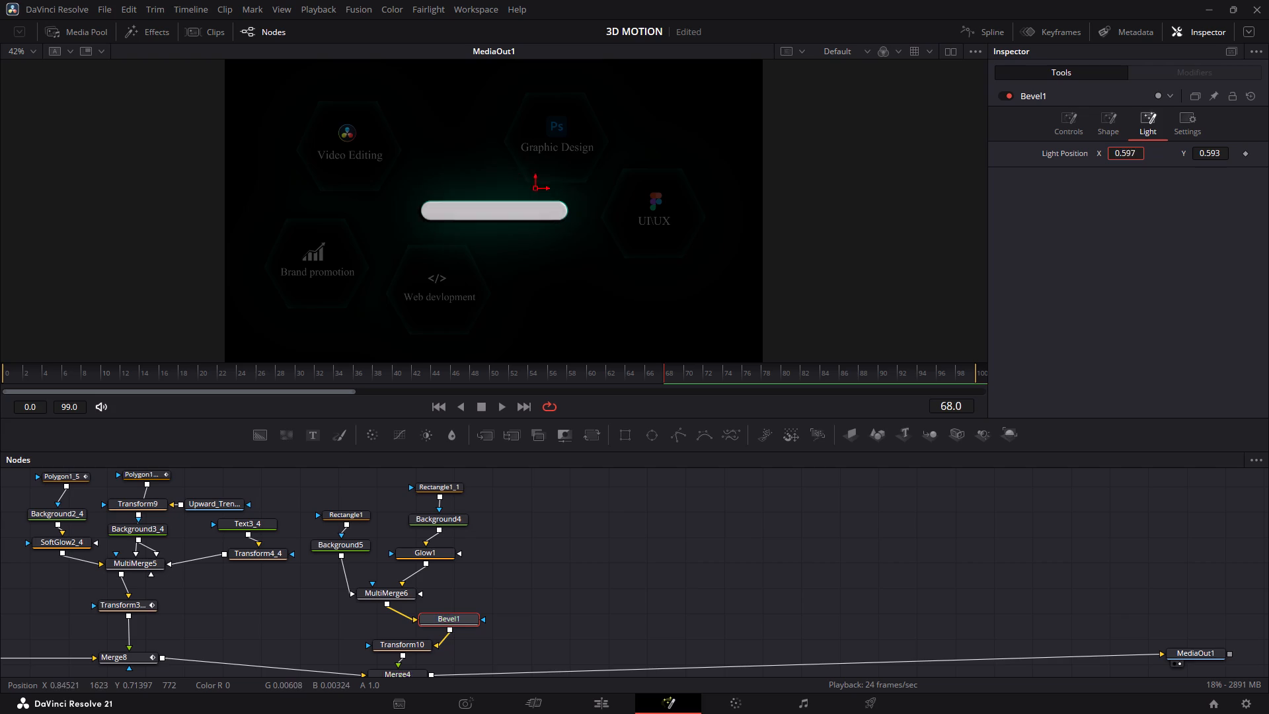
left_click_drag(696, 144, 870, 120)
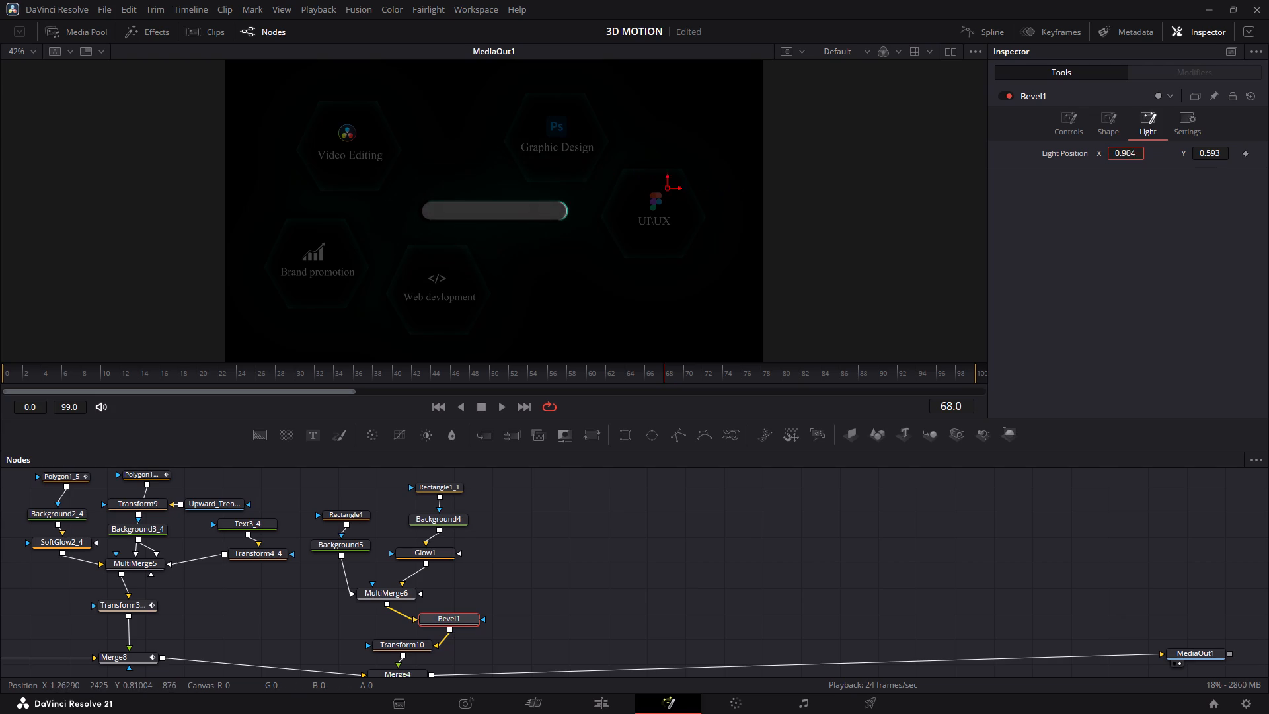
left_click_drag(870, 120, 683, 151)
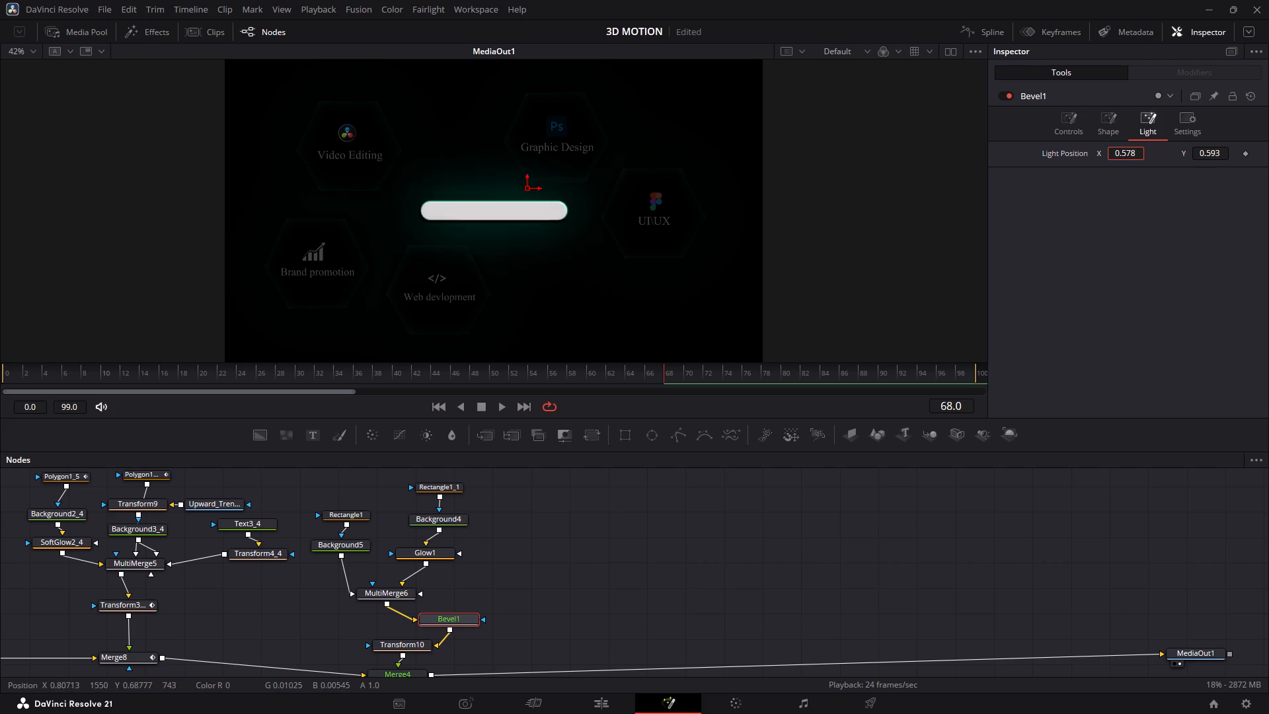
left_click_drag(683, 151, 902, 128)
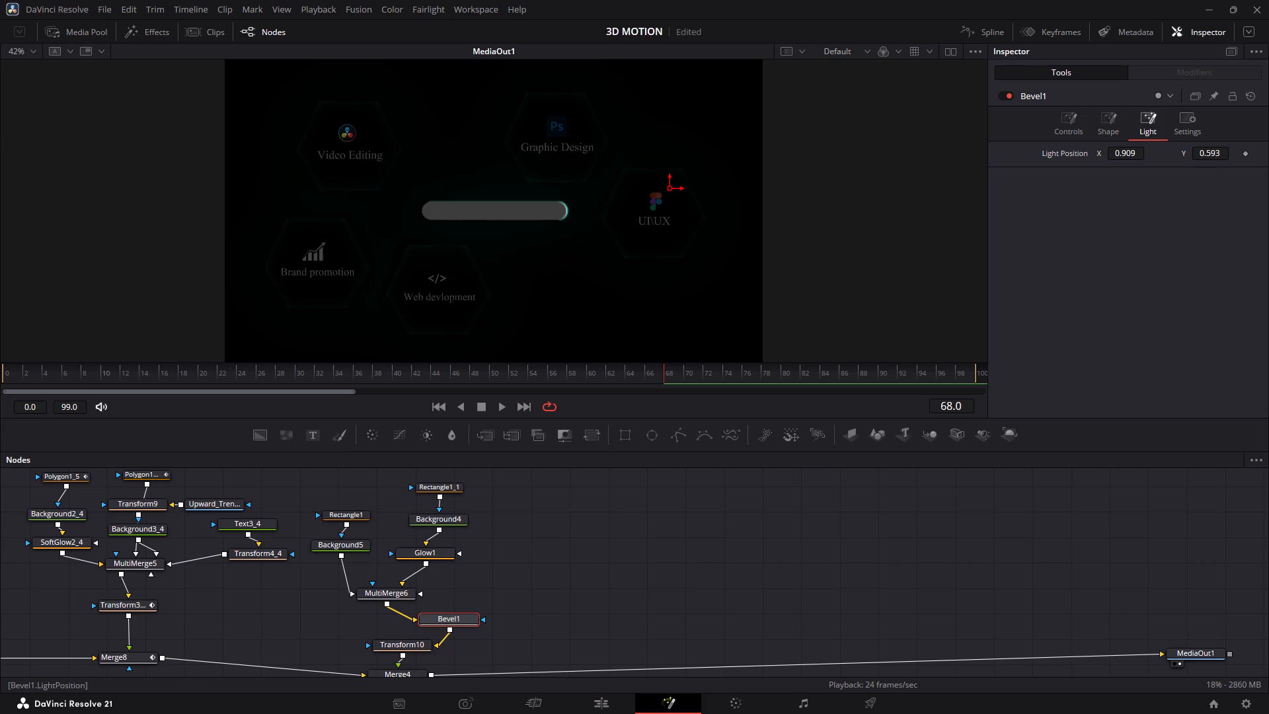
left_click_drag(1218, 153, 849, 87)
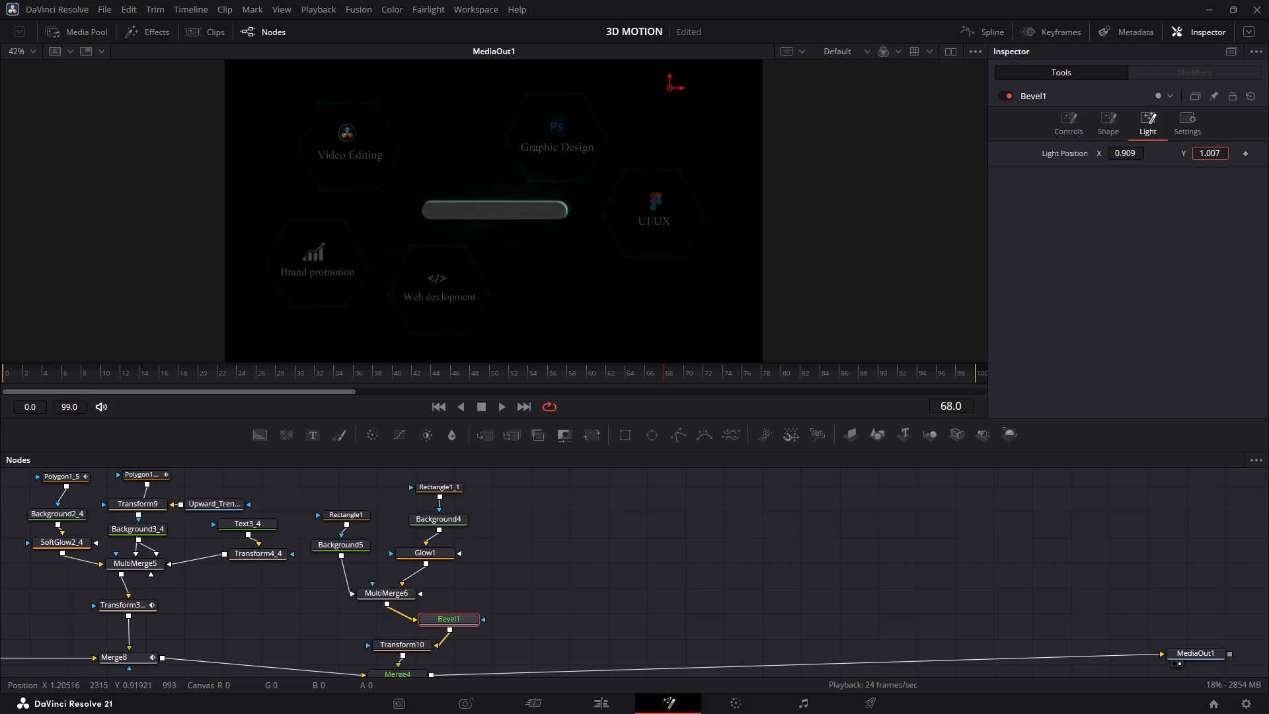
left_click_drag(849, 87, 835, 88)
Adjust the Bevel1 node's Light Position X to 0.313 and deselect the node.
left_click_drag(1138, 154, 741, 196)
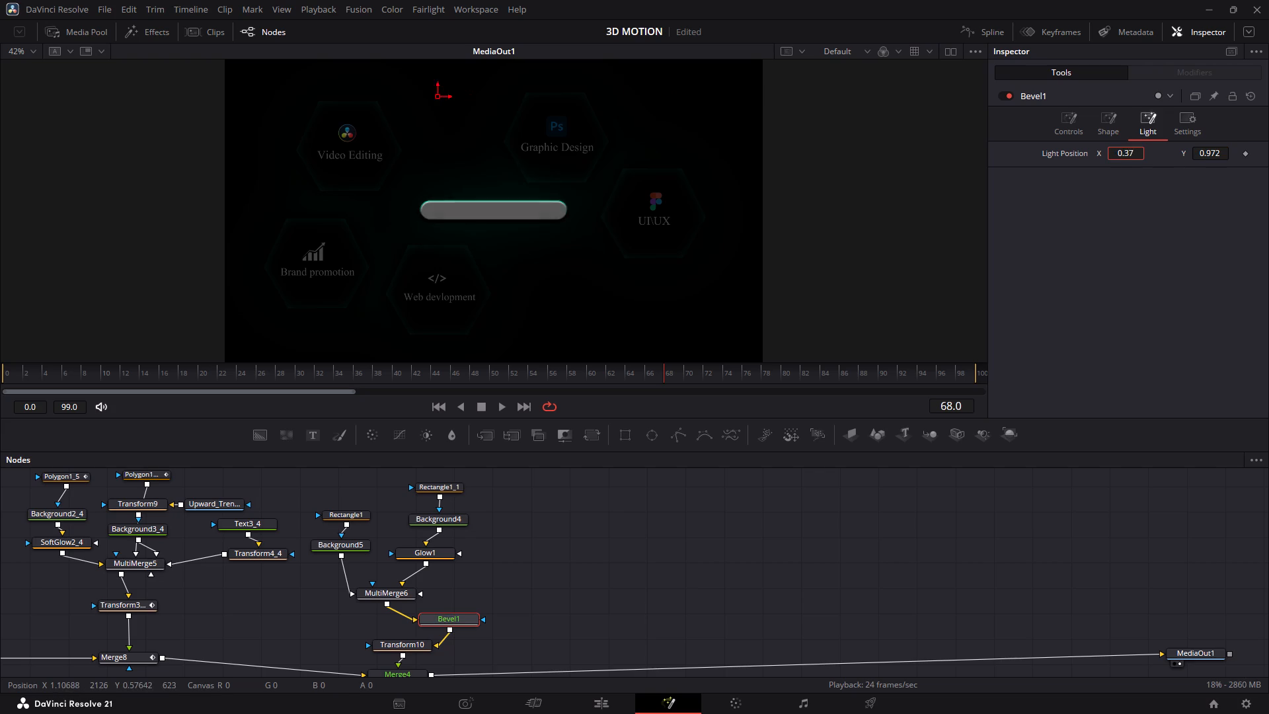
left_click_drag(741, 196, 335, 268)
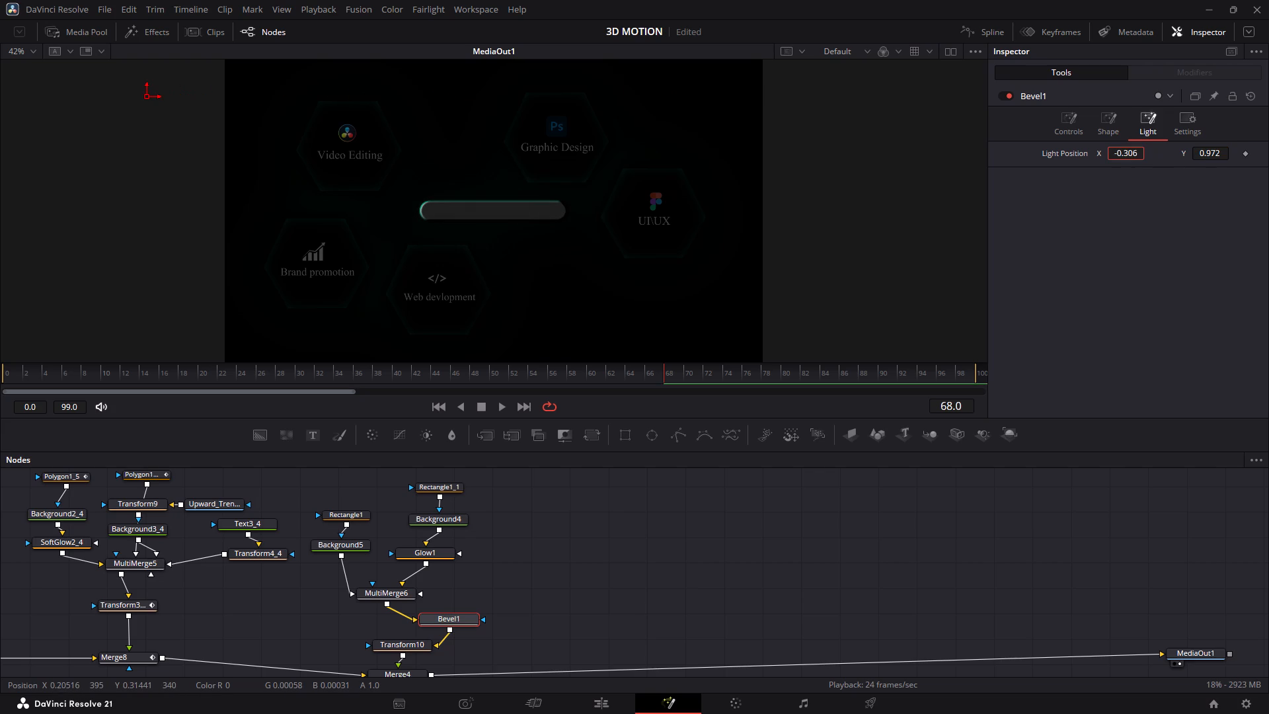
left_click_drag(335, 268, 552, 344)
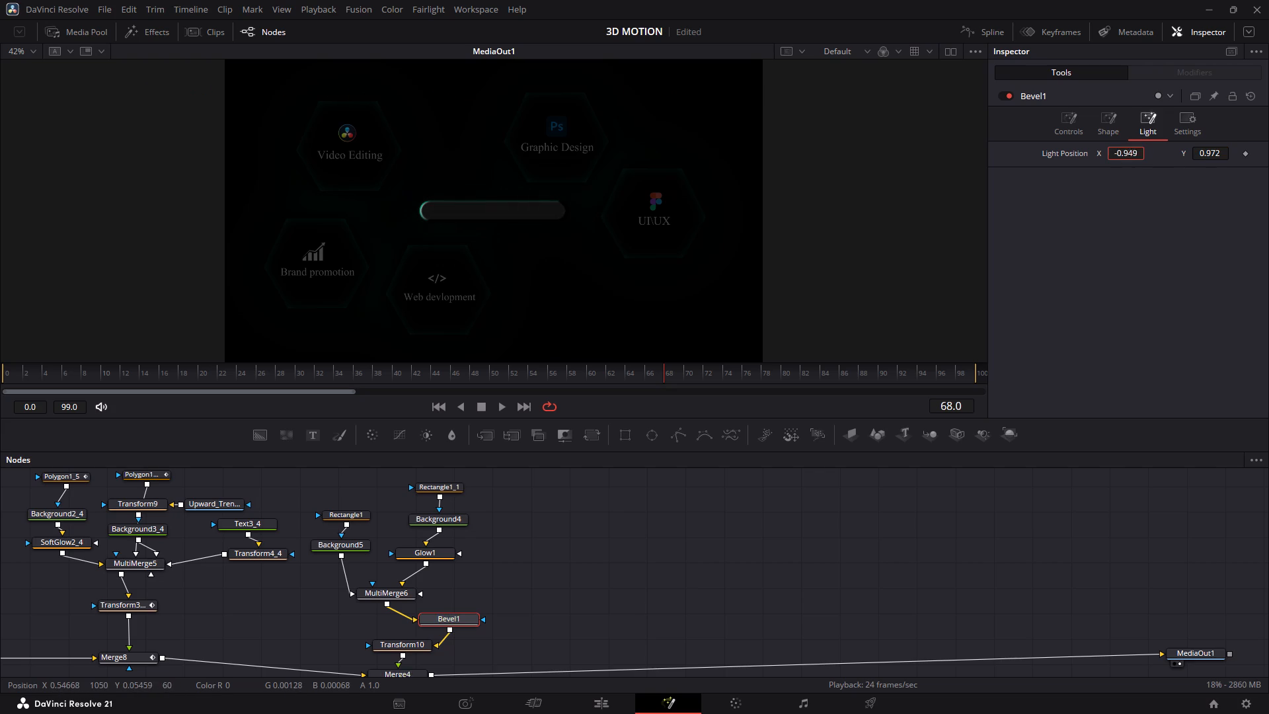
left_click_drag(552, 344, 1117, 276)
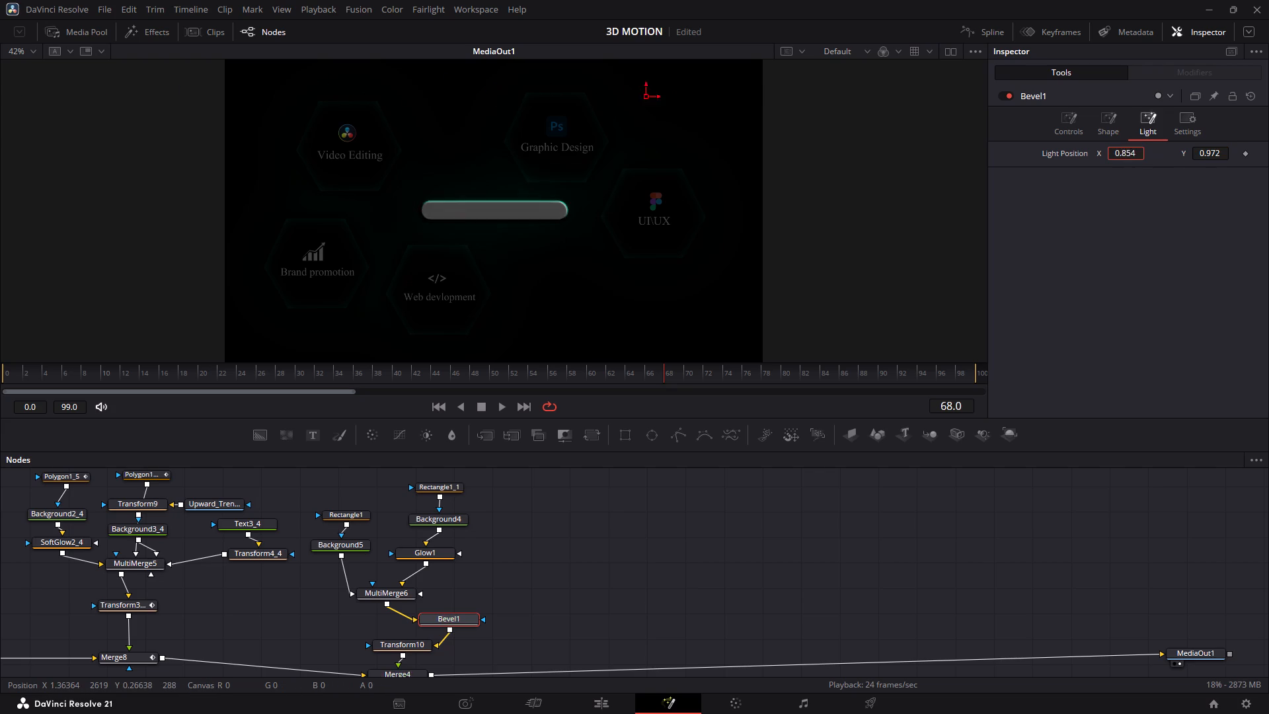
left_click_drag(1117, 276, 587, 389)
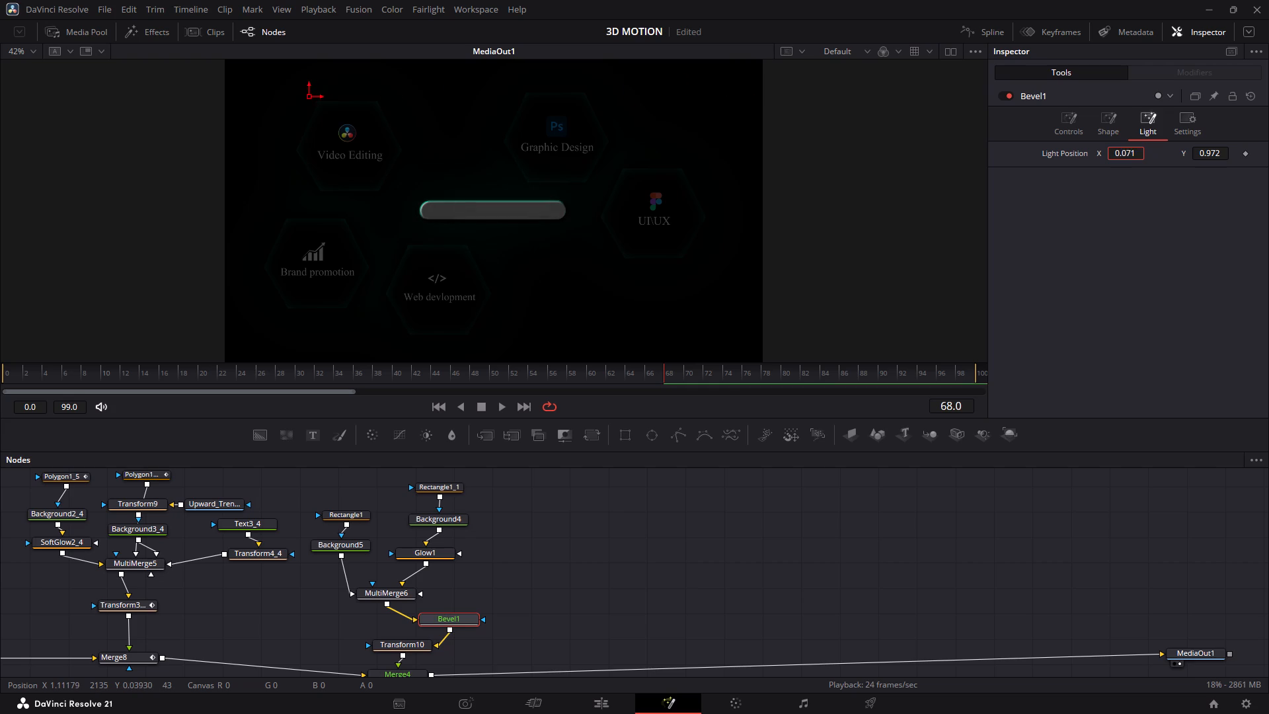
left_click_drag(587, 389, 720, 416)
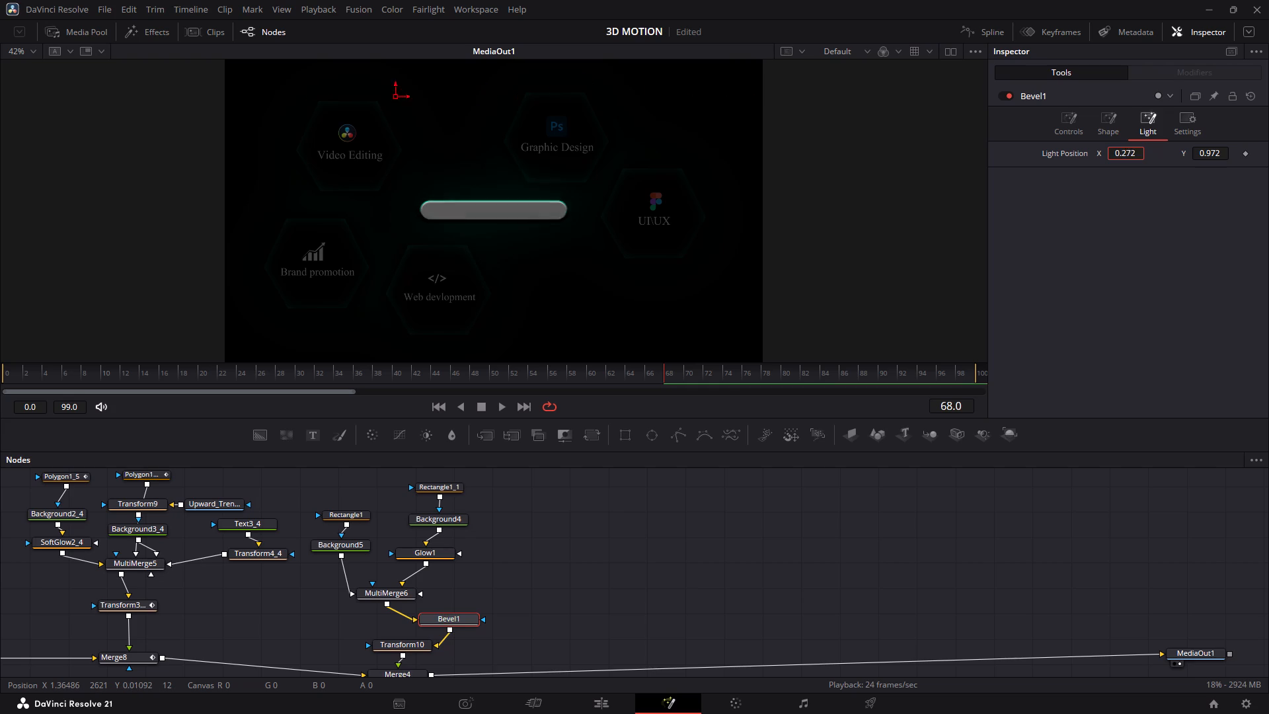
left_click_drag(720, 416, 900, 452)
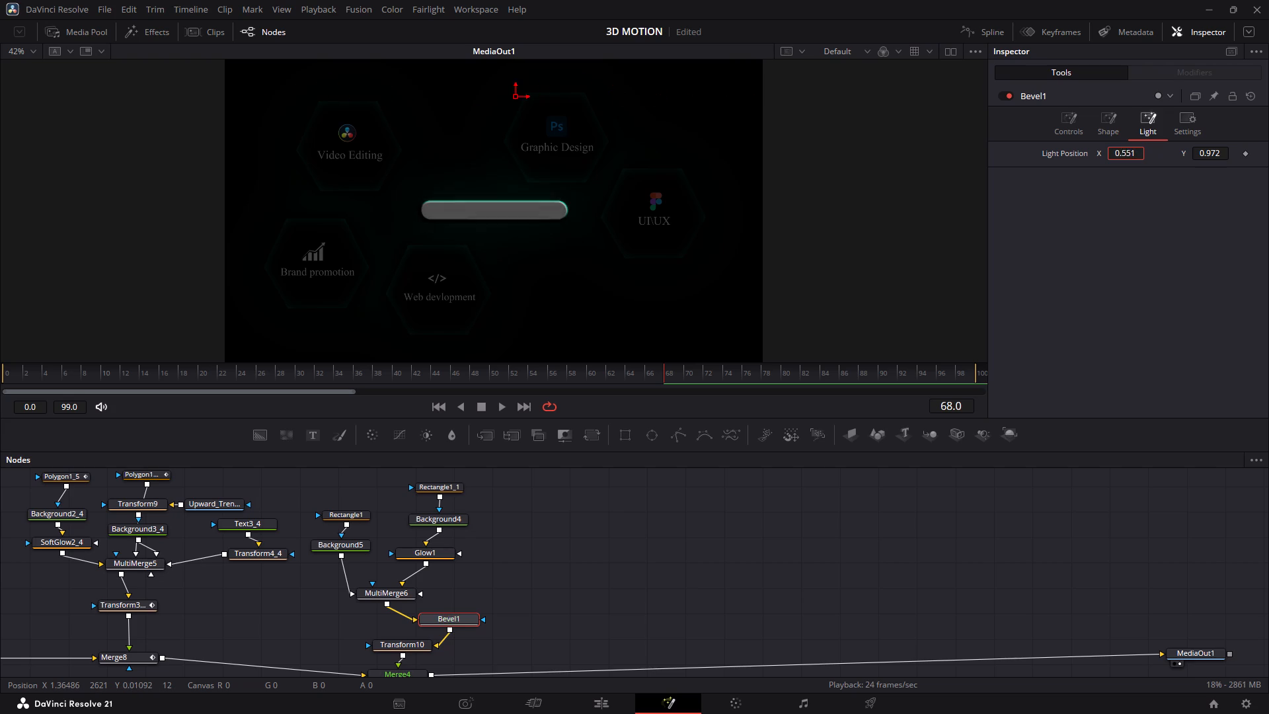
left_click_drag(900, 452, 747, 482)
left_click_drag(1159, 154, 1194, 152)
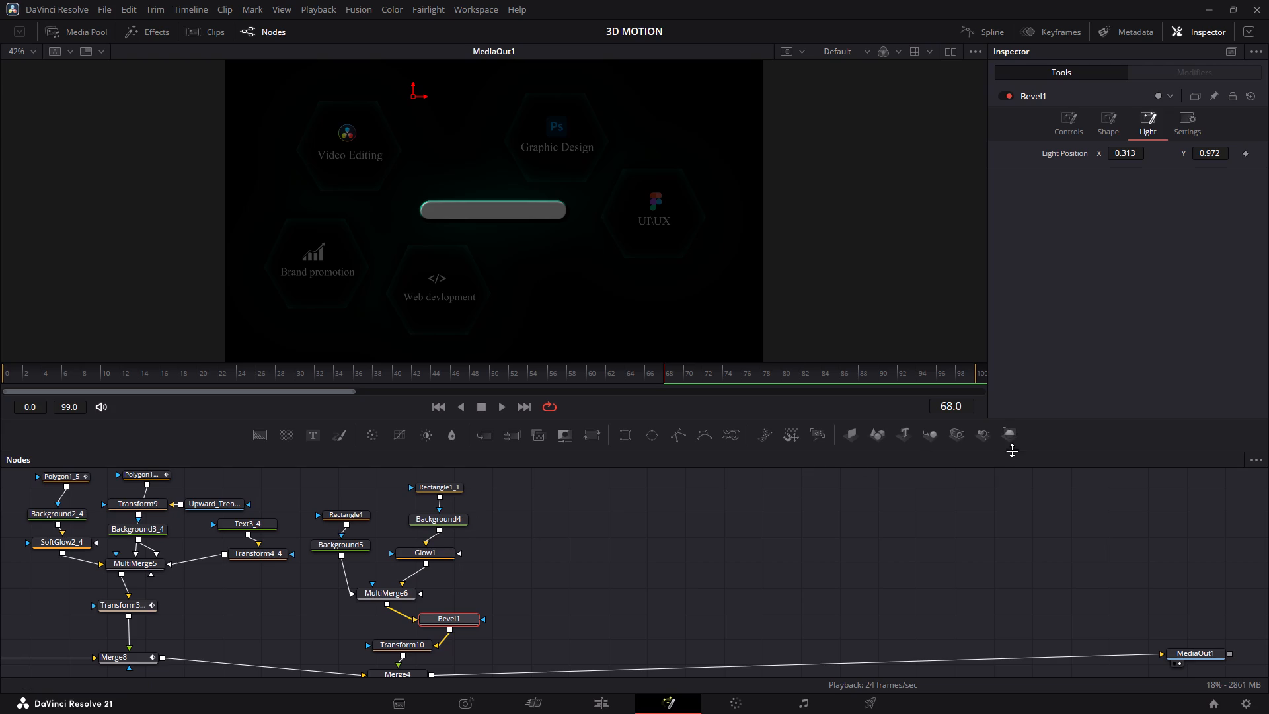
left_click(901, 548)
left_click(901, 548)
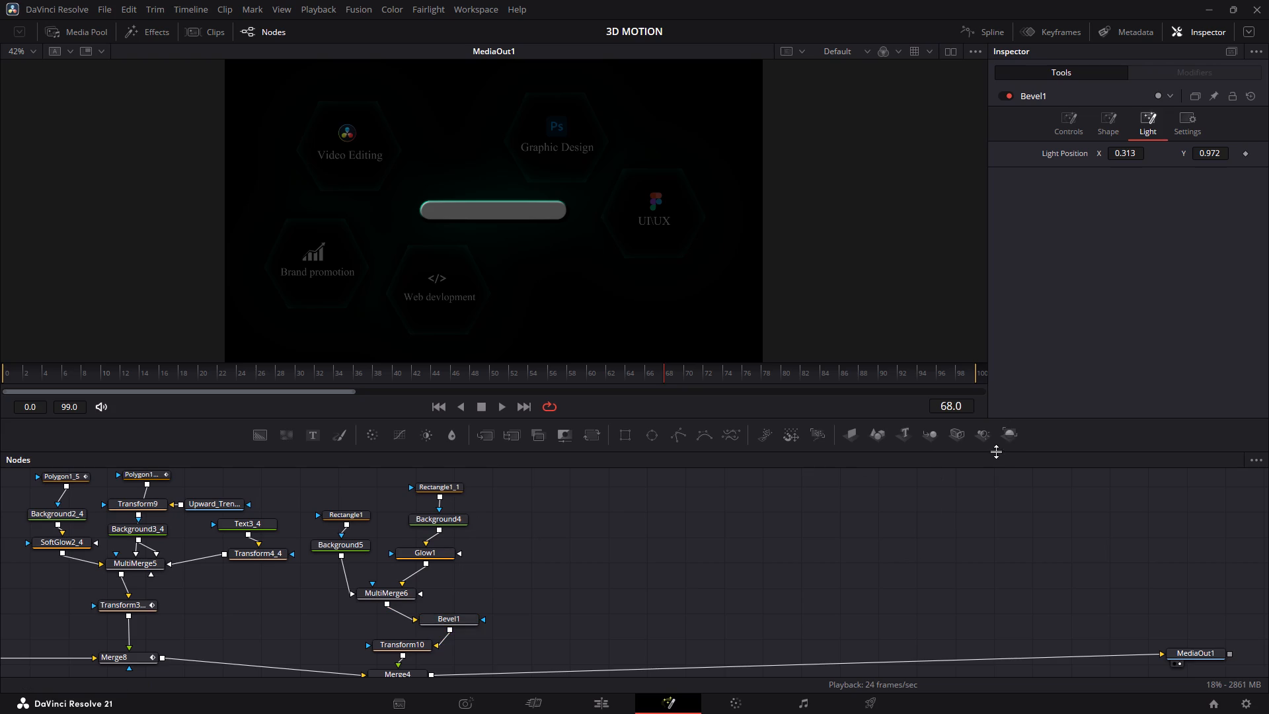
Add a 3D renderer, a 3D camera, a 3D merge and a 3D image plane node to the composition.
left_click(1013, 438)
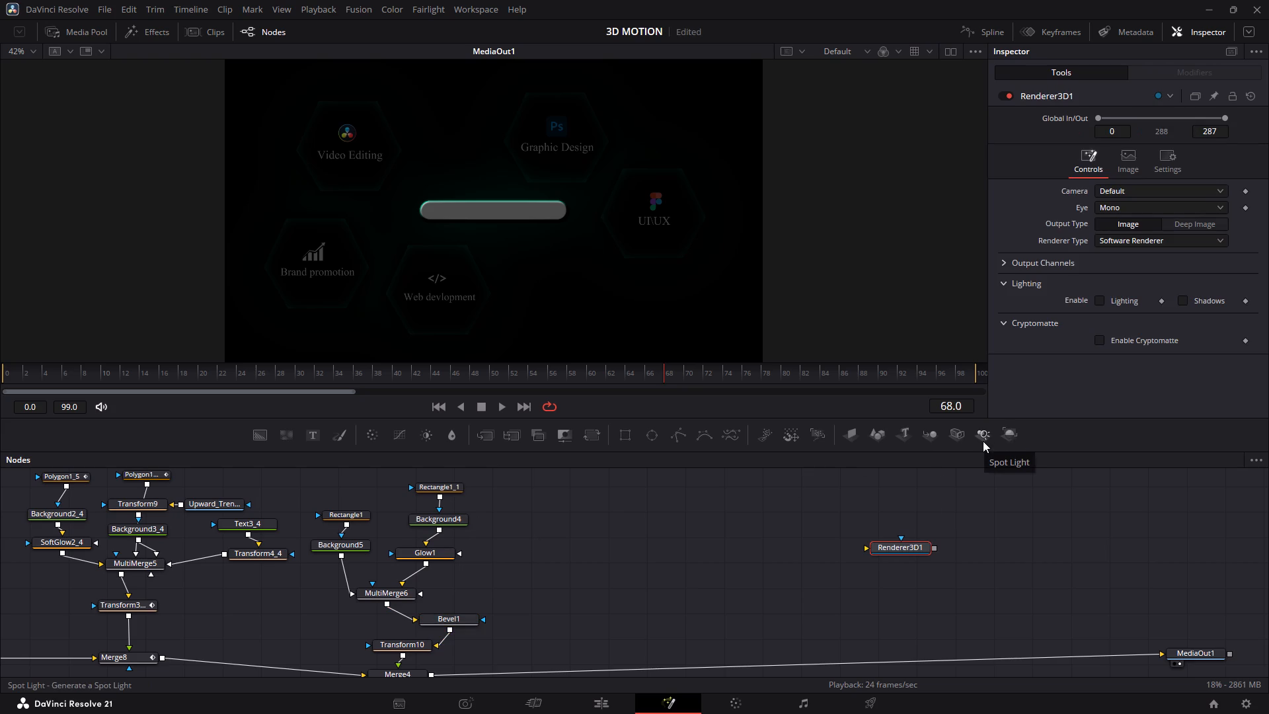
left_click(965, 439)
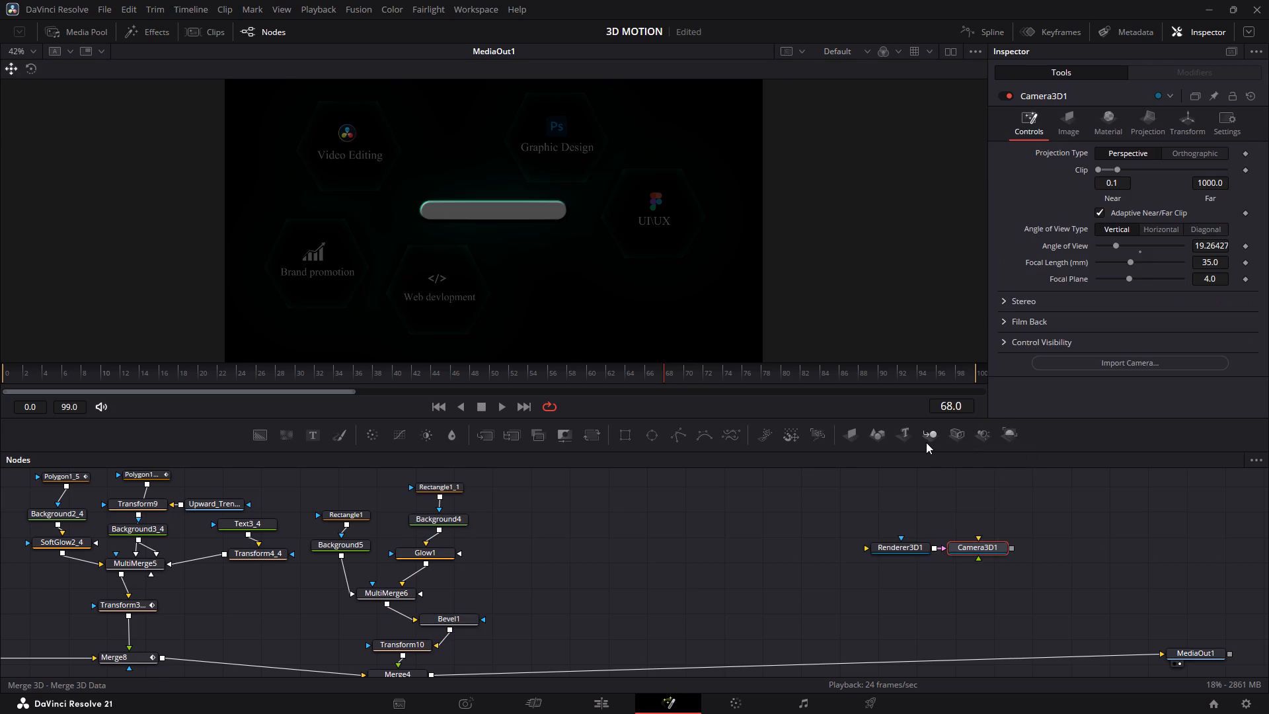
left_click(926, 440)
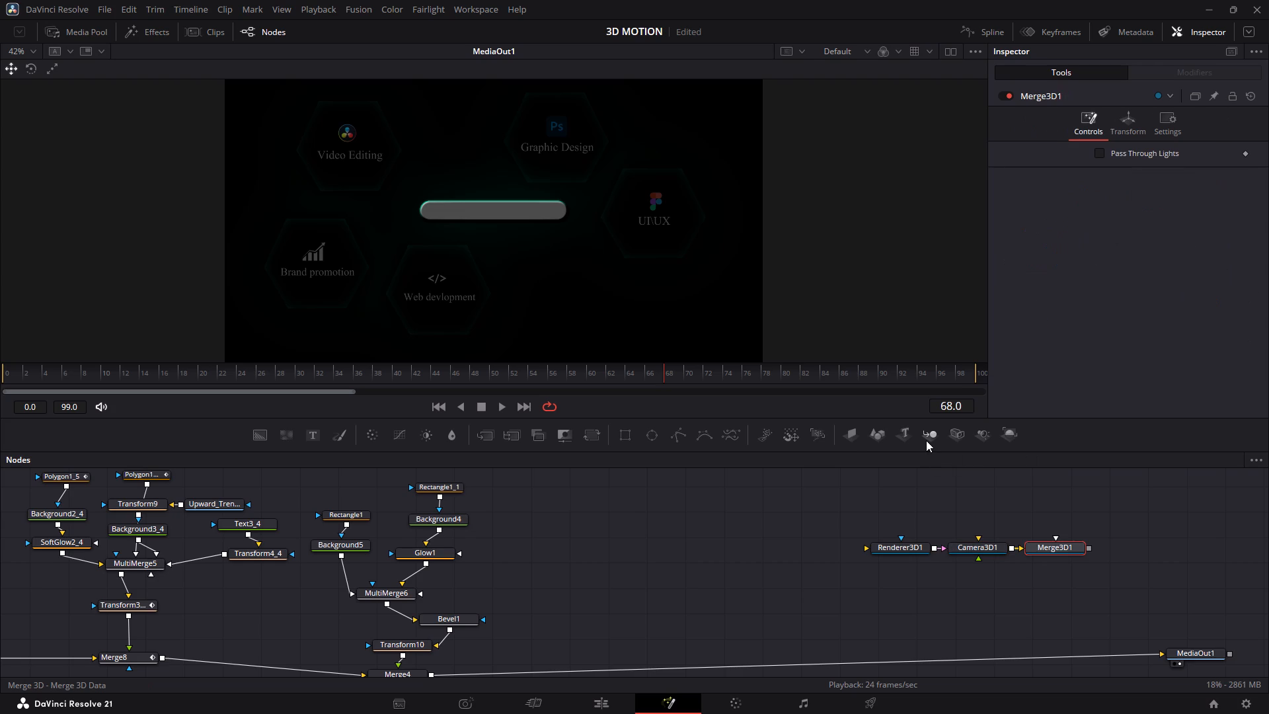
left_click(855, 439)
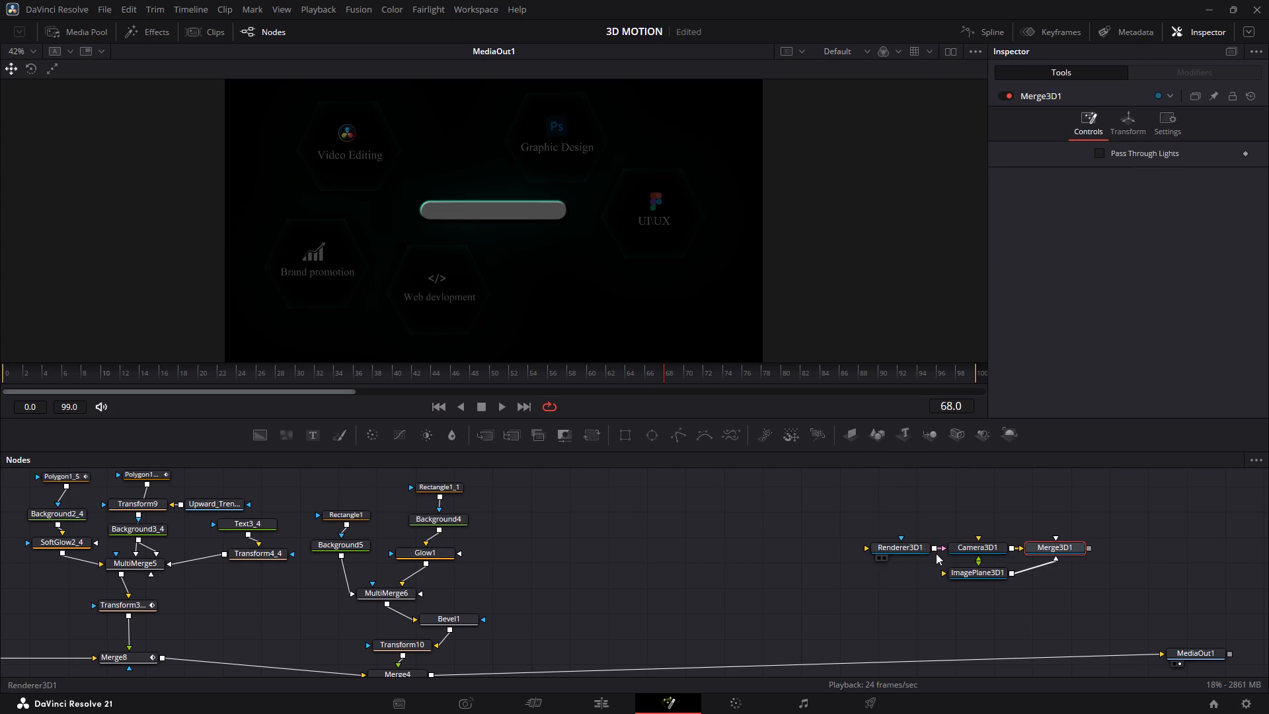
Detach the image plane from the 3D merge, feed it from Merge4's output, and disconnect Merge4 from MediaOut1.
left_click_drag(980, 573, 580, 630)
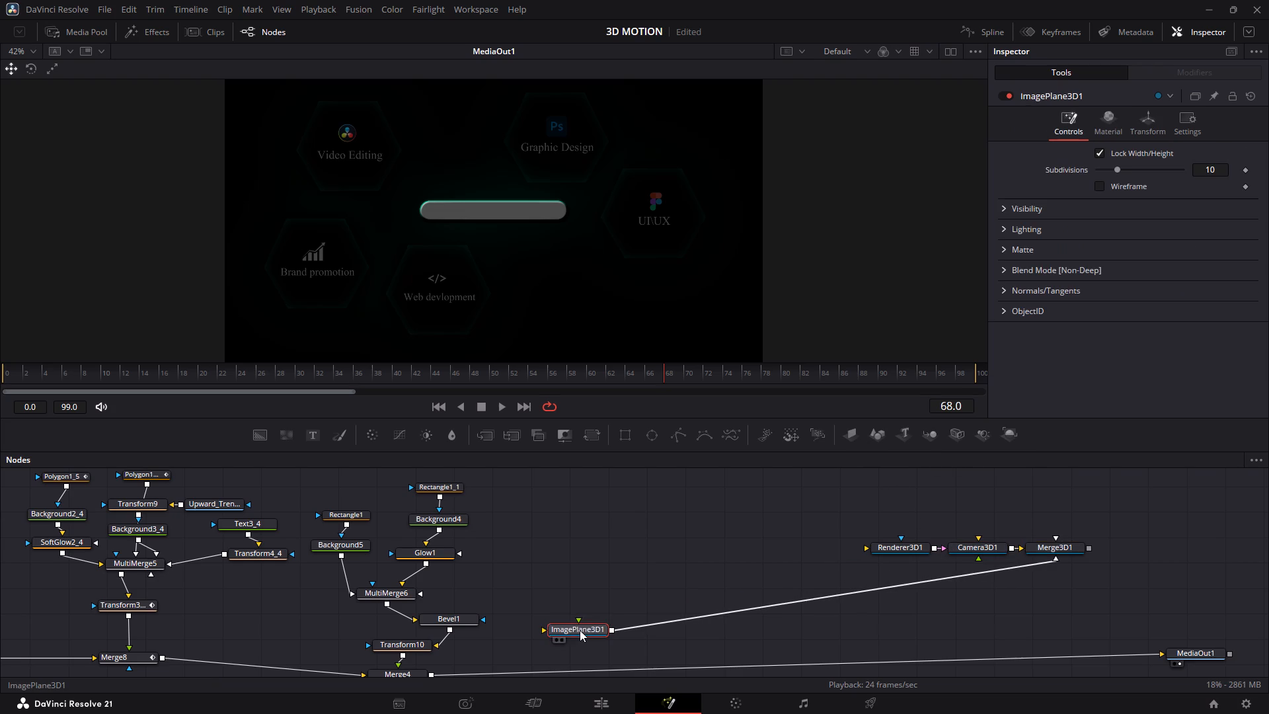
left_click_drag(589, 621, 596, 633, "shift")
left_click(596, 631, "shift")
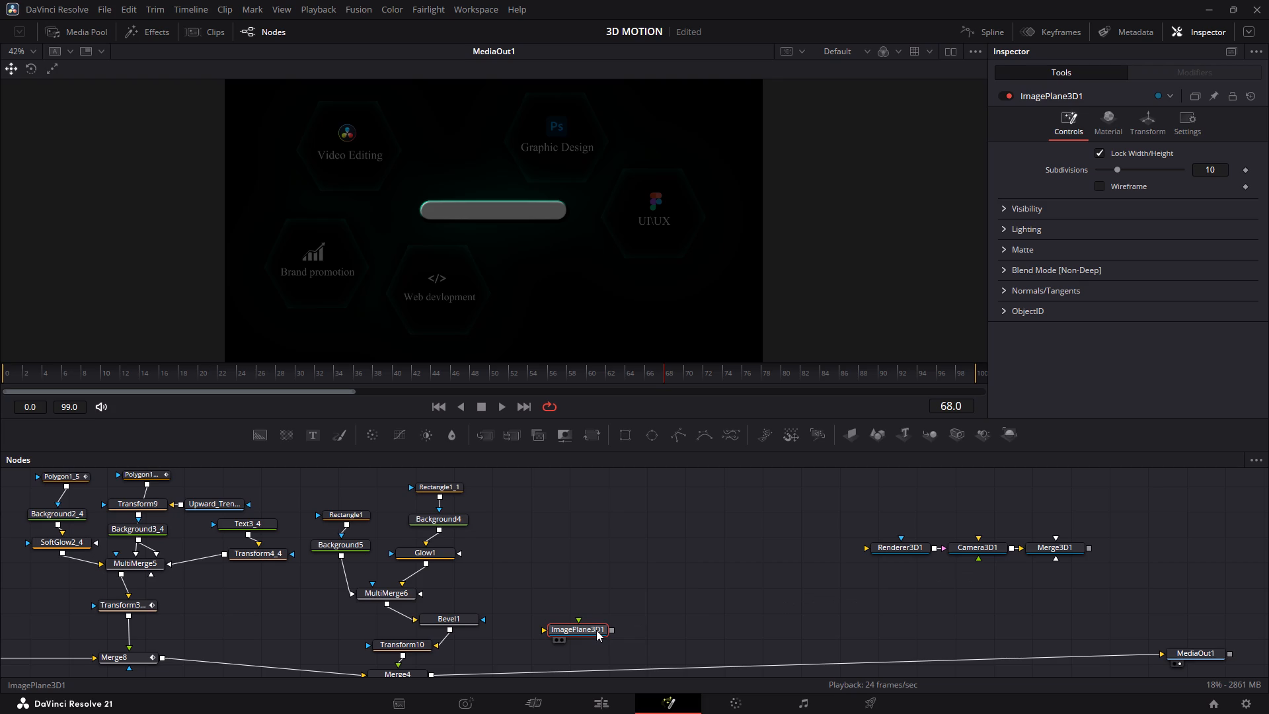
left_click_drag(596, 630, 590, 630)
scroll(577, 631, "down", 1)
left_click_drag(574, 592, 549, 640)
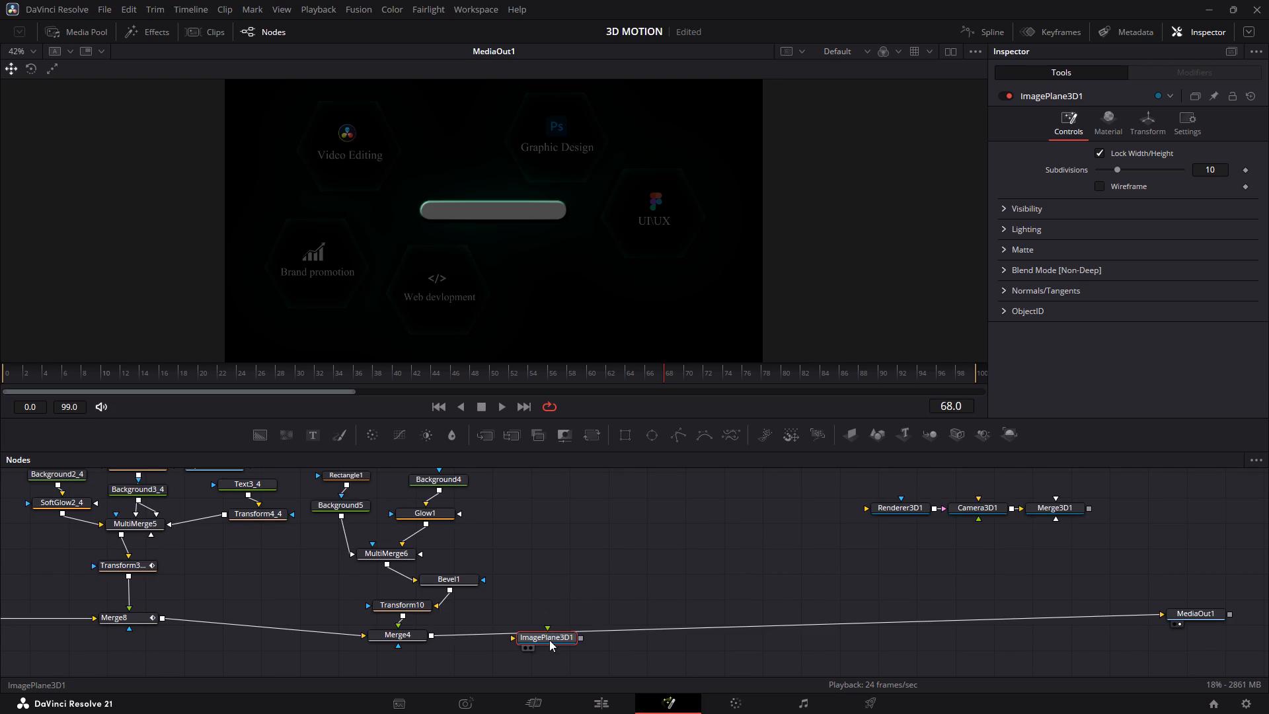
left_click_drag(549, 640, 549, 635)
left_click_drag(394, 660, 485, 646)
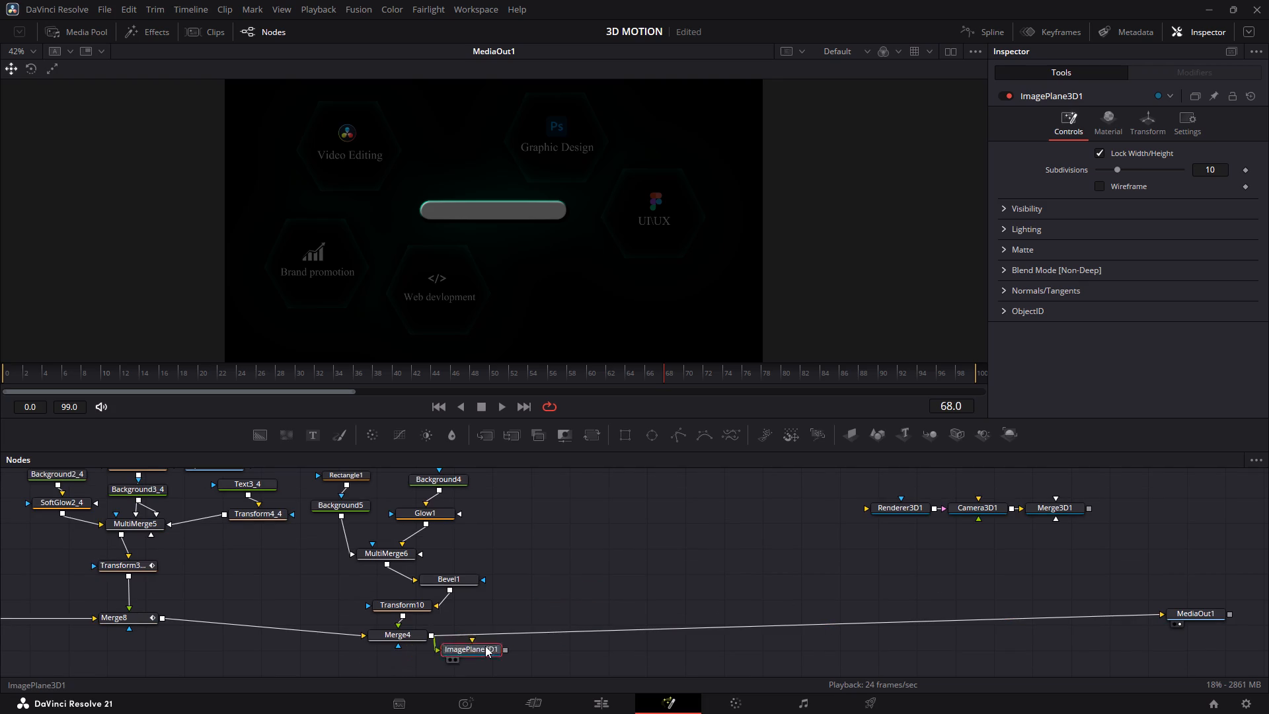
left_click_drag(485, 646, 568, 600)
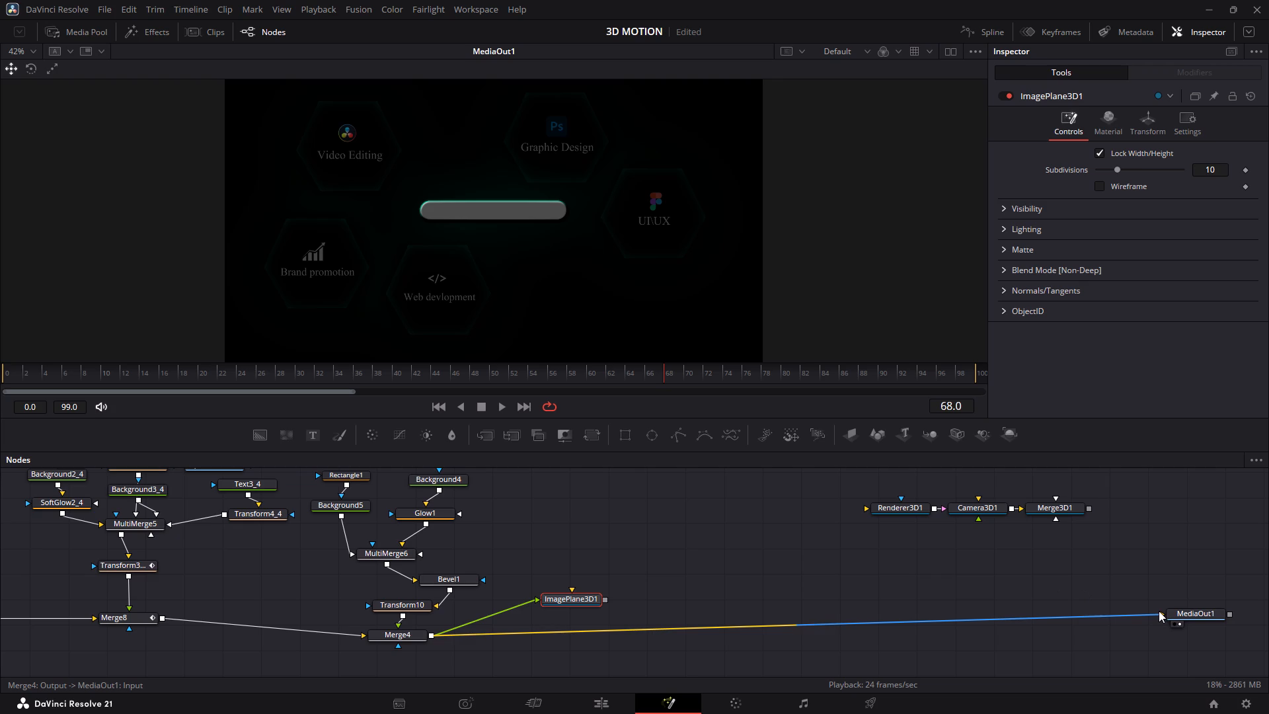
left_click_drag(1145, 614, 1091, 653)
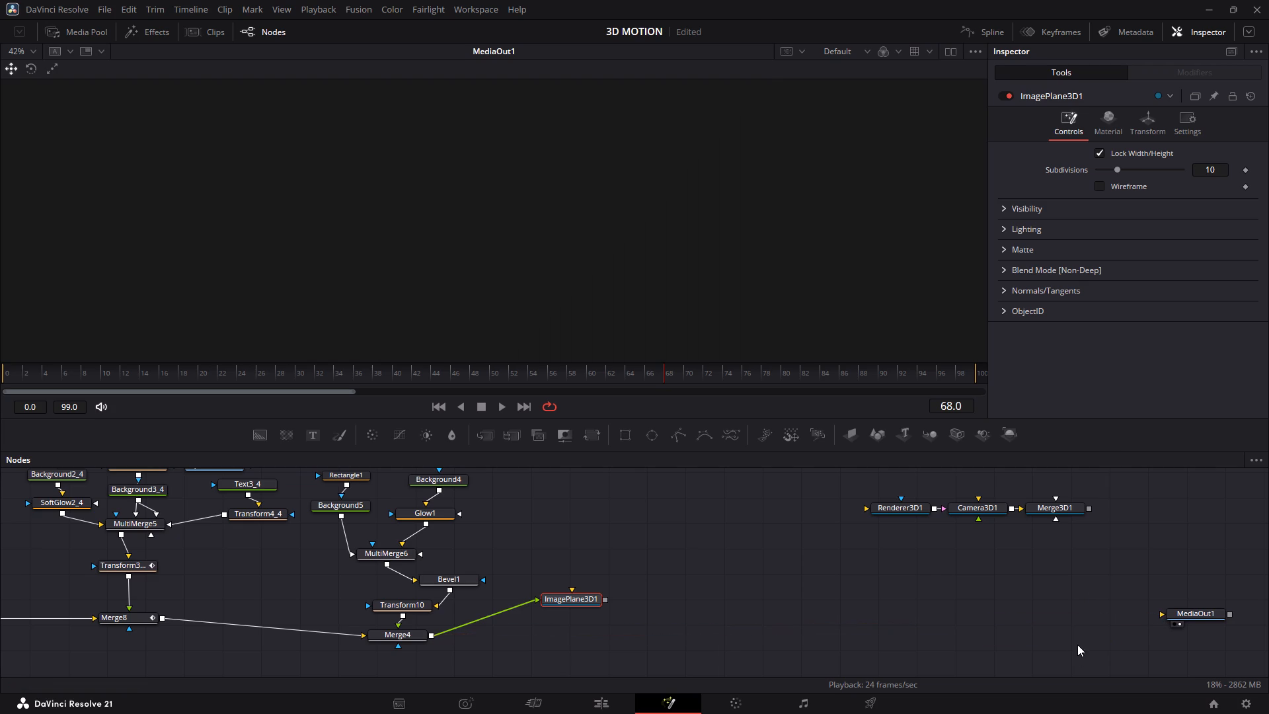
Disconnect the 3D renderer from the camera and connect the renderer's output to MediaOut1.
left_click_drag(909, 509, 925, 612)
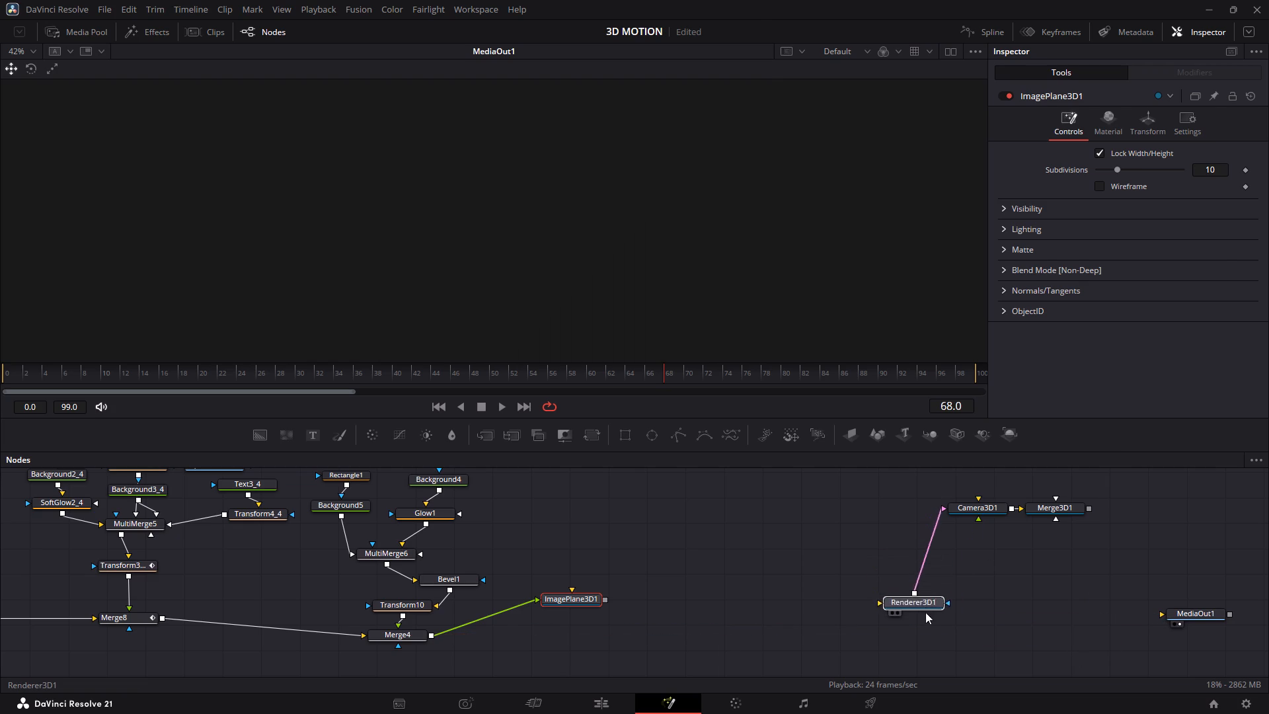
left_click_drag(925, 612, 929, 623)
left_click_drag(927, 598, 948, 600)
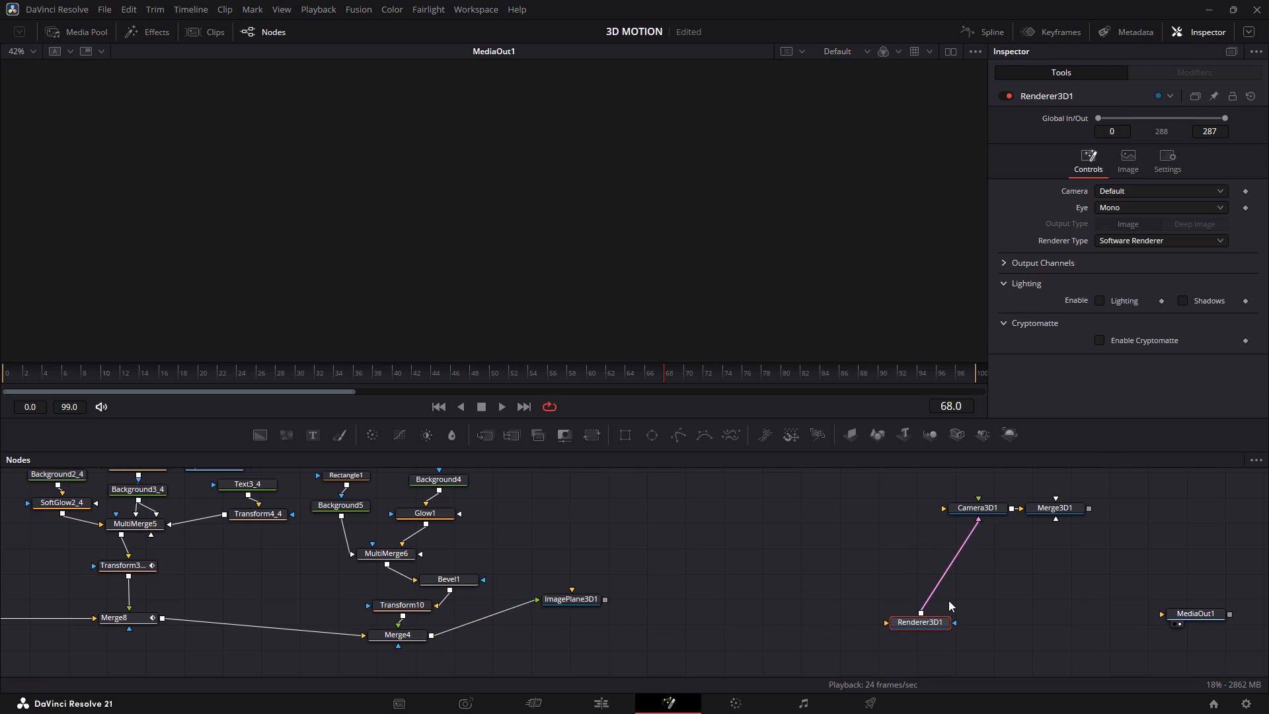
left_click_drag(977, 522, 976, 575)
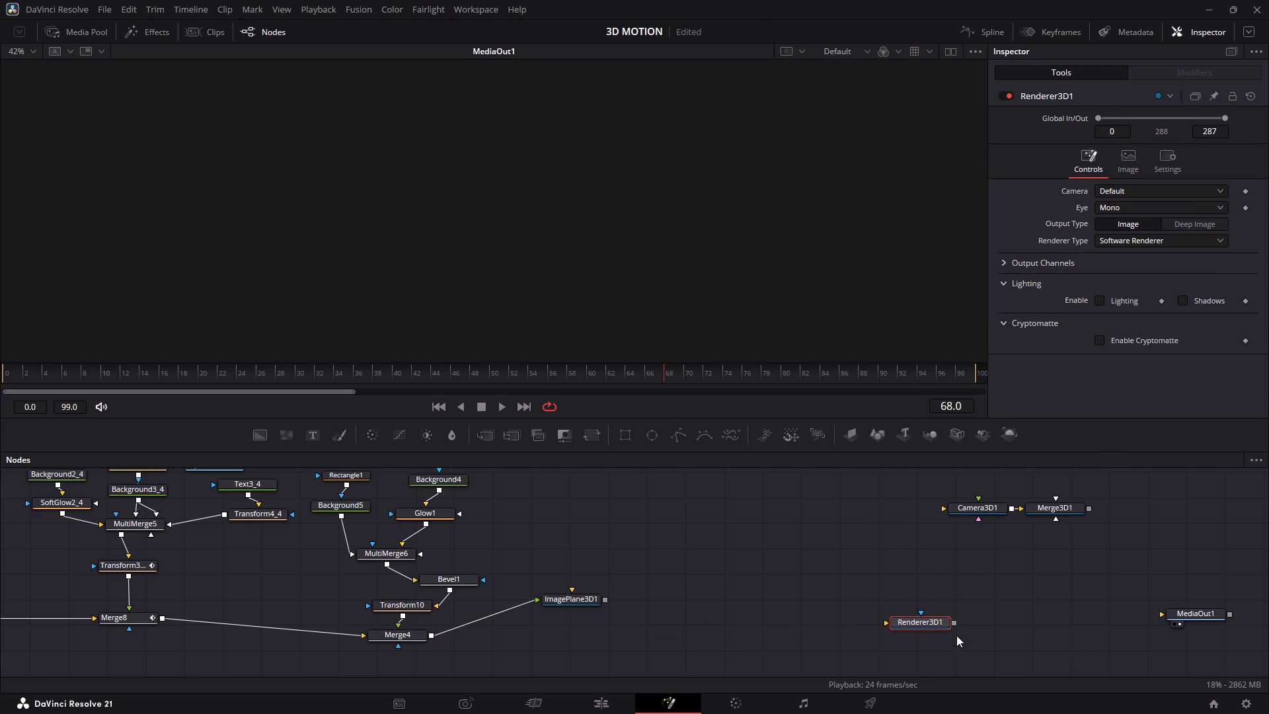
left_click_drag(956, 623, 1208, 611)
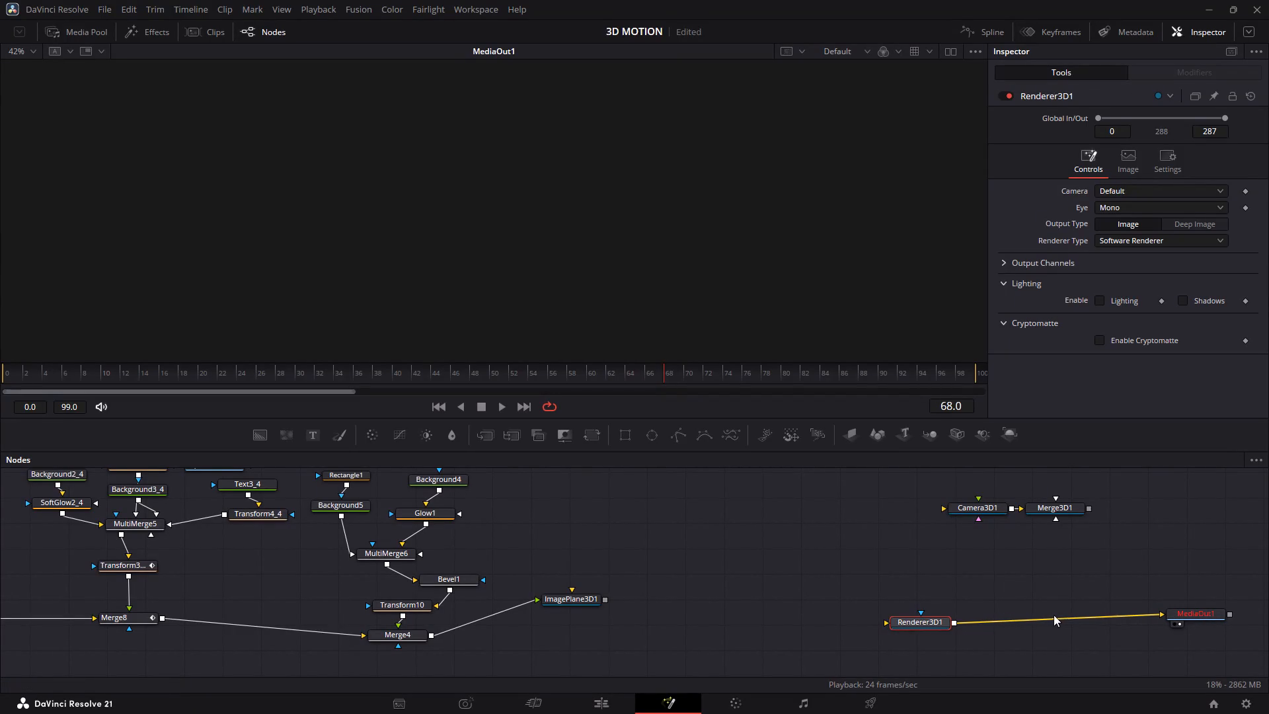
Rearrange the renderer, camera and 3D merge nodes, and connect the 3D merge's output to the renderer.
left_click_drag(945, 624, 969, 610)
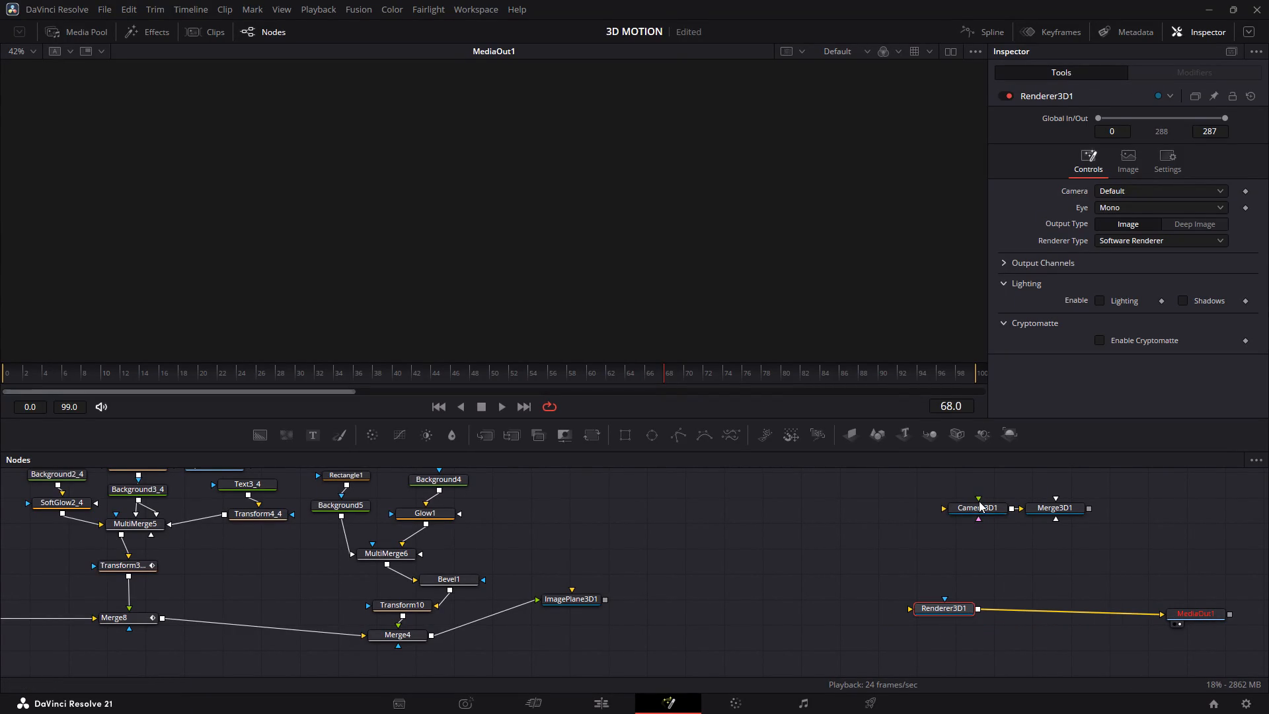
left_click_drag(976, 510, 886, 517)
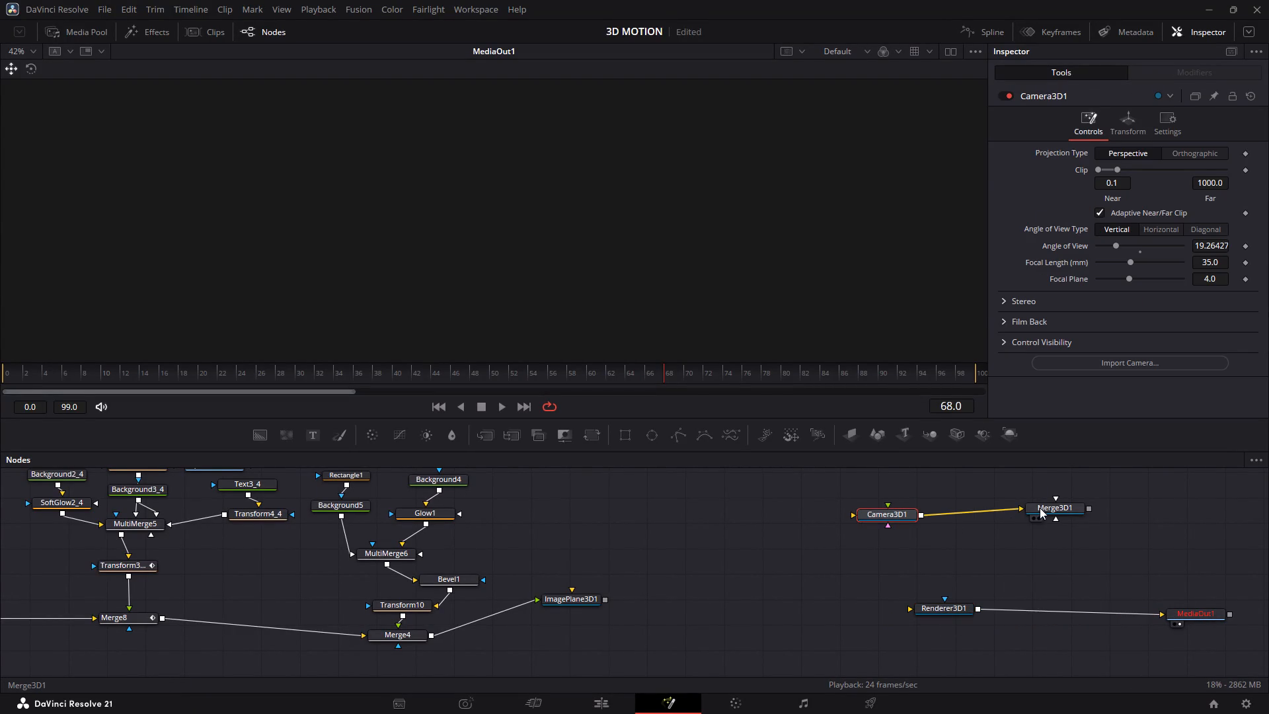
left_click_drag(1042, 507, 821, 571)
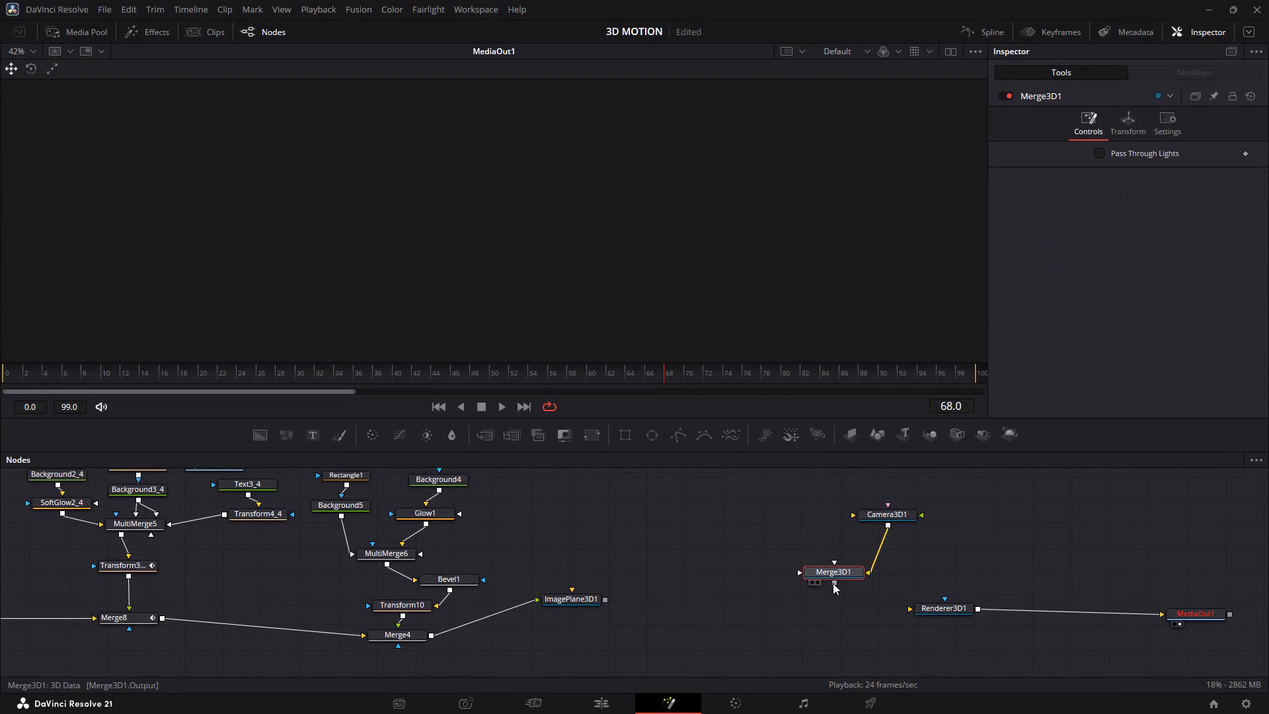
left_click_drag(833, 583, 945, 608)
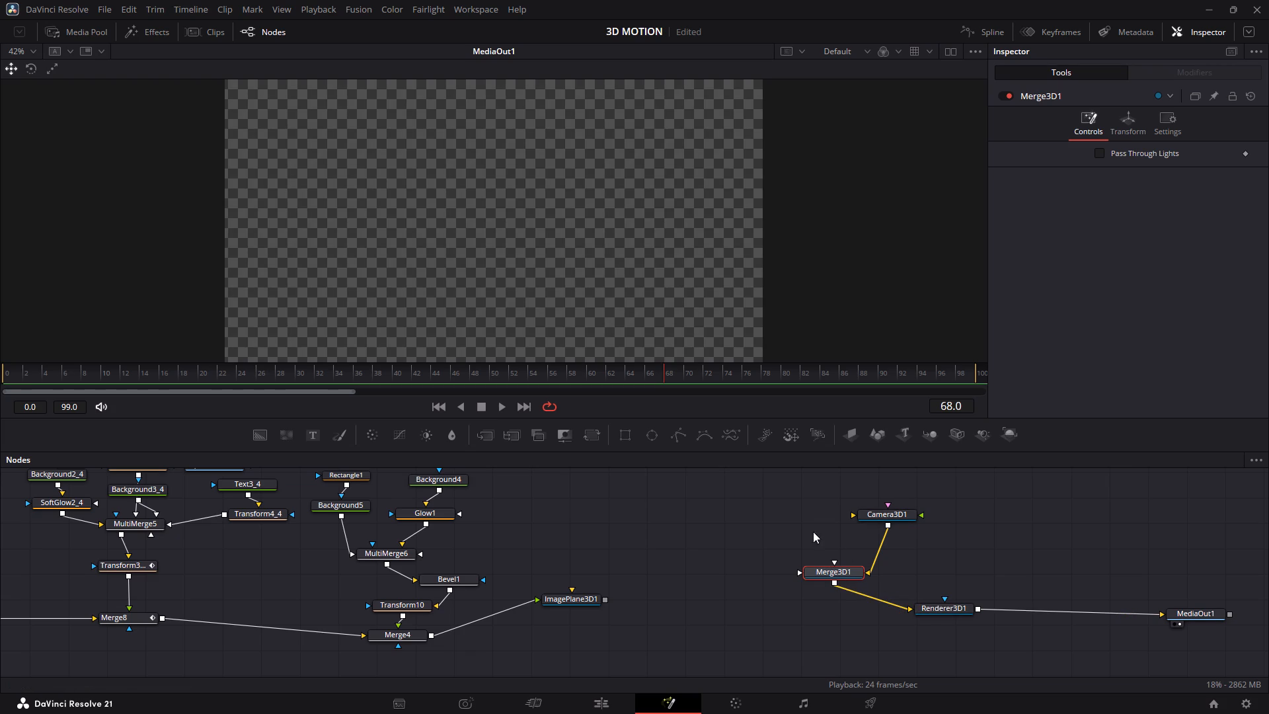
Connect the image plane's output to the 3D merge and position the camera node above the merge.
left_click_drag(607, 601, 851, 509)
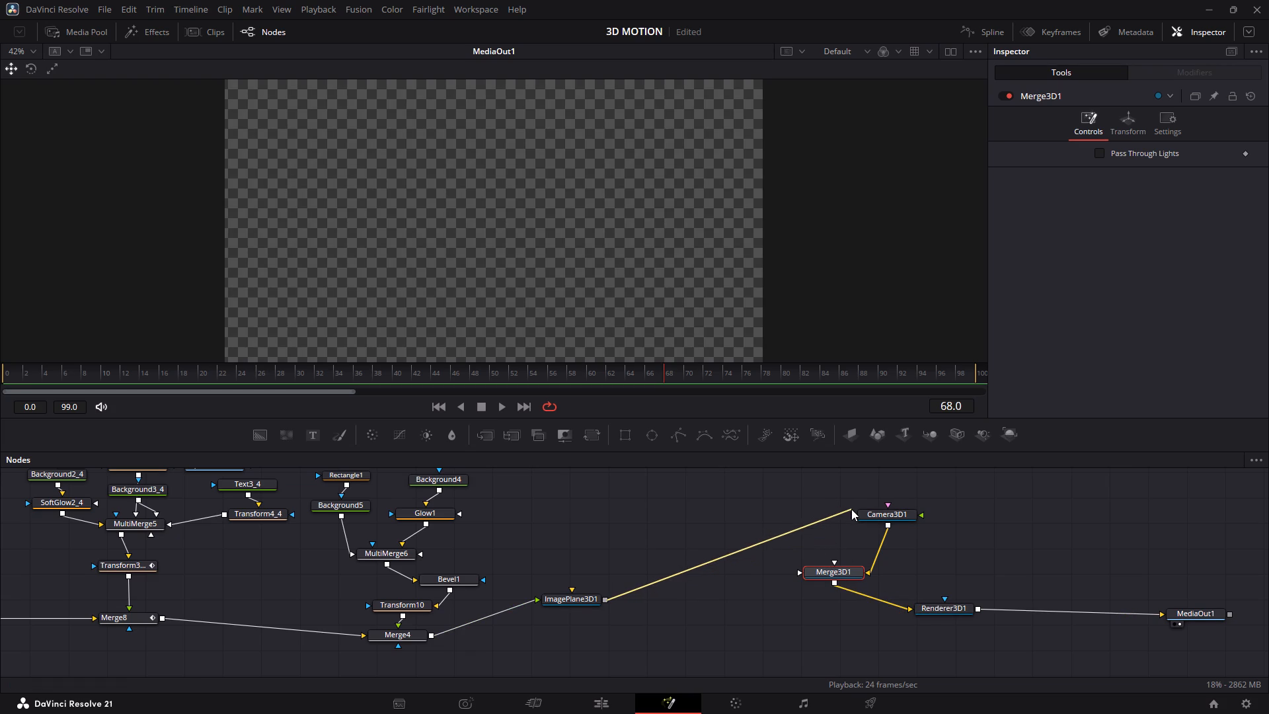
left_click_drag(851, 509, 857, 512)
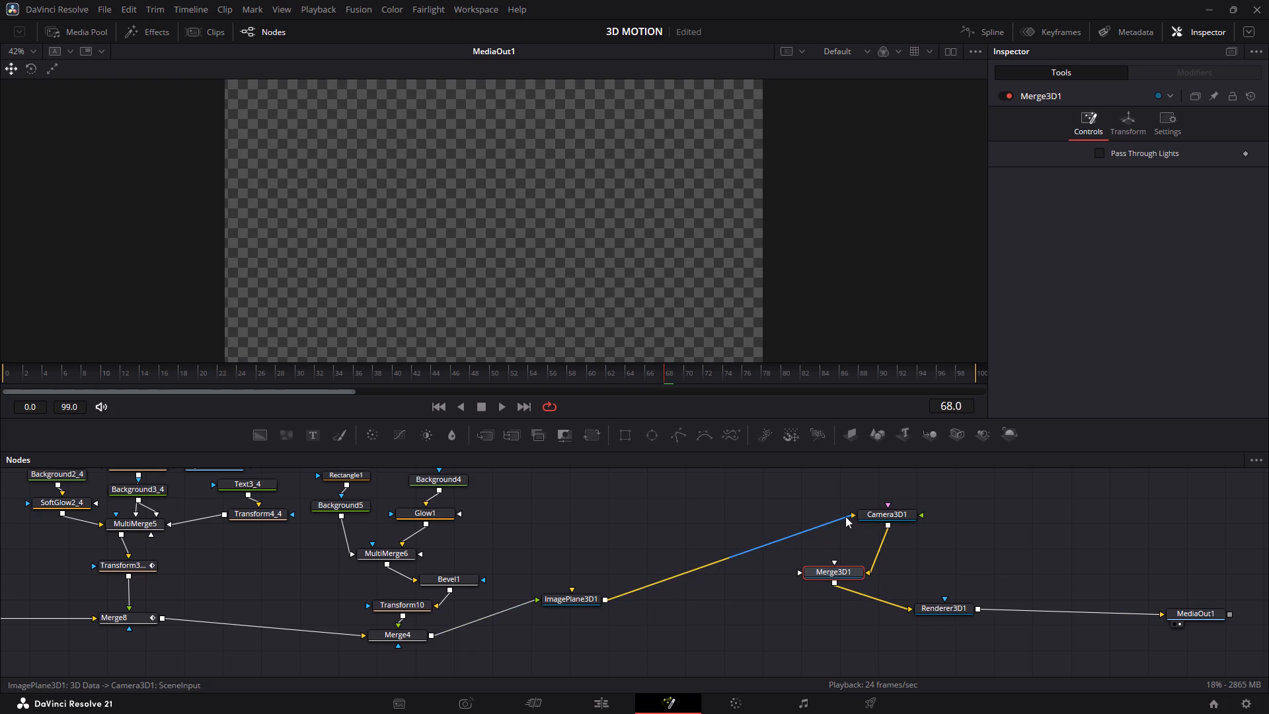
left_click_drag(845, 516, 847, 572)
left_click_drag(889, 511, 846, 520)
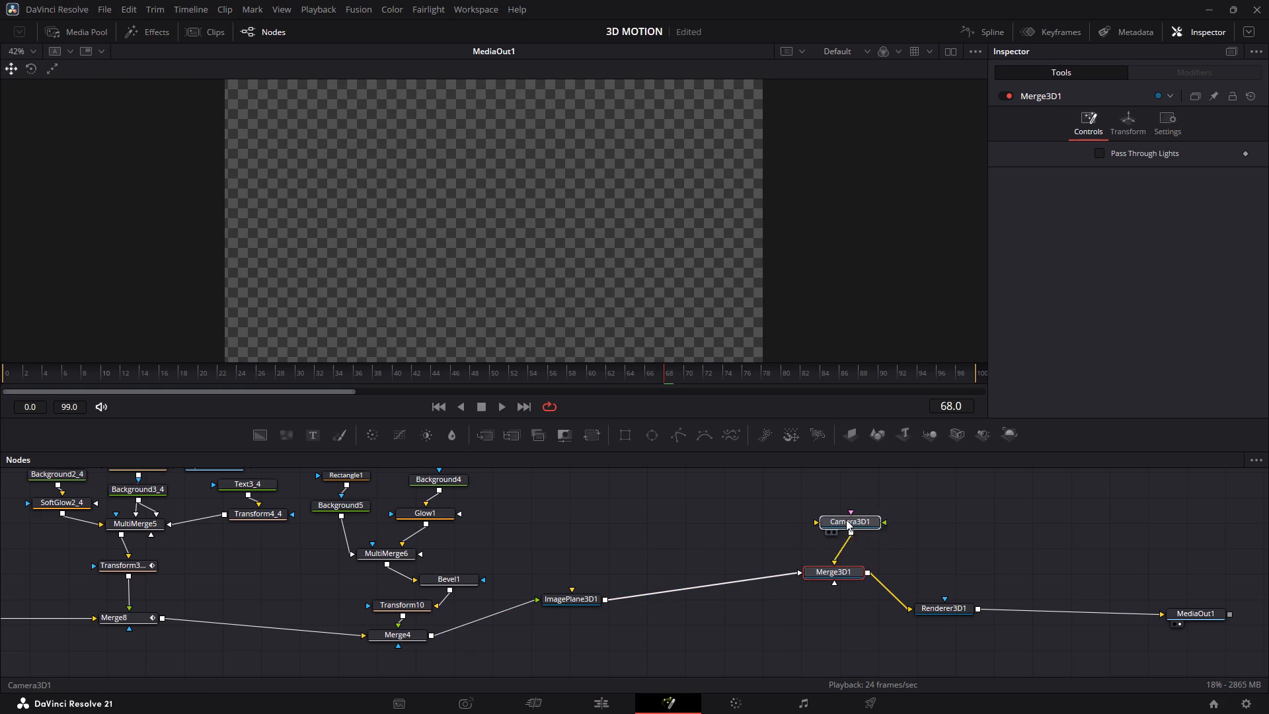
left_click_drag(846, 520, 831, 515)
Switch to dual viewers and show the 3D merge's scene alongside the MediaOut1 output.
left_click_drag(1184, 612, 614, 337)
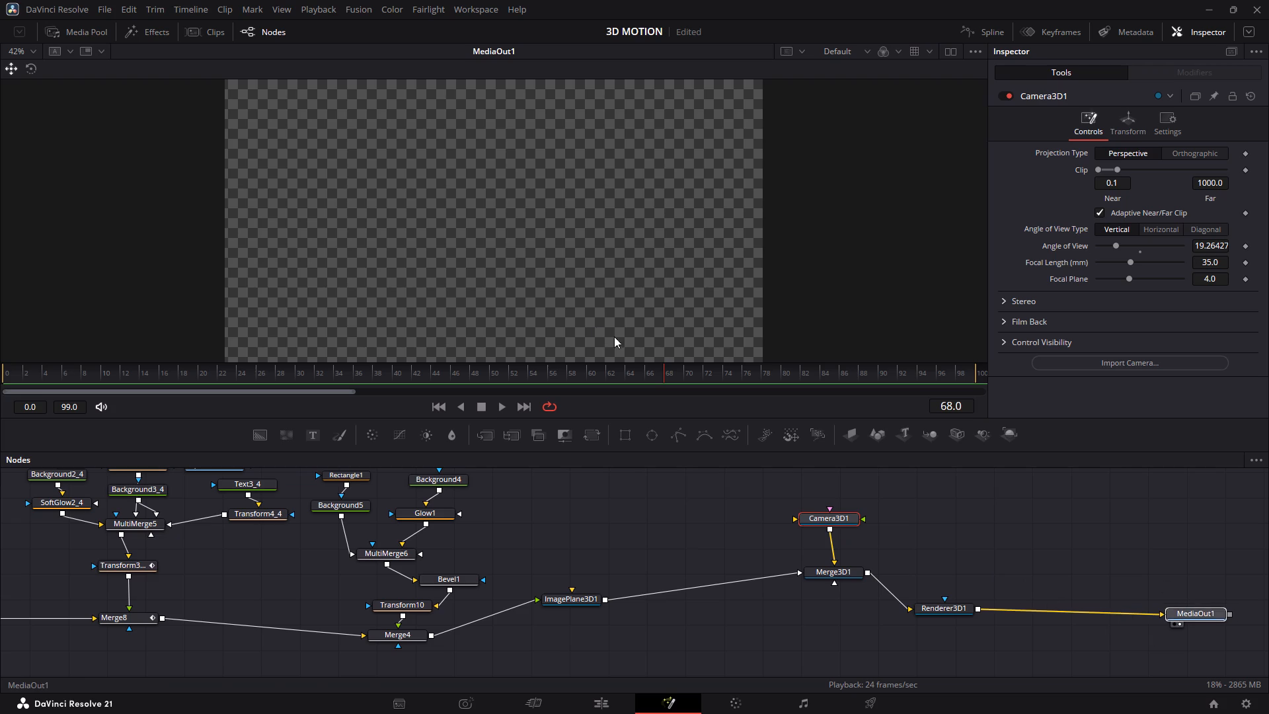
left_click_drag(614, 337, 596, 327)
left_click_drag(1189, 615, 1049, 444)
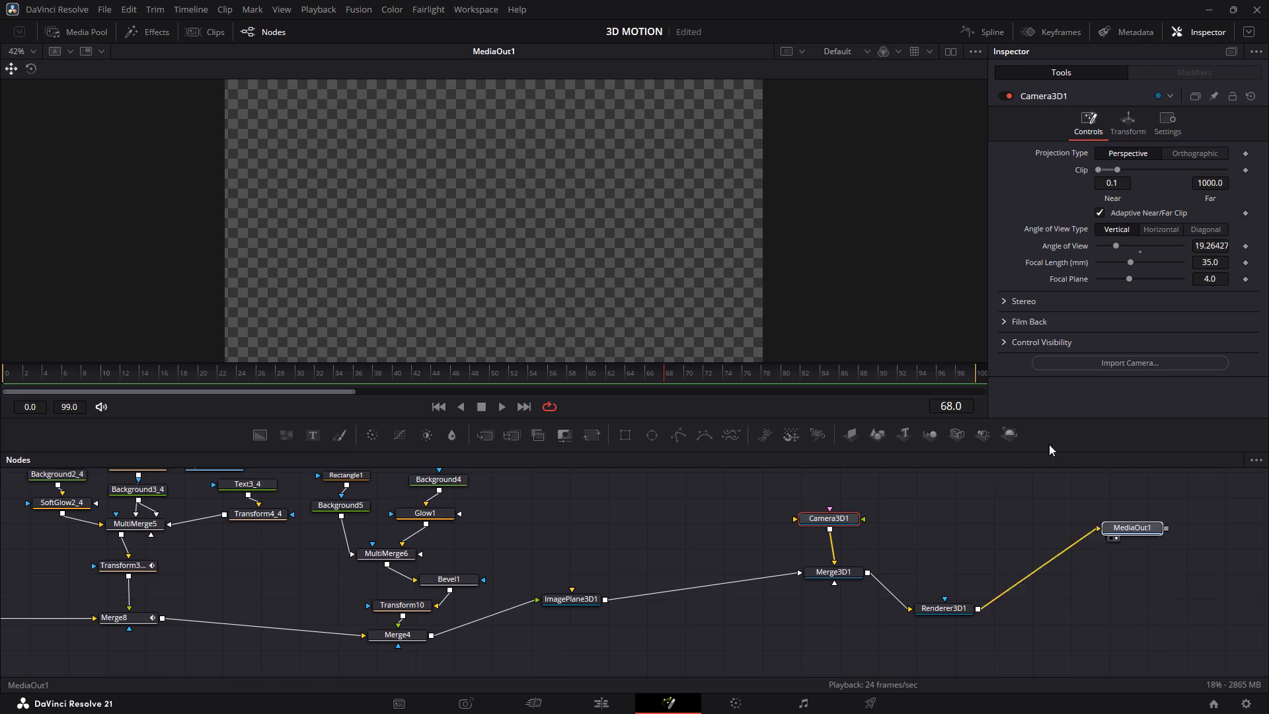
left_click_drag(1049, 444, 617, 193)
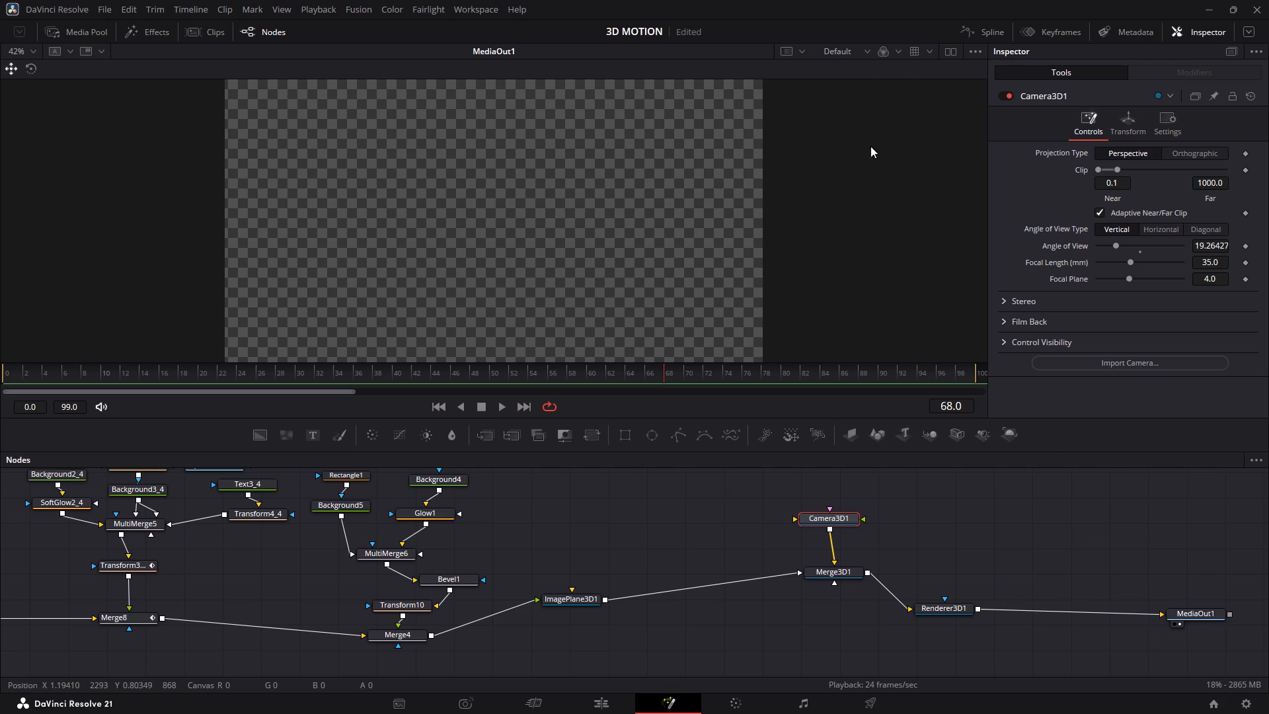
left_click(956, 56)
left_click_drag(843, 574, 636, 335)
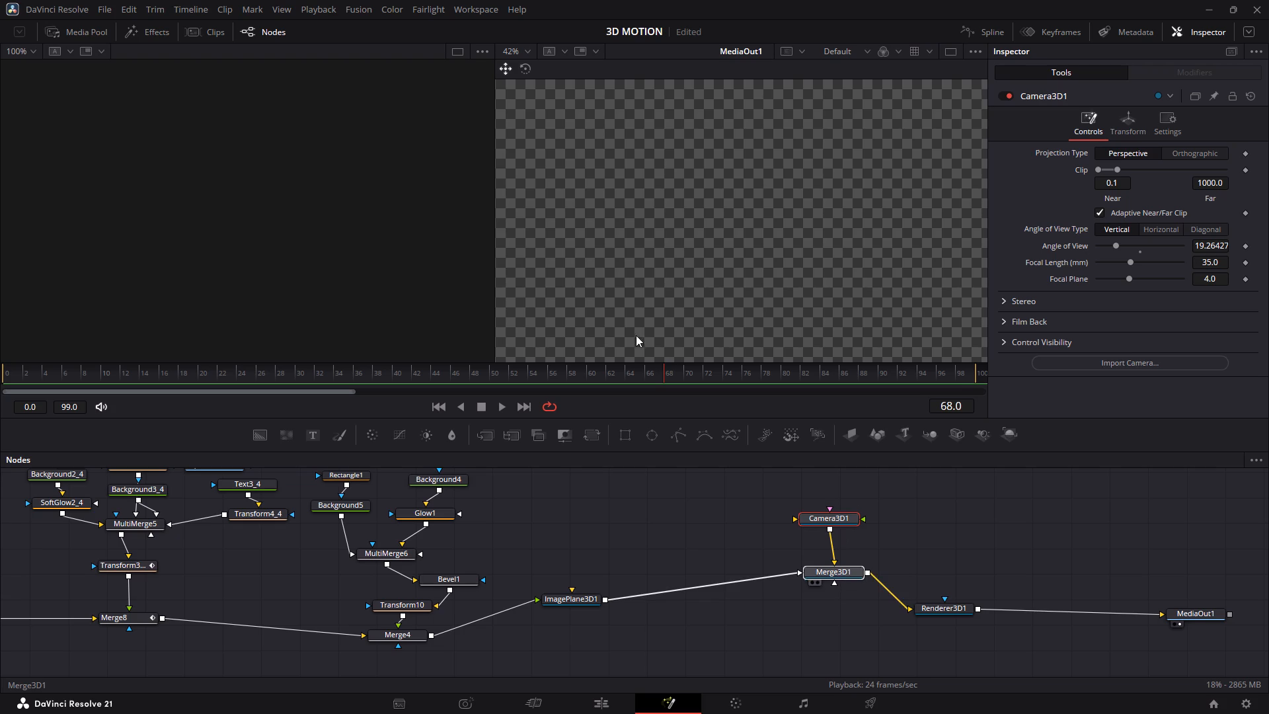
left_click_drag(636, 335, 442, 188)
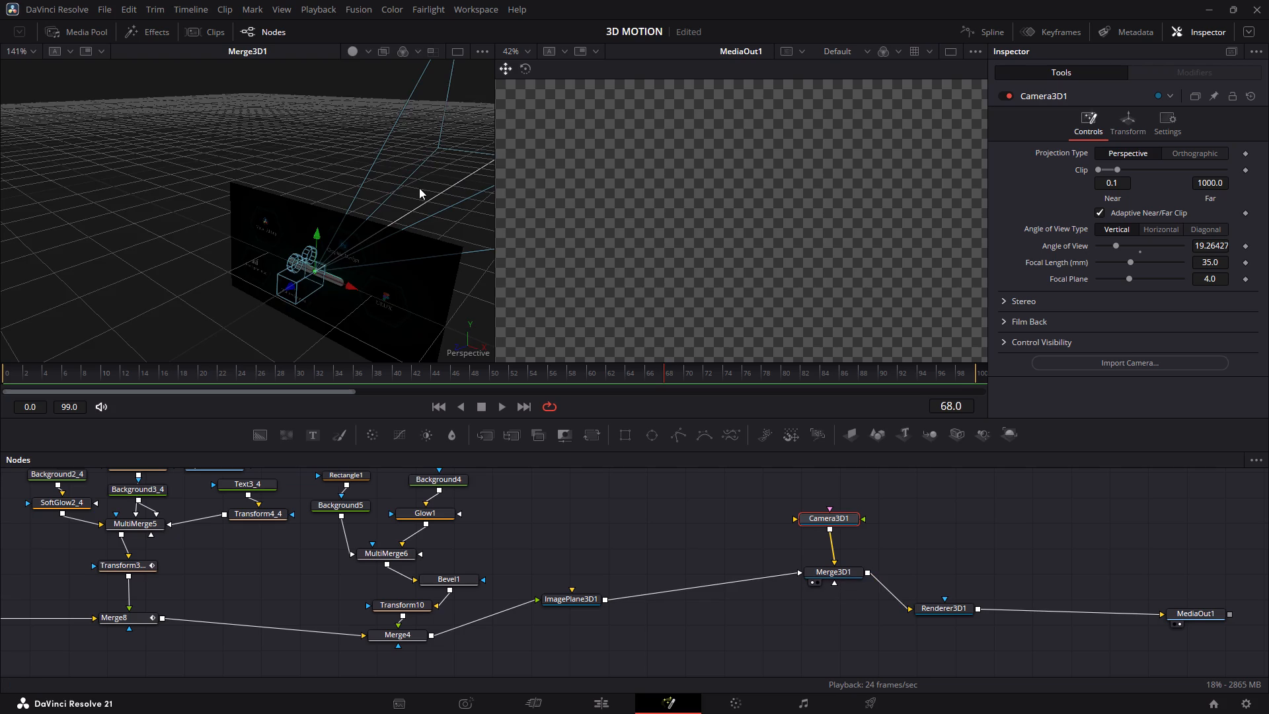
Pull the 3D camera back from the image plane along its depth axis until the full service layout fits in the rendered frame.
scroll(419, 188, "down", 2, "ctrl")
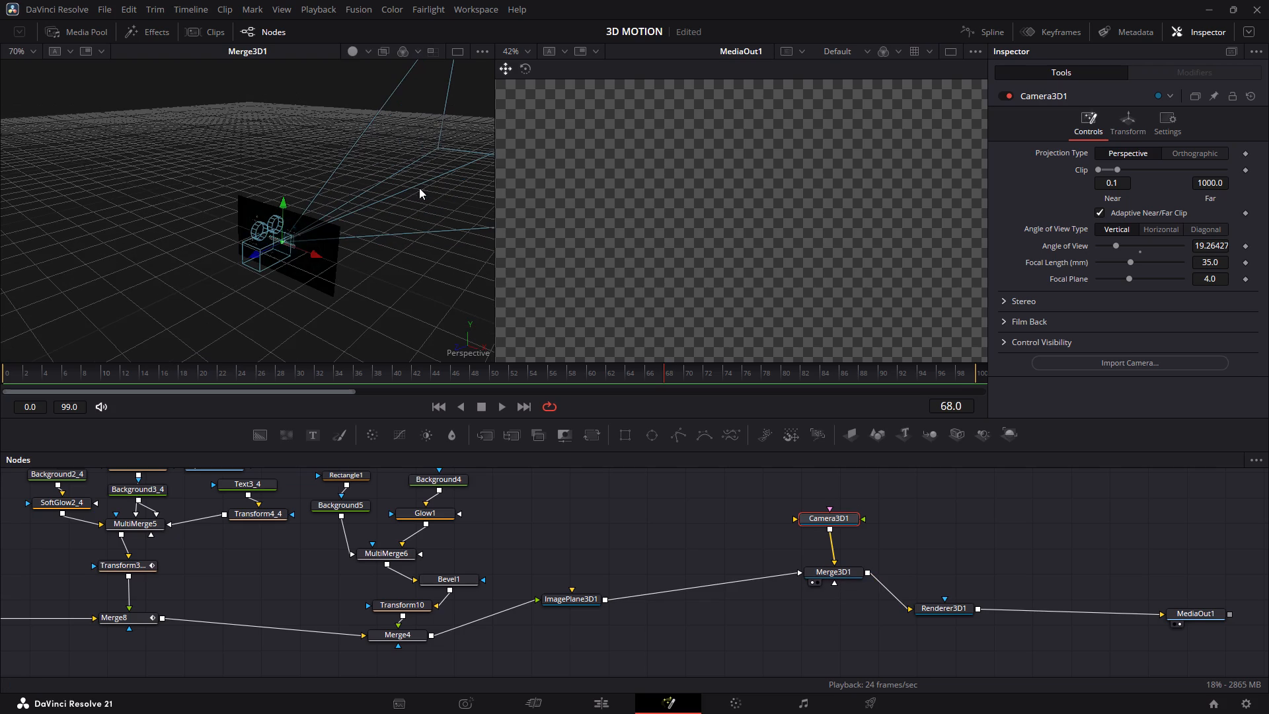
left_click_drag(254, 256, 164, 298)
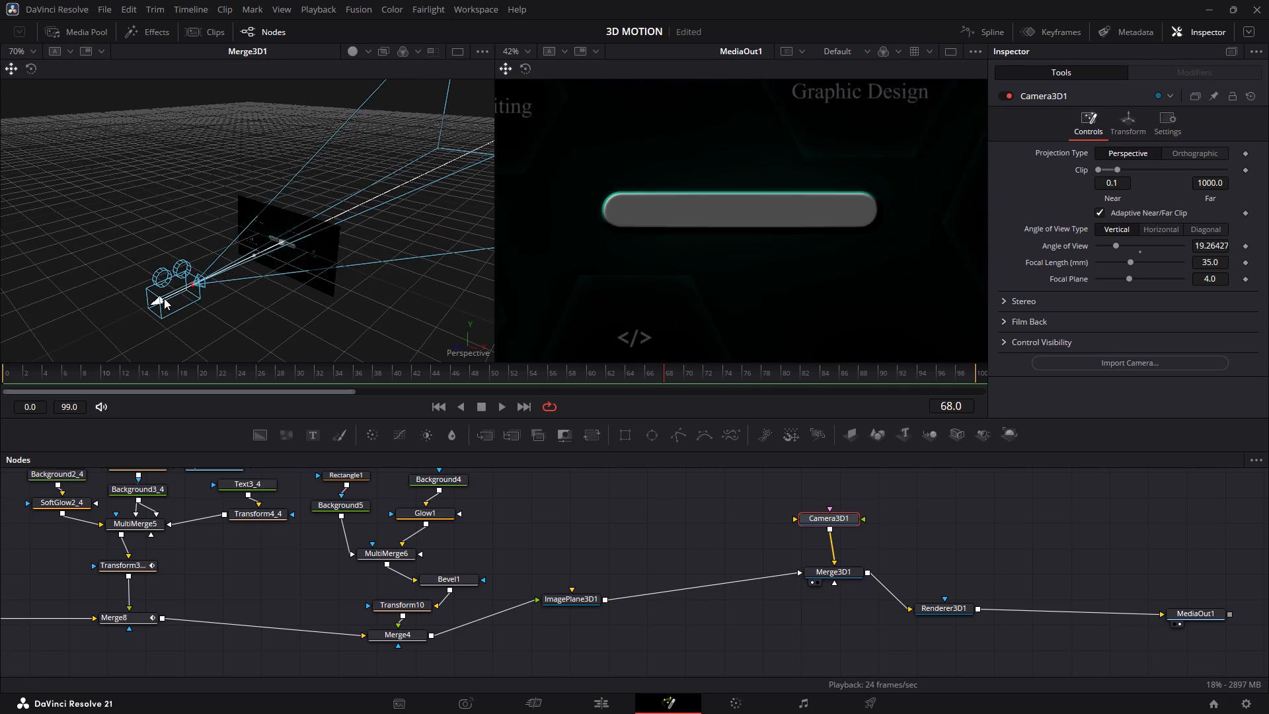
left_click_drag(164, 298, 19, 322)
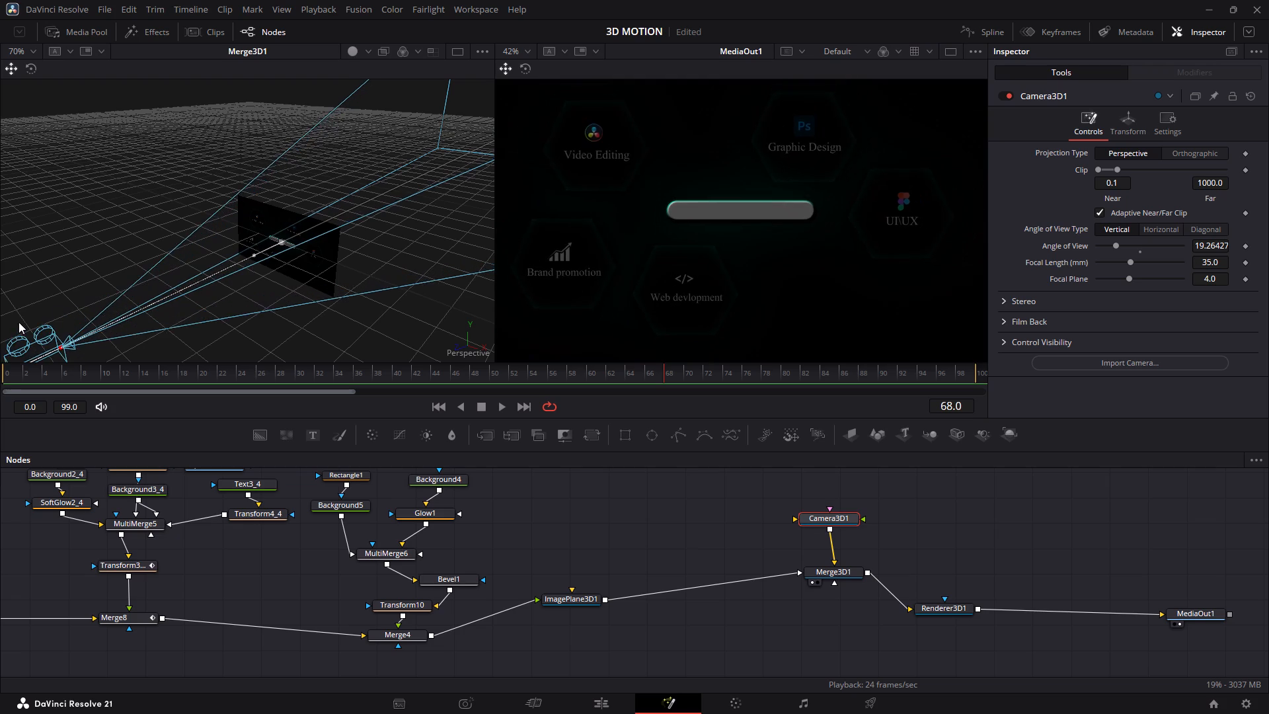
left_click_drag(19, 322, 0, 348)
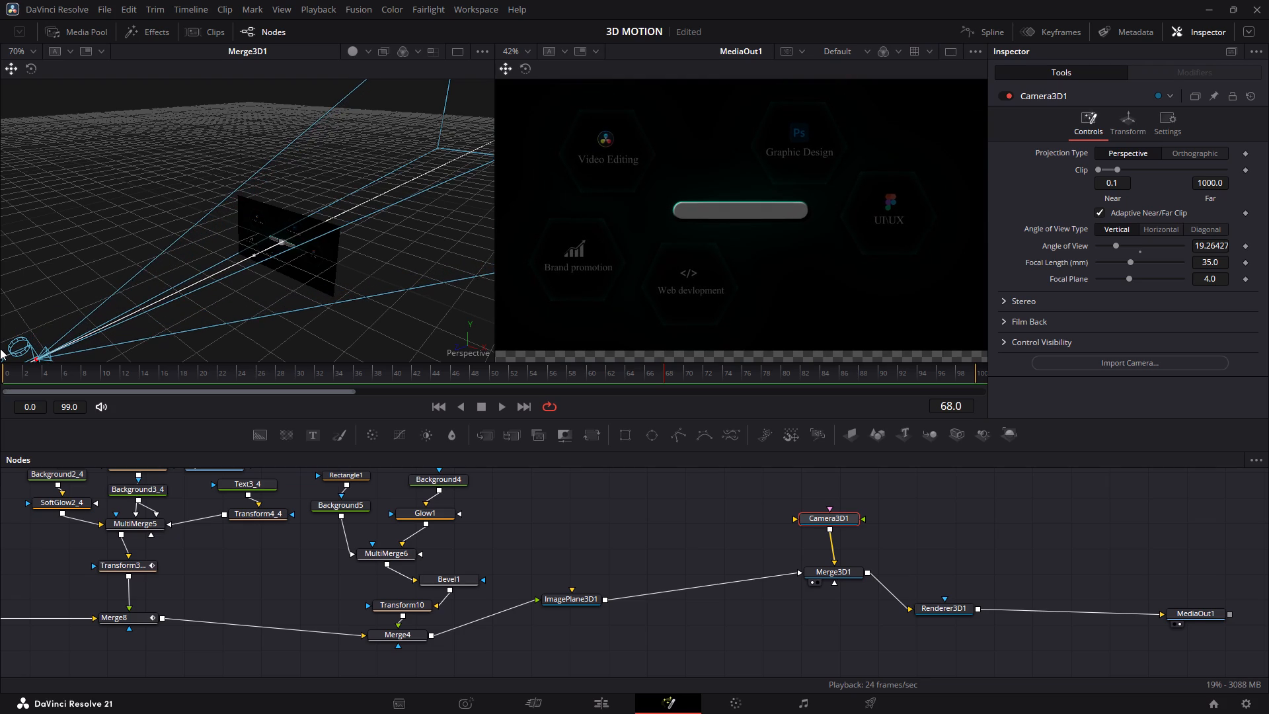
left_click_drag(0, 348, 46, 317)
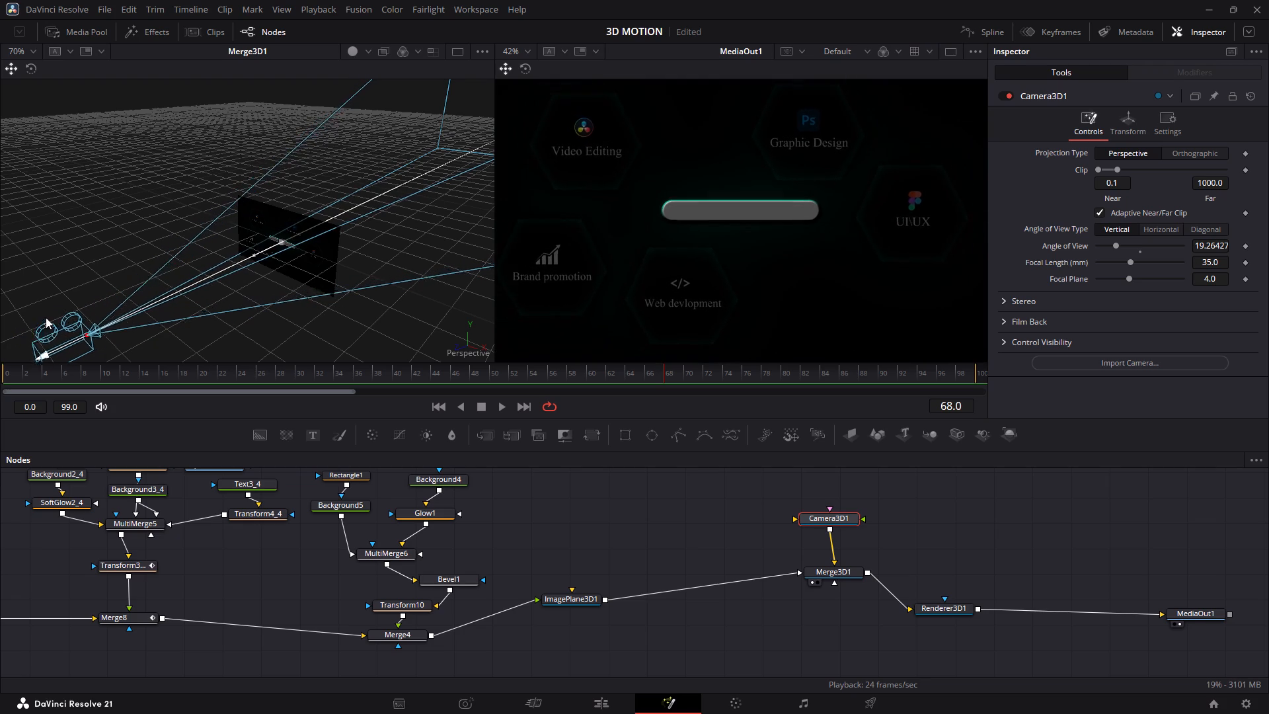
left_click_drag(46, 317, 0, 319)
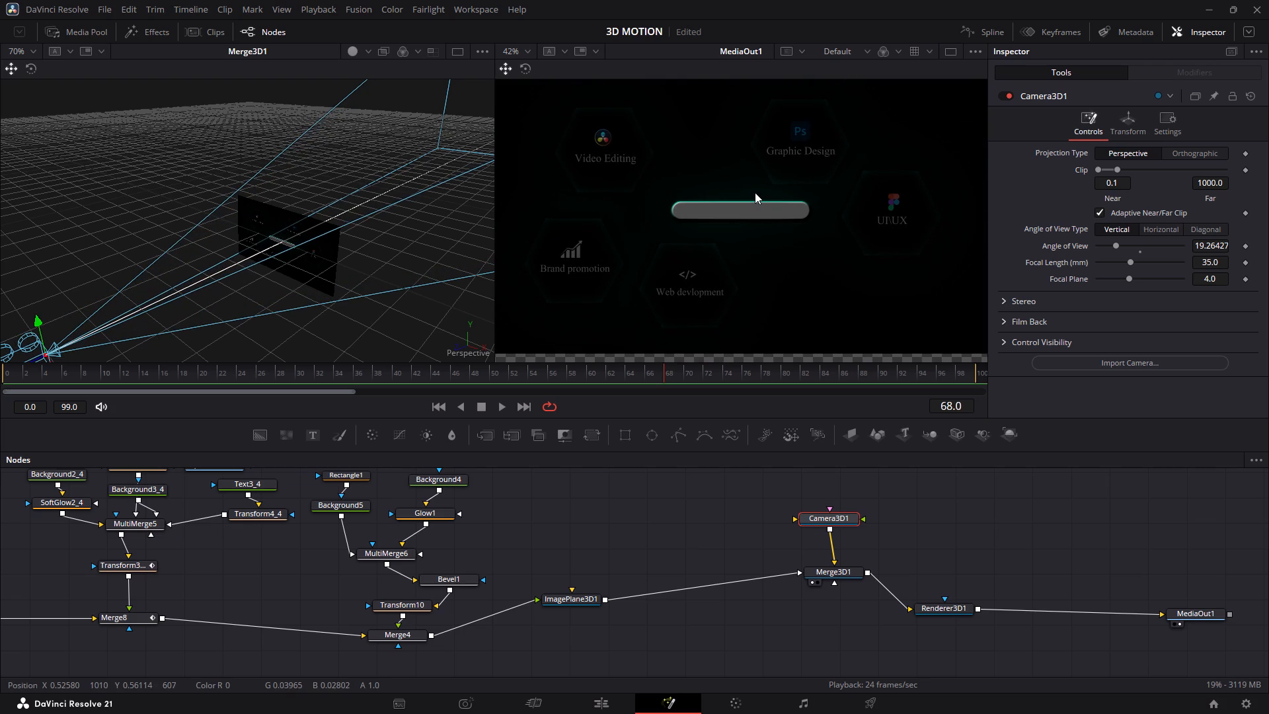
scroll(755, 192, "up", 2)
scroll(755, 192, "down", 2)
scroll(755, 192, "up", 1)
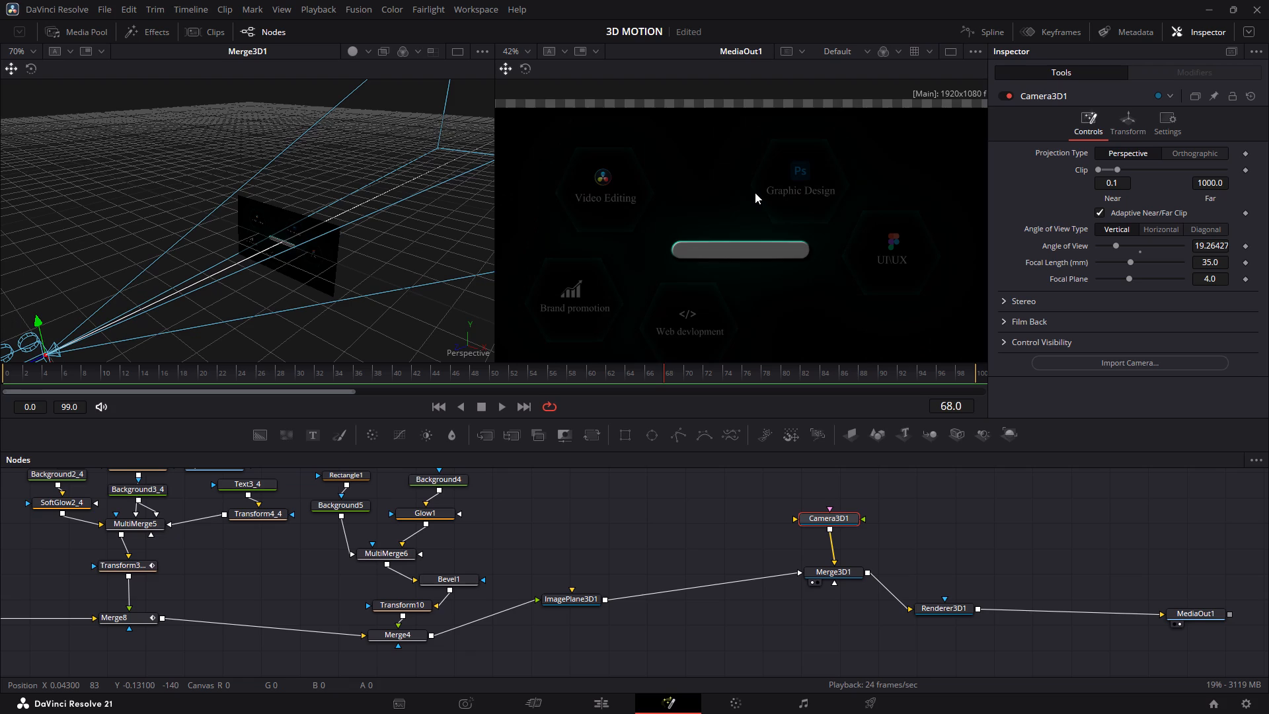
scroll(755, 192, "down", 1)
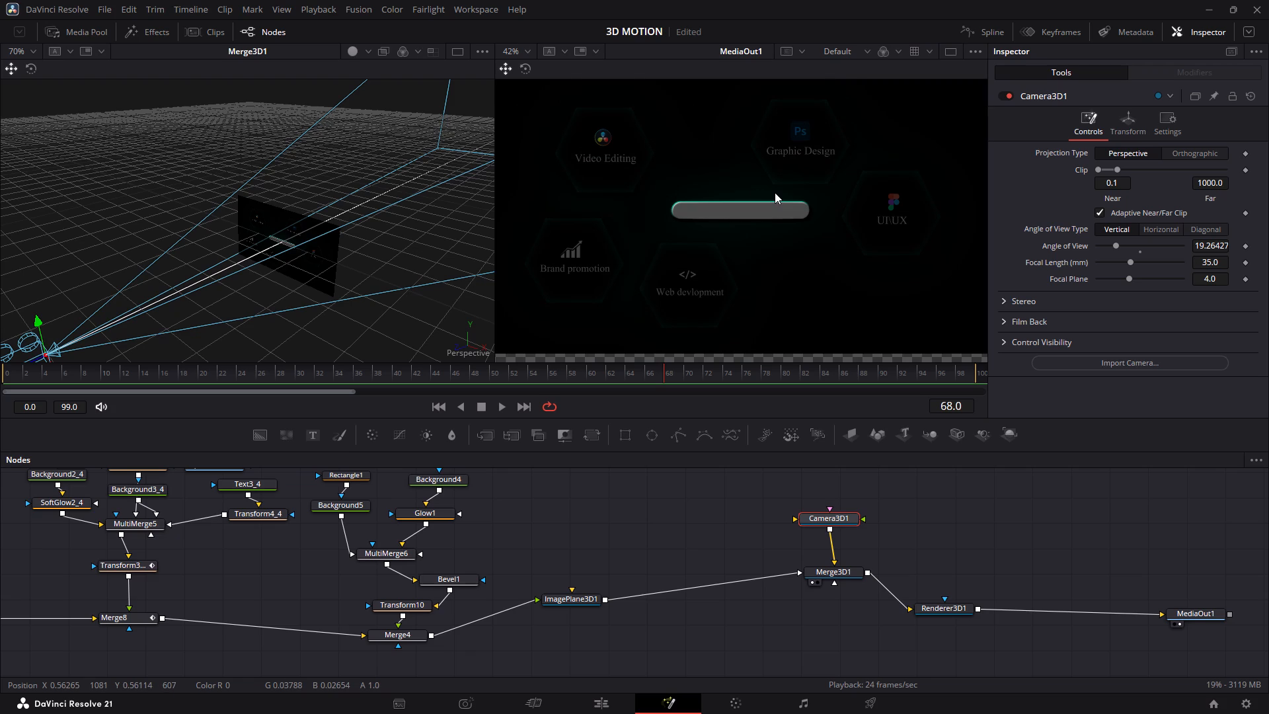
Move the 3D camera along its depth axis to about Z 1.65 so the image plane fills the rendered frame edge to edge.
scroll(775, 192, "down", 1, "ctrl")
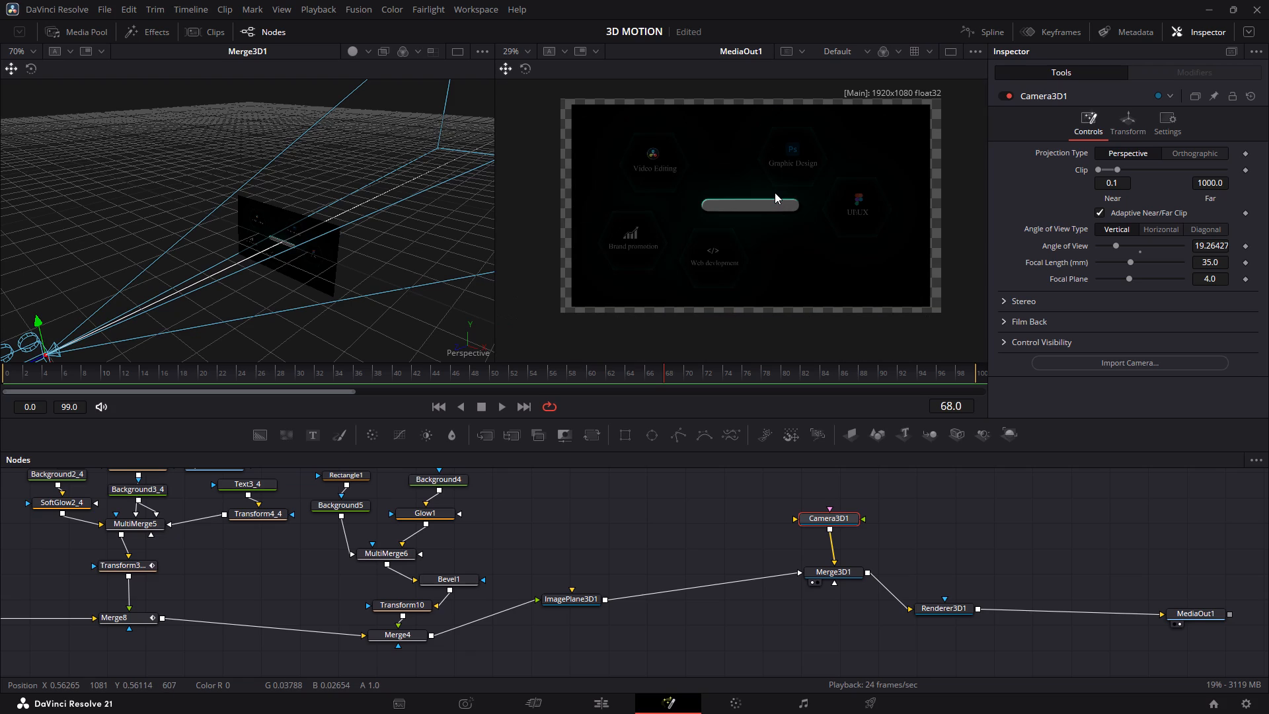
scroll(775, 192, "up", 1)
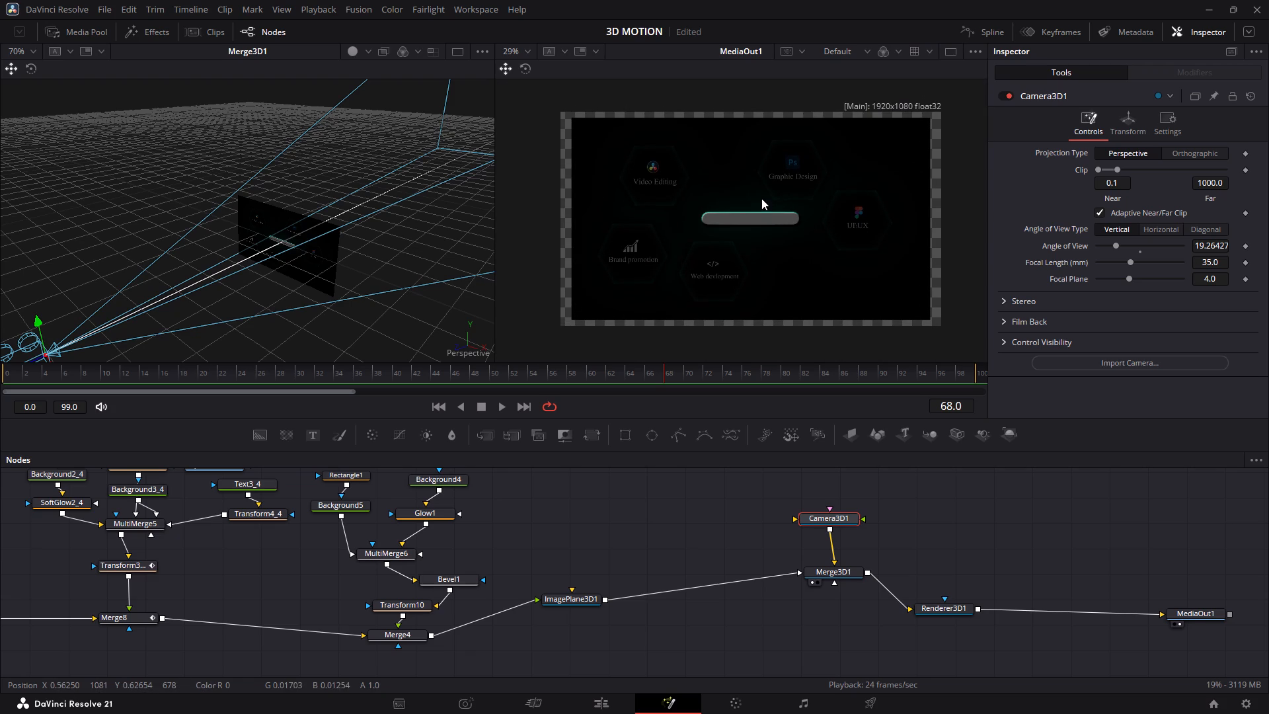
scroll(71, 337, "down", 1)
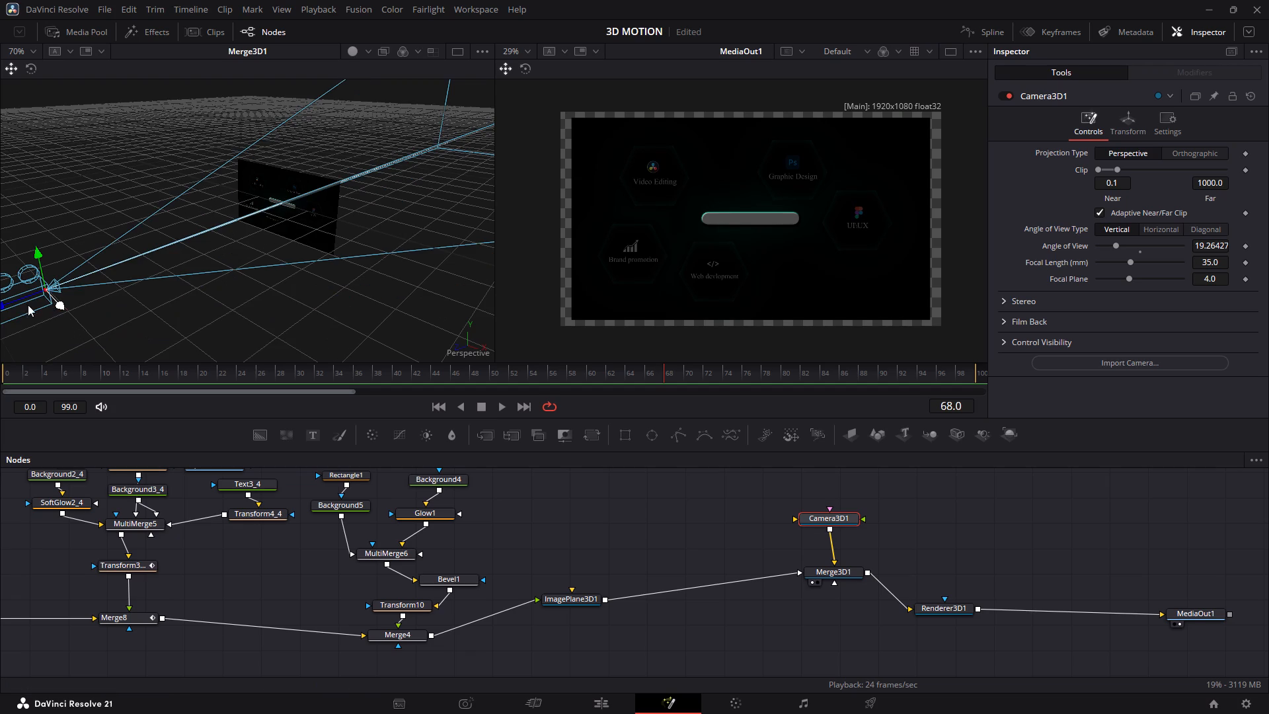
left_click_drag(3, 307, 32, 303)
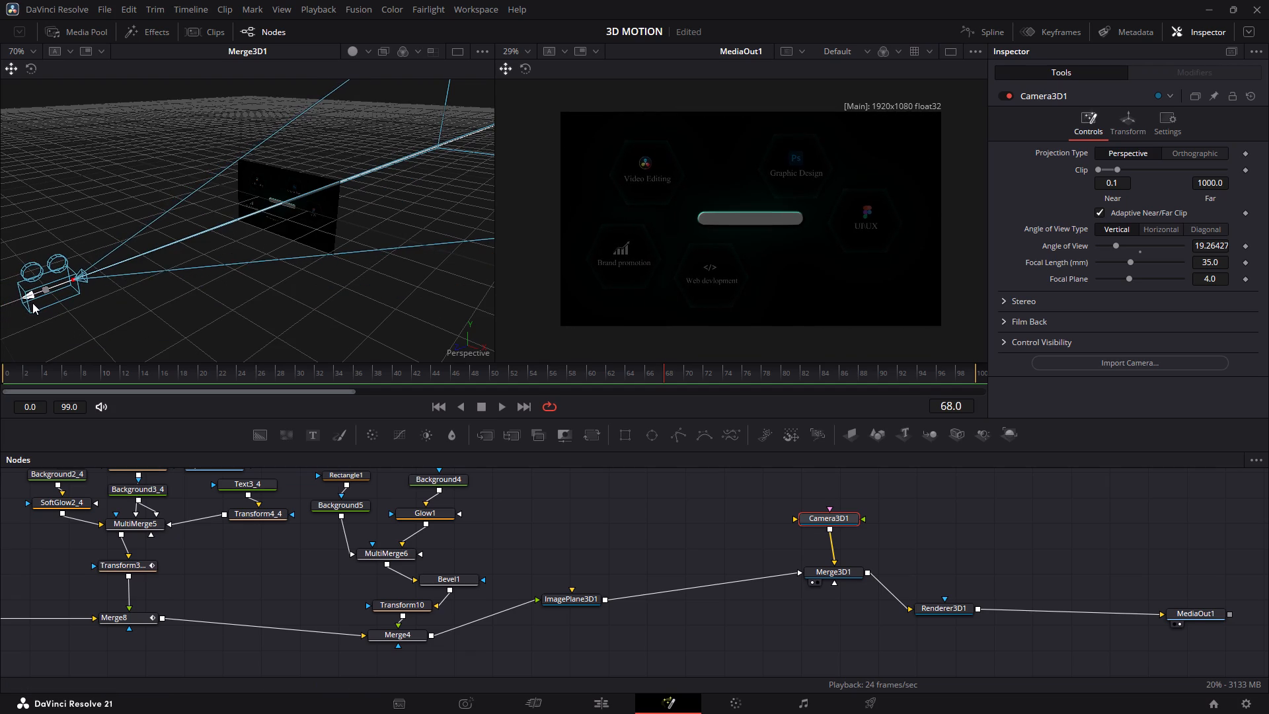
left_click_drag(32, 303, 22, 305)
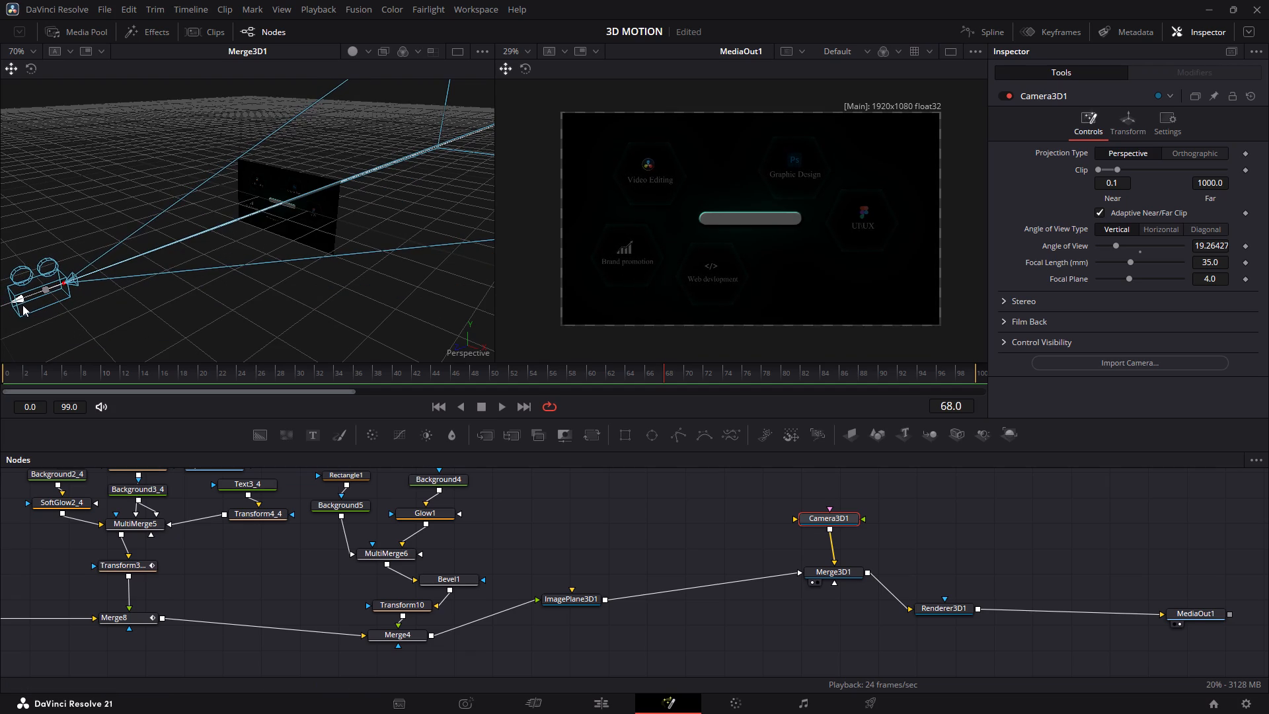
left_click_drag(22, 305, 27, 303)
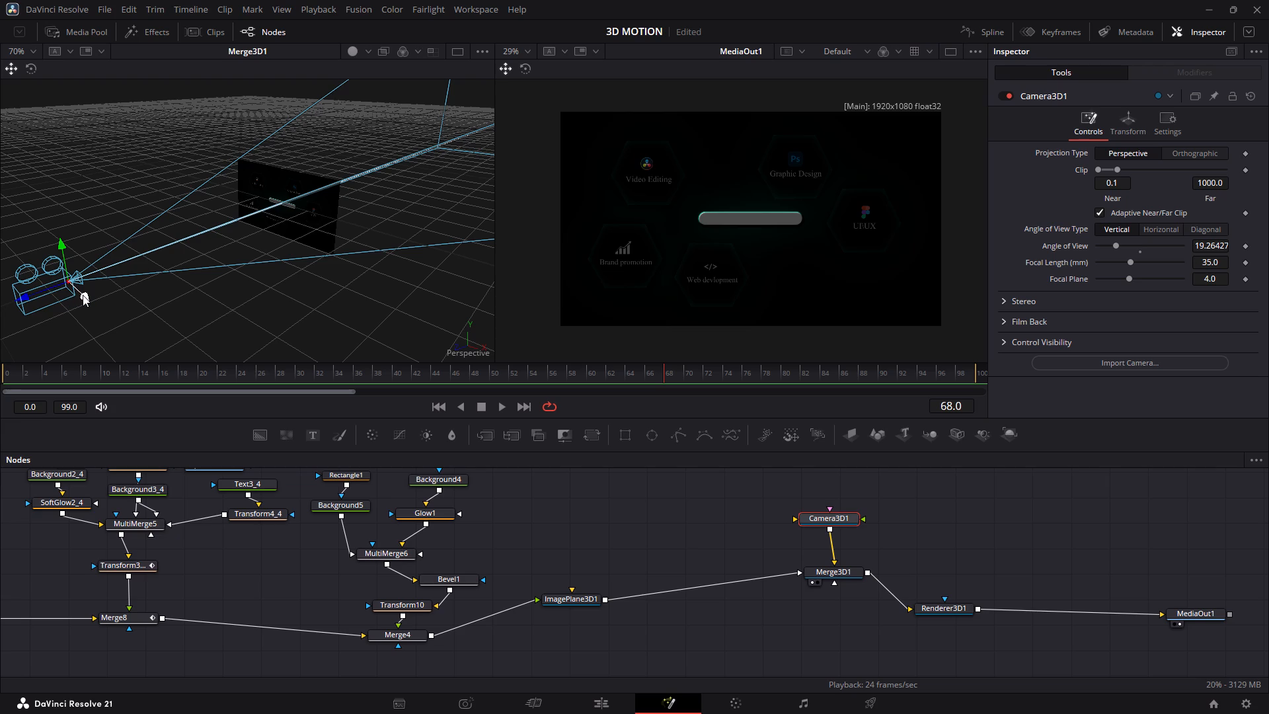
Slide the camera sideways to about X -0.32 and rotate it about Y to -13.0 for an angled view of the plane.
left_click_drag(83, 295, 160, 328)
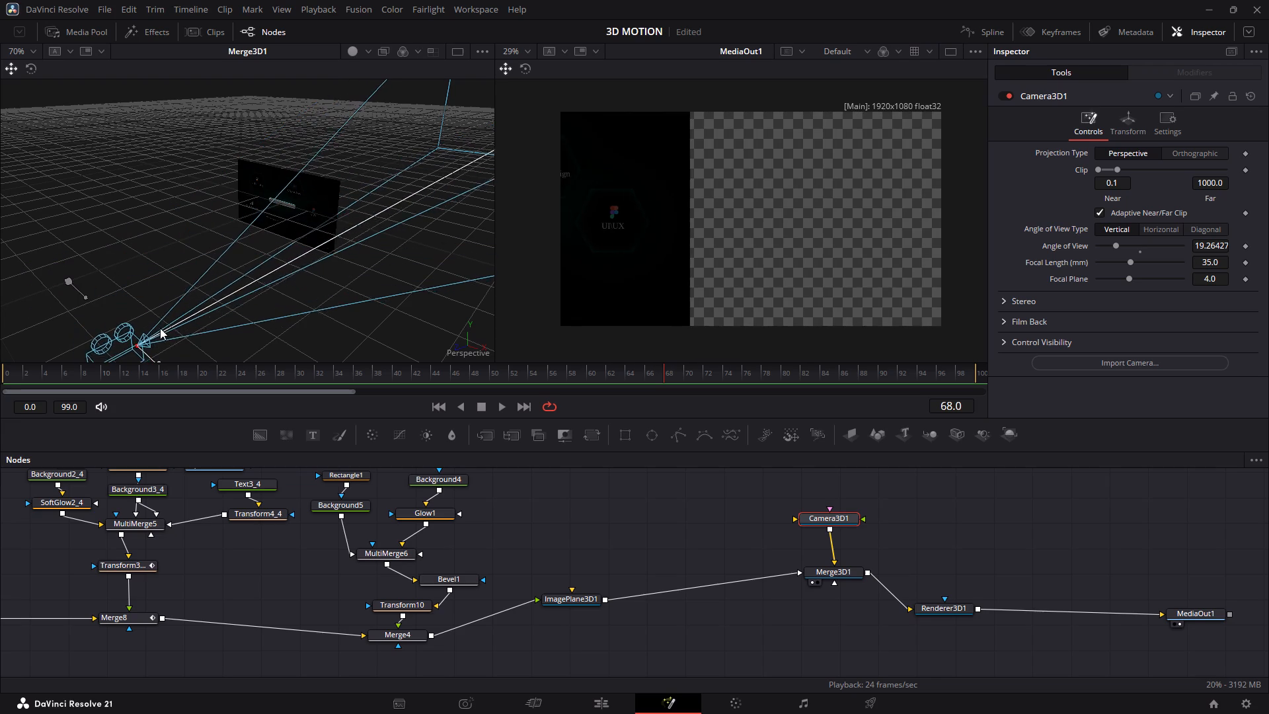
left_click_drag(160, 328, 26, 334)
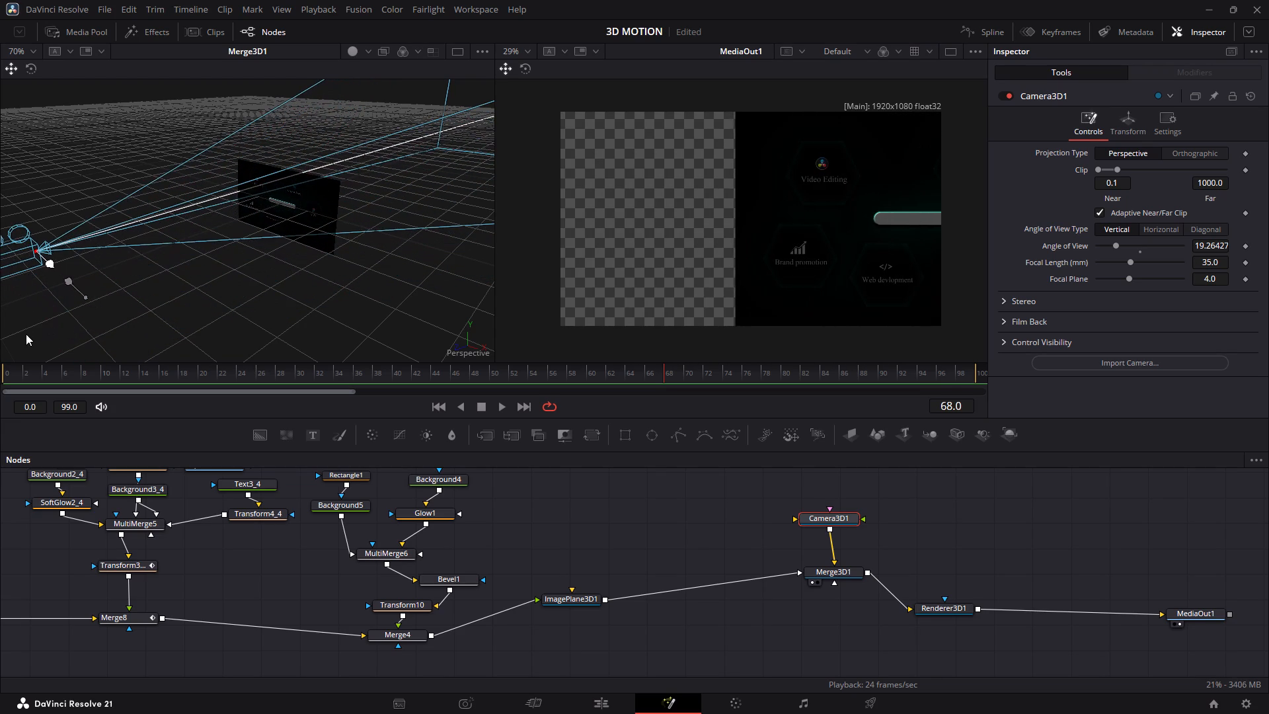
left_click_drag(26, 334, 37, 338)
left_click(1156, 121)
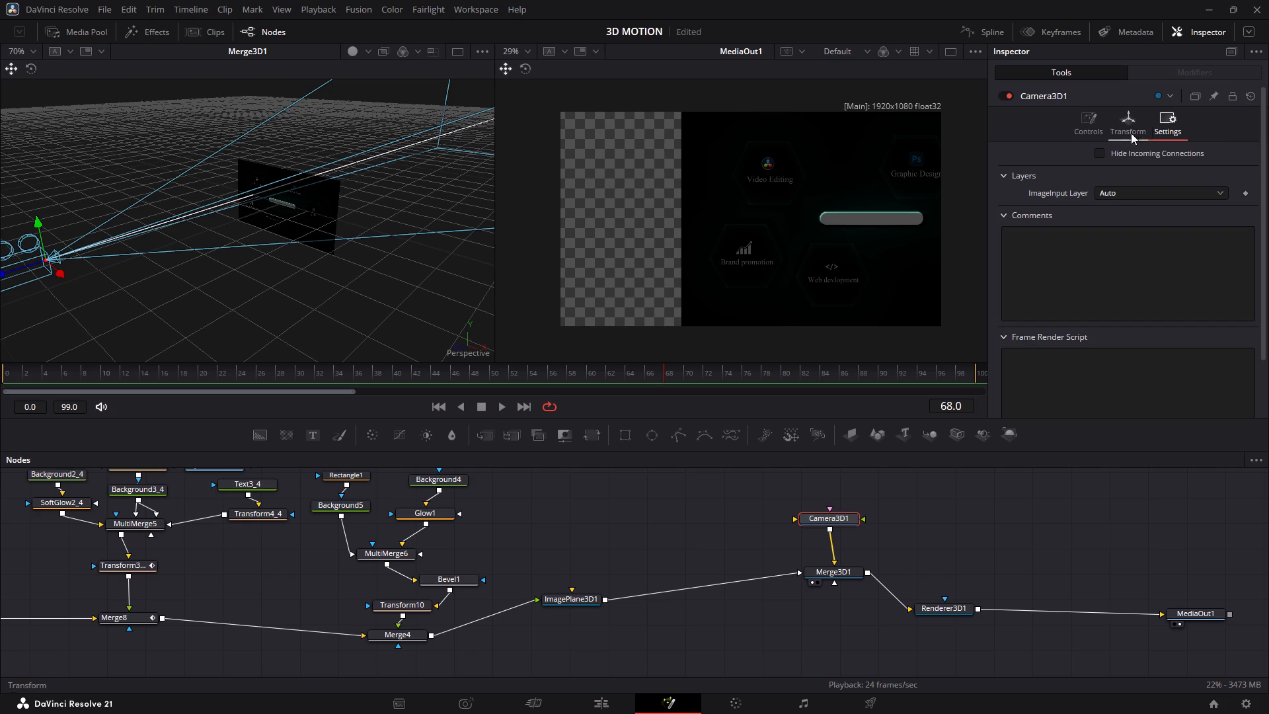
left_click(1108, 128)
left_click(1136, 122)
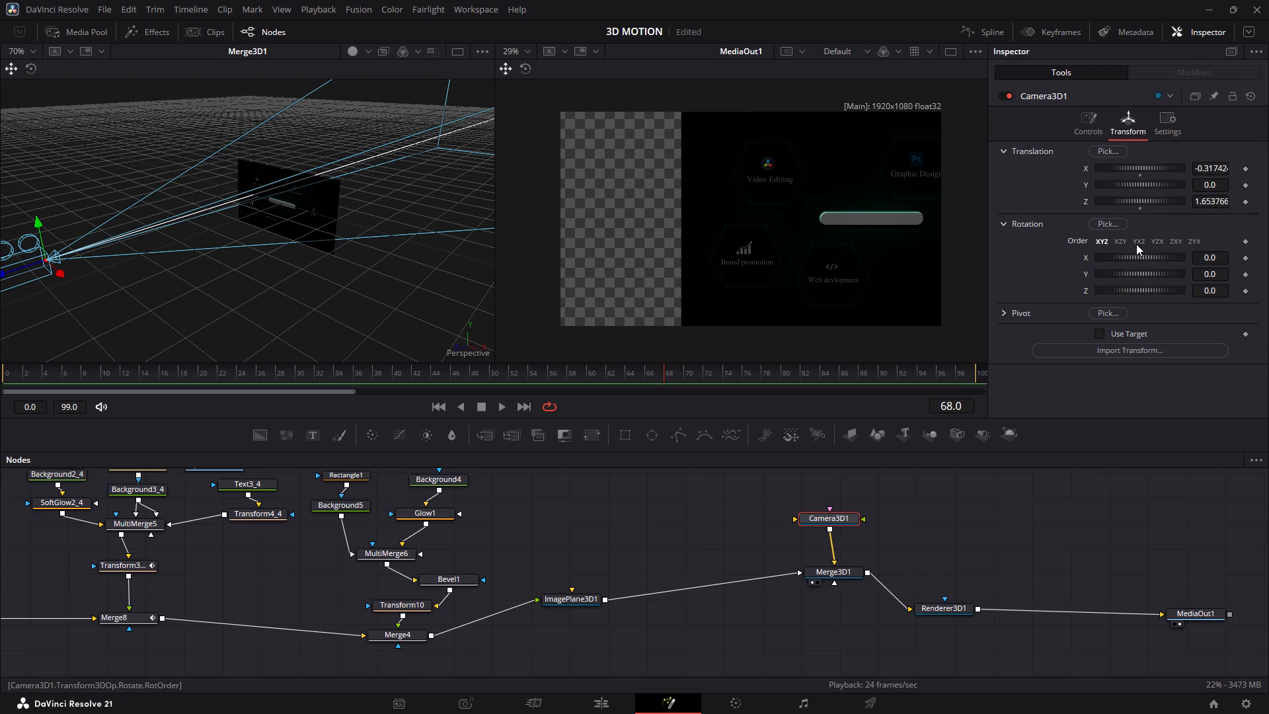
left_click_drag(1138, 275, 1108, 269)
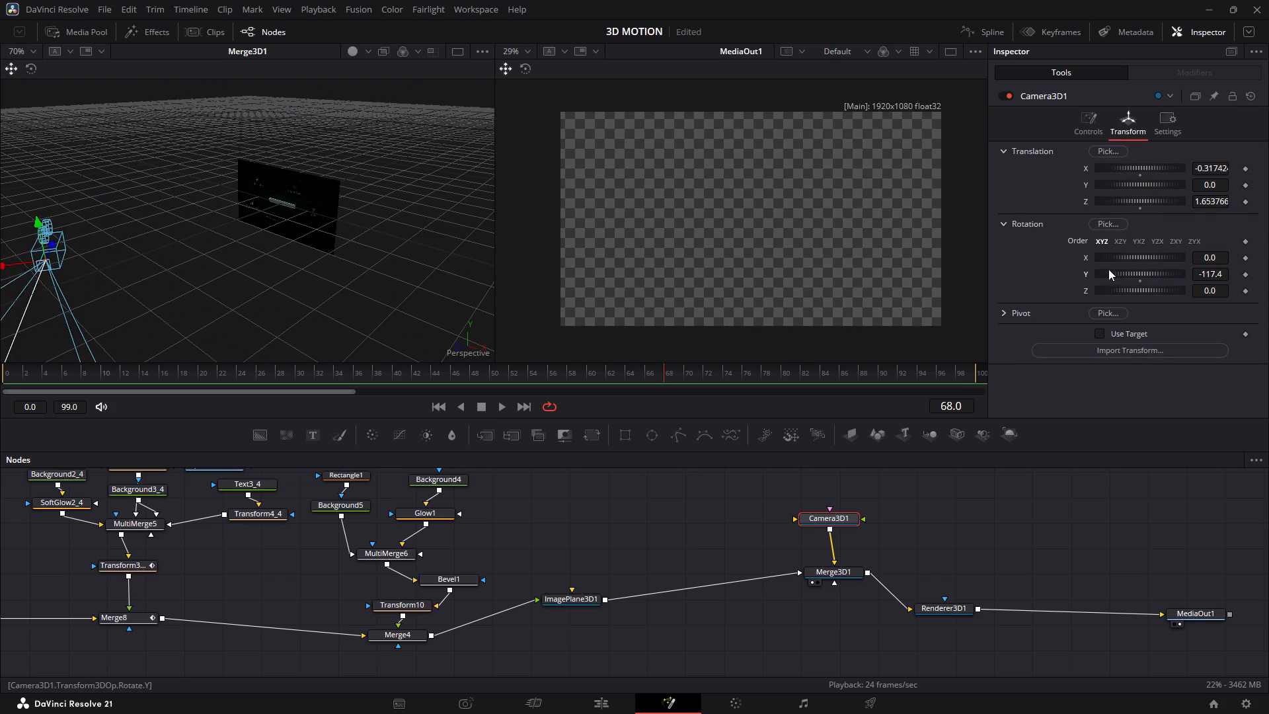
left_click_drag(1108, 269, 1134, 269)
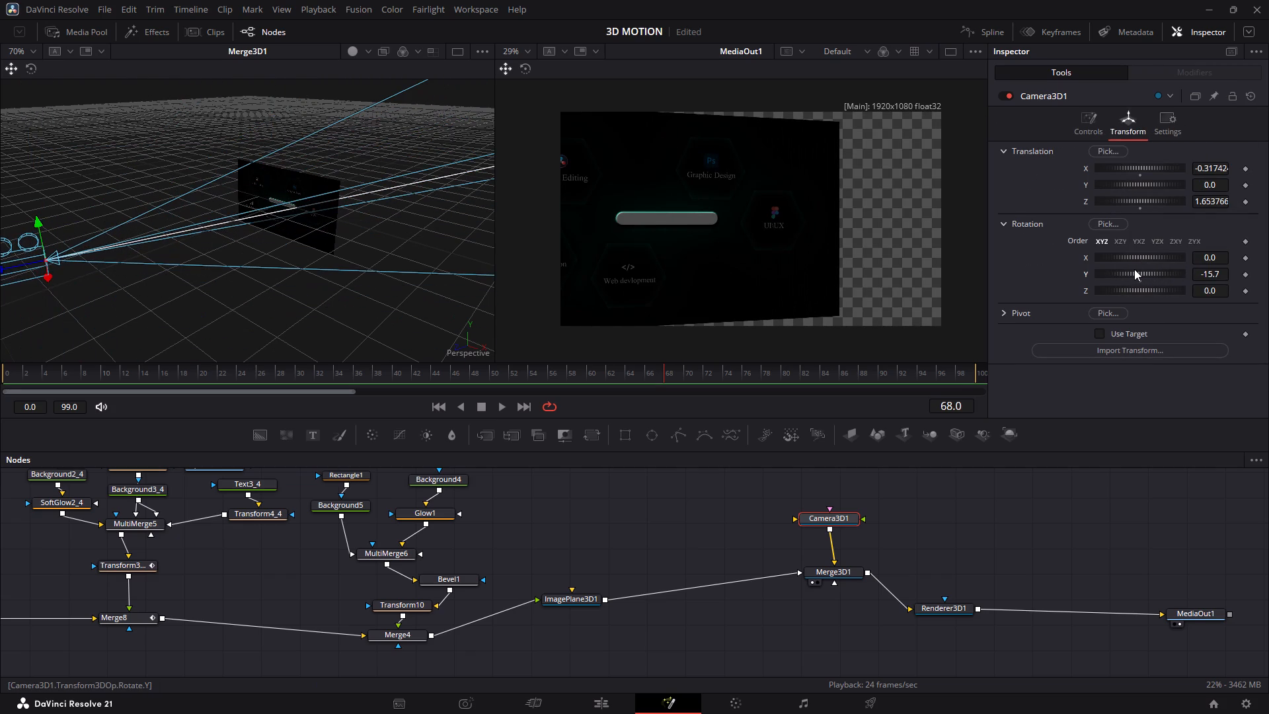
left_click_drag(1134, 269, 1135, 269)
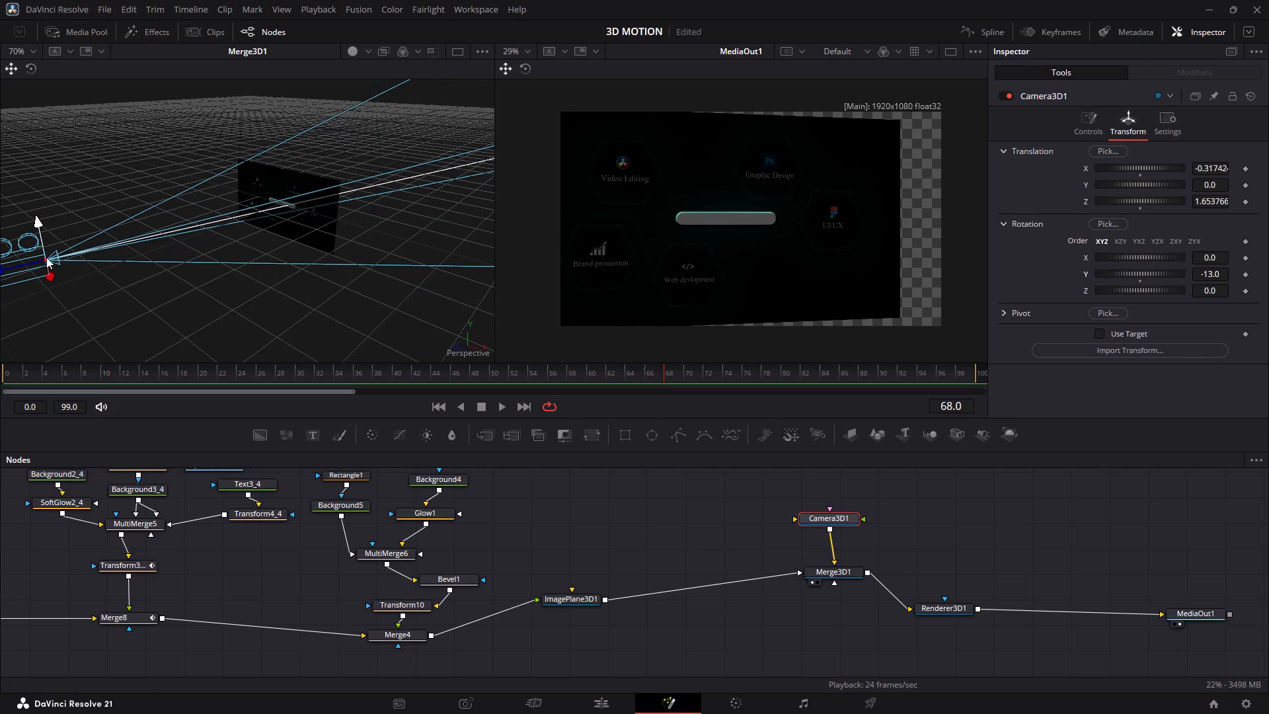
Shift the camera farther out to about X -0.67, Z 1.50 and set its Y rotation to -20.8.
left_click_drag(44, 260, 54, 245)
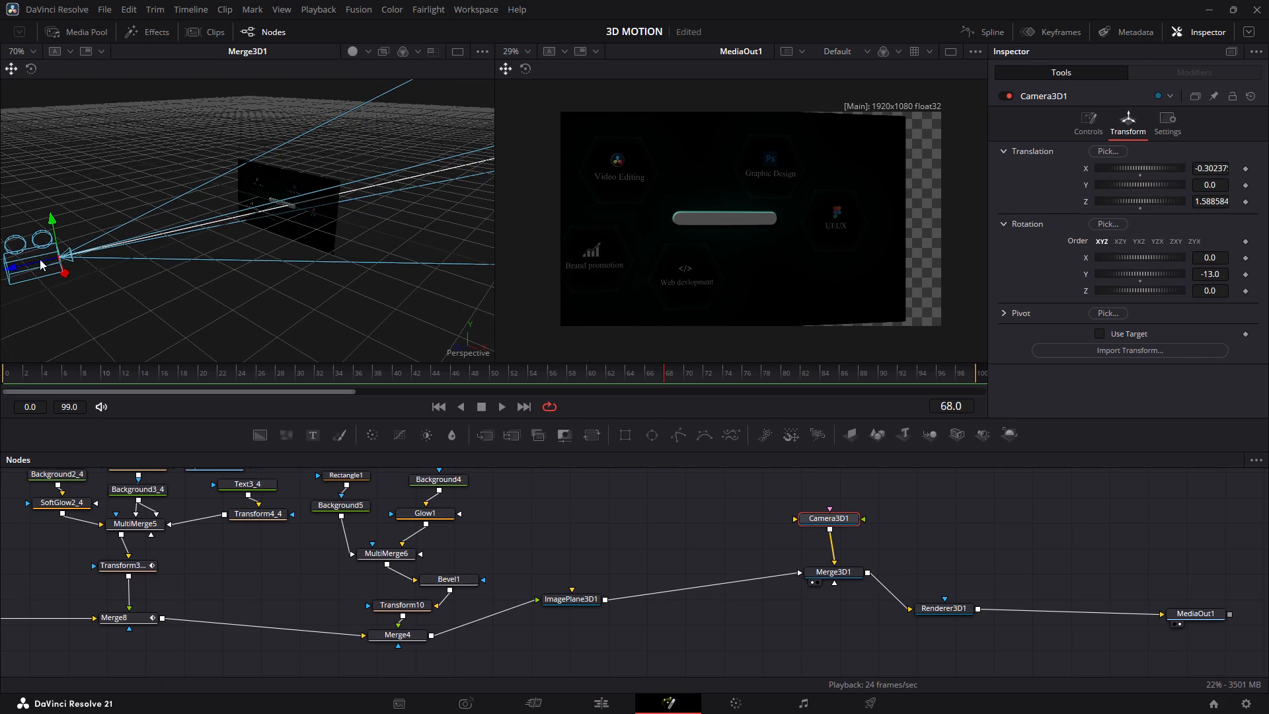
left_click_drag(64, 272, 78, 206)
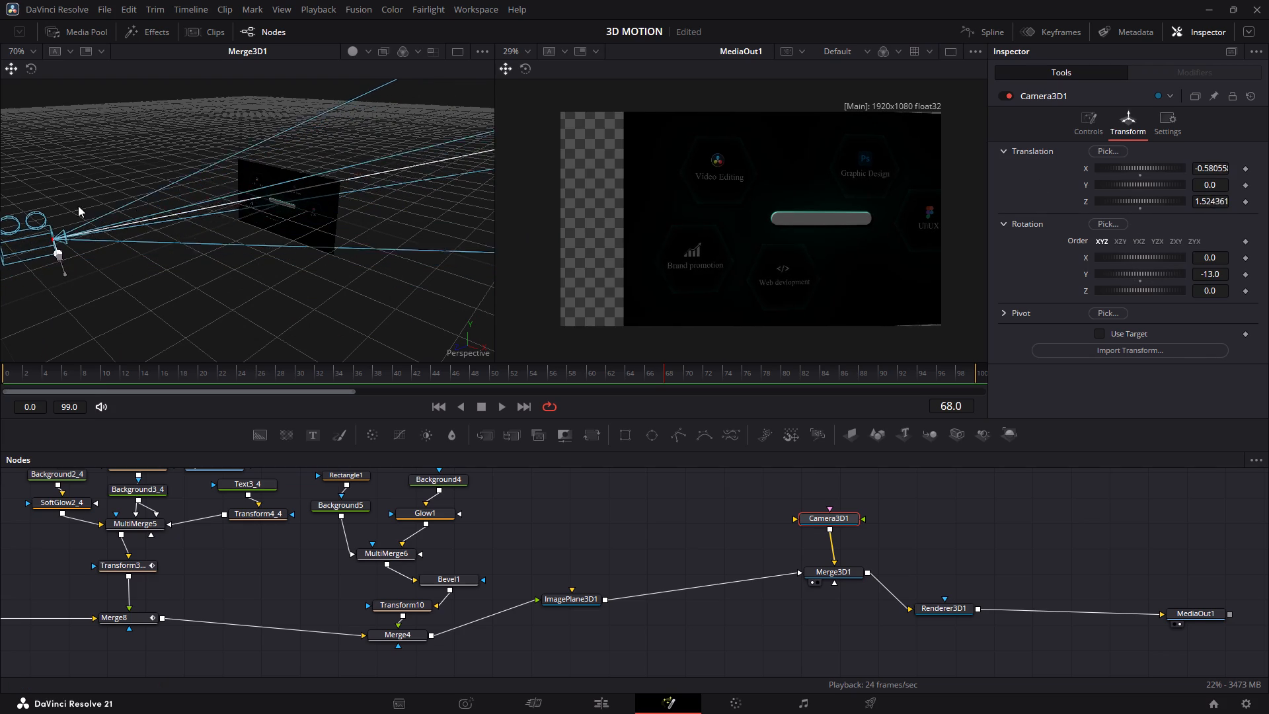
left_click_drag(78, 206, 93, 188)
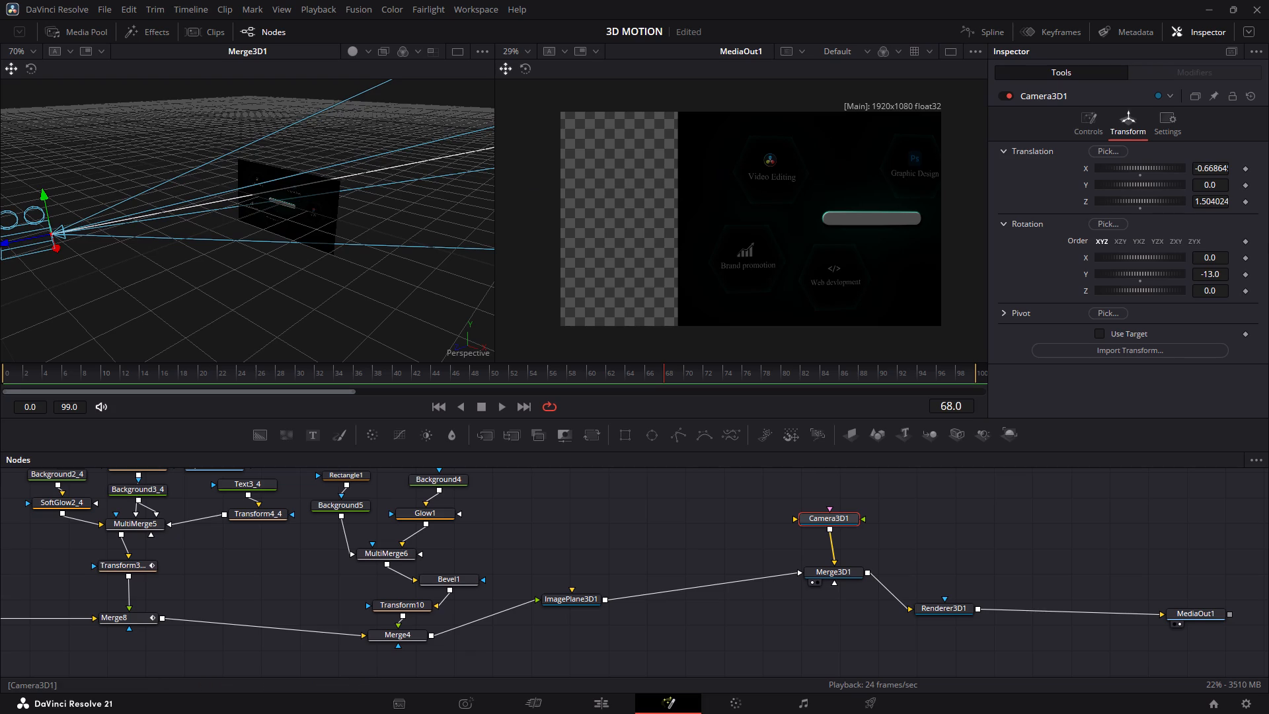
left_click(1143, 273)
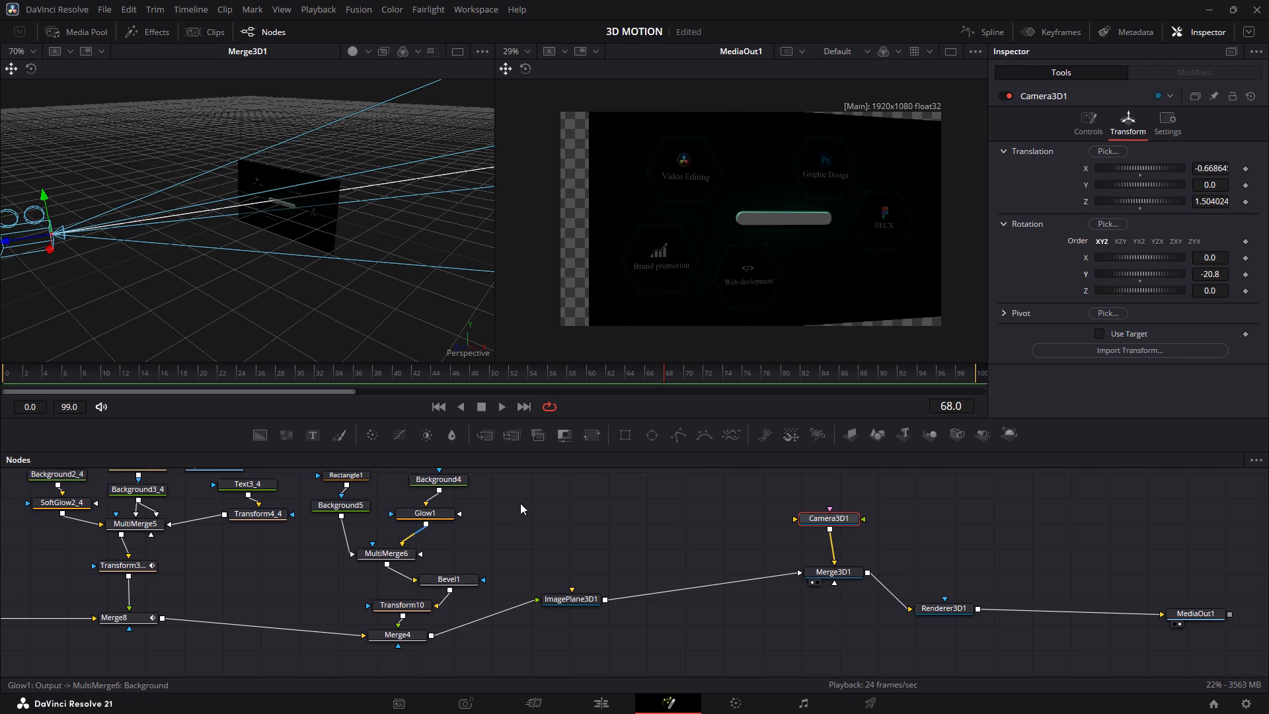
Detach the bar's node branch, from its rectangles through Transform10, from Merge4 and place it above ImagePlane3D1.
scroll(521, 483, "up", 1)
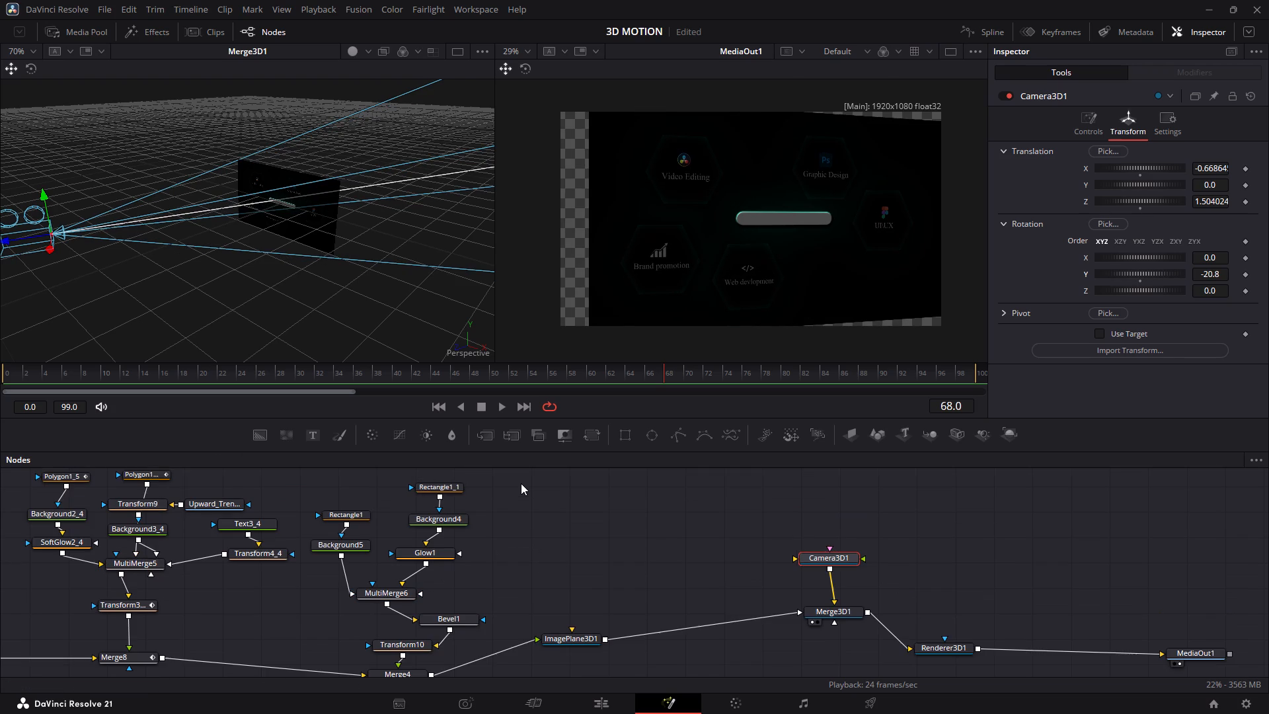
left_click_drag(516, 483, 348, 658)
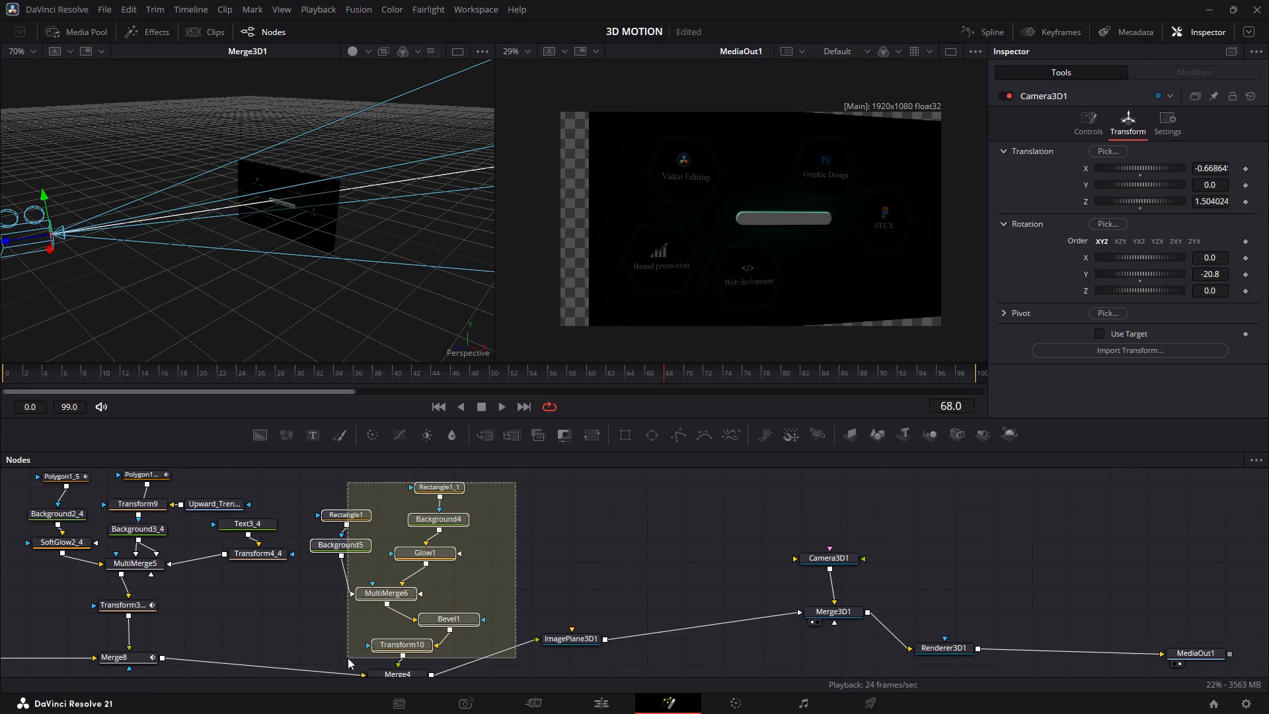
left_click_drag(348, 658, 344, 652)
left_click(344, 652)
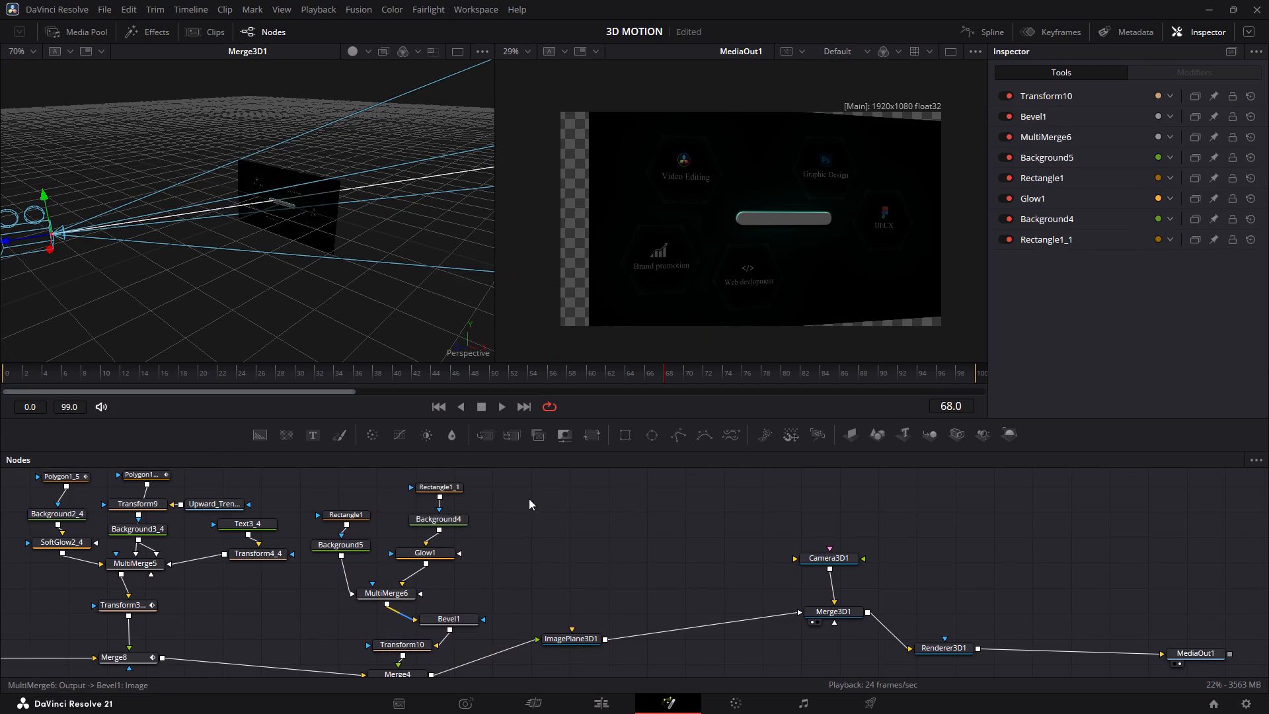
left_click_drag(523, 483, 339, 654)
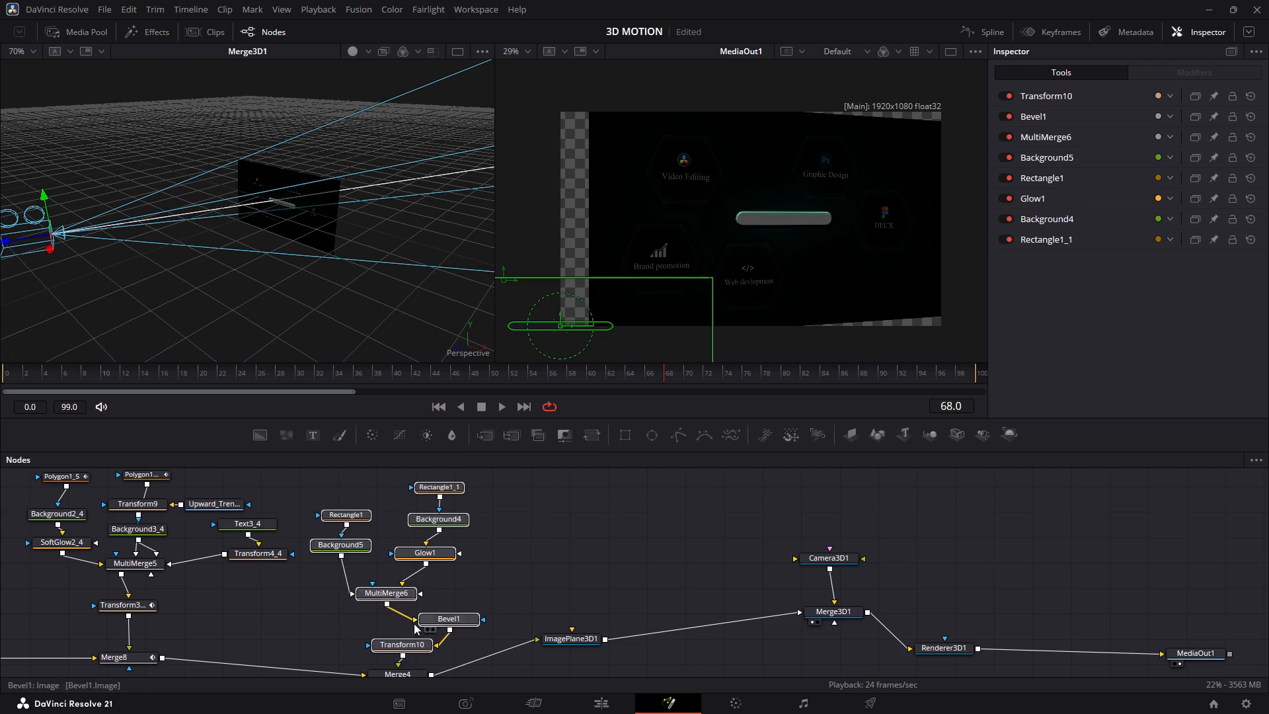
left_click_drag(413, 645, 492, 613)
left_click_drag(492, 613, 631, 584, "shift")
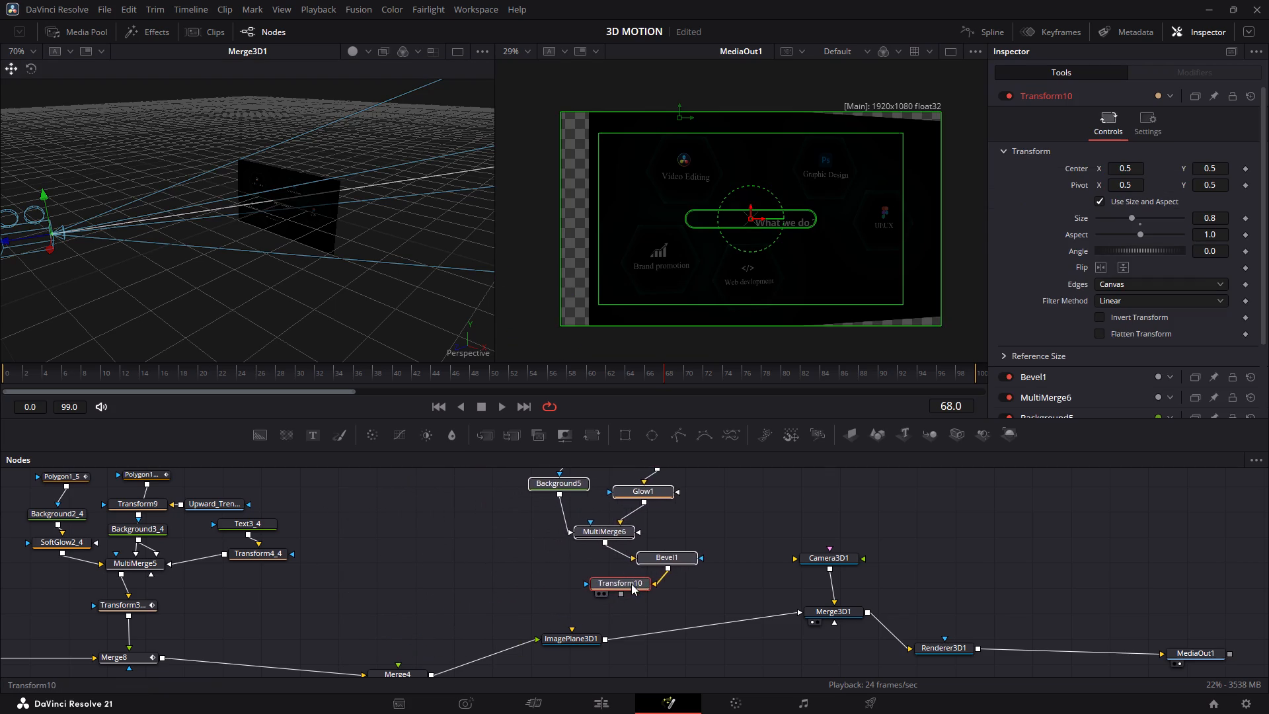
left_click_drag(631, 584, 585, 580, "shift")
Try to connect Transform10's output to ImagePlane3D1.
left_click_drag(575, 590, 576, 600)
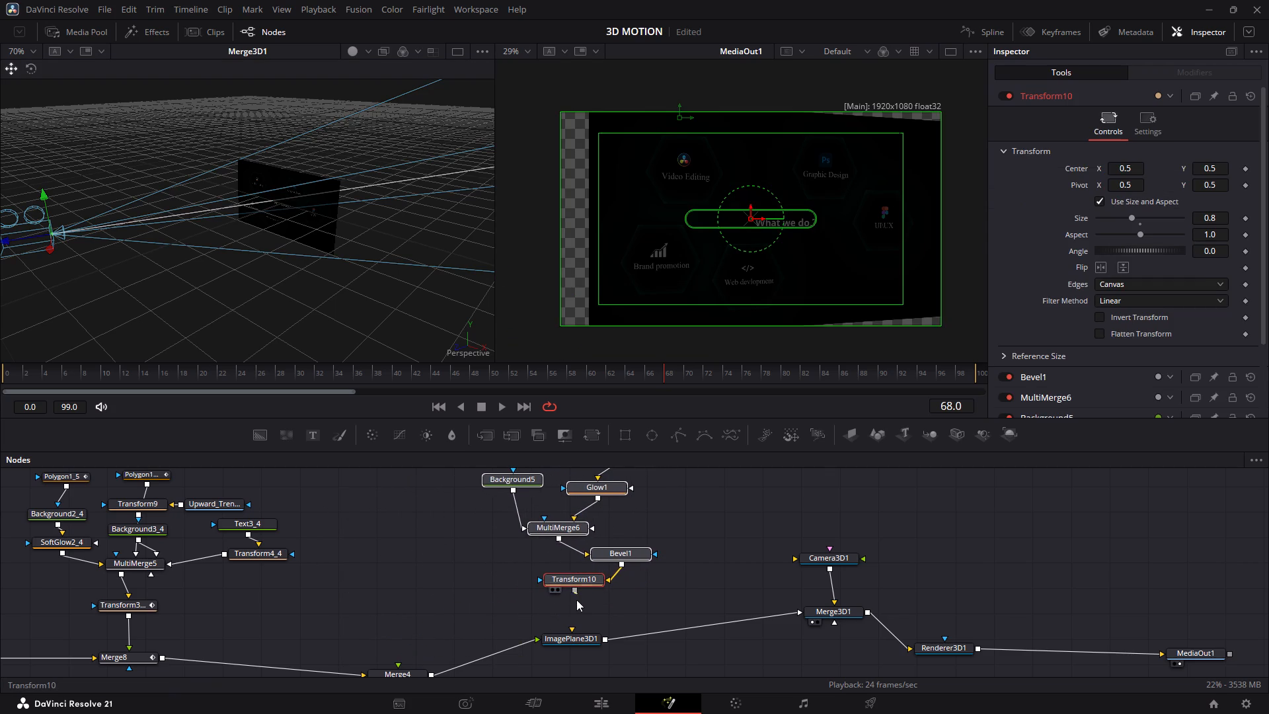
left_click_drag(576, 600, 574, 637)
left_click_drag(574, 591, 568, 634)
Add a second image plane below Transform10, feed it from Transform10's output, and connect it to Merge3D1.
left_click(679, 554)
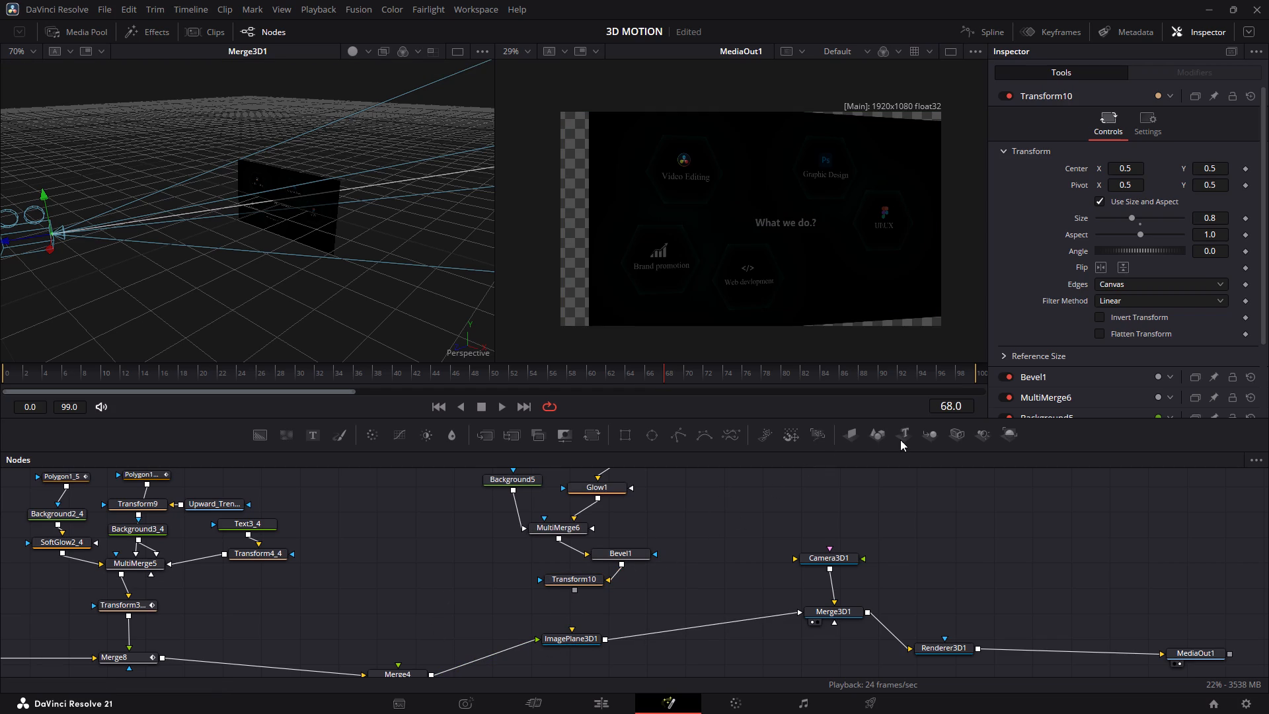
left_click(852, 441)
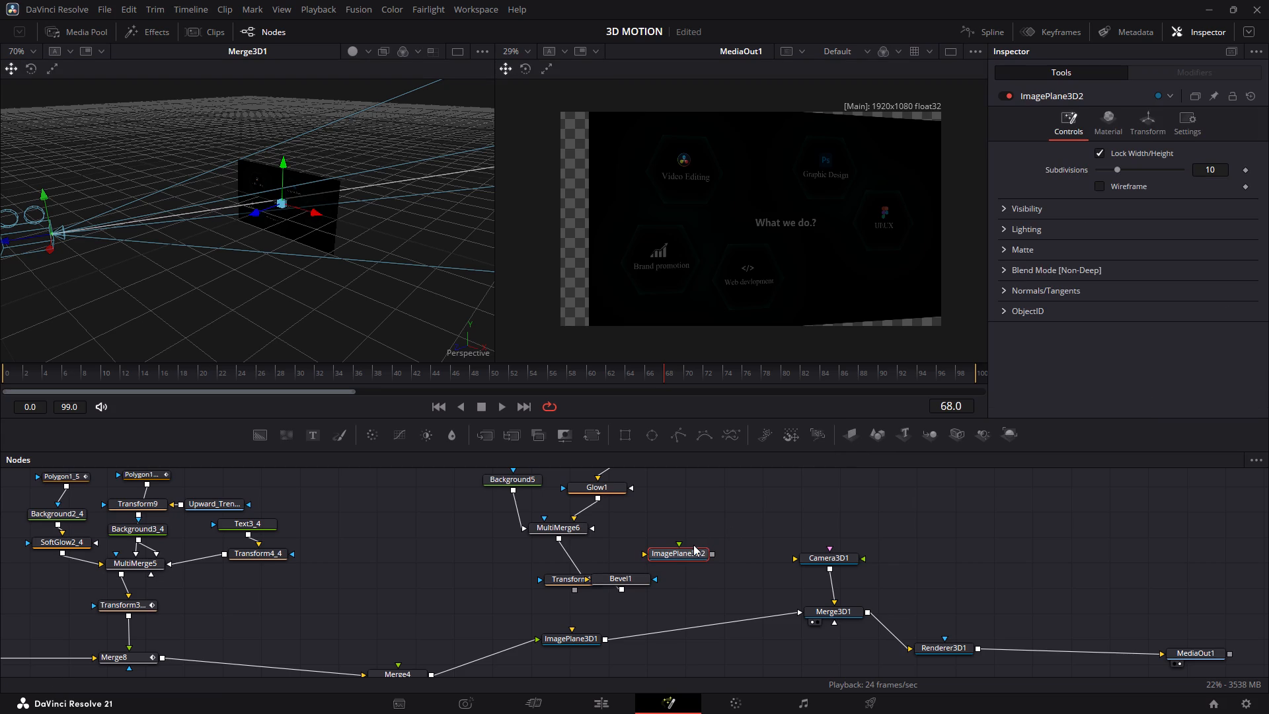
left_click_drag(693, 548, 625, 606)
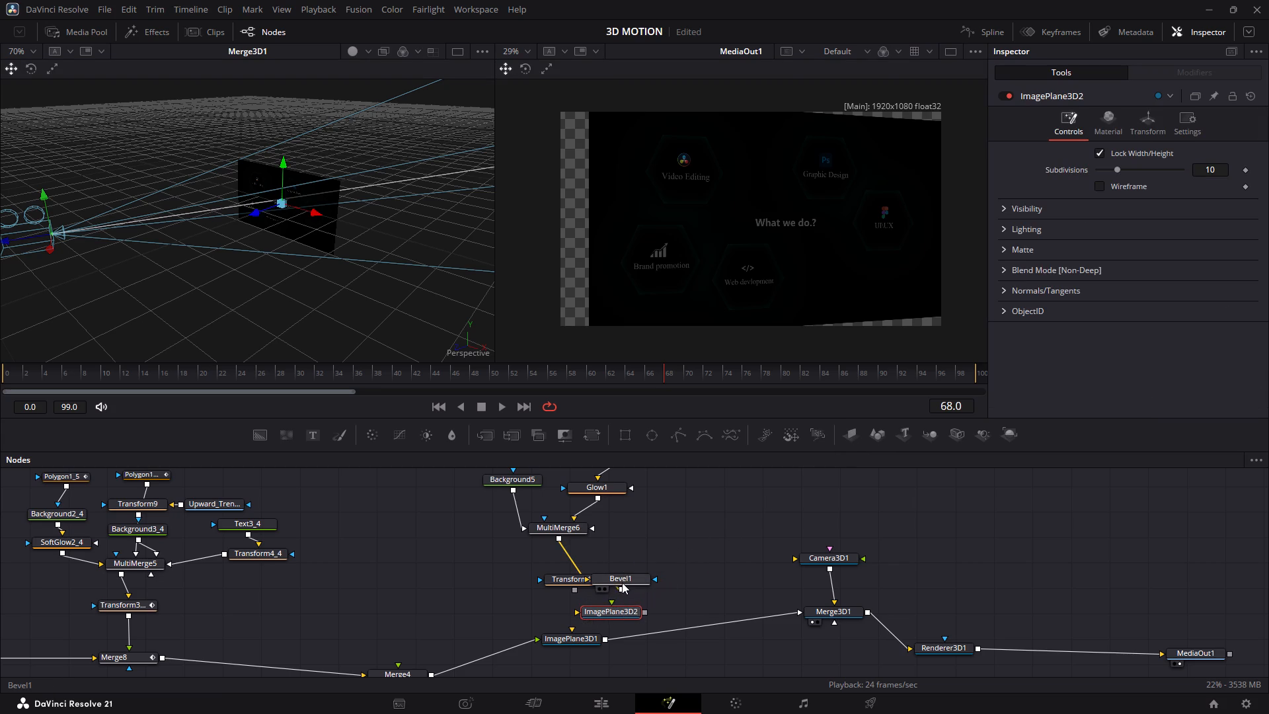
left_click_drag(625, 580, 666, 564)
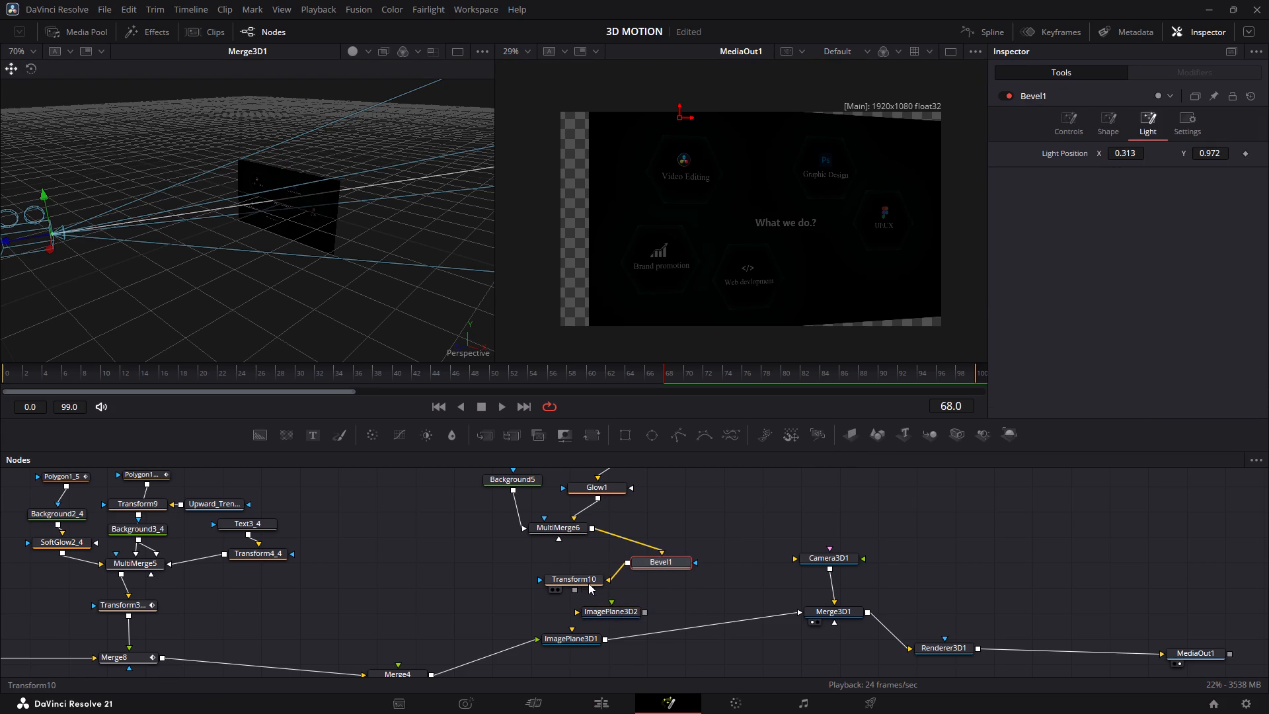
left_click_drag(575, 589, 603, 612)
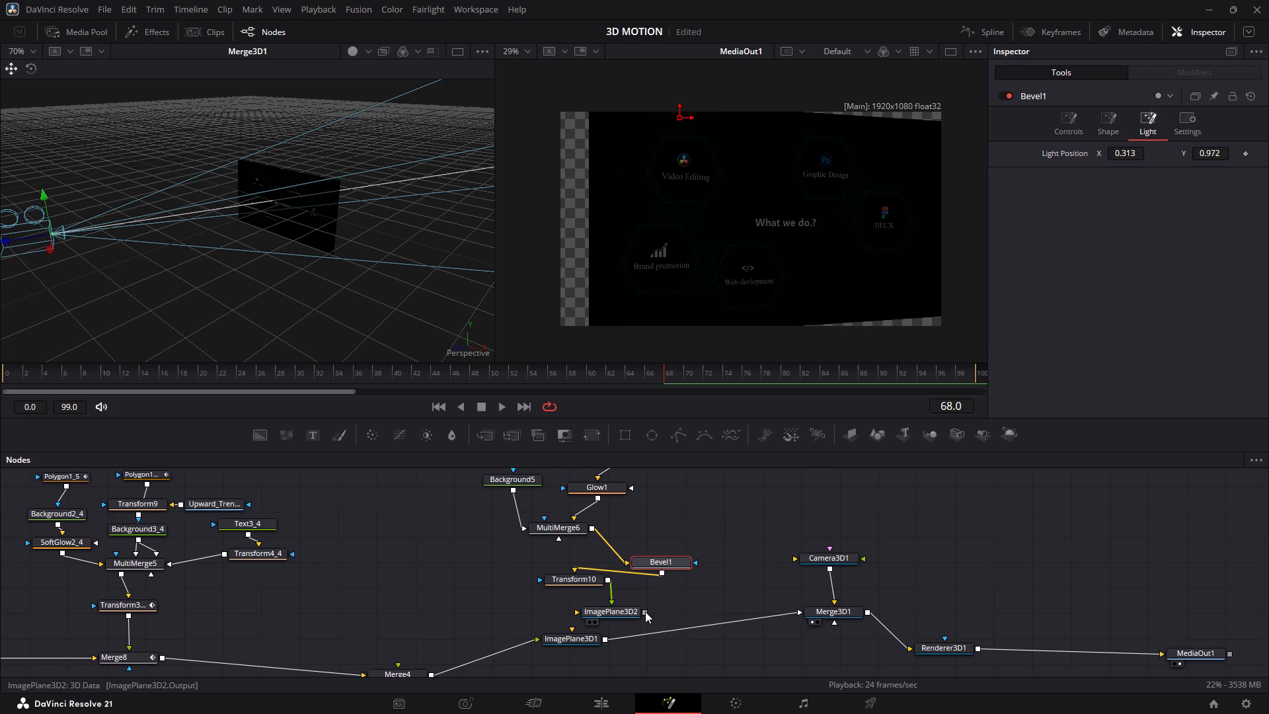
left_click_drag(645, 612, 827, 612)
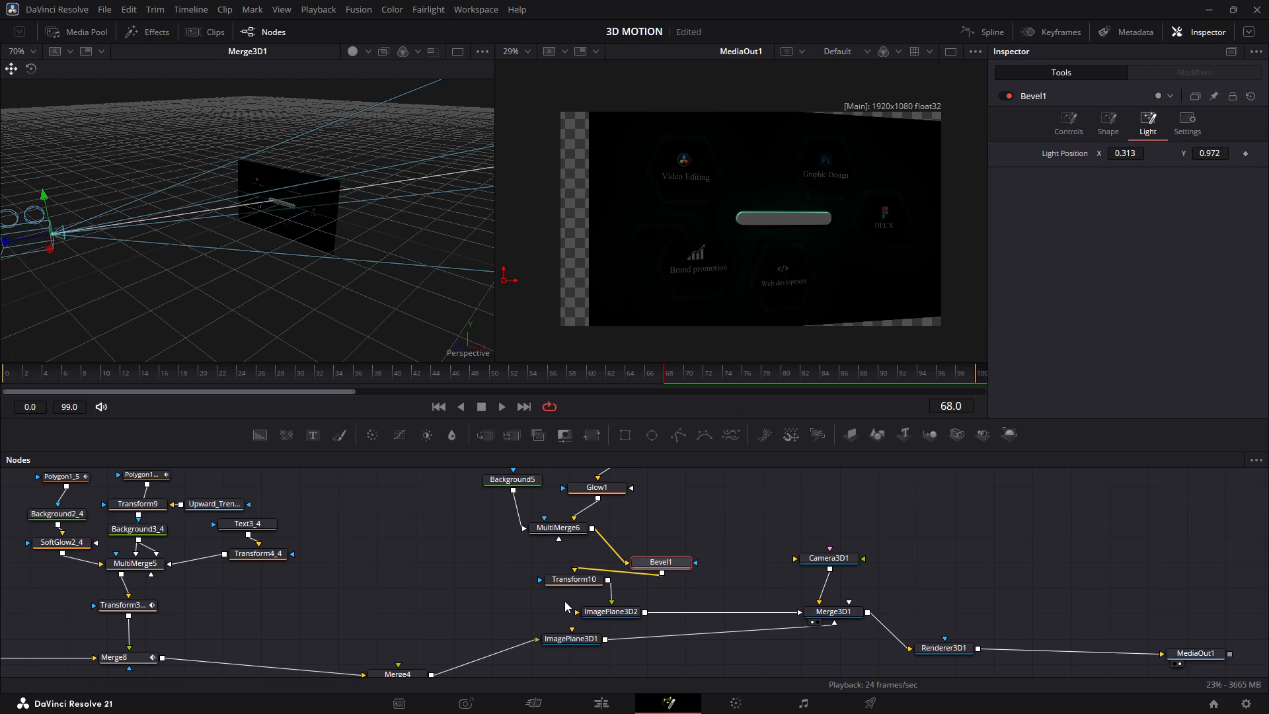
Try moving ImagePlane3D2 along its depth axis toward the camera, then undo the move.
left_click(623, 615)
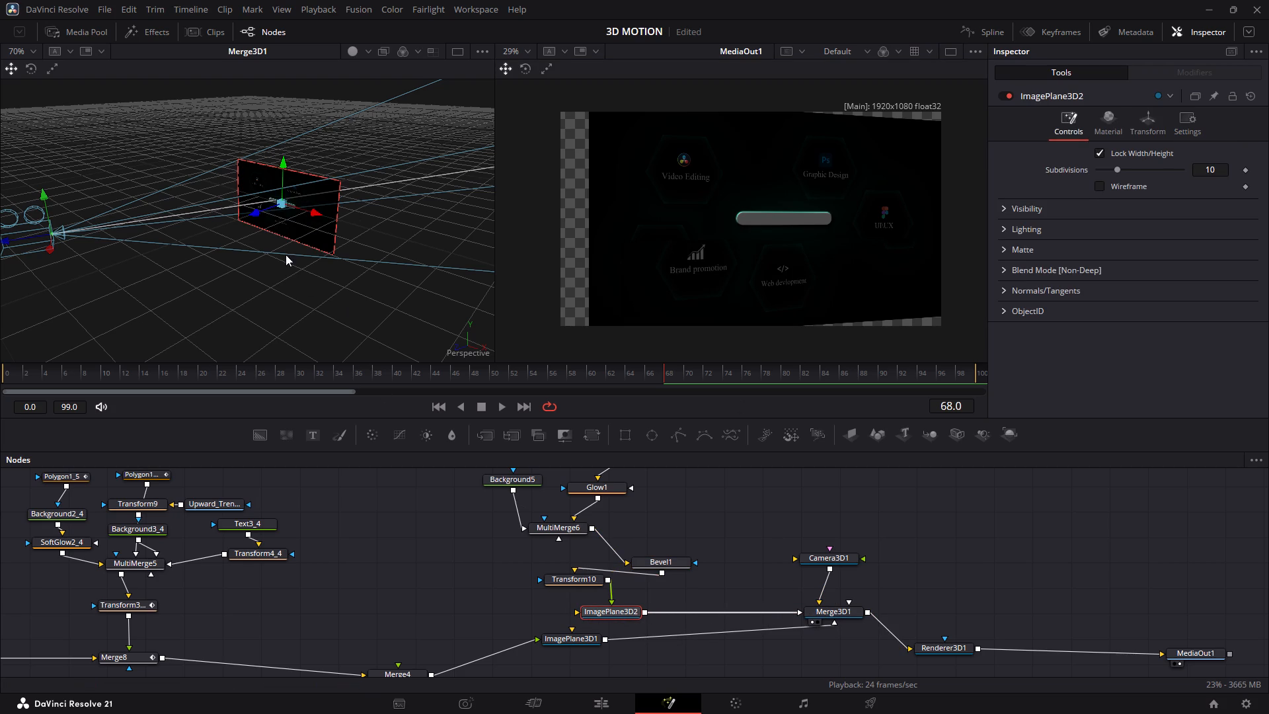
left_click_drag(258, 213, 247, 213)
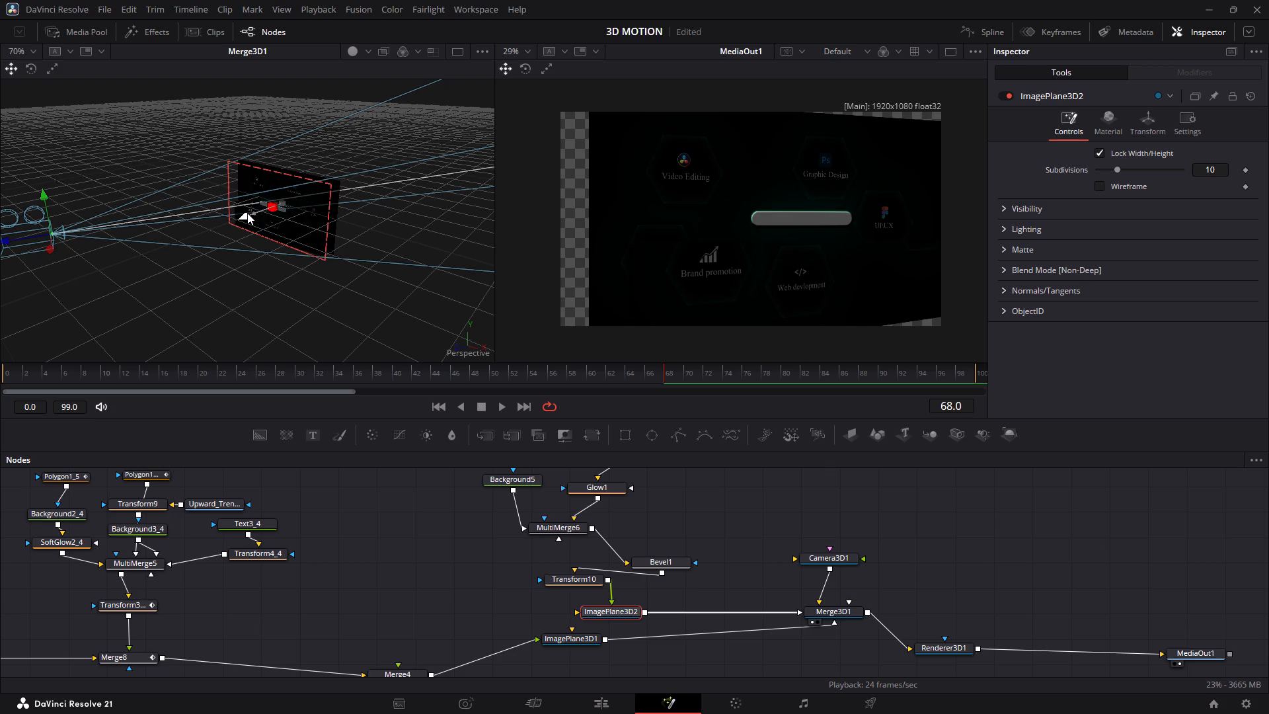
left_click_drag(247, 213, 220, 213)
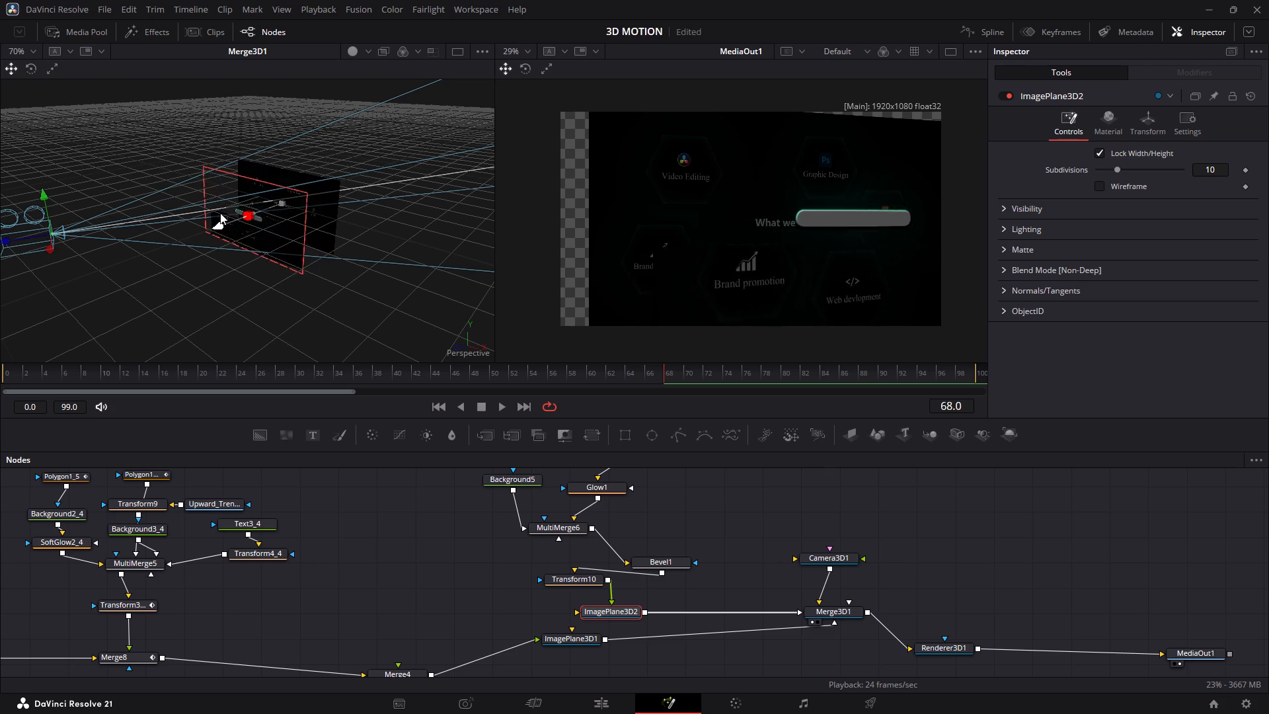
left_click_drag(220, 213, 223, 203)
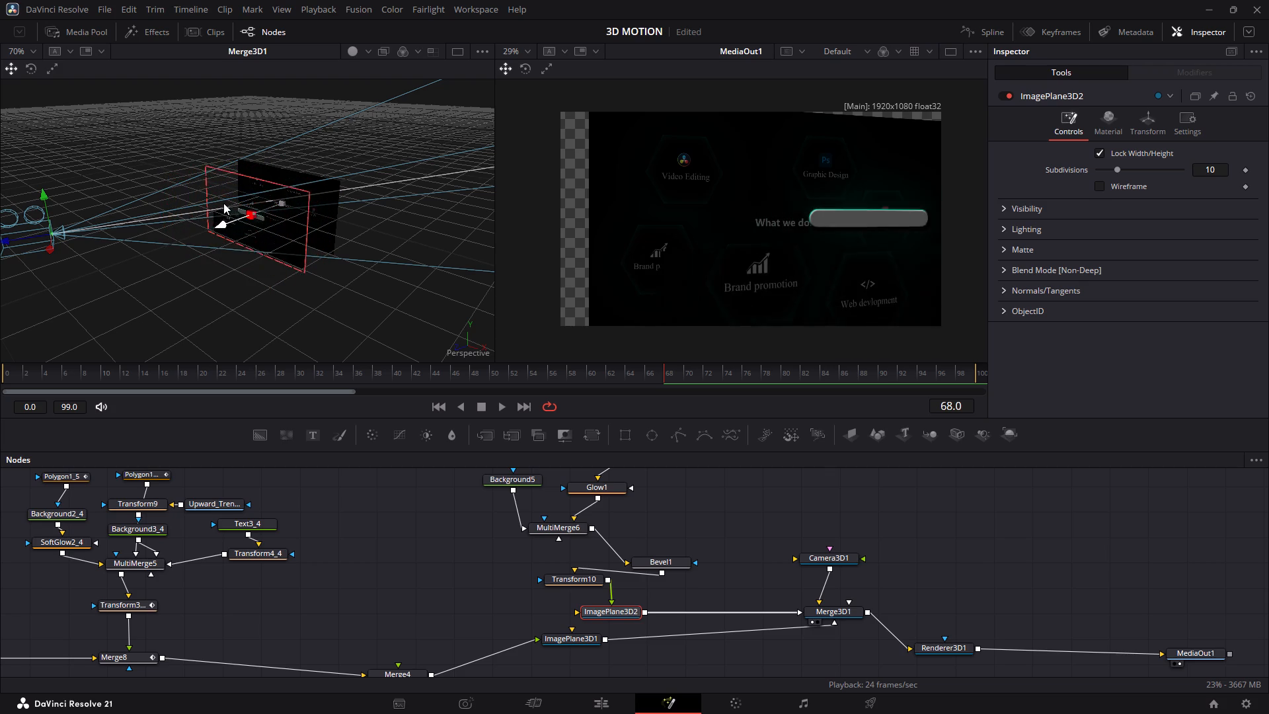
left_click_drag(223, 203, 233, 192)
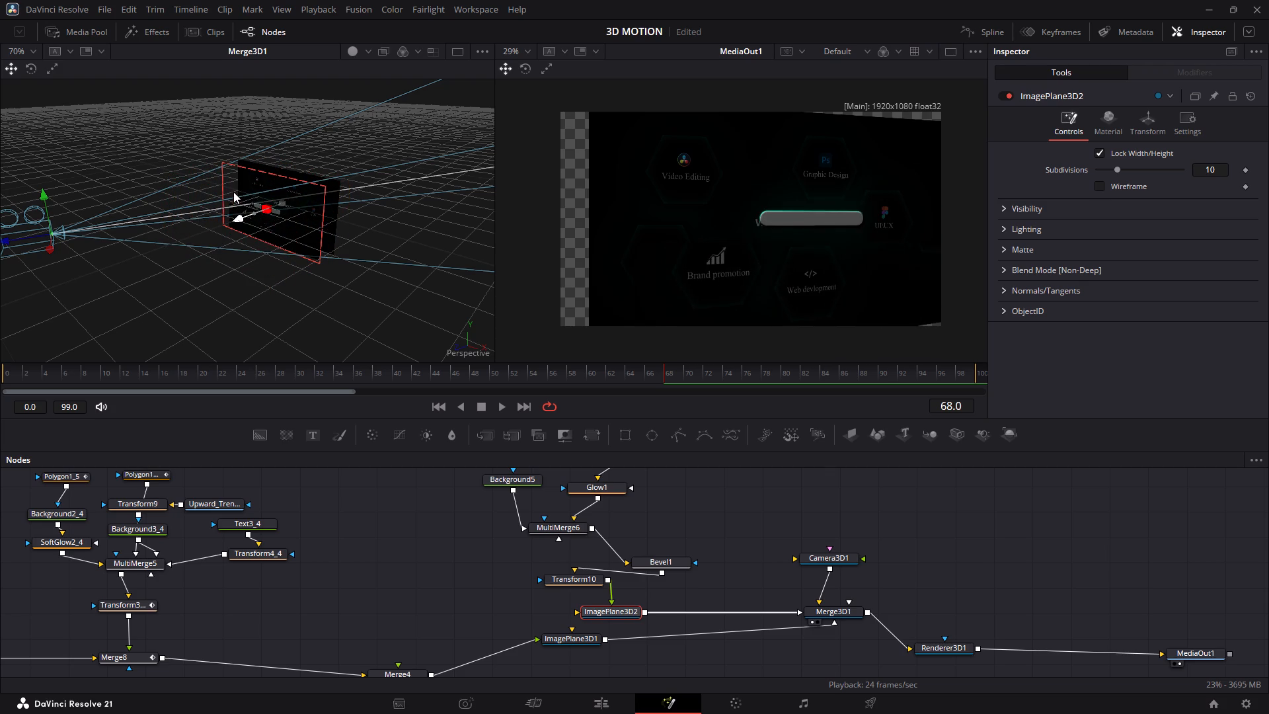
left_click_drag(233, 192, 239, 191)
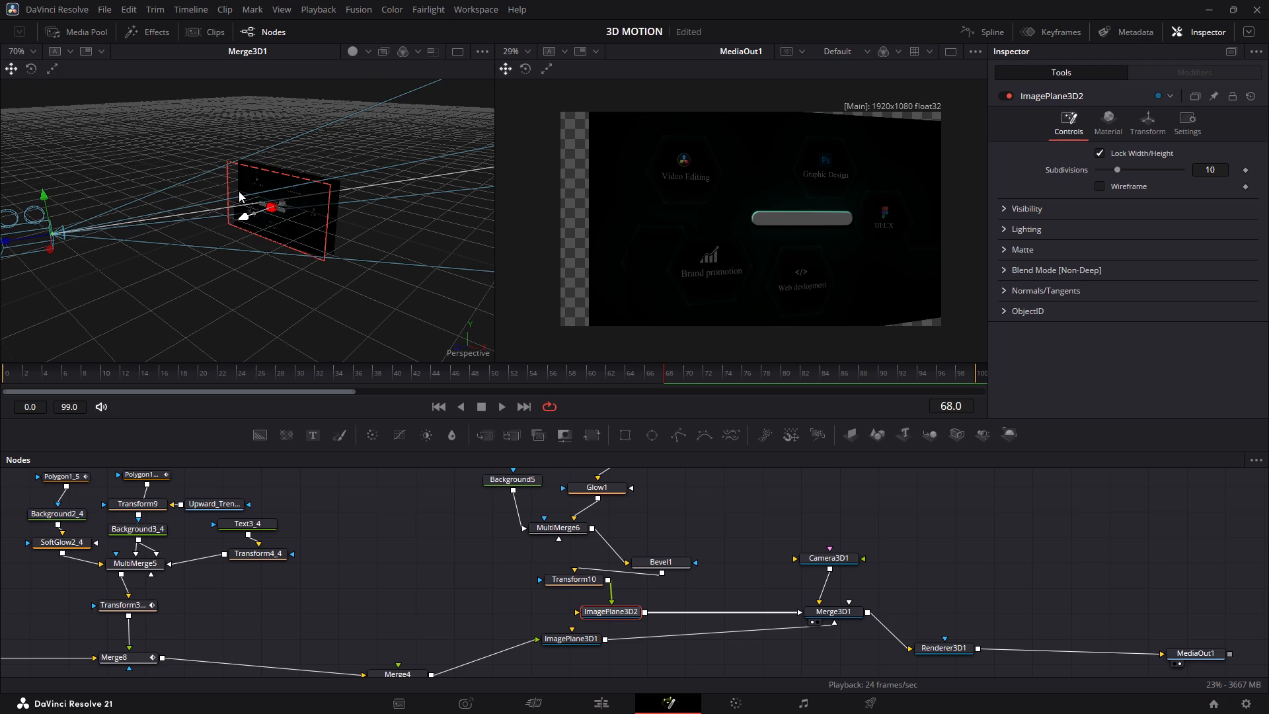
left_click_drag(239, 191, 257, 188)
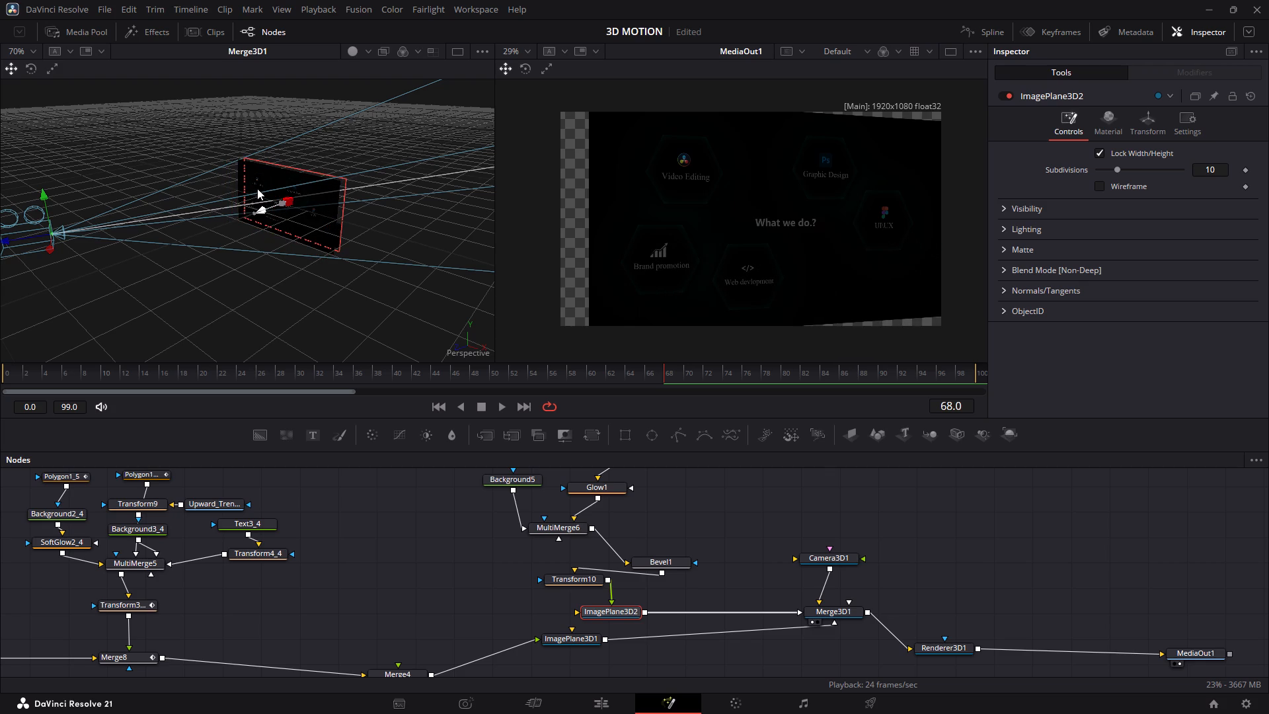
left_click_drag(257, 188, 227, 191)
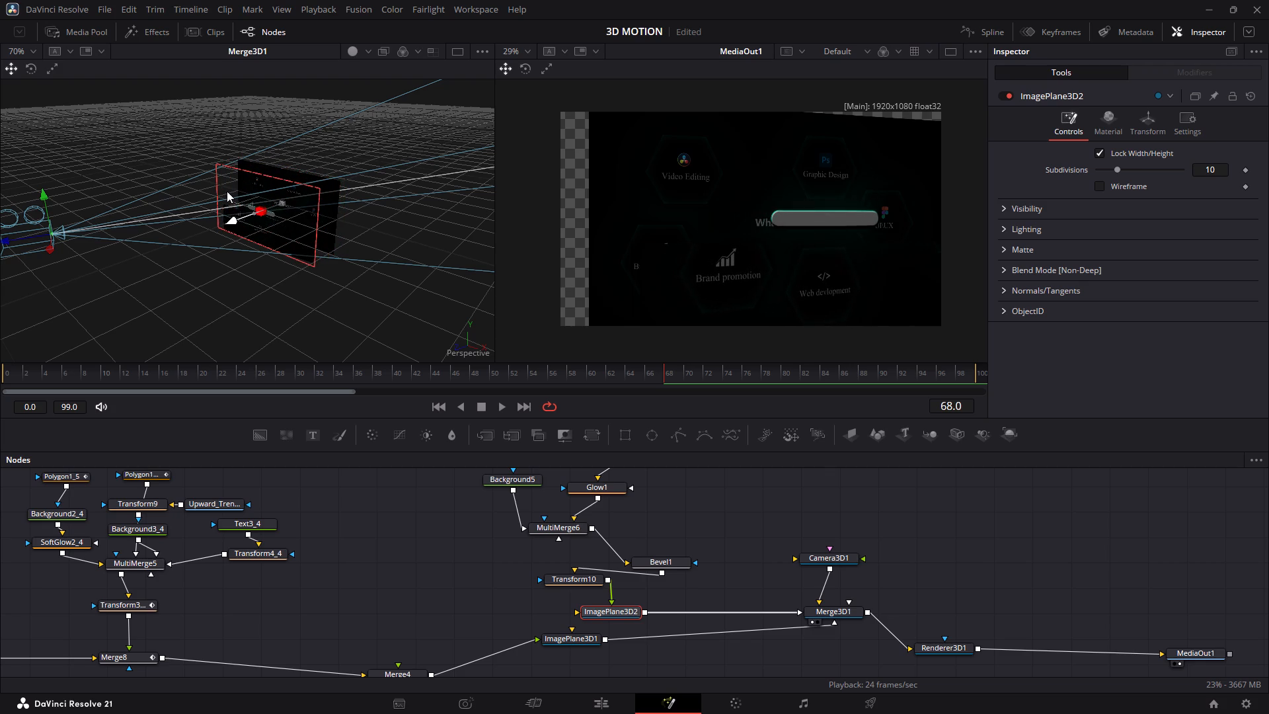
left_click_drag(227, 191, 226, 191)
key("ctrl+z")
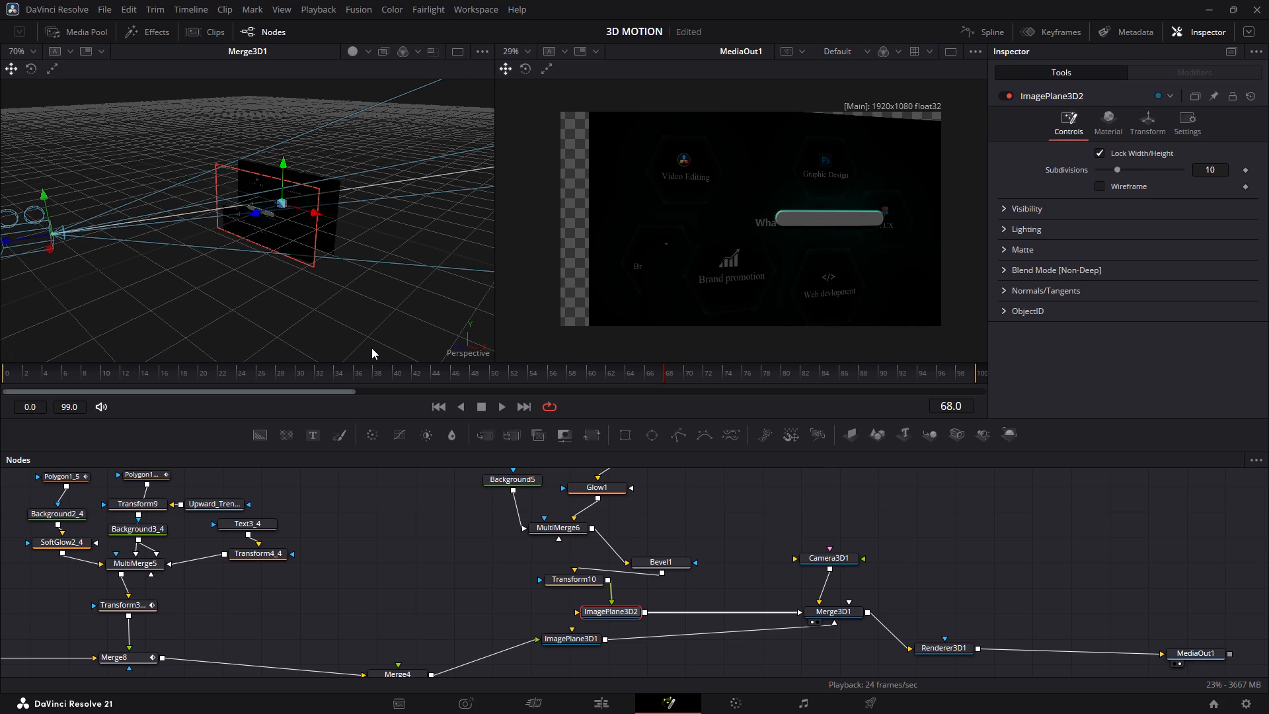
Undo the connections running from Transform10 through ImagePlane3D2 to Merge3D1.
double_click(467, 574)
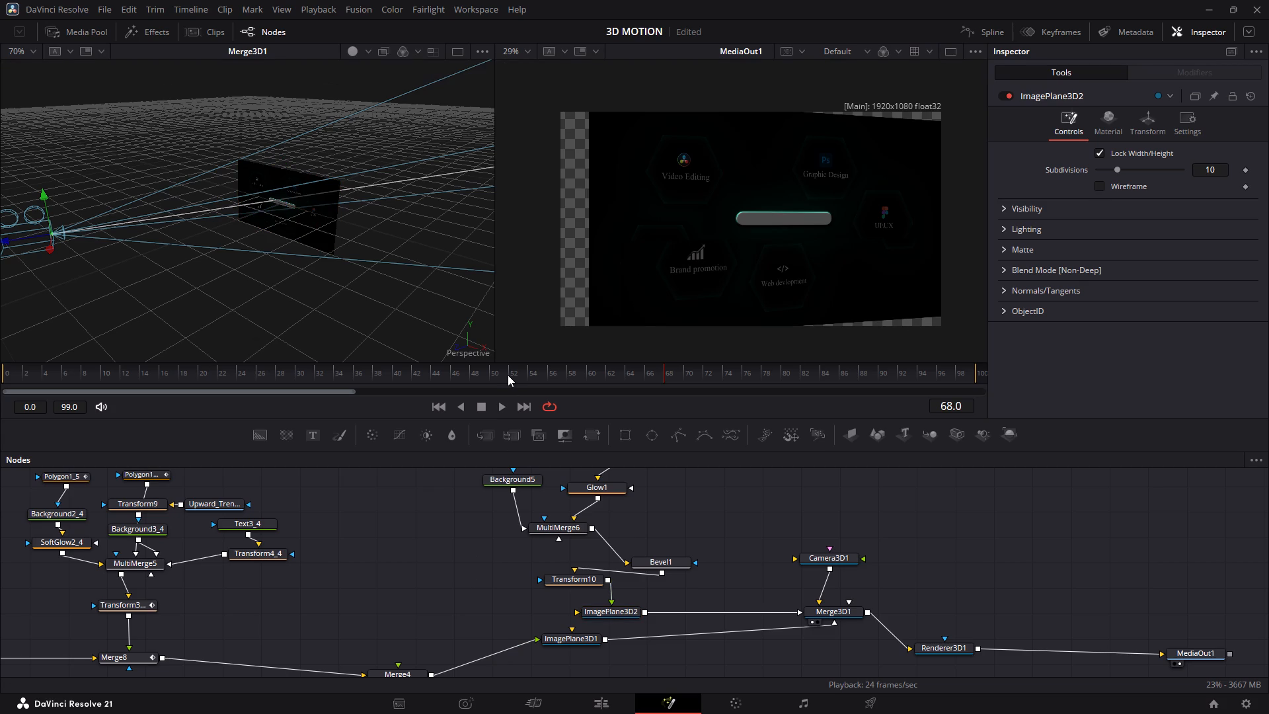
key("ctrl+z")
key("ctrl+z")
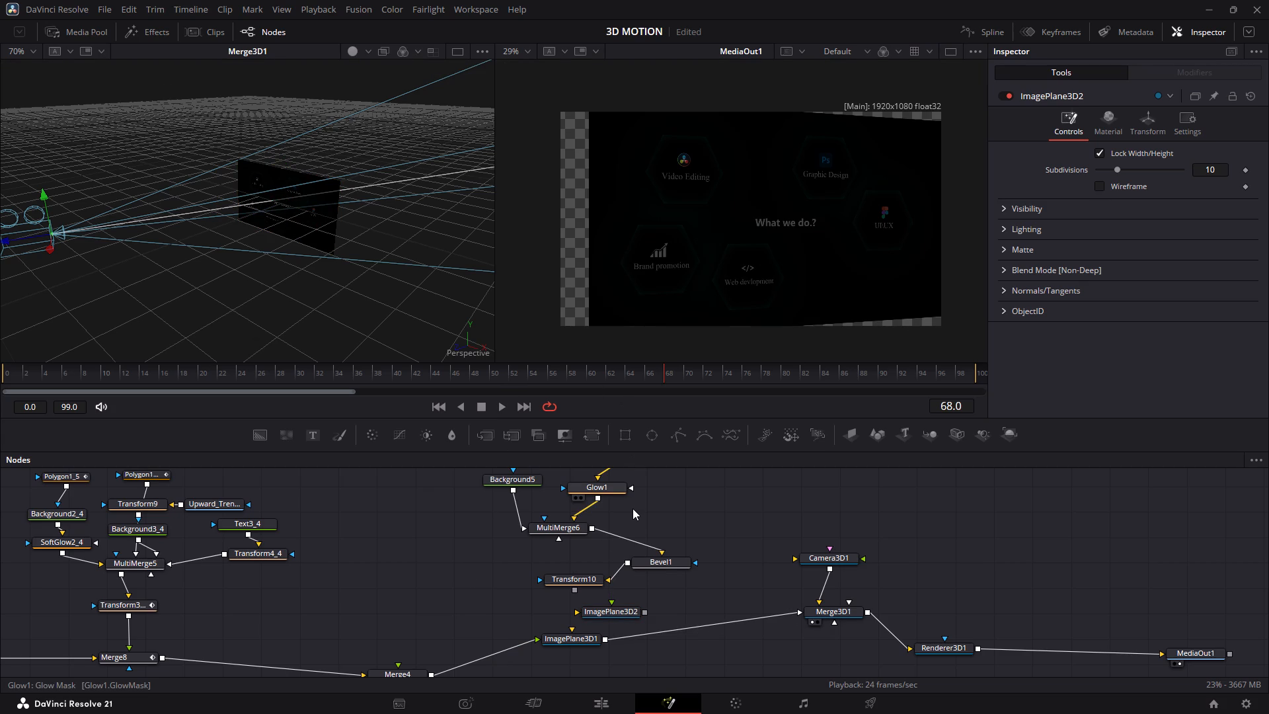
Advance the playhead to frame 72.
key("Right")
key("Right")
key("Right")
key("Right")
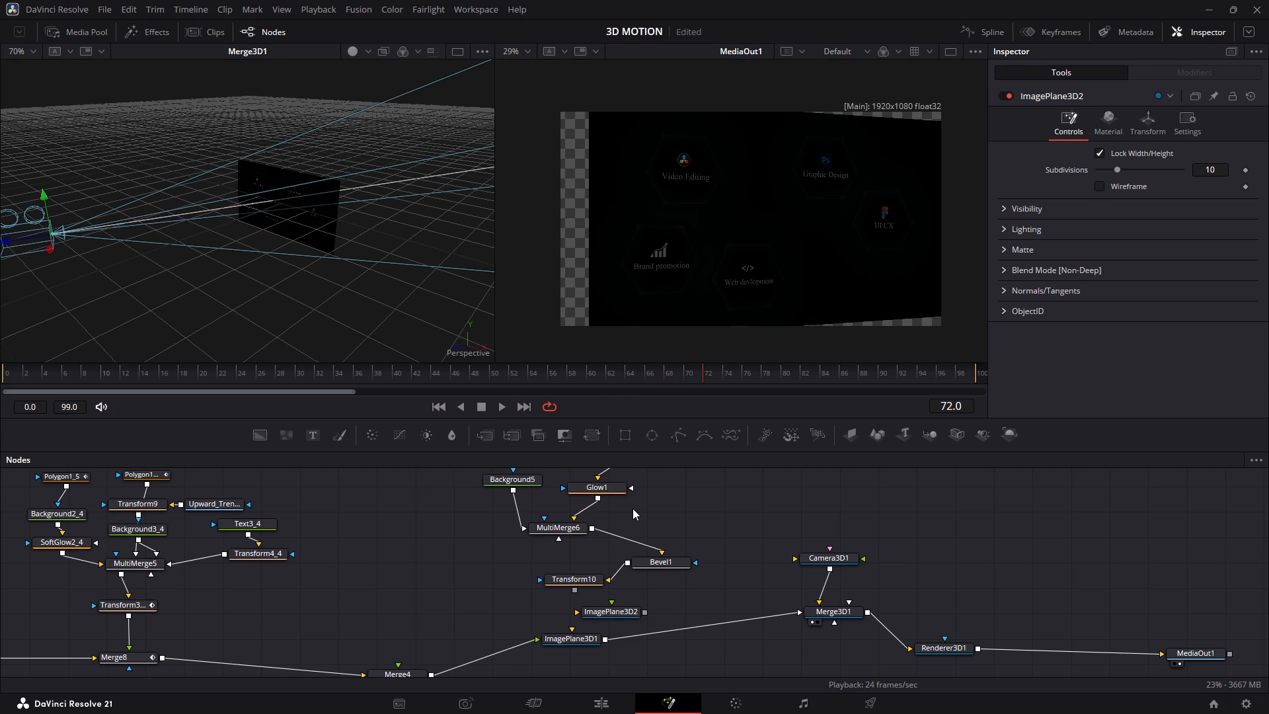
left_click(633, 508)
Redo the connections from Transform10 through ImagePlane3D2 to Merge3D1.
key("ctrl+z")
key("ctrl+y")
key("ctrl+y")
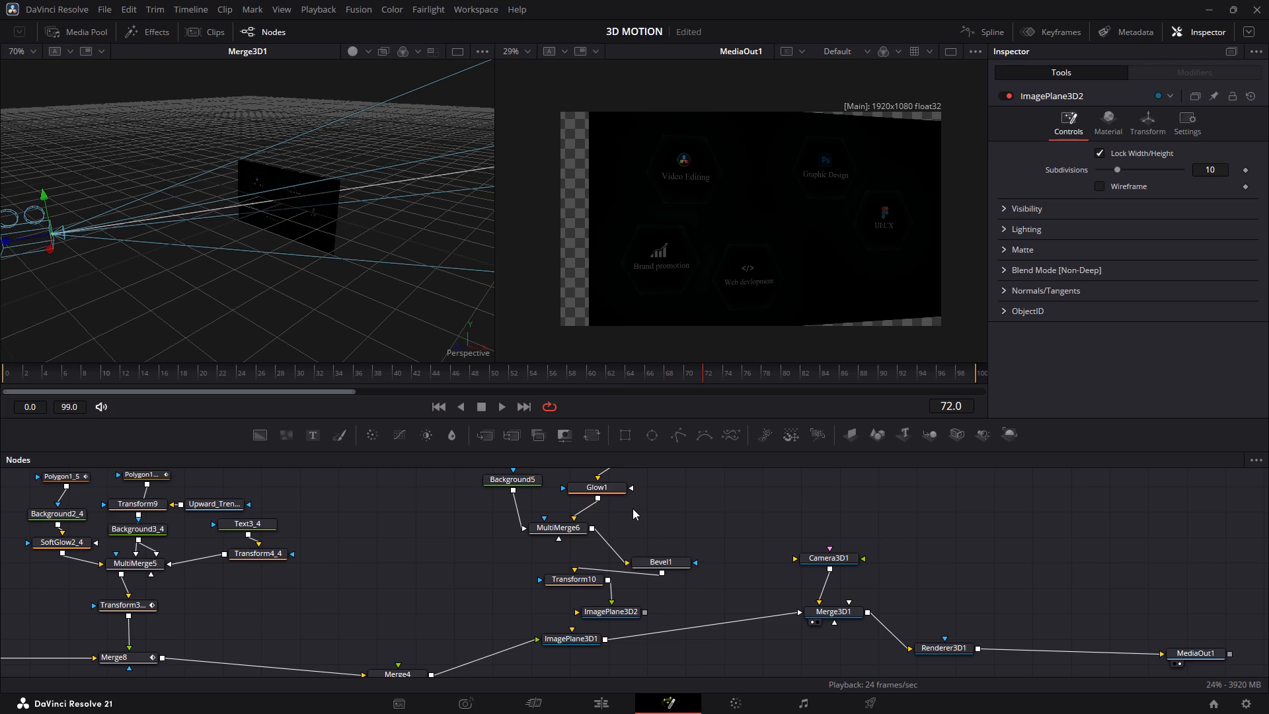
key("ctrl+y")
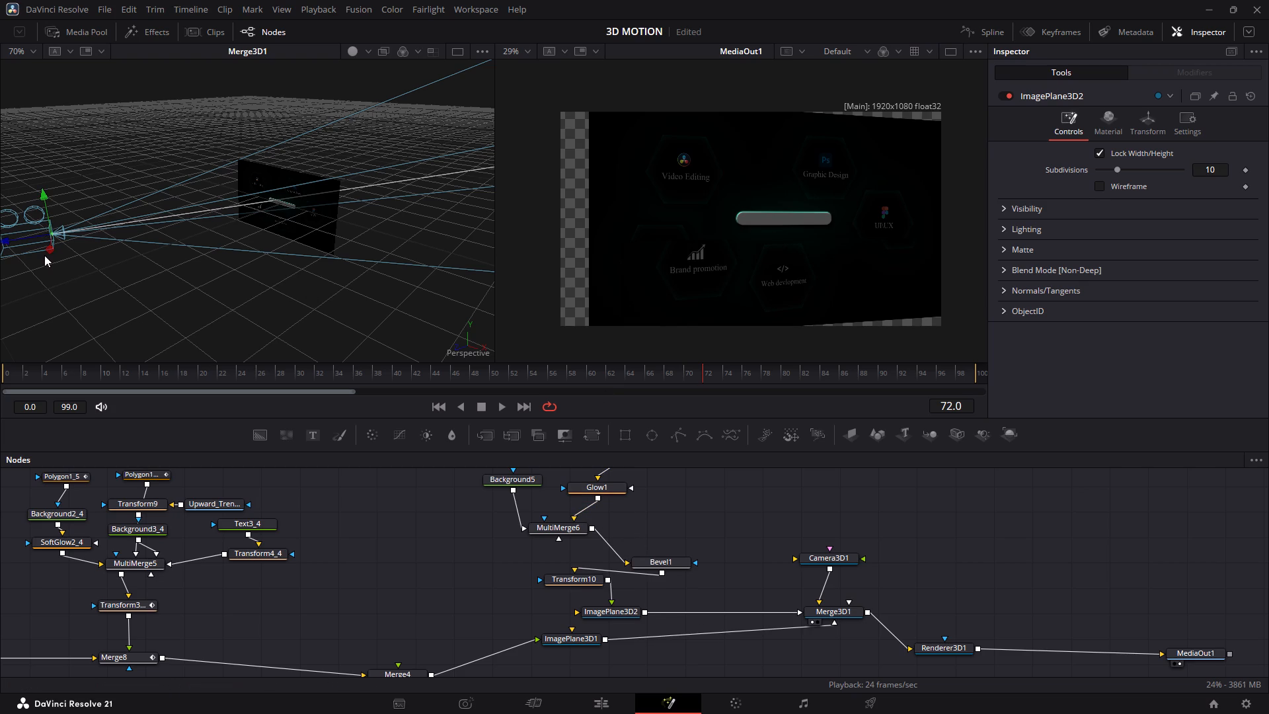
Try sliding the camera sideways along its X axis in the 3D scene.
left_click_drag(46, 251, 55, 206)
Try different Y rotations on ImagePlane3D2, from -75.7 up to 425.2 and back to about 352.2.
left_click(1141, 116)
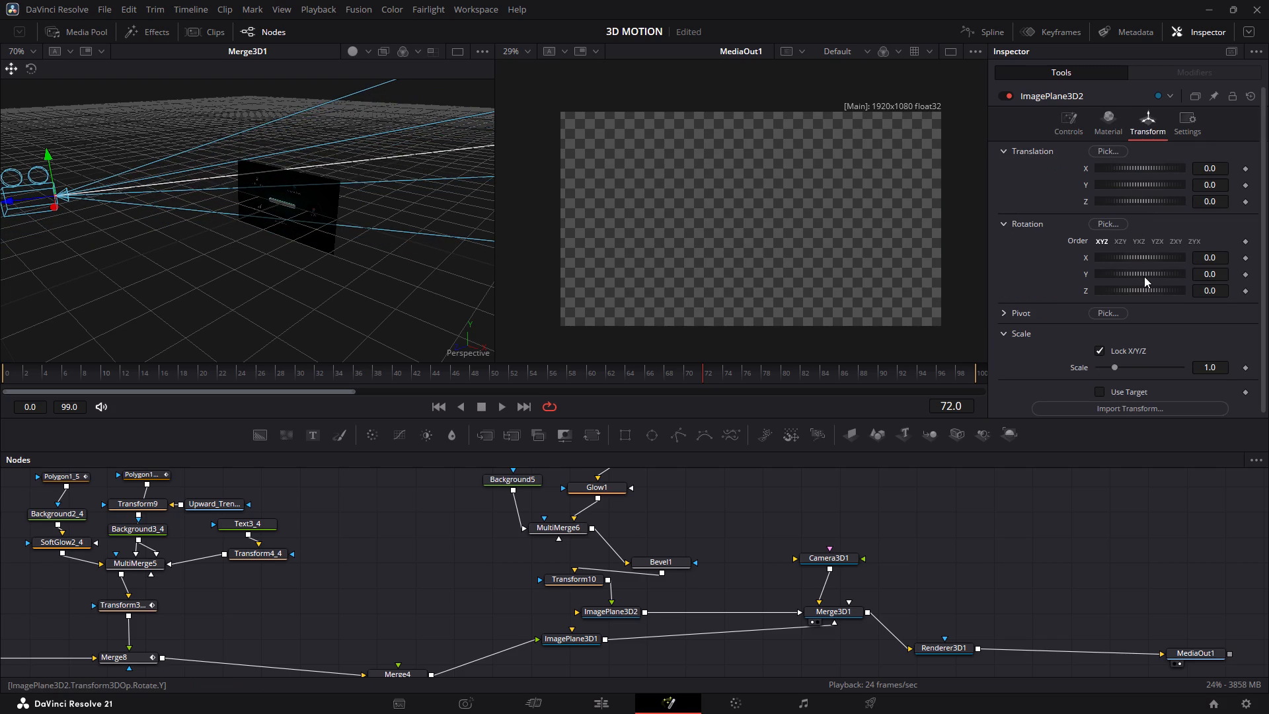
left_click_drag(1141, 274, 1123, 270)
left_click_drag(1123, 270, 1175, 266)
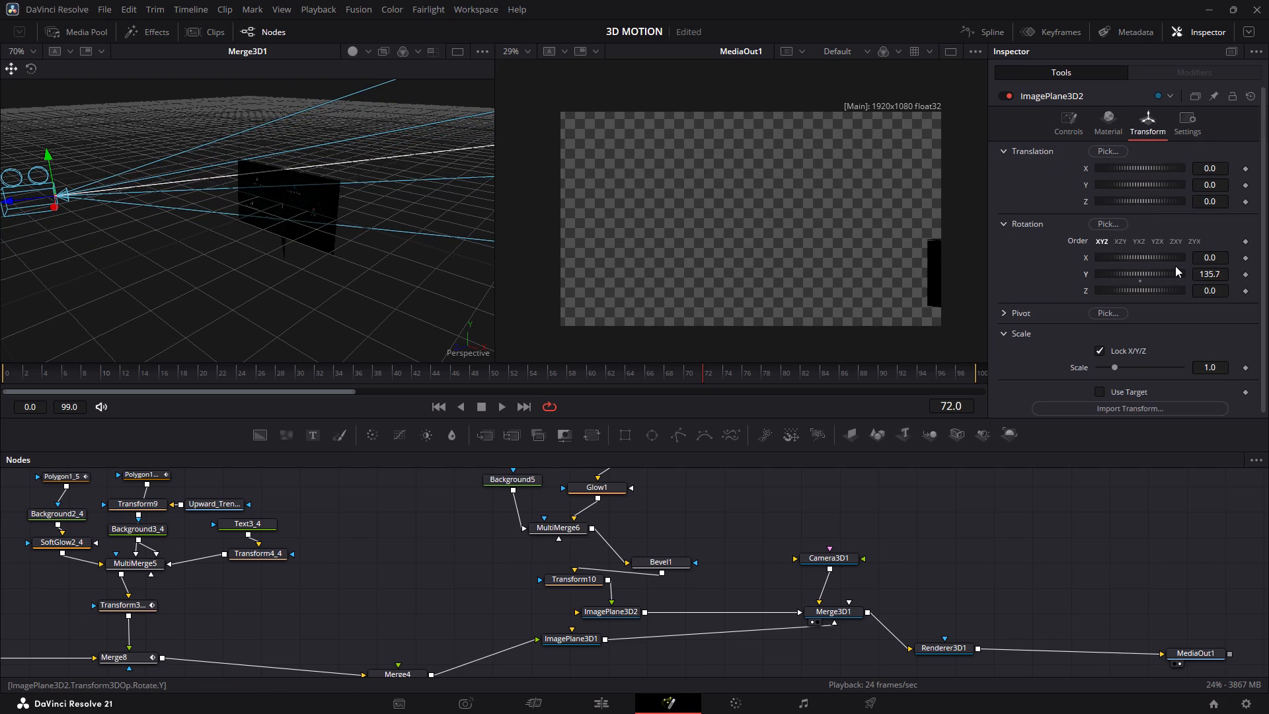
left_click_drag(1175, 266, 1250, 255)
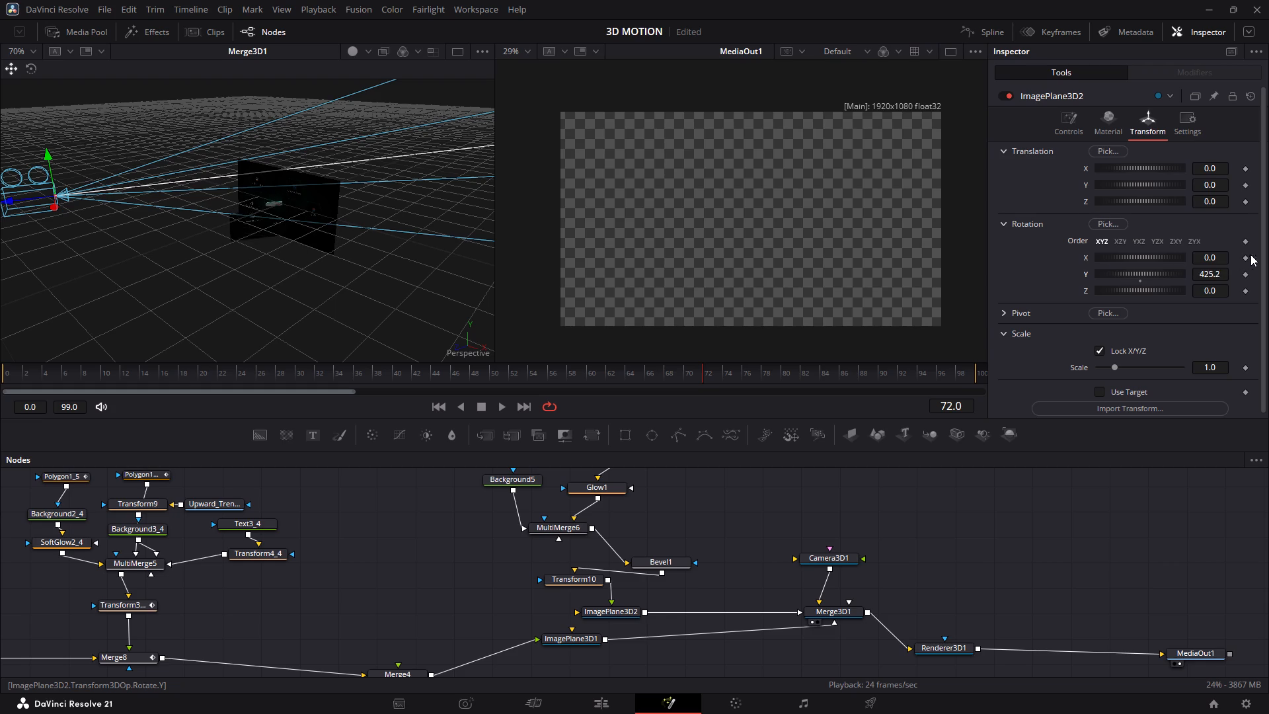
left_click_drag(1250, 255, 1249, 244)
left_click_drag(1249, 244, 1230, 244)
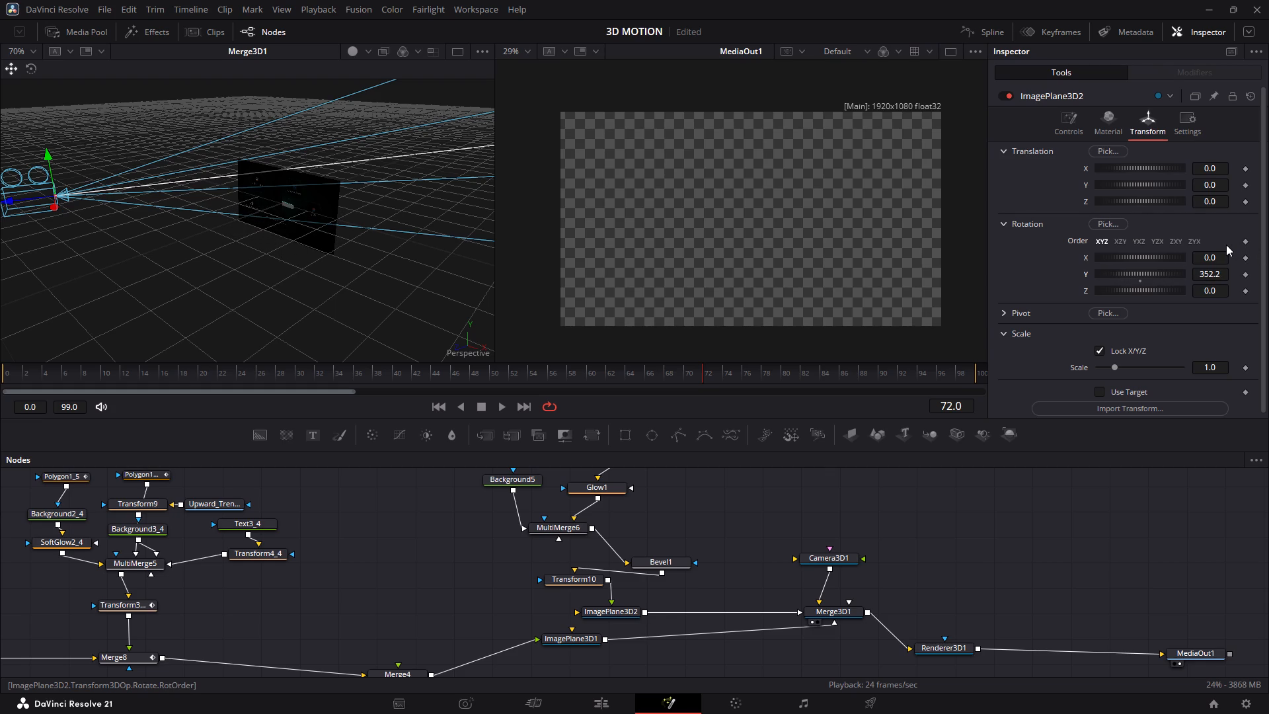
Undo the recent changes back to before ImagePlane3D2 was added, including its rotation, the camera slide and the node connections.
key("ctrl+z")
key("ctrl+z")
key("ctrl+z")
key("ctrl+z")
key("ctrl+z")
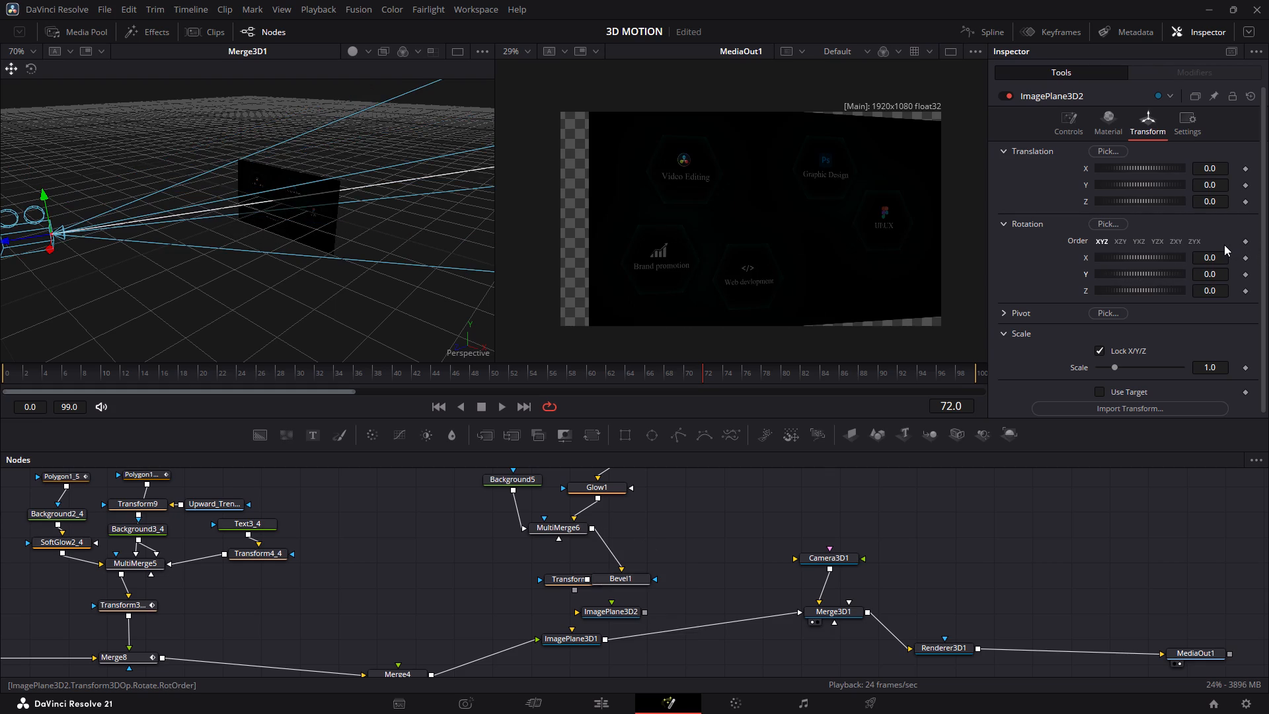
key("ctrl+z")
key("ctrl+z")
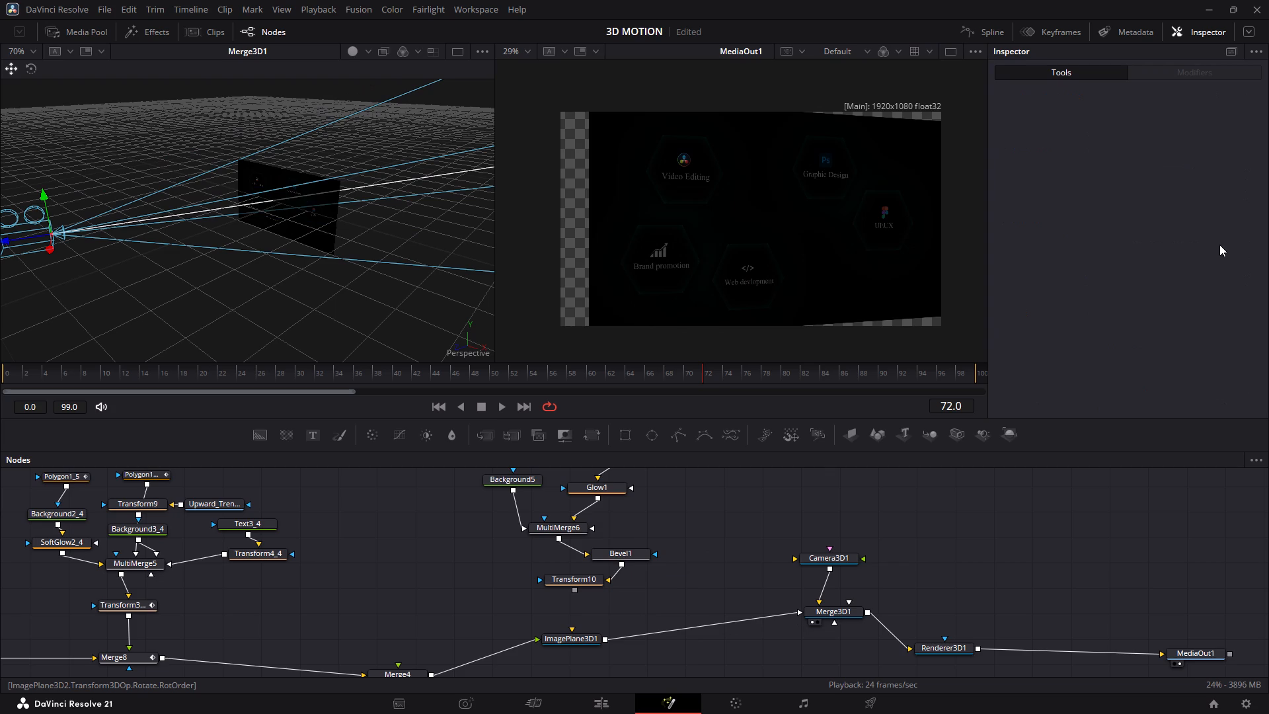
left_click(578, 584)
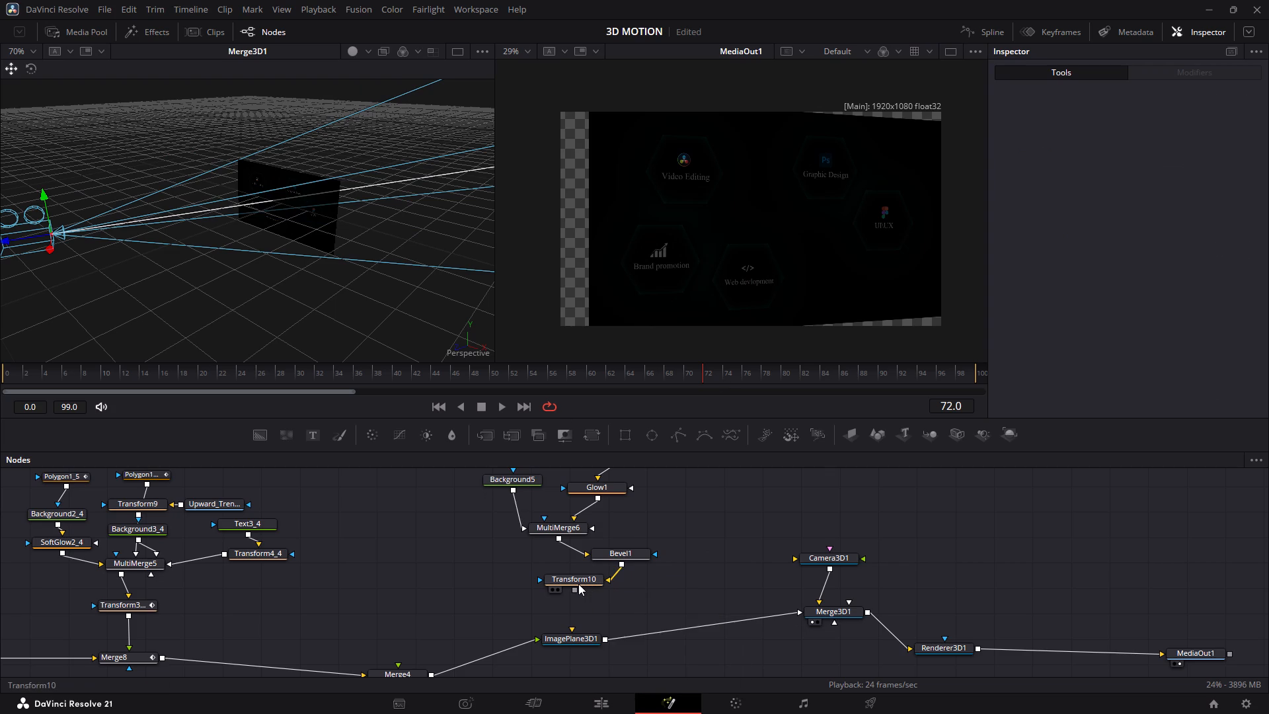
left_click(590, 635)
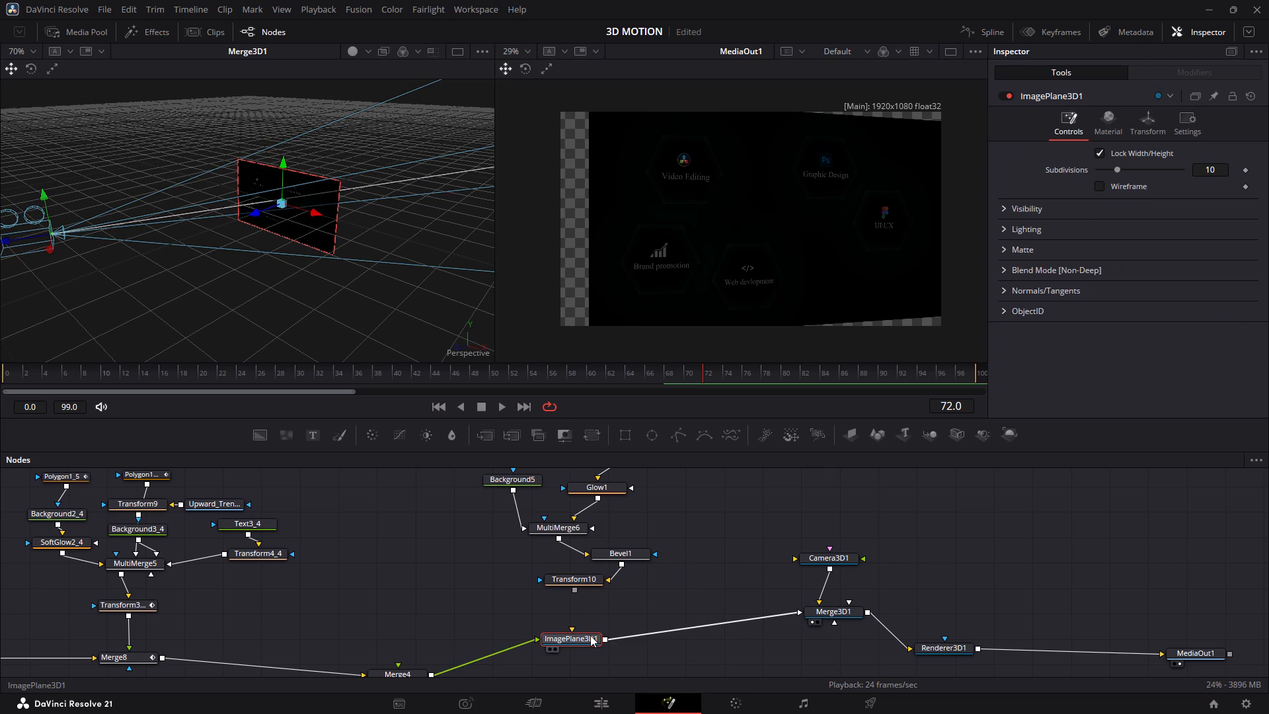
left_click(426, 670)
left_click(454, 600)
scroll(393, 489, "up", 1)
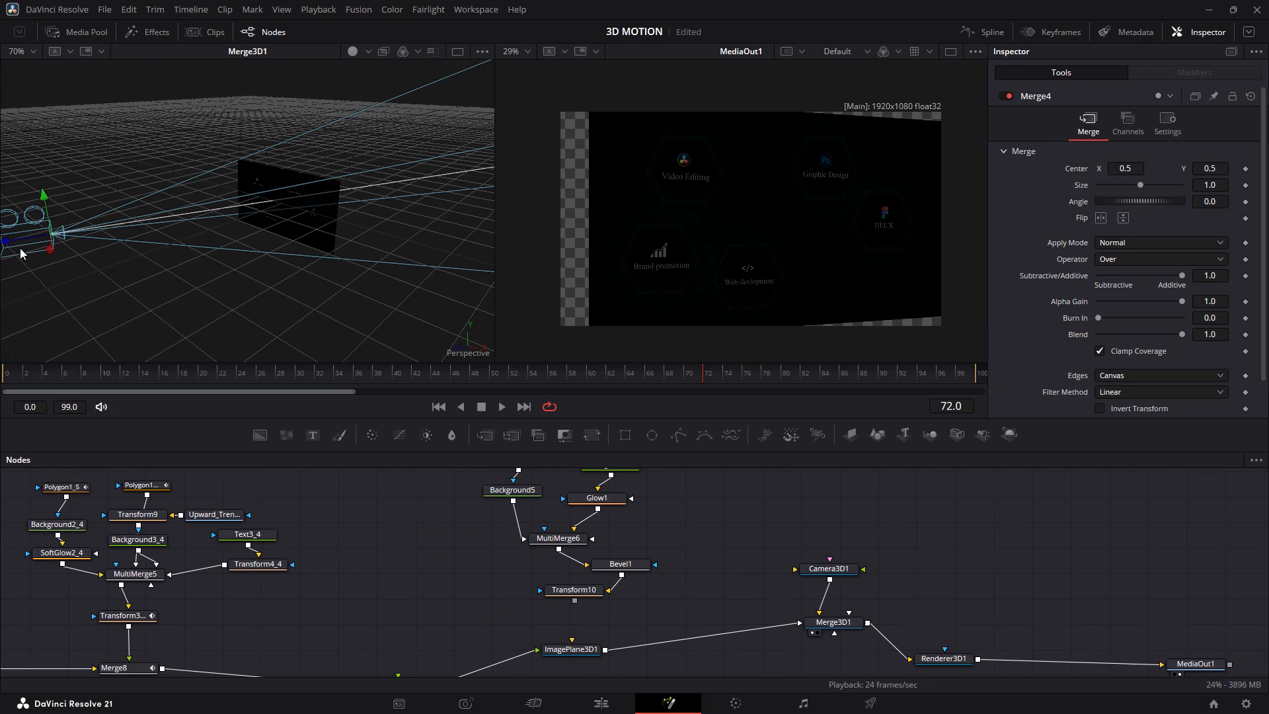
Move the camera closer to the image plane along its viewing direction, to about X -0.59, Z 1.29.
left_click_drag(4, 241, 72, 224)
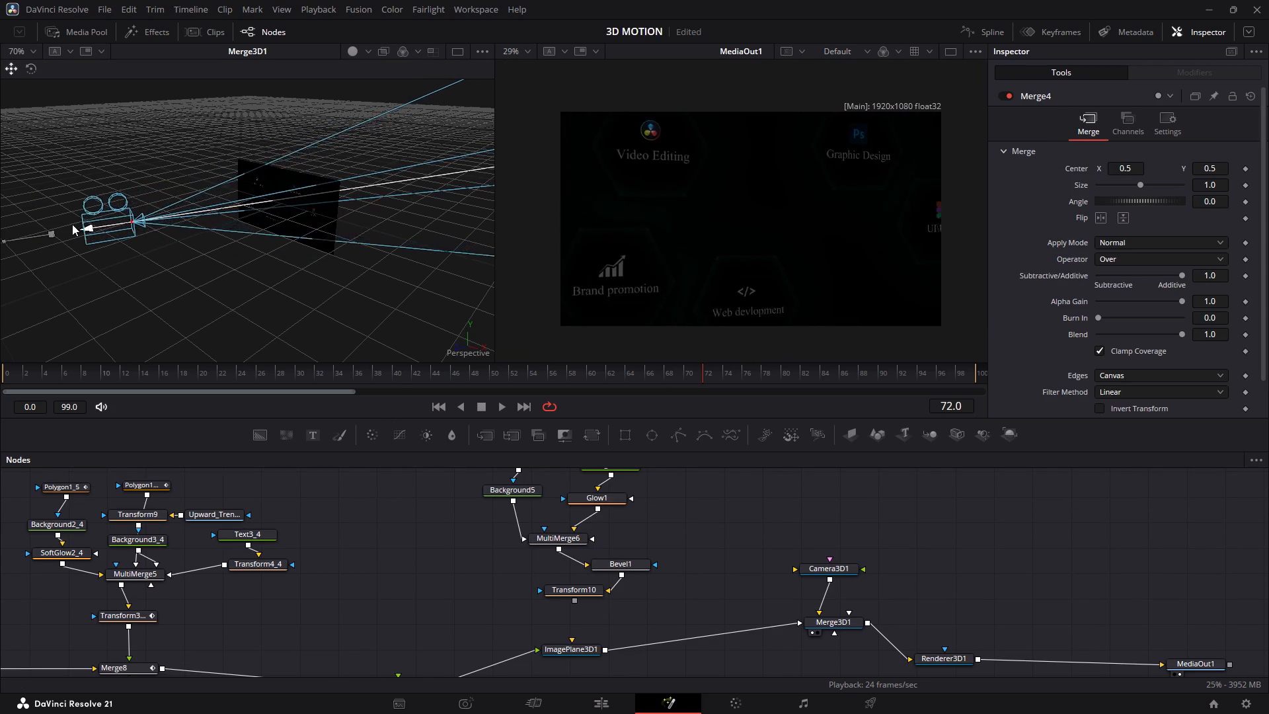
left_click_drag(72, 224, 39, 212)
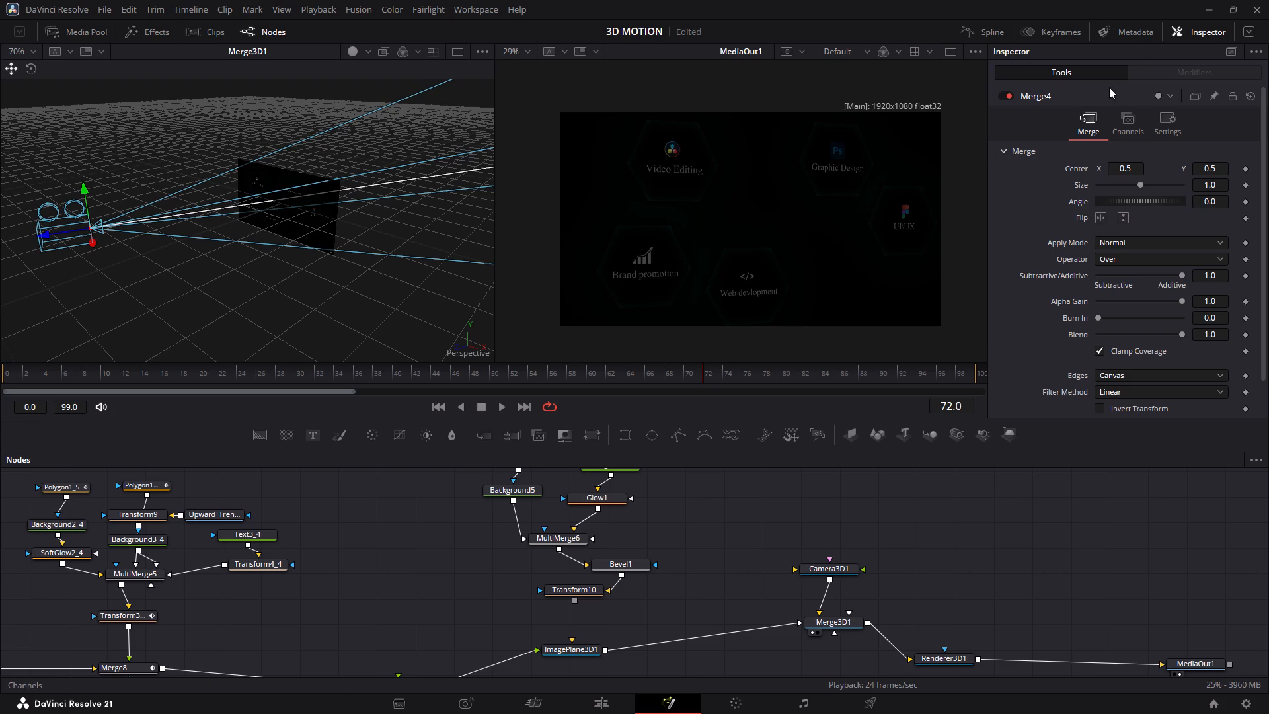
scroll(727, 572, "up", 1)
scroll(727, 573, "down", 1)
Set Camera3D1's Y rotation to -62.5.
left_click(851, 571)
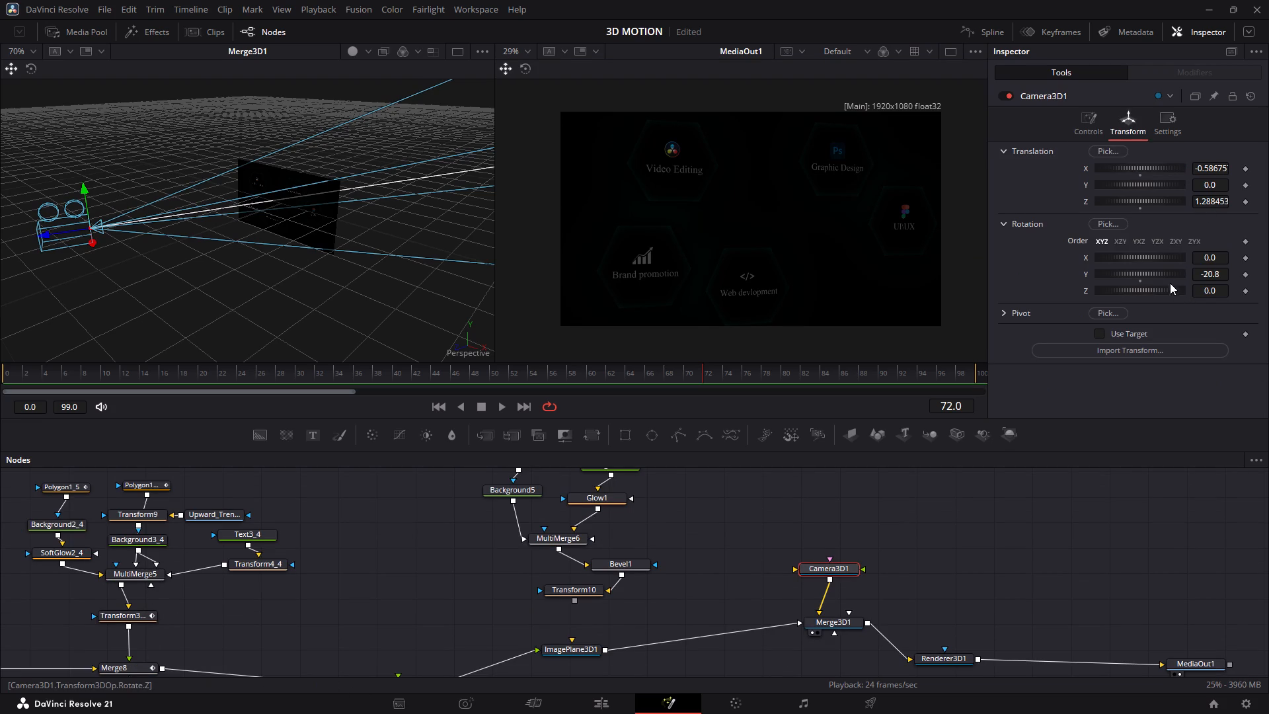
left_click_drag(1165, 271, 1156, 266)
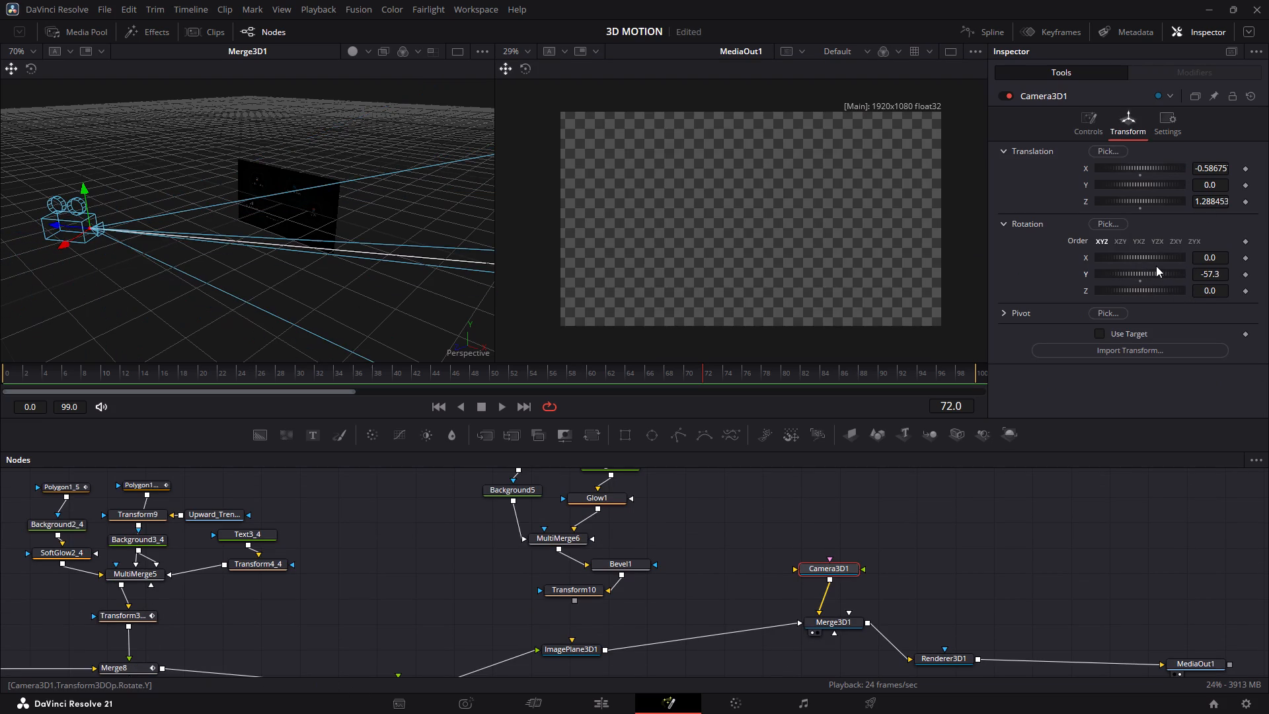
left_click_drag(1156, 266, 1155, 265)
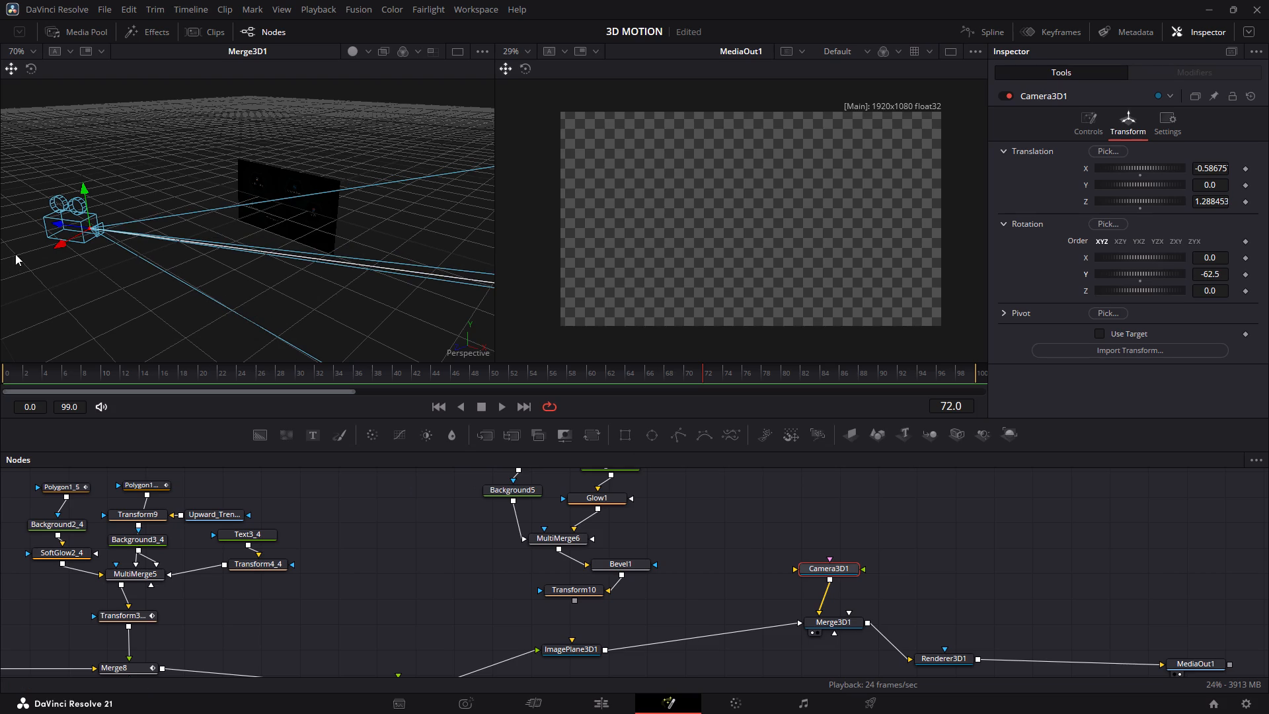
Slide the camera along its local X axis to about X -0.97, Z 0.55 so it faces the service layout.
left_click_drag(62, 245, 131, 190)
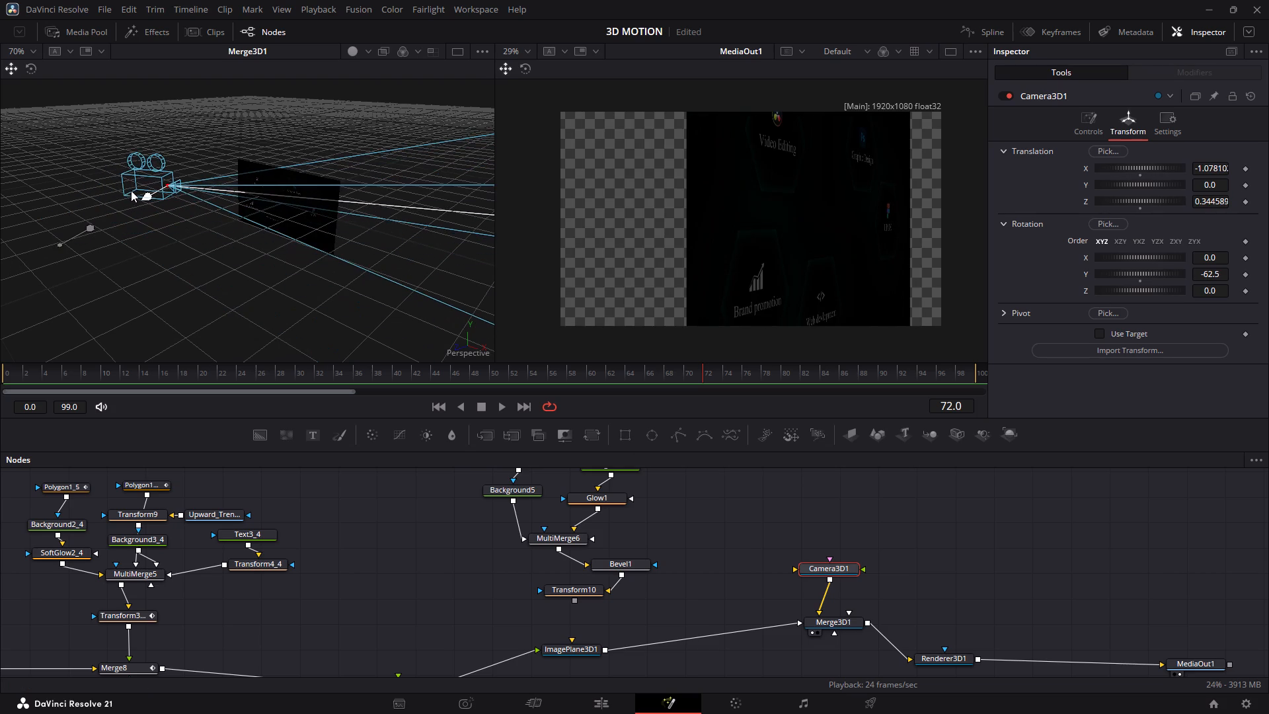
left_click_drag(131, 190, 106, 192)
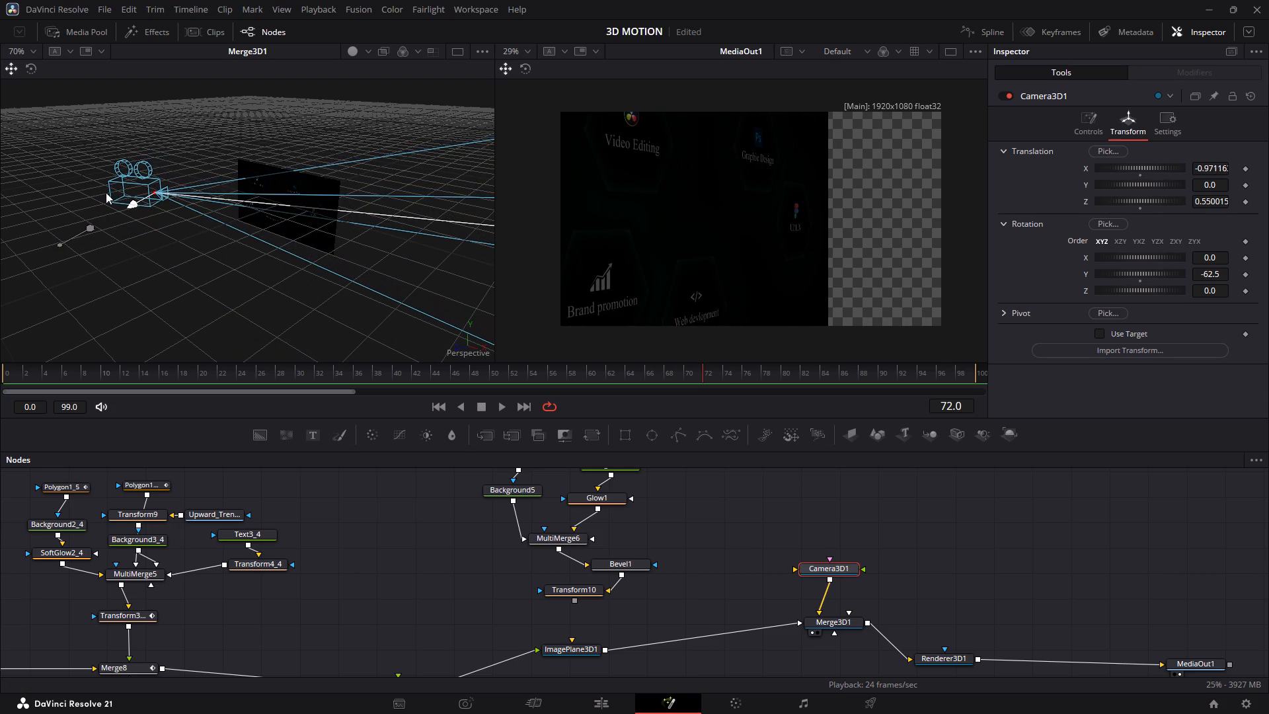
left_click_drag(106, 192, 108, 192)
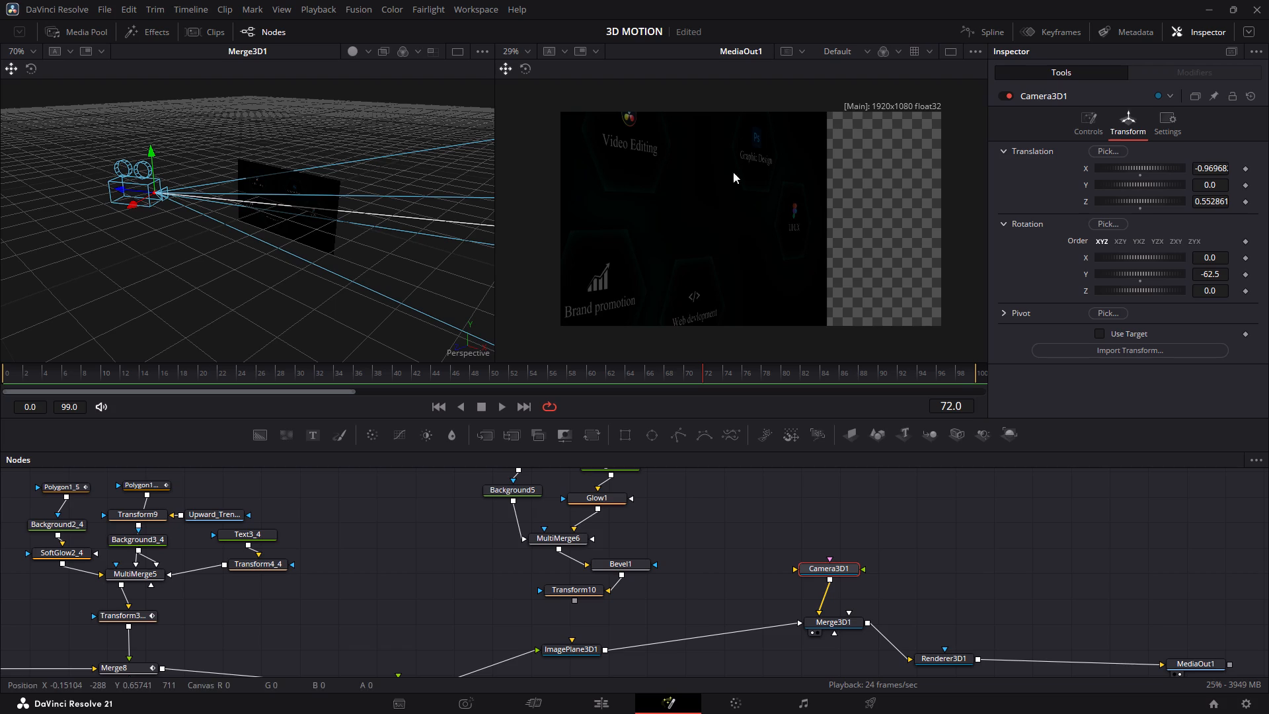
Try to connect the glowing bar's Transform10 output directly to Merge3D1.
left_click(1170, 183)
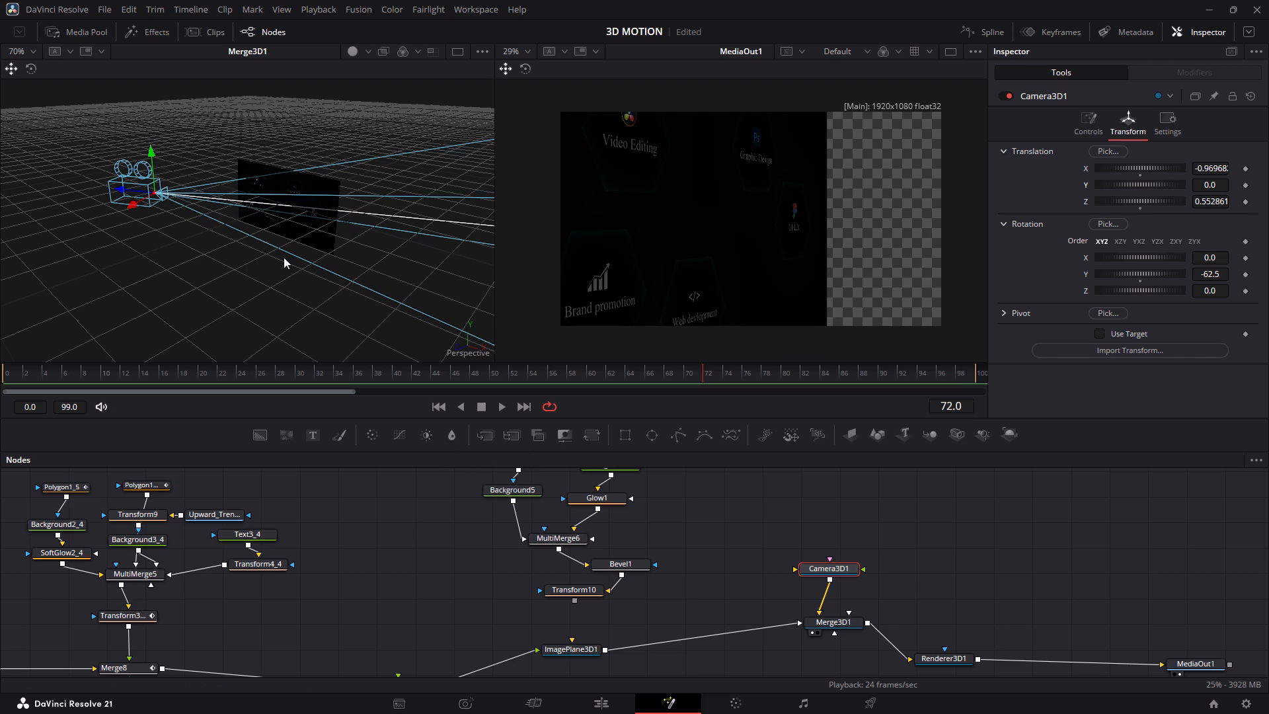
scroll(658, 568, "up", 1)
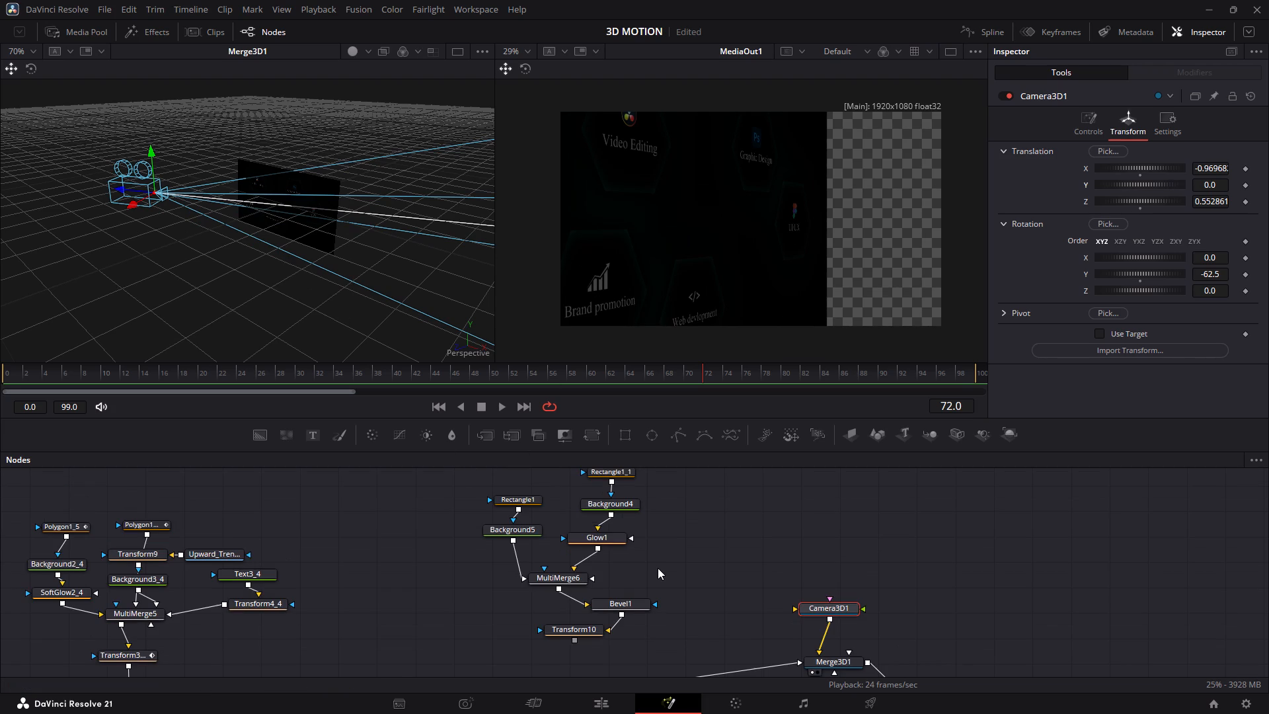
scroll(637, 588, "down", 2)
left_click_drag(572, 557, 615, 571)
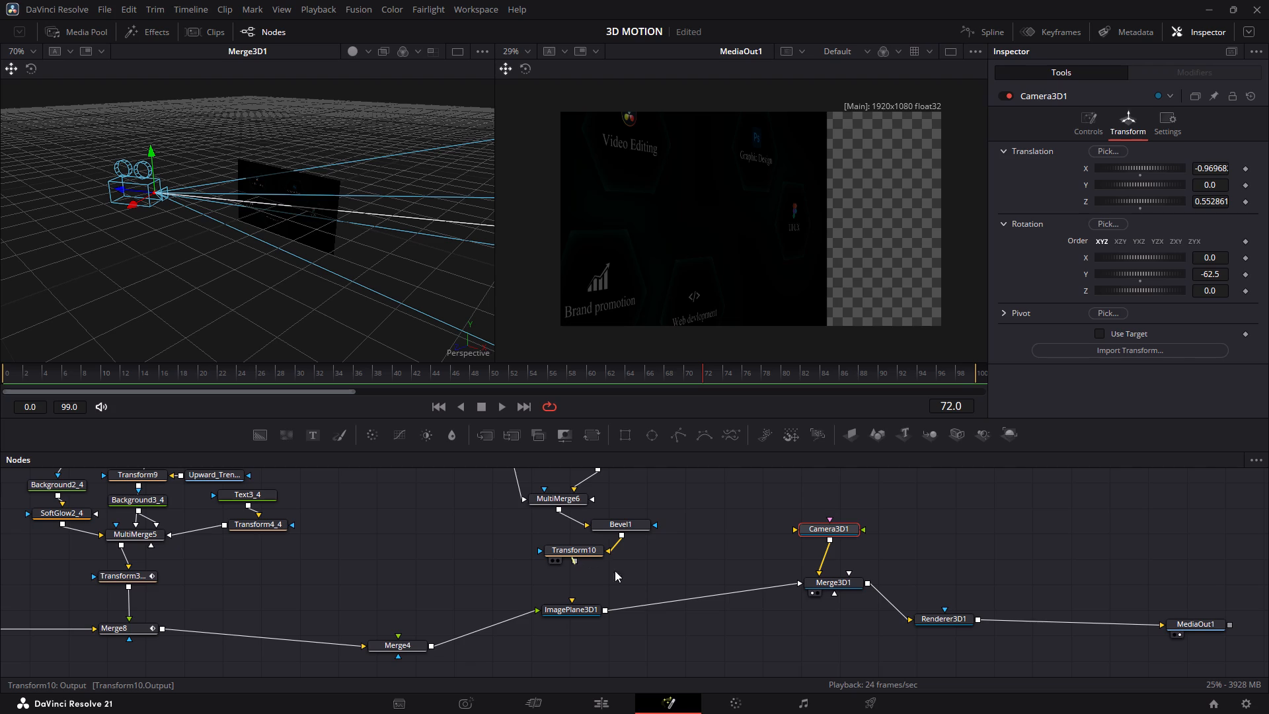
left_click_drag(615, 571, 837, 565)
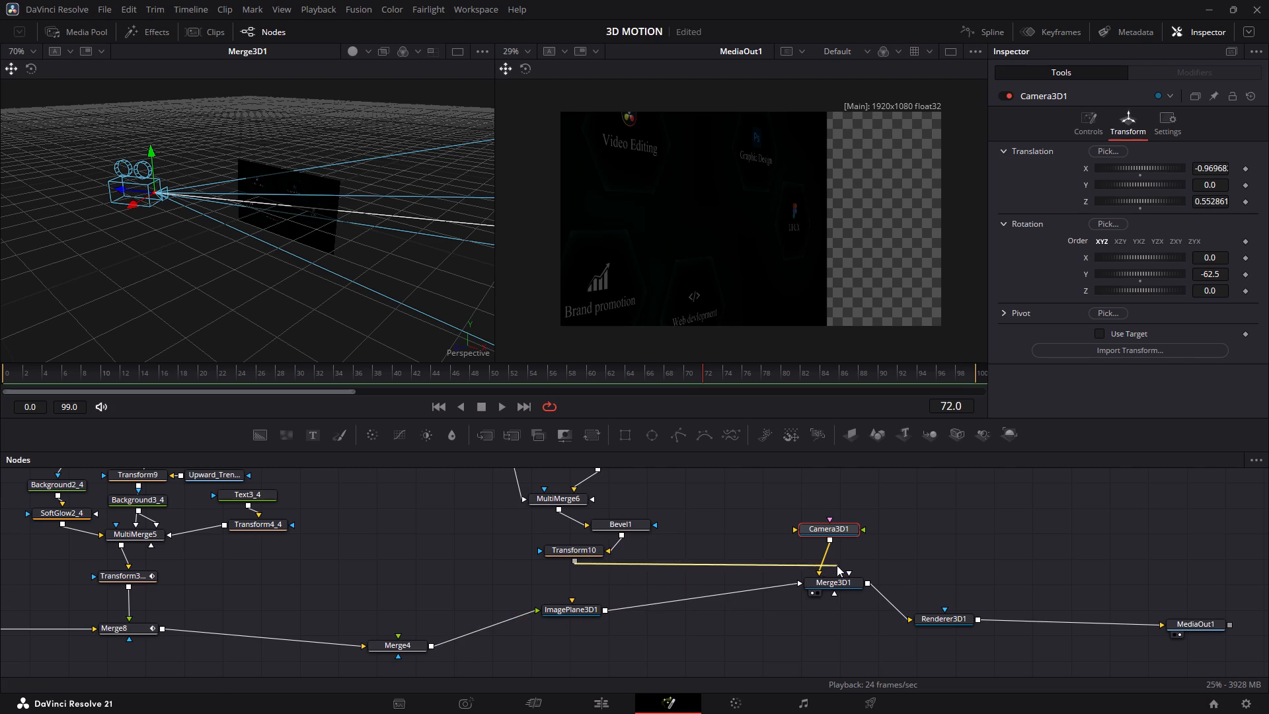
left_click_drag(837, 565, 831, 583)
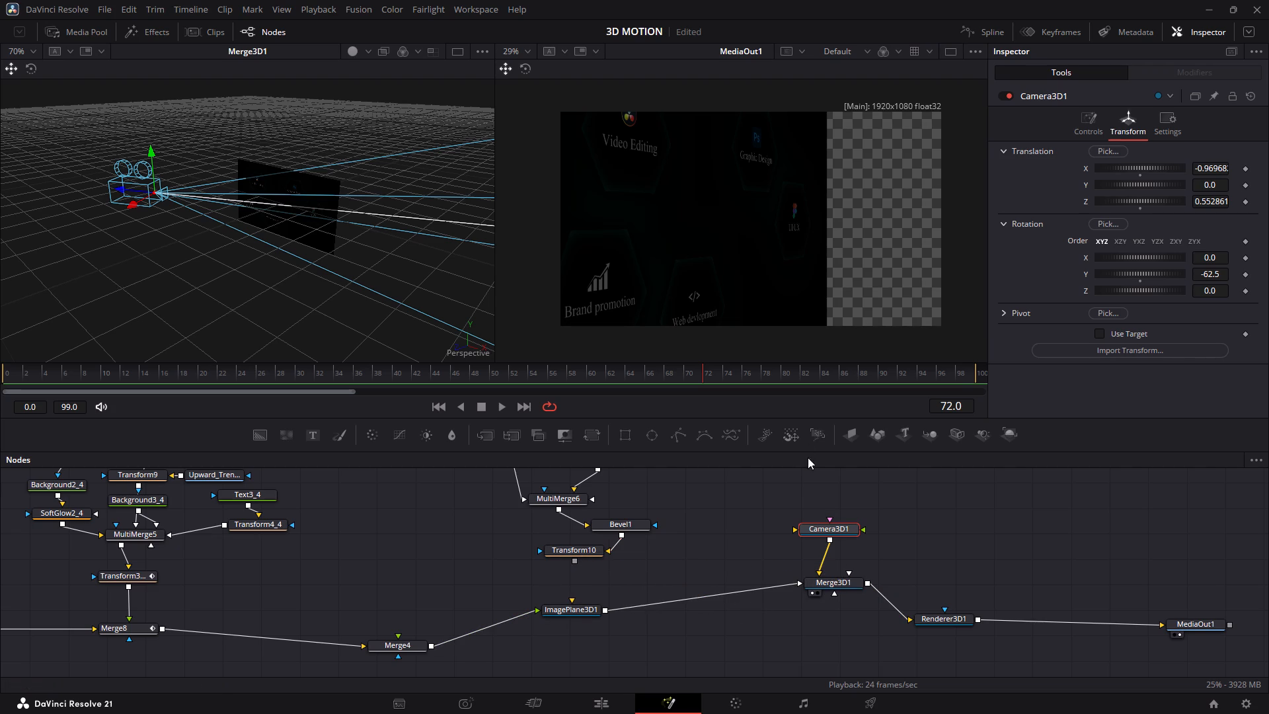
Add a Shape 3D node, detach it from the automatically inserted Merge3D2, and delete that extra merge.
left_click(876, 435)
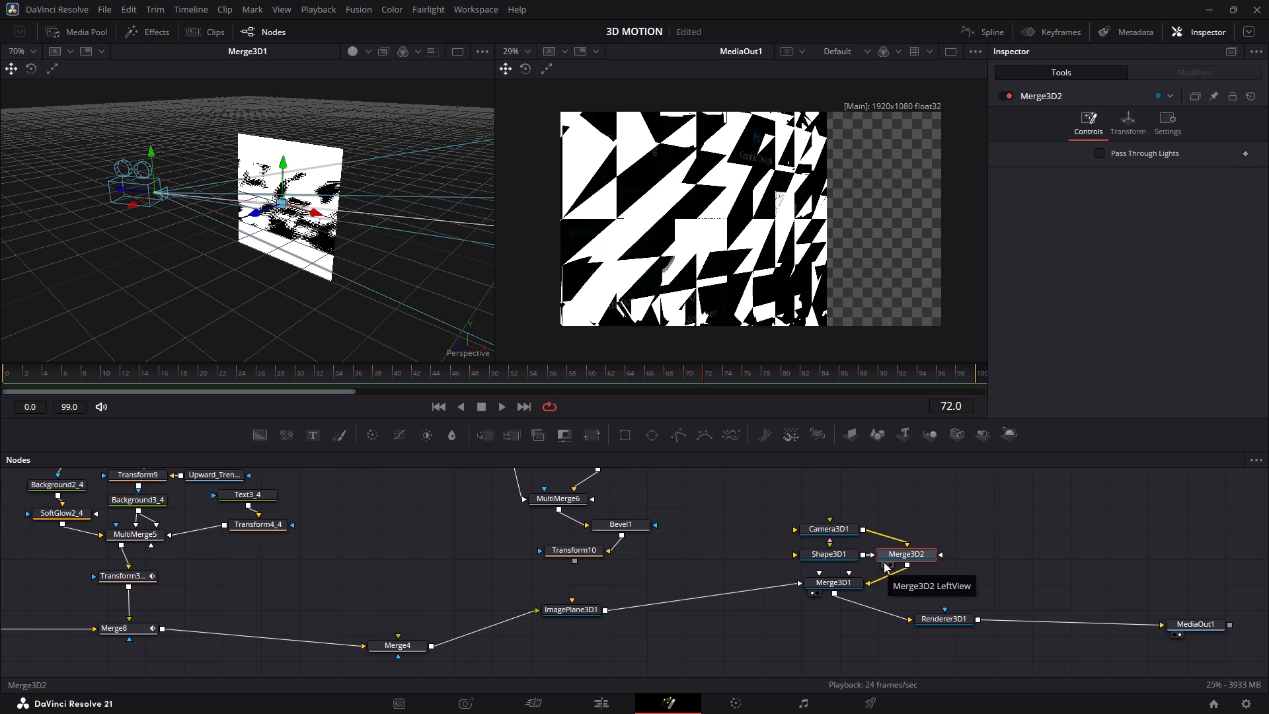
left_click_drag(833, 553, 744, 553)
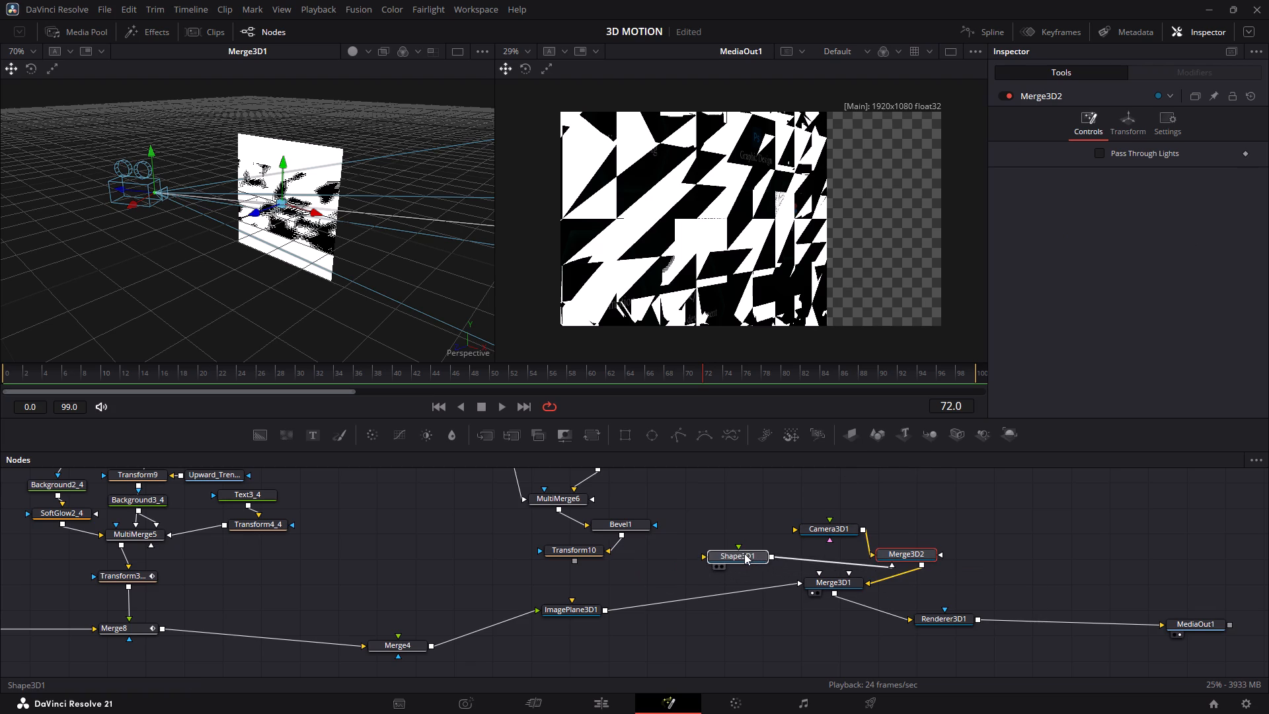
left_click_drag(744, 553, 733, 556)
left_click(917, 555)
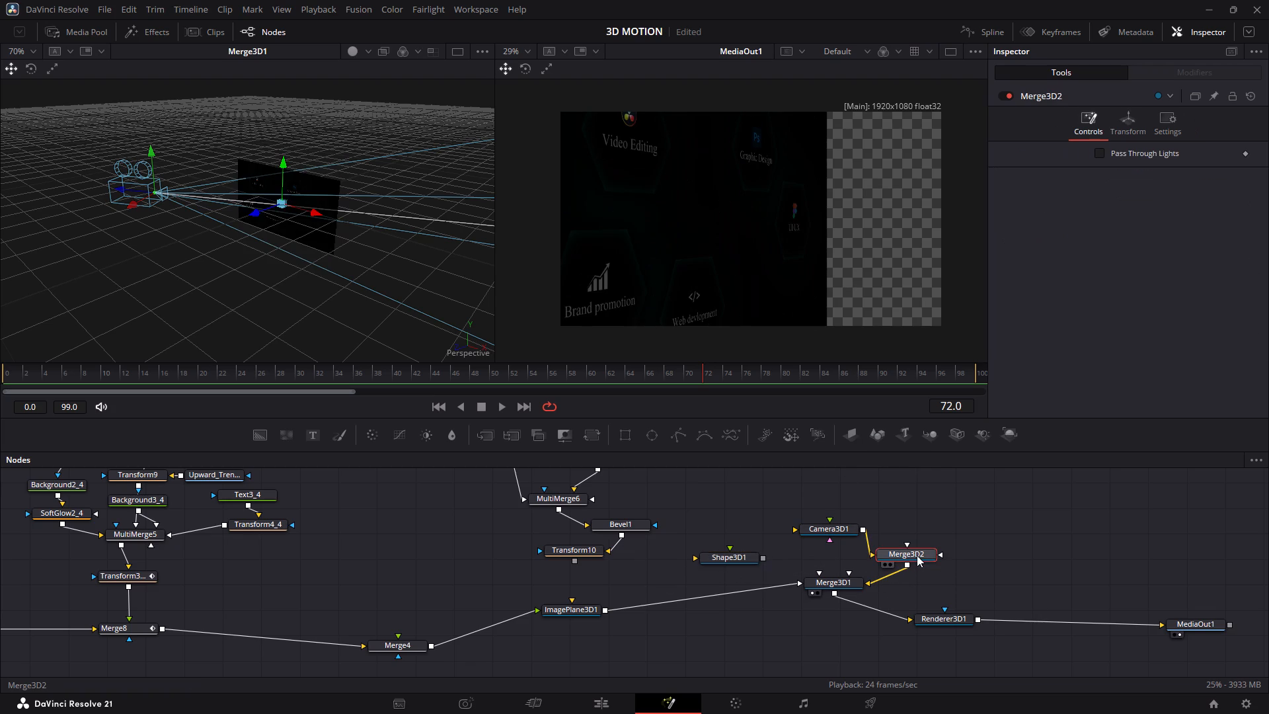
key("BackSpace")
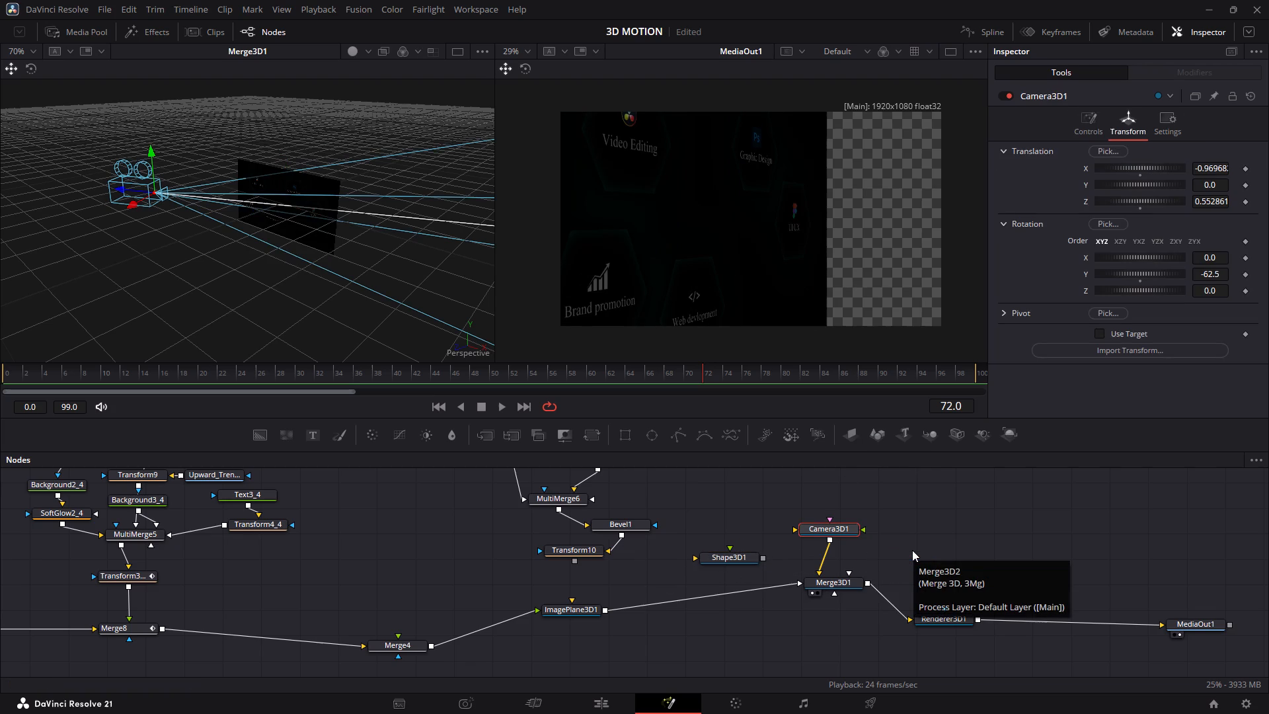
Place Shape3D1 below Transform10, feed Transform10 into it as its material, and connect its output to Merge3D1.
left_click_drag(746, 557, 619, 584)
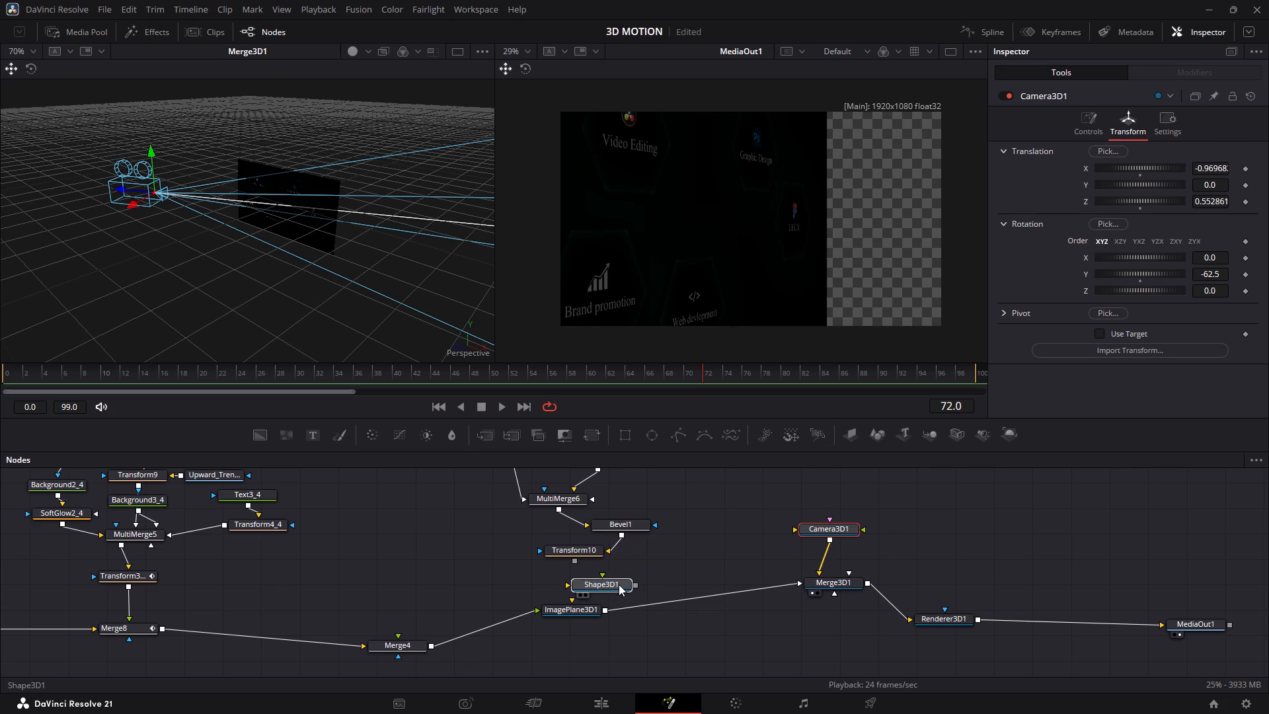
left_click_drag(619, 584, 617, 584)
left_click_drag(574, 563, 592, 581)
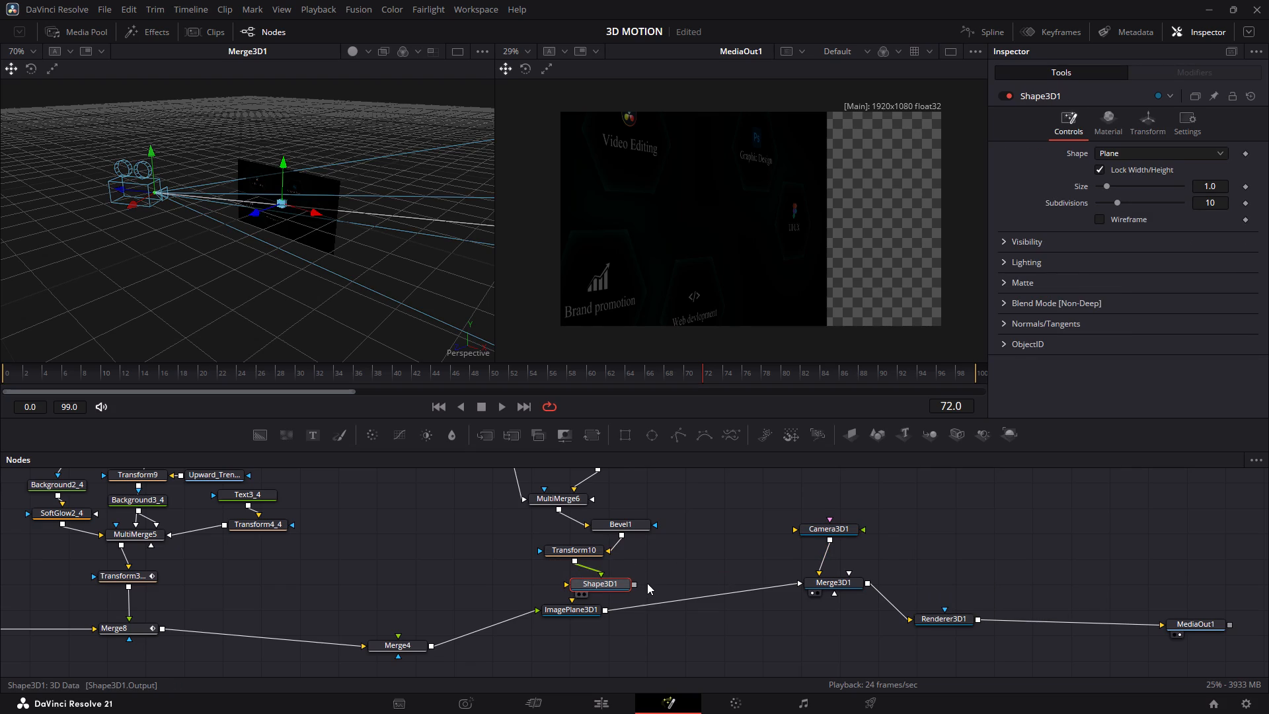
left_click_drag(634, 584, 831, 582)
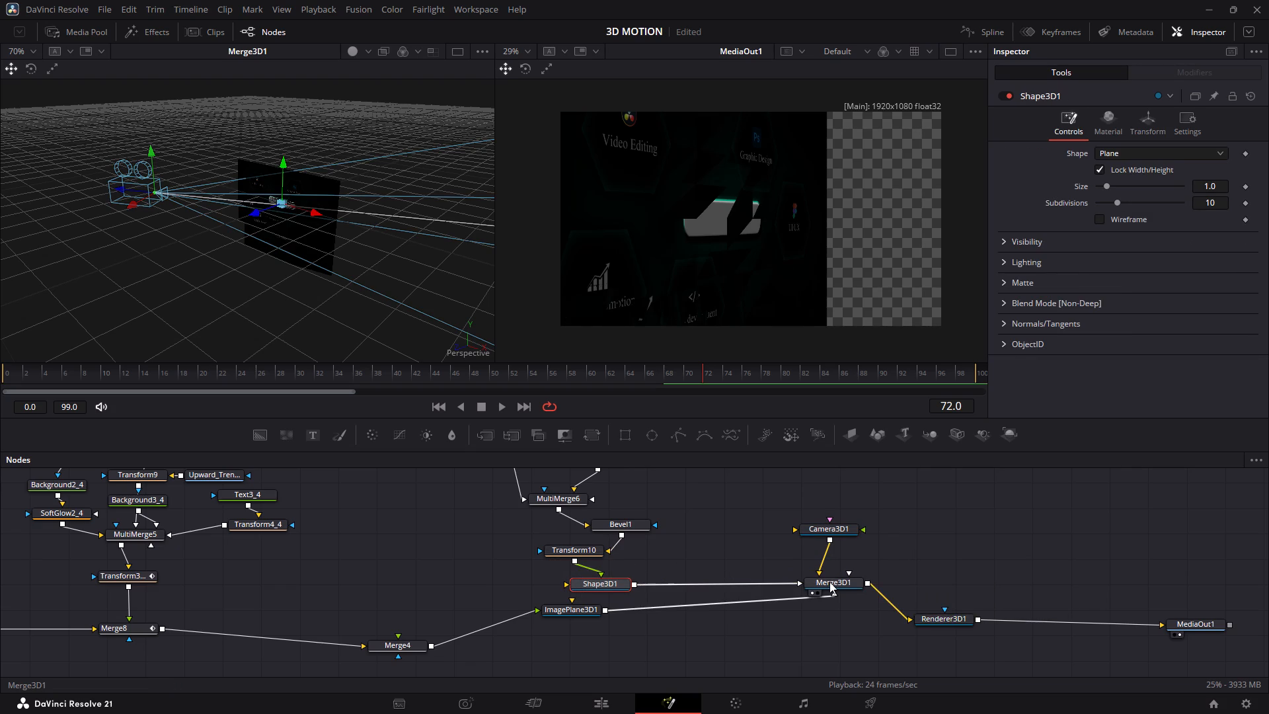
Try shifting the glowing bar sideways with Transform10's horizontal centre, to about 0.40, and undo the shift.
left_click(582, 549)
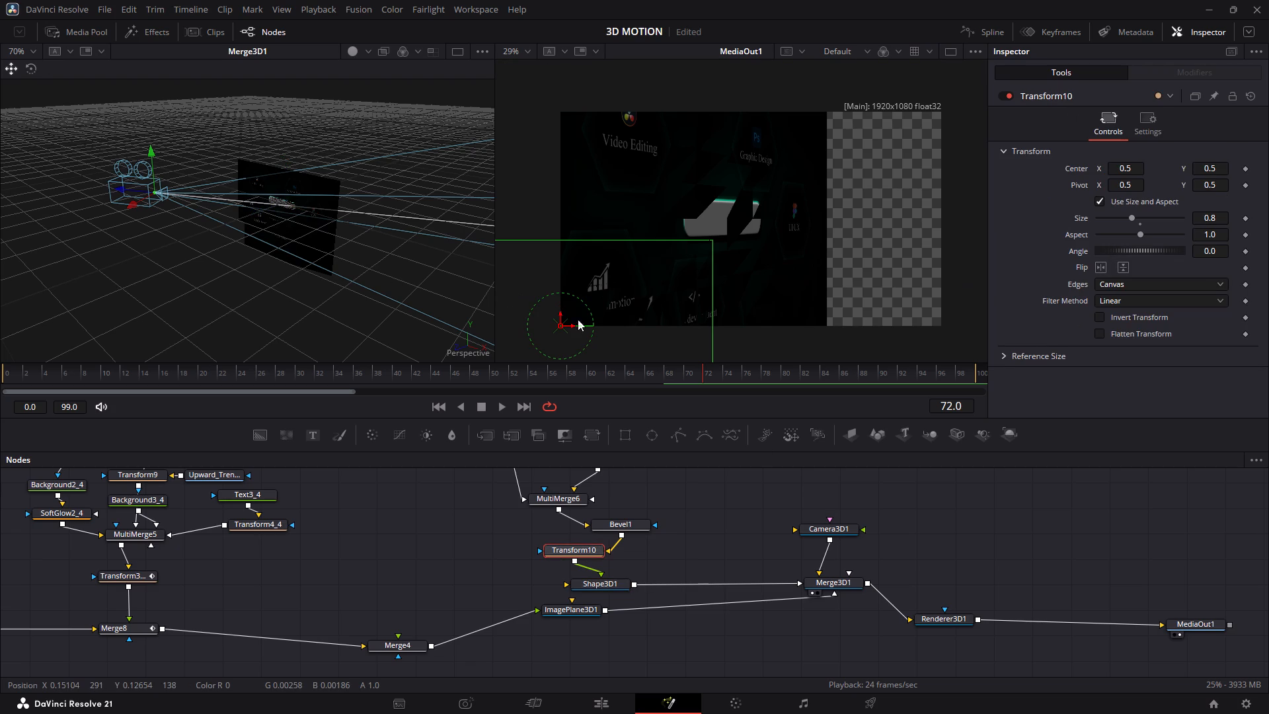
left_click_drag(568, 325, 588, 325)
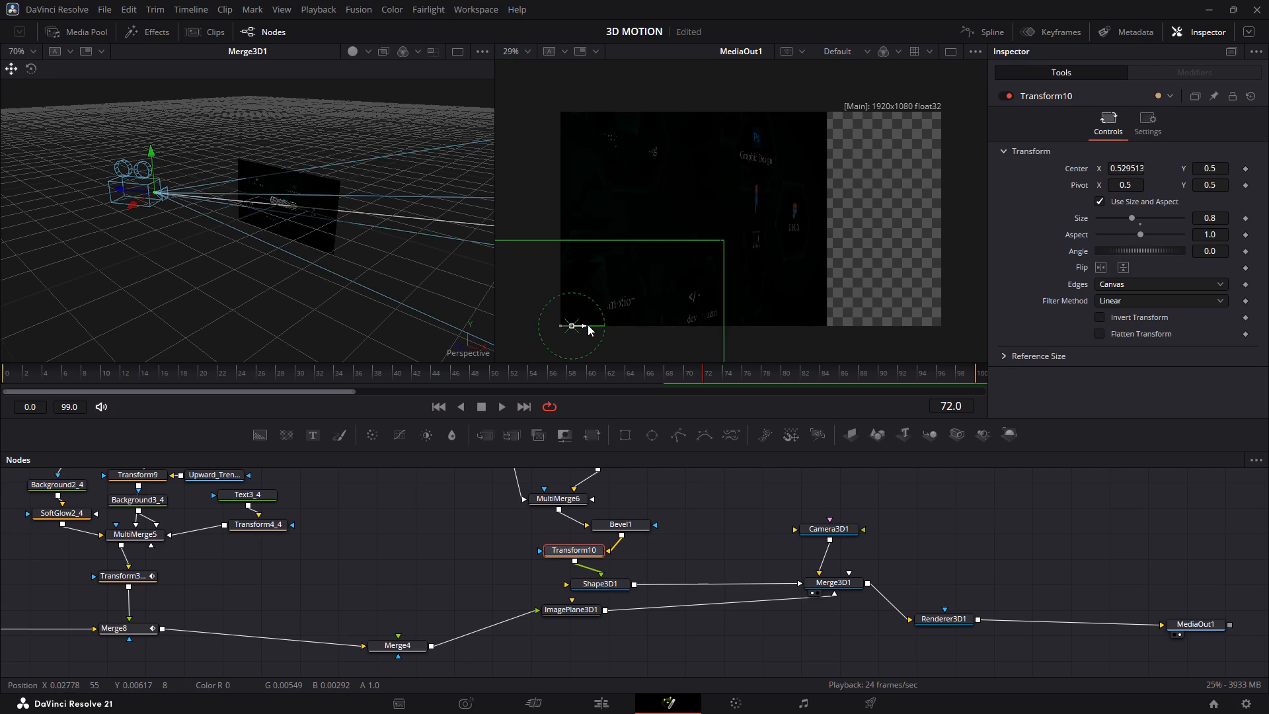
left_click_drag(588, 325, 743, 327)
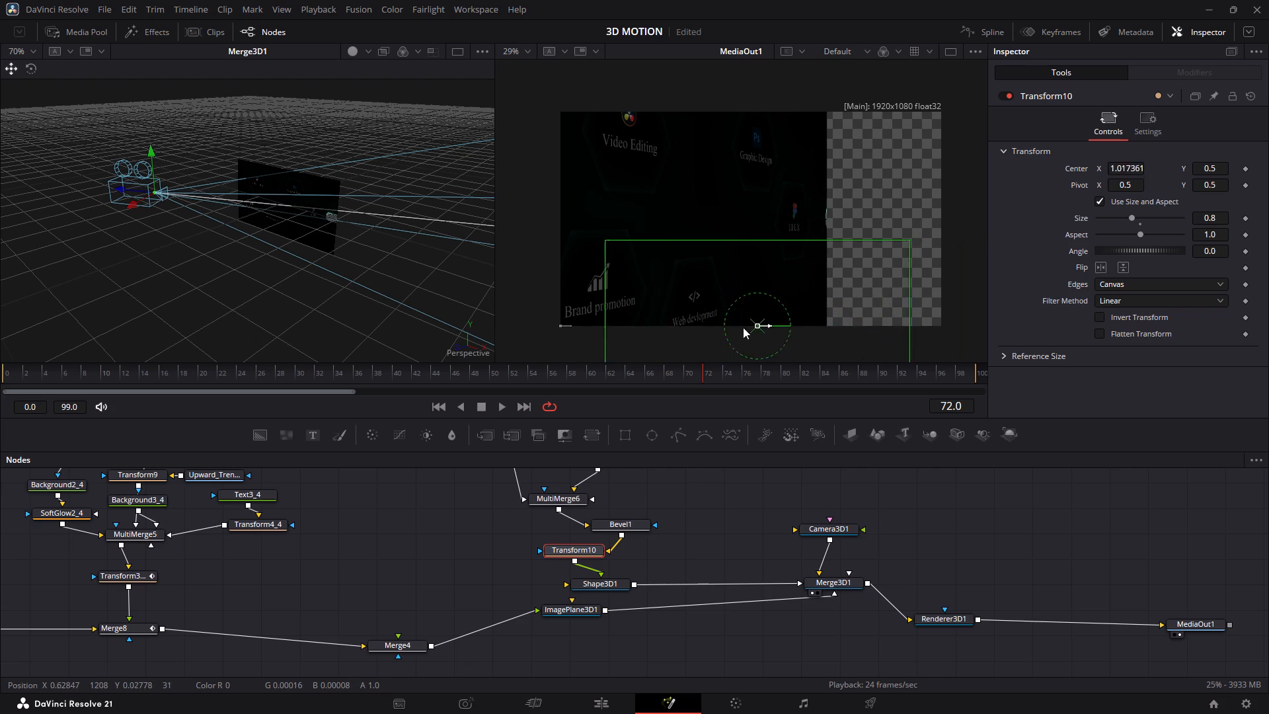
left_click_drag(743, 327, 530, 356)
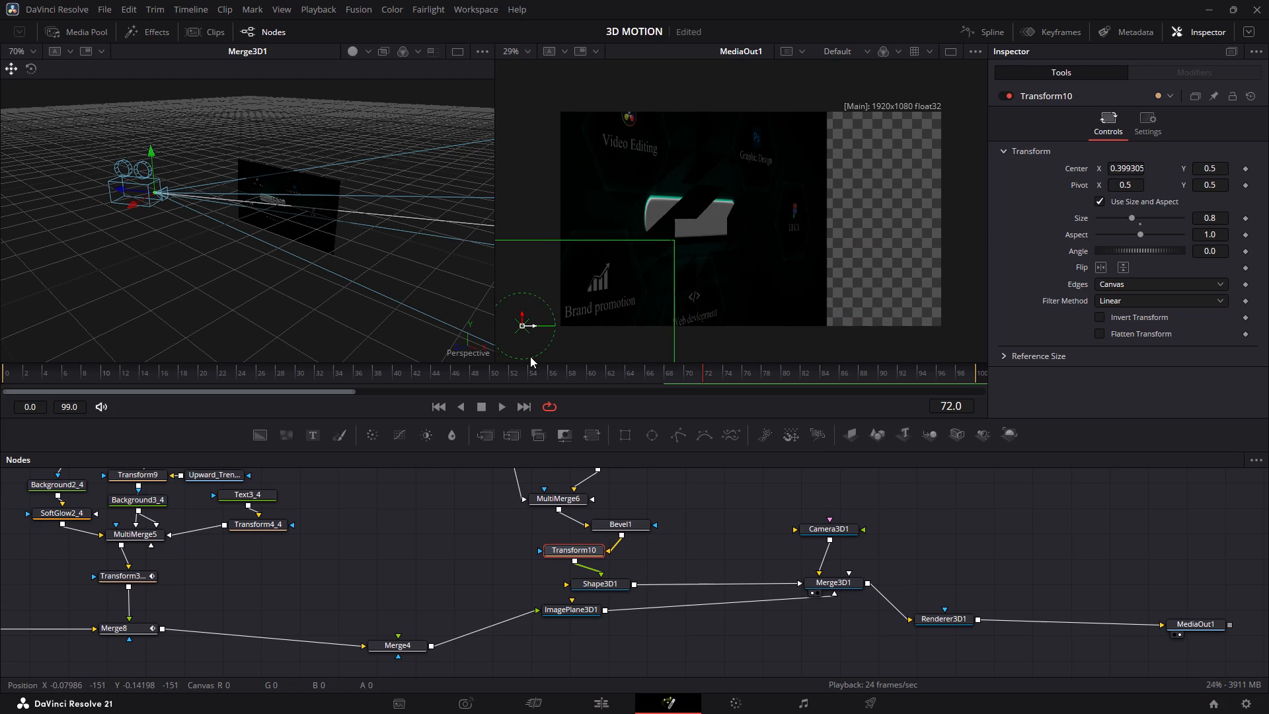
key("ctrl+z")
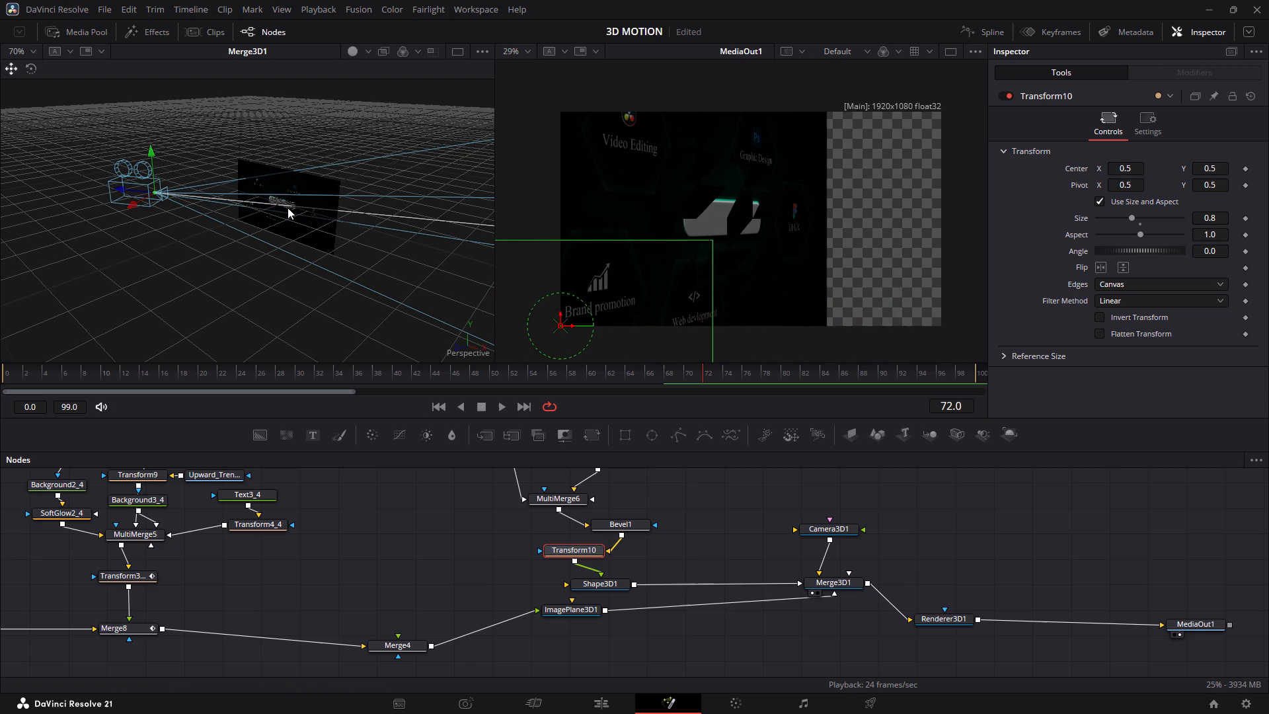
Move Shape3D1 forward along its Z axis to about 0.03, in front of the service layout plane.
scroll(288, 208, "up", 4, "ctrl")
scroll(288, 208, "down", 1, "ctrl")
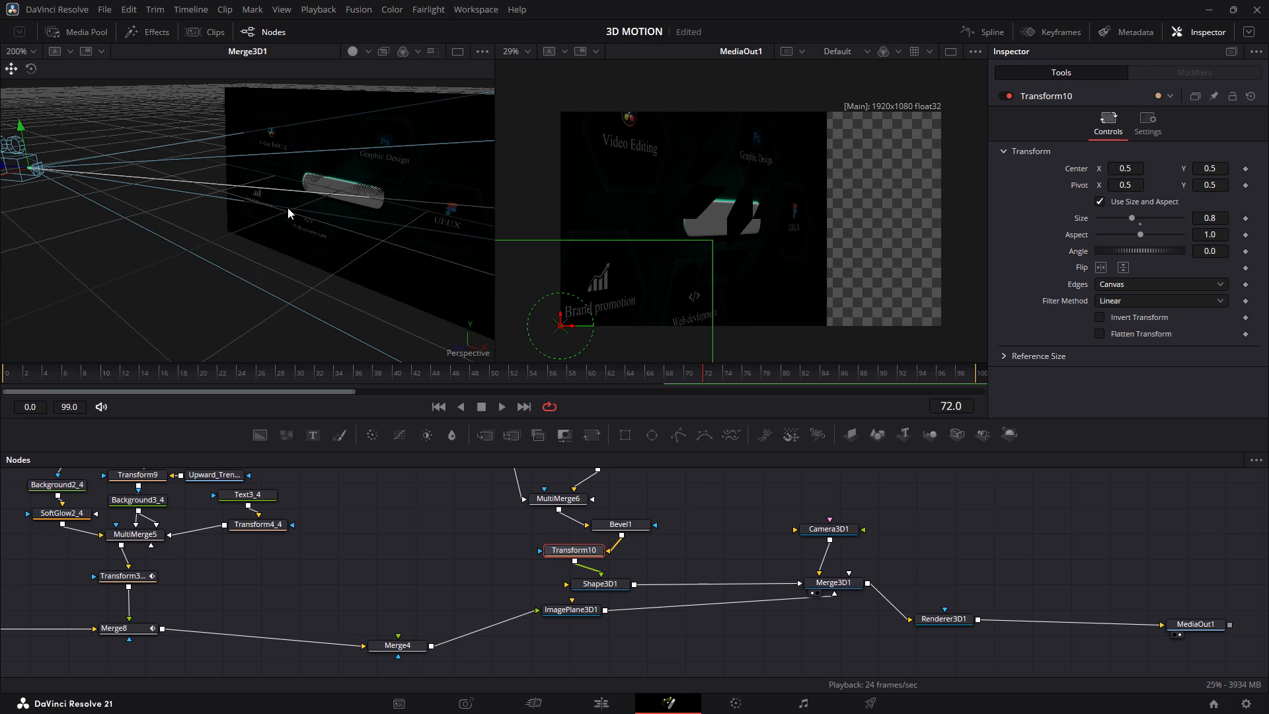
scroll(288, 208, "down", 1, "ctrl")
left_click(329, 199)
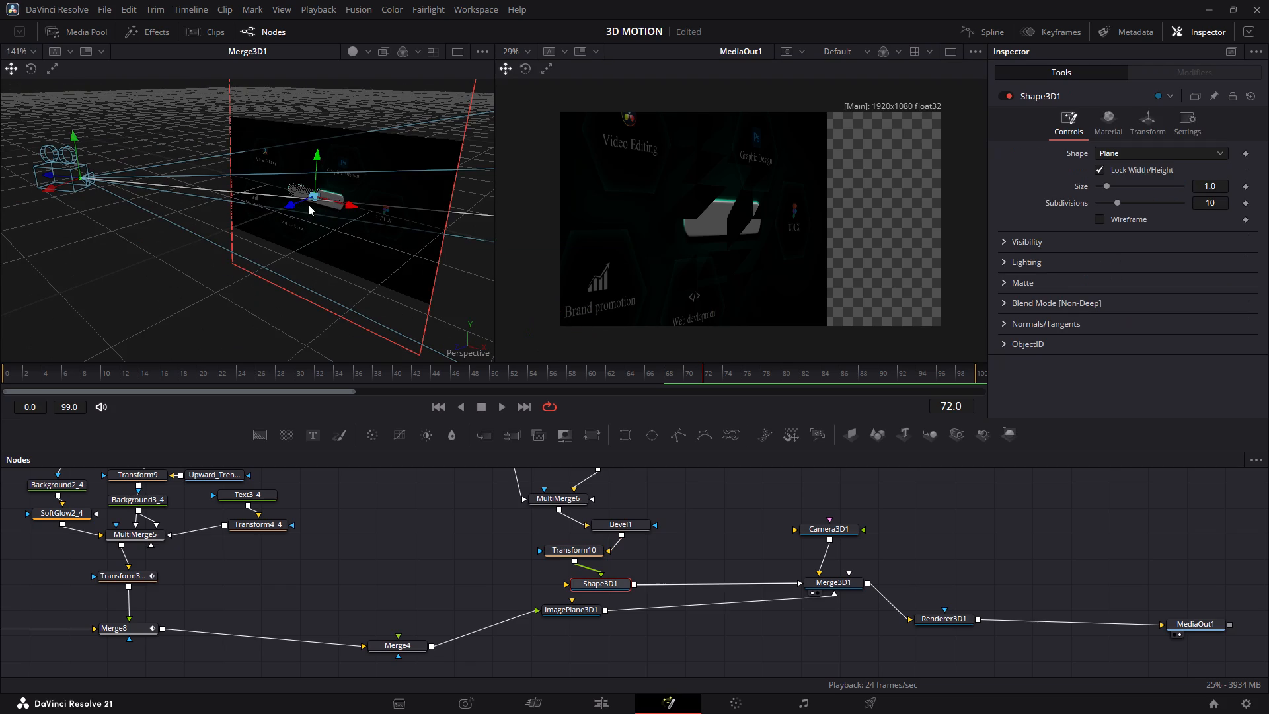
left_click(291, 205)
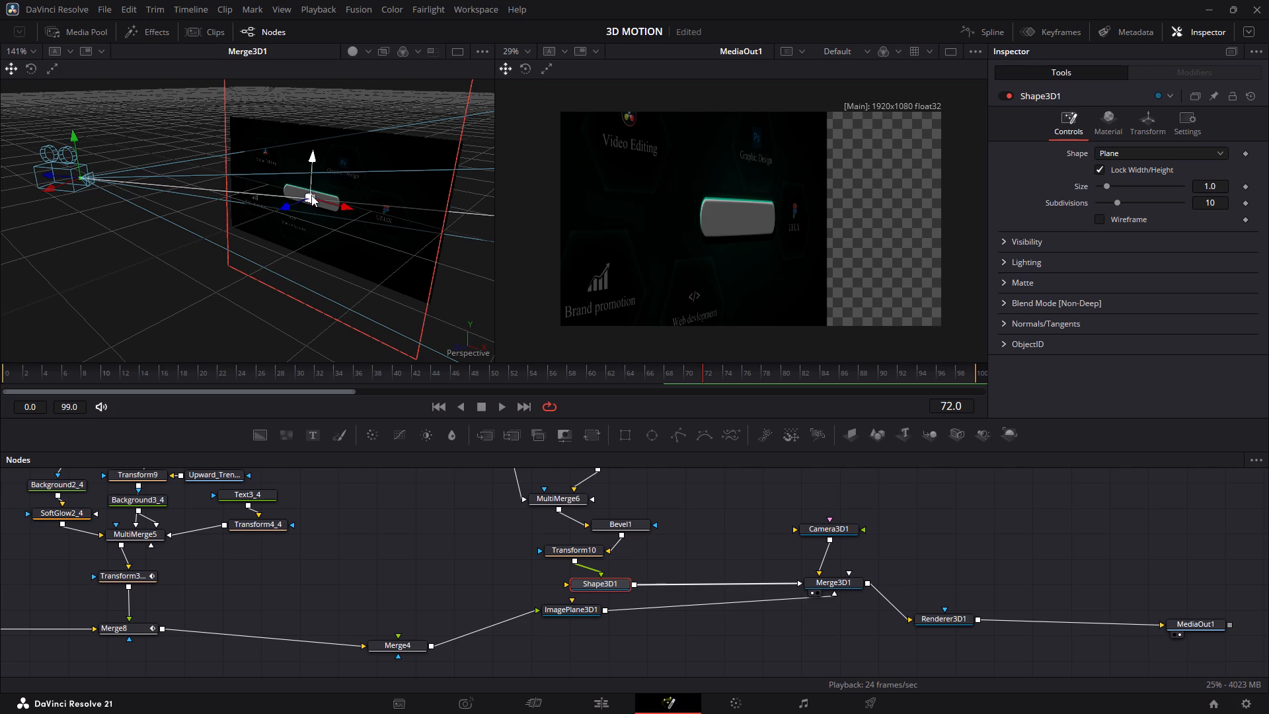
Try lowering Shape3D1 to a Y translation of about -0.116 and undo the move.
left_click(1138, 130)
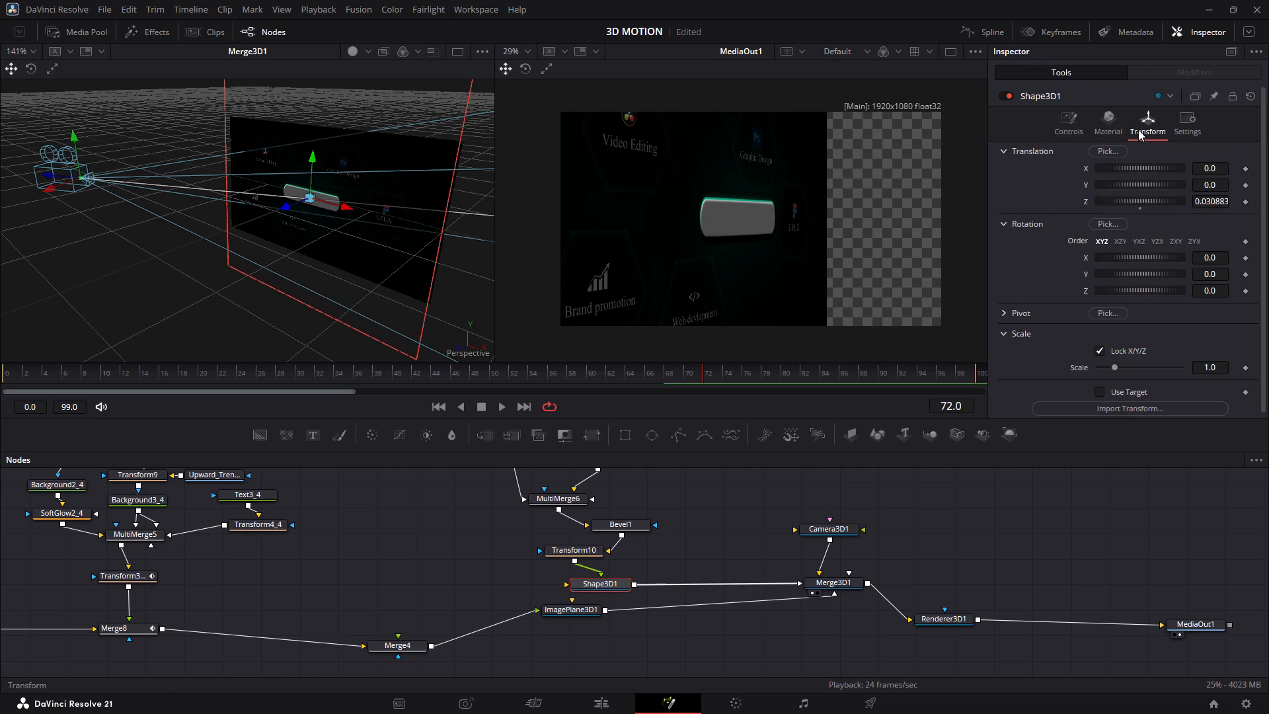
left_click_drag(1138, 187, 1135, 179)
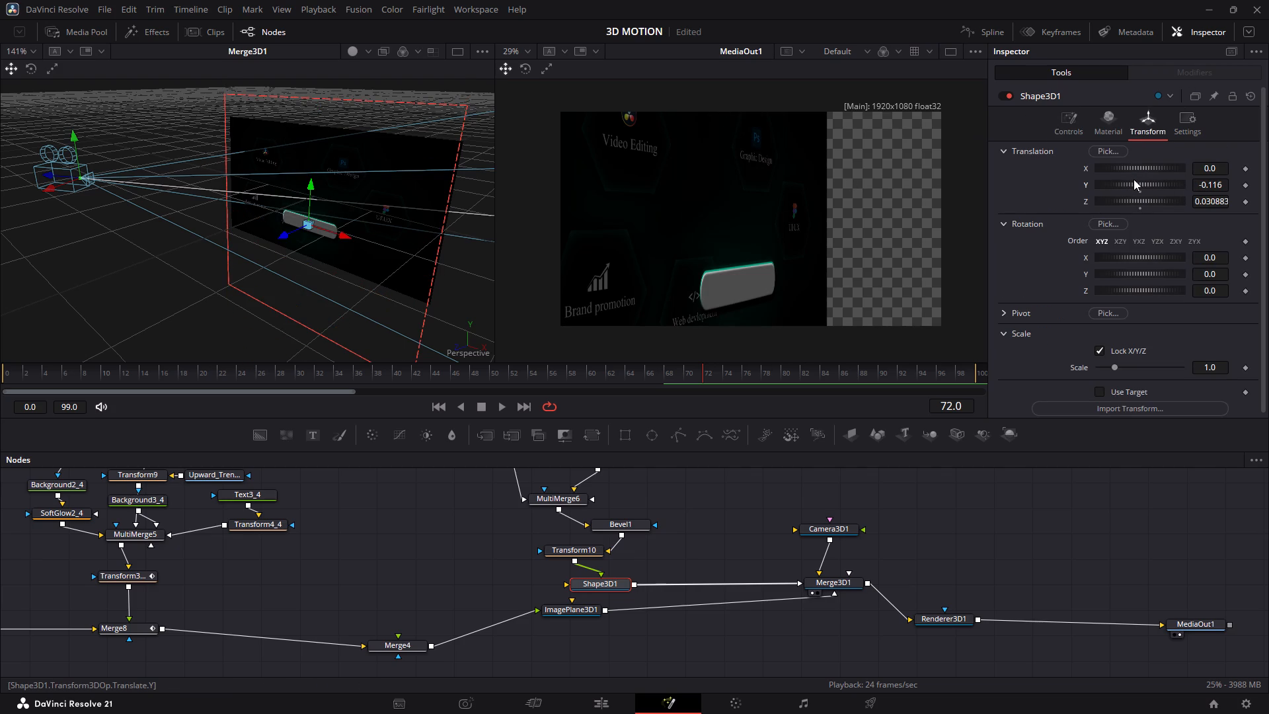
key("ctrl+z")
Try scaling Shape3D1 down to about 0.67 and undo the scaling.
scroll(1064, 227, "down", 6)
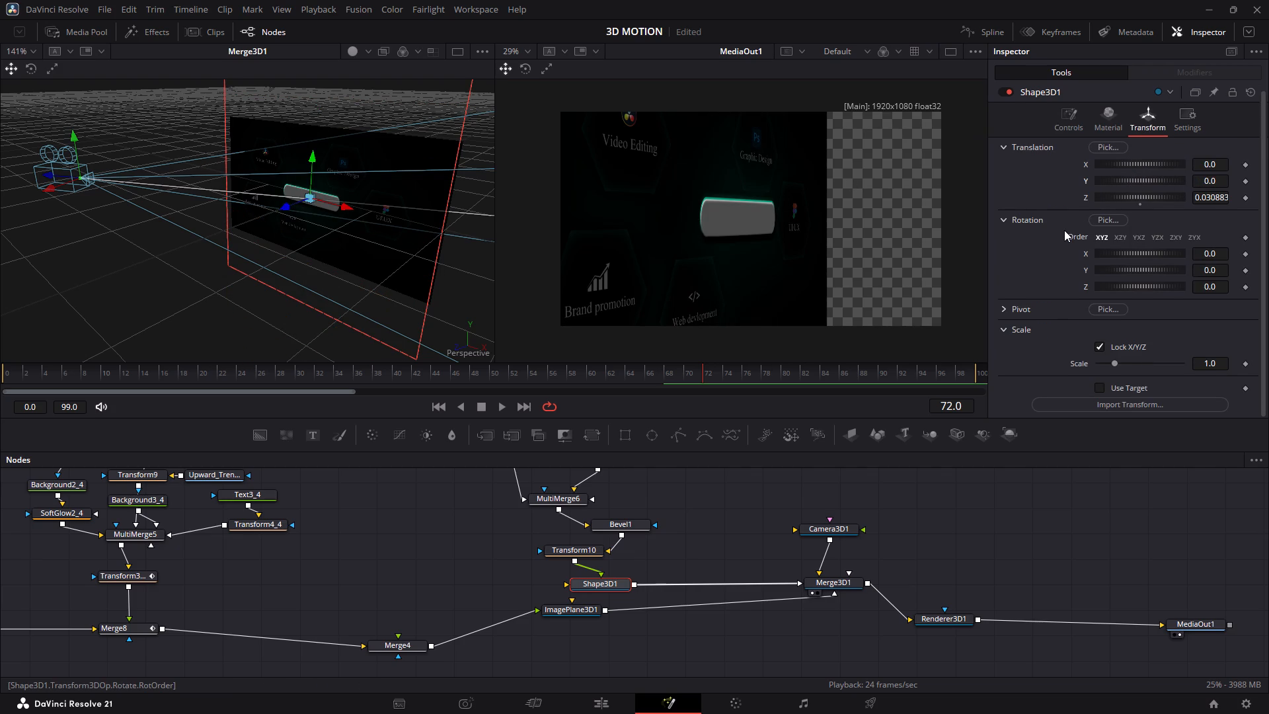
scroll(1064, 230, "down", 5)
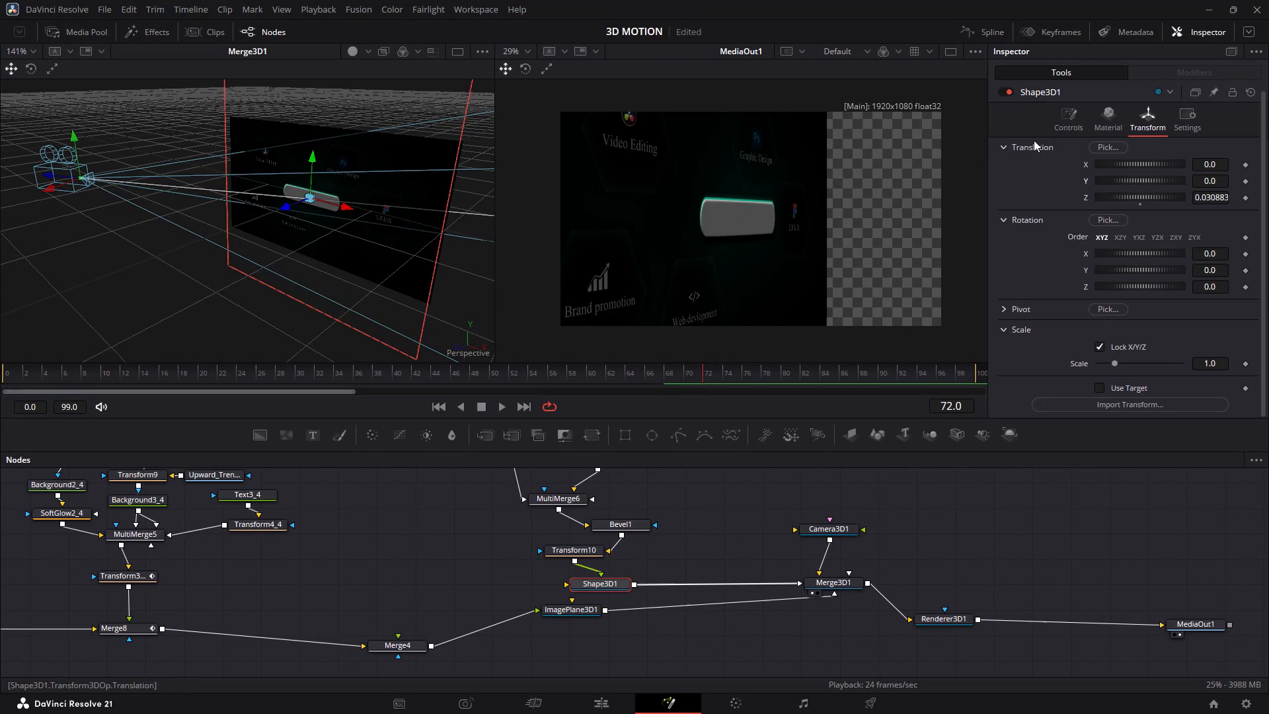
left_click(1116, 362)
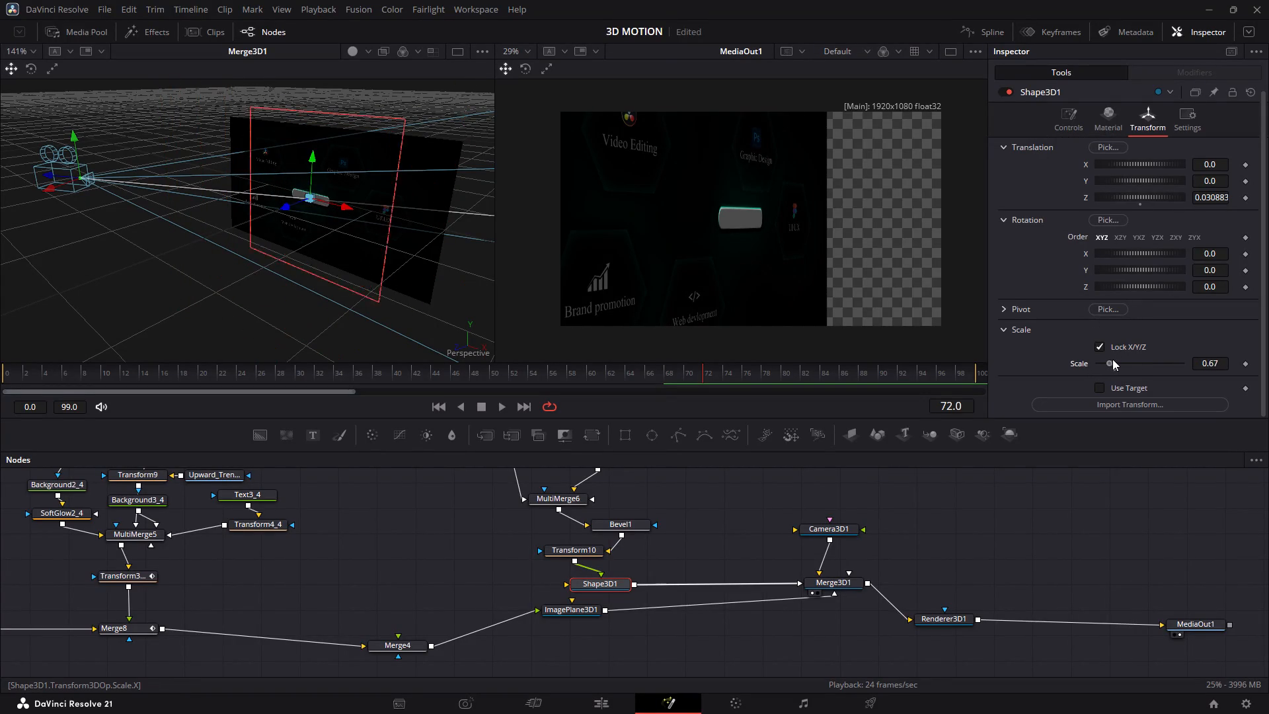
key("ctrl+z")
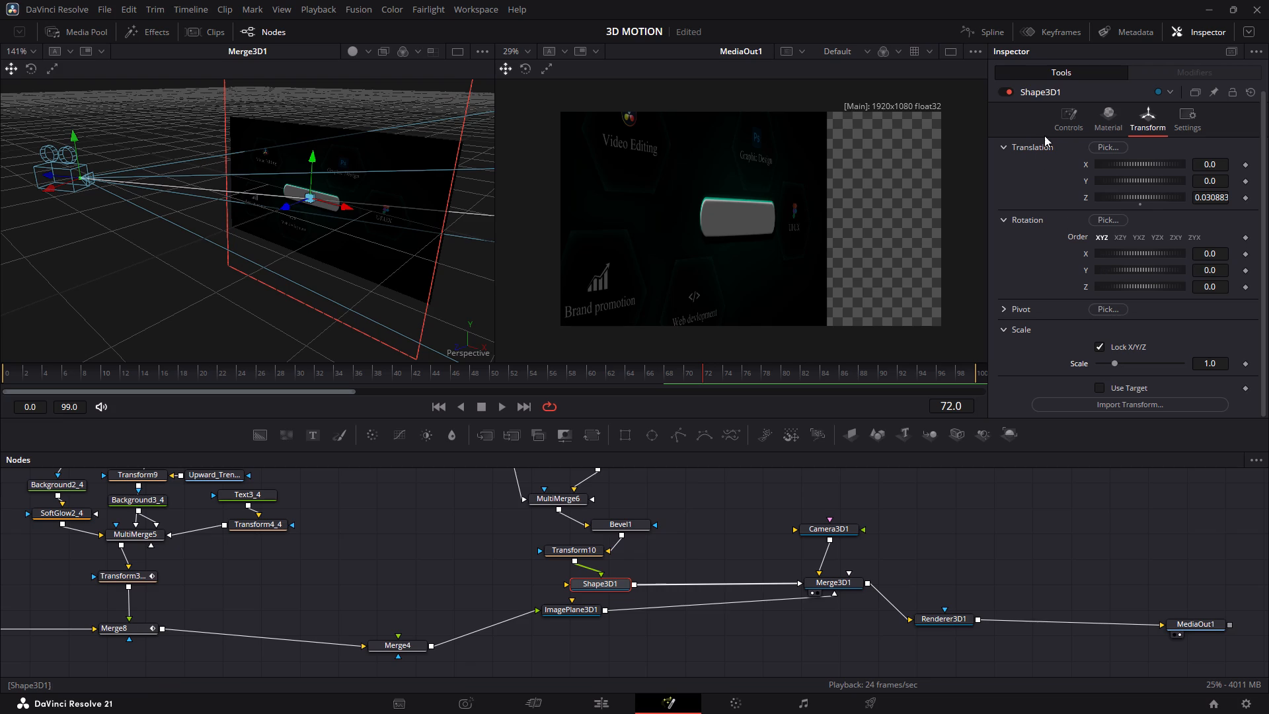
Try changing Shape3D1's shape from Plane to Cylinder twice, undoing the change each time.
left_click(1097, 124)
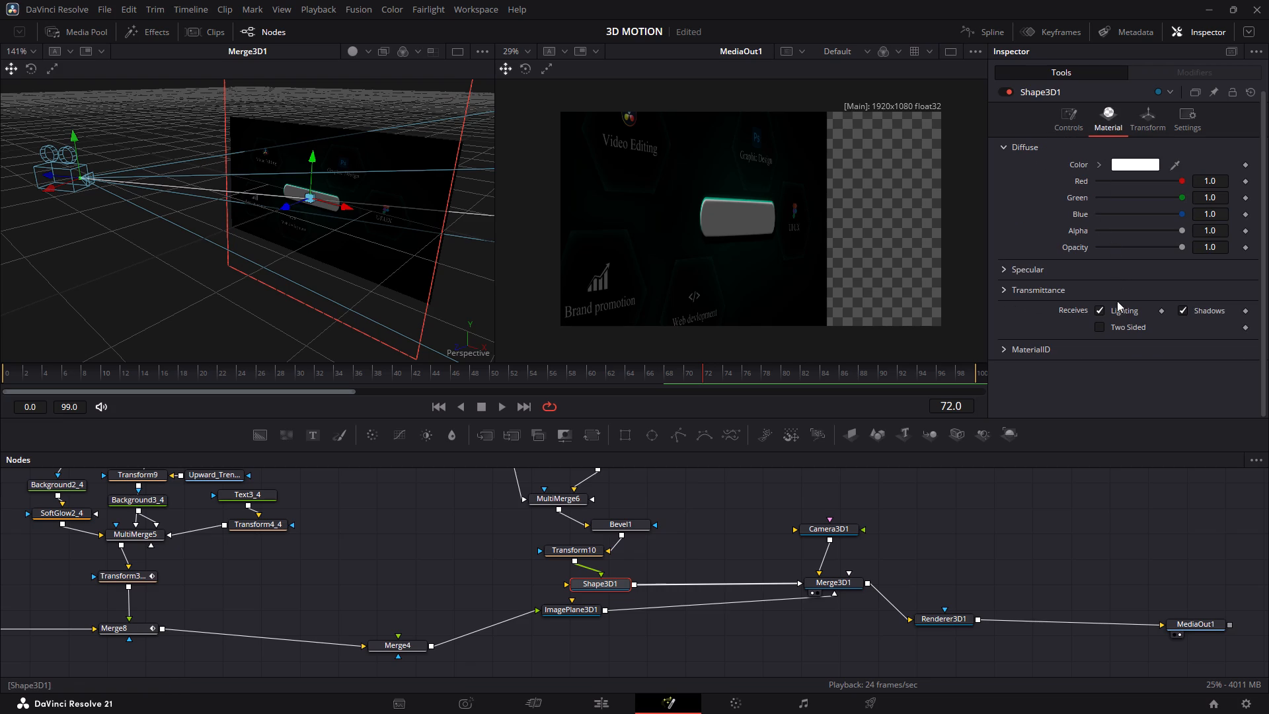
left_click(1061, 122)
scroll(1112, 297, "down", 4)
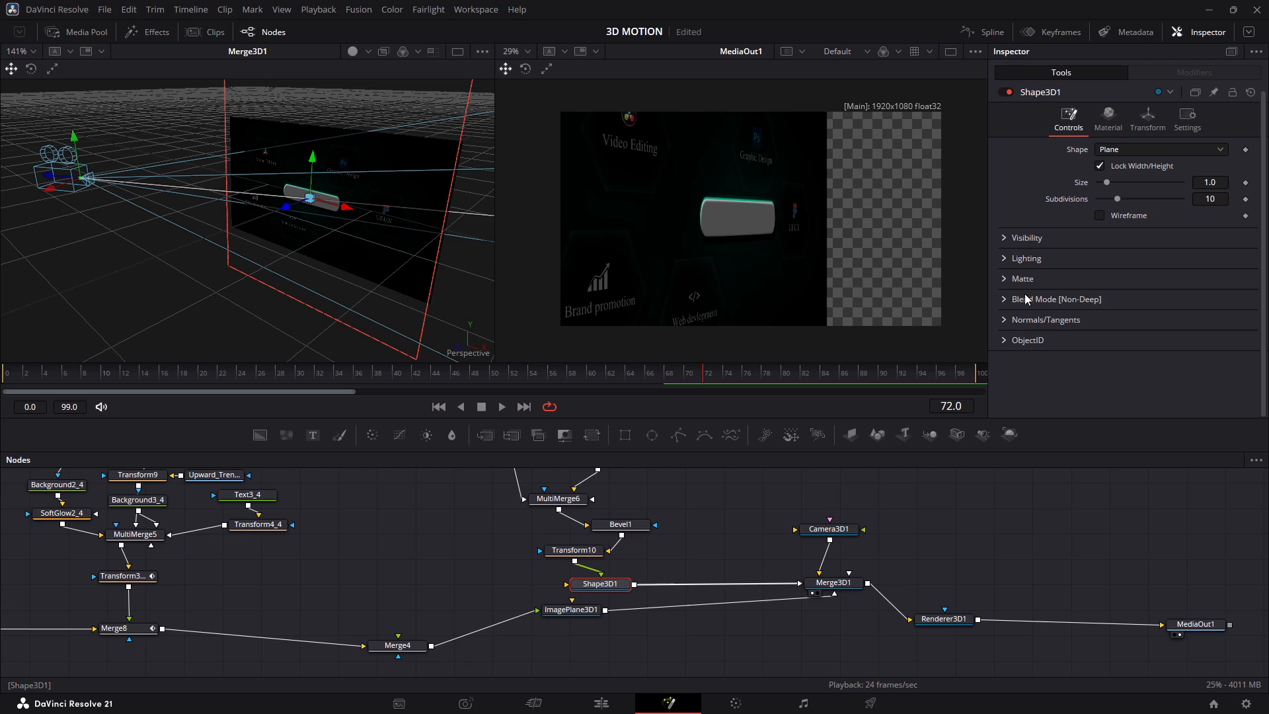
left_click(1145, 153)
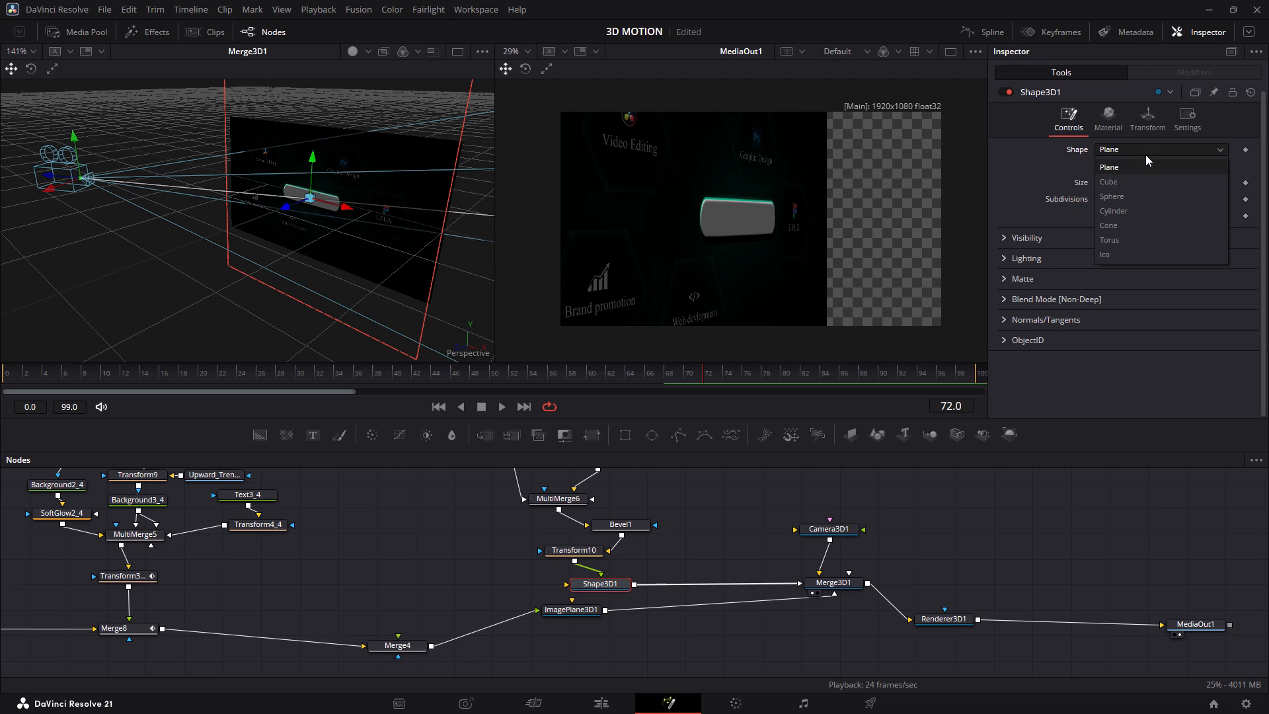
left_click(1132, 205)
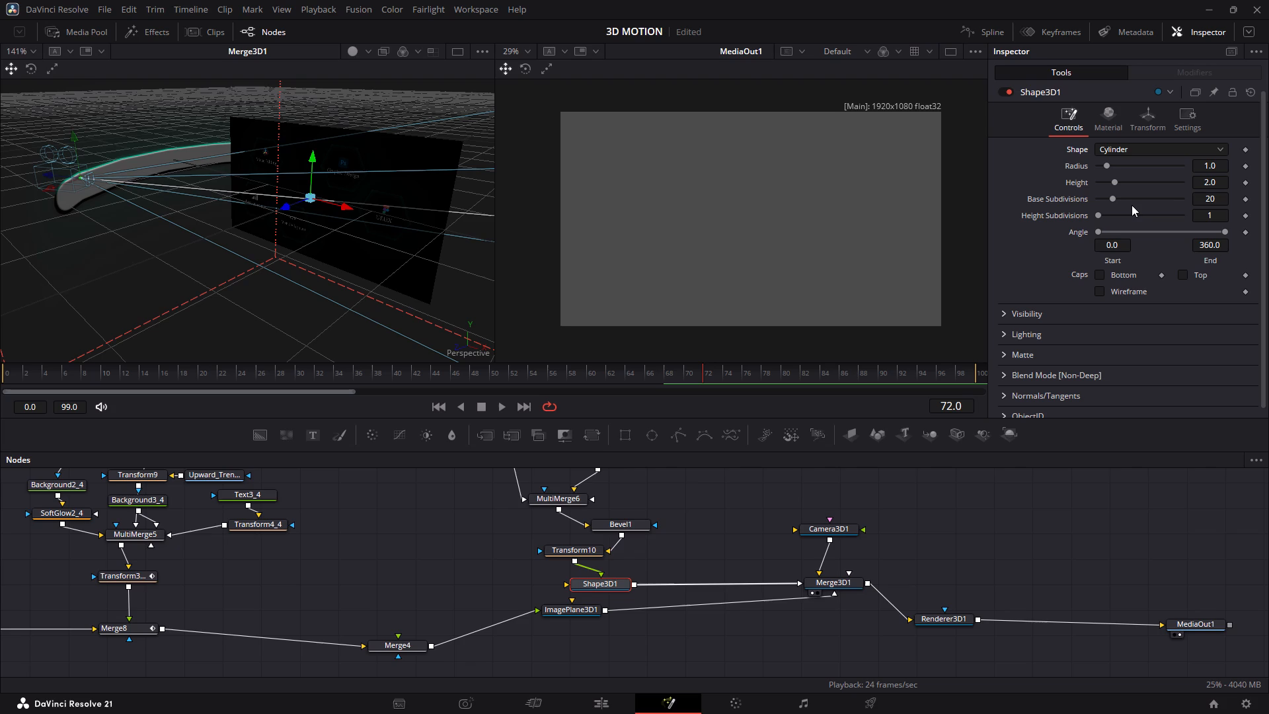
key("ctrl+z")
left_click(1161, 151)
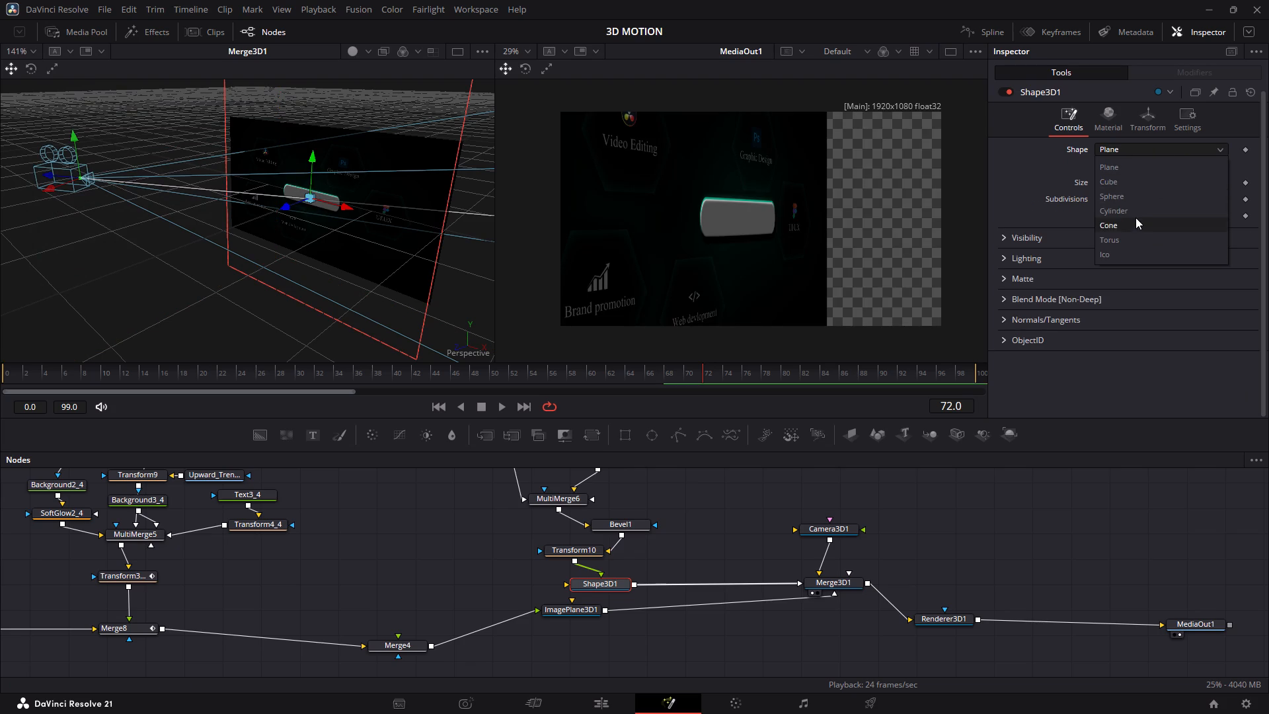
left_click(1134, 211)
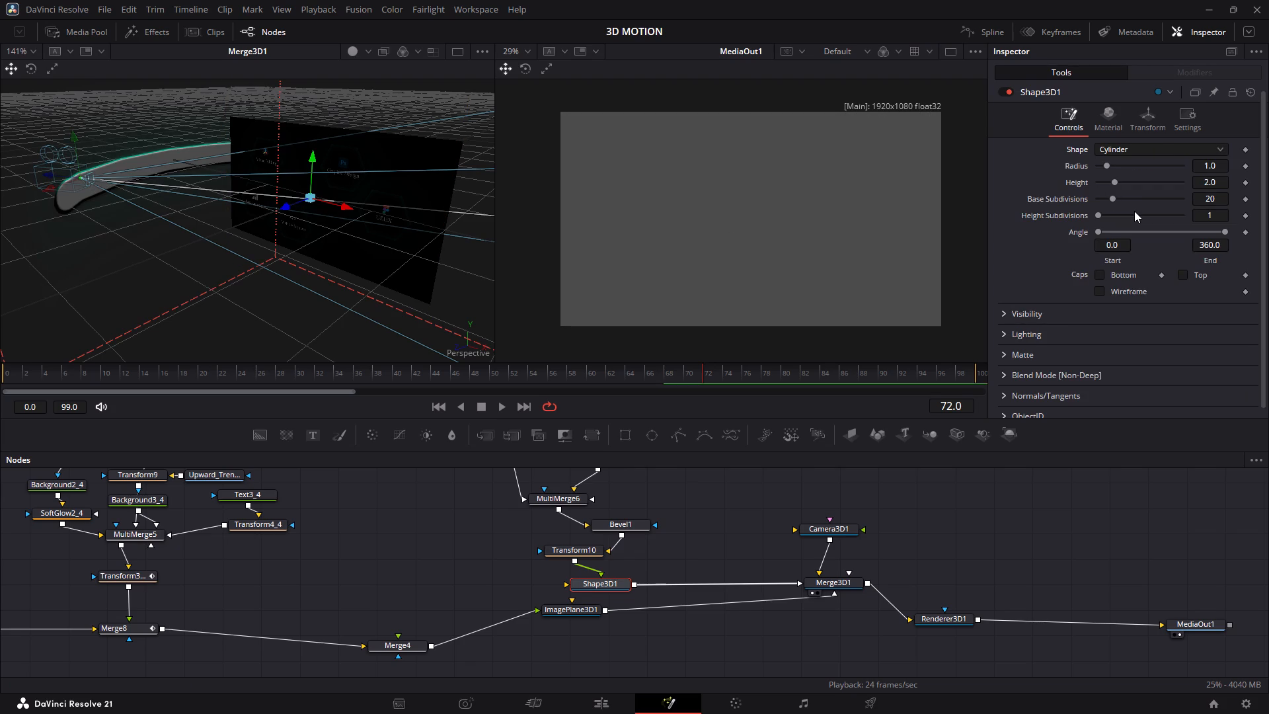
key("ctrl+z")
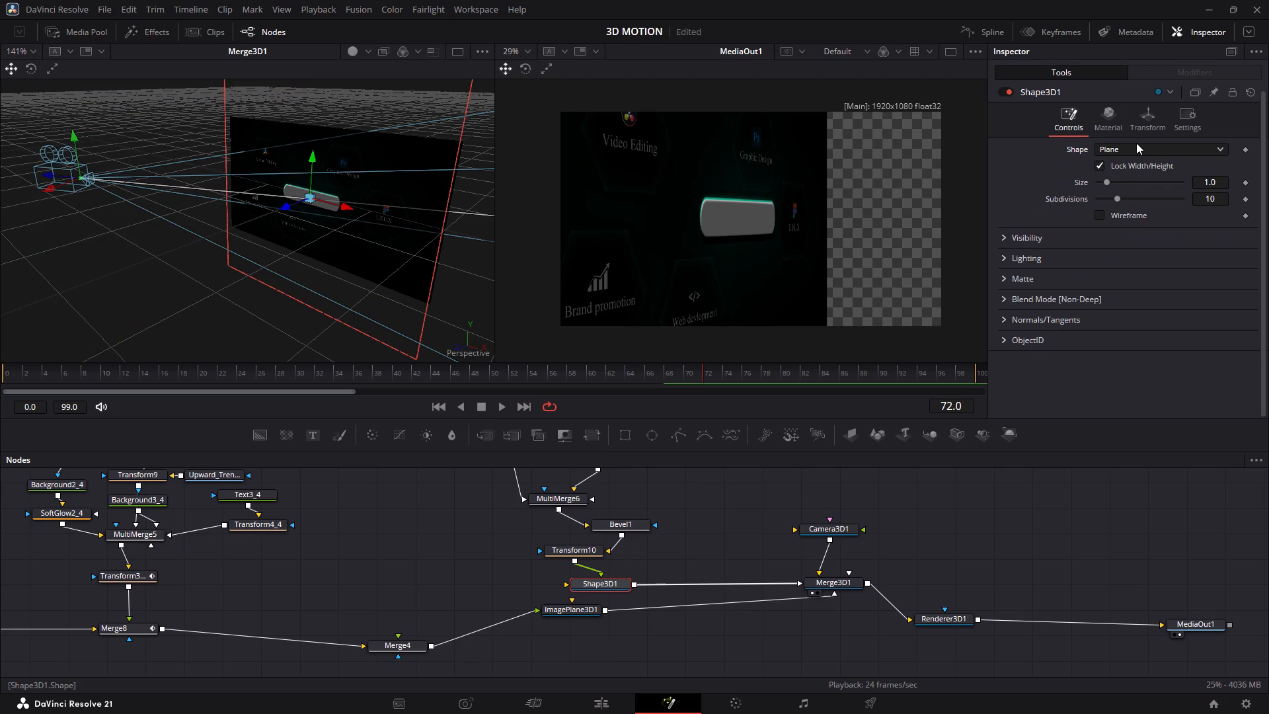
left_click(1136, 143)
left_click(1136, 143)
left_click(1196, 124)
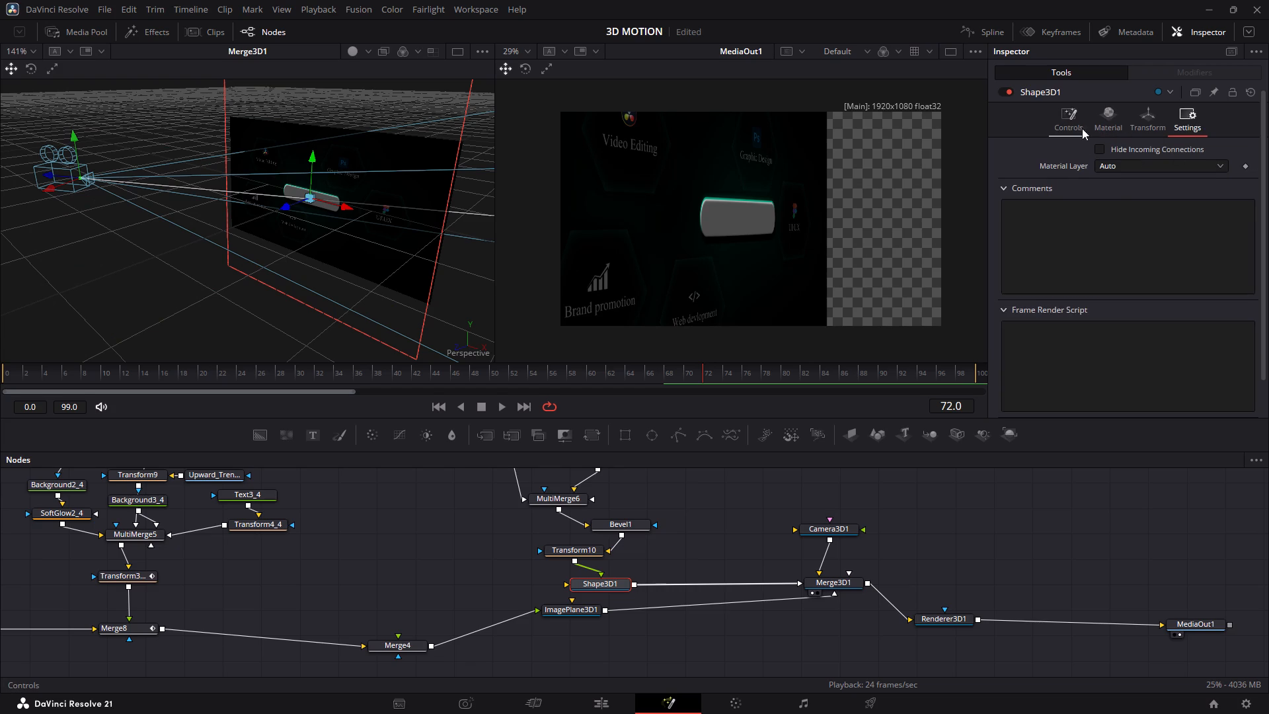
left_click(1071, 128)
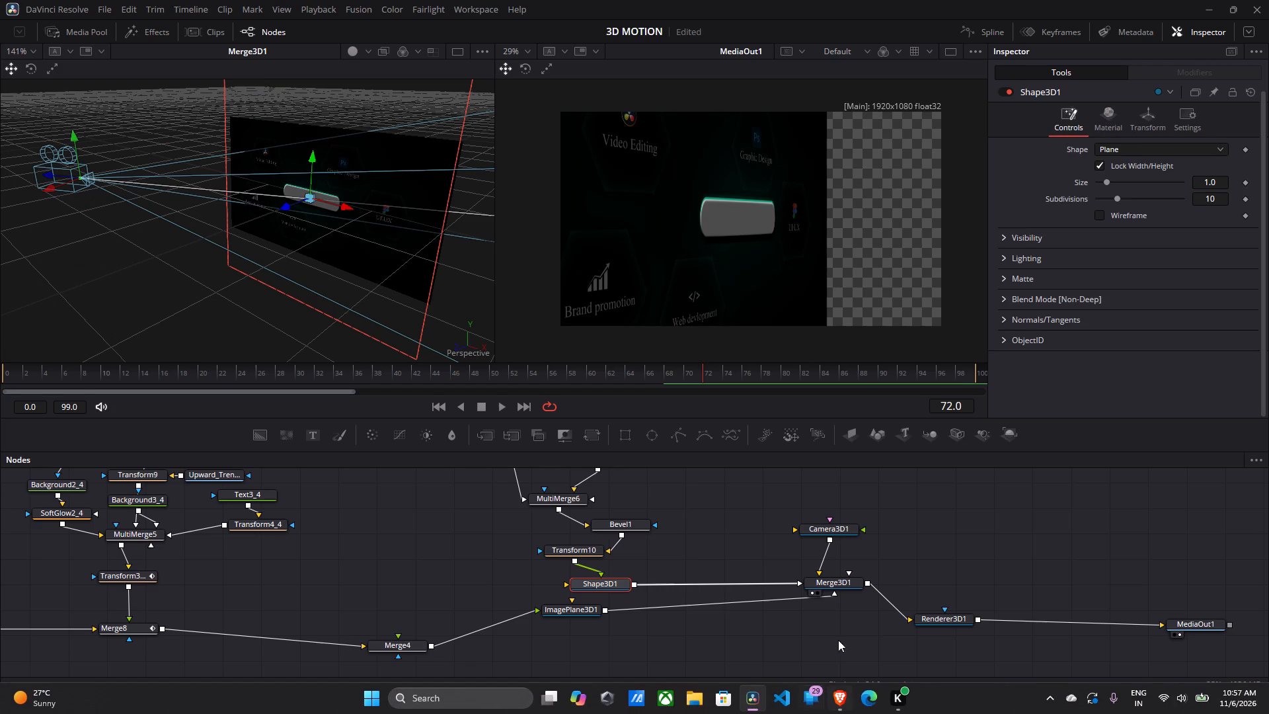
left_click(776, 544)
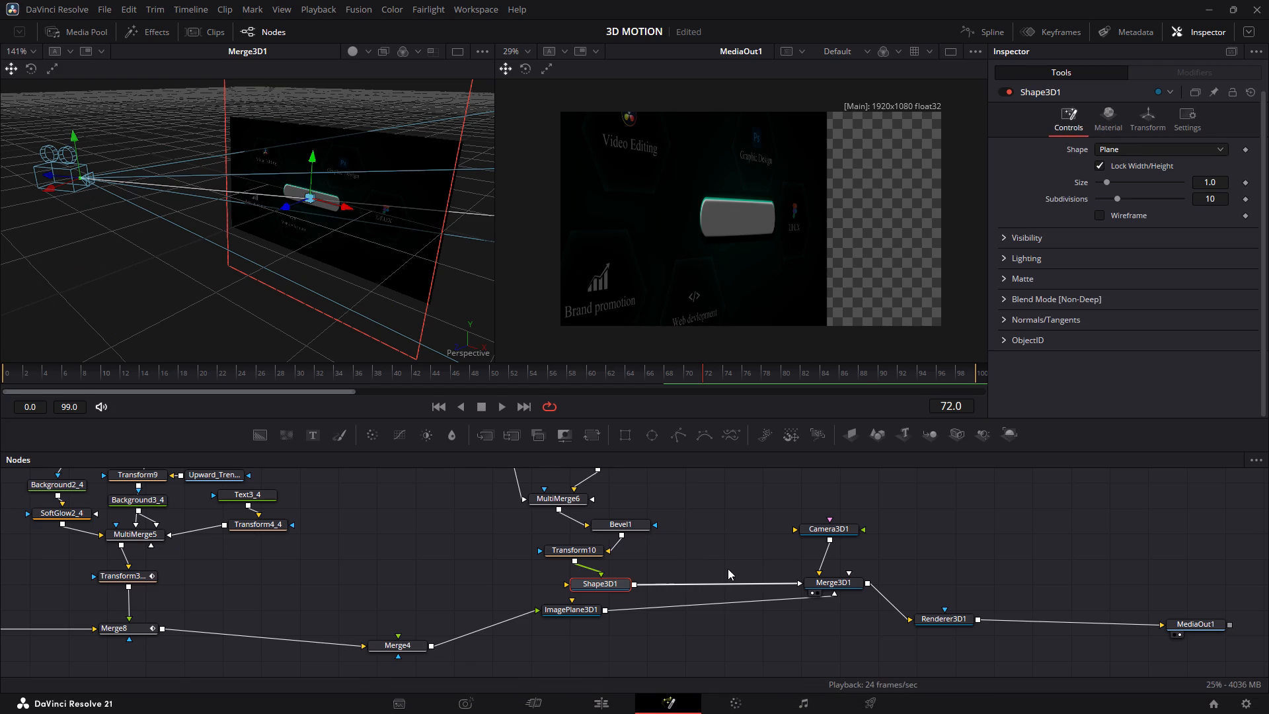
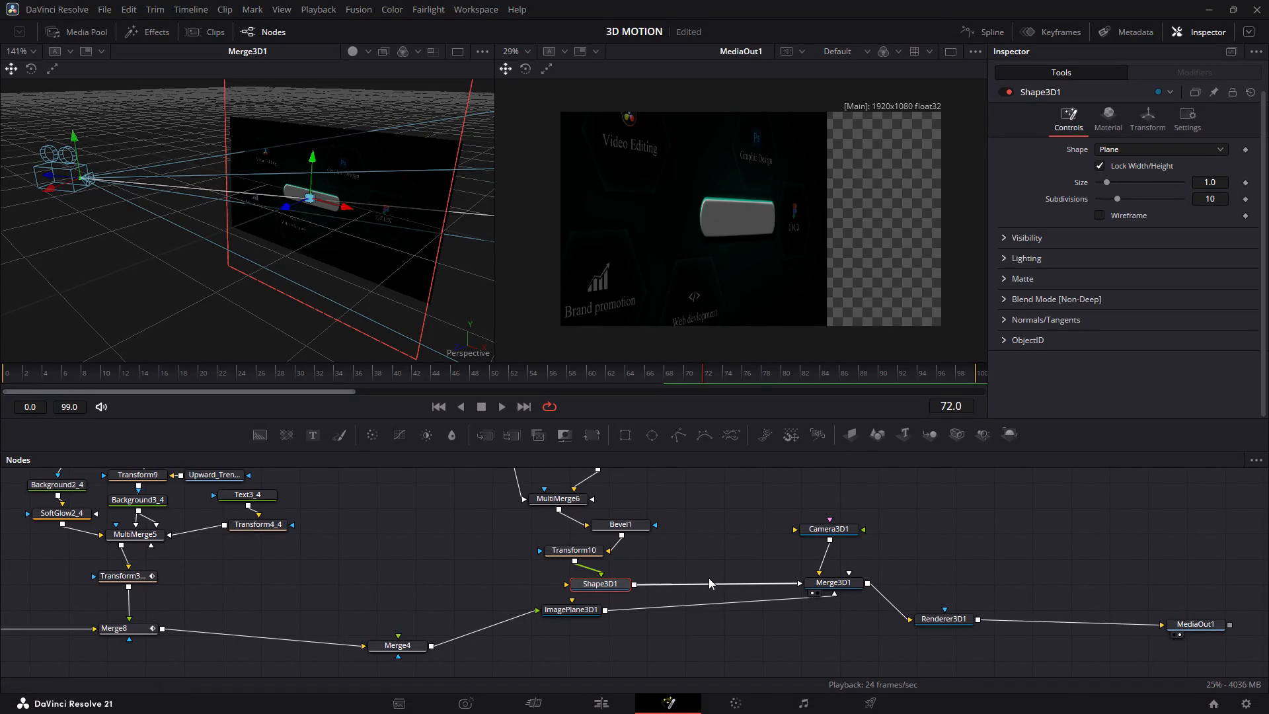
Delete the Shape3D1 node from the node graph.
left_click(615, 576)
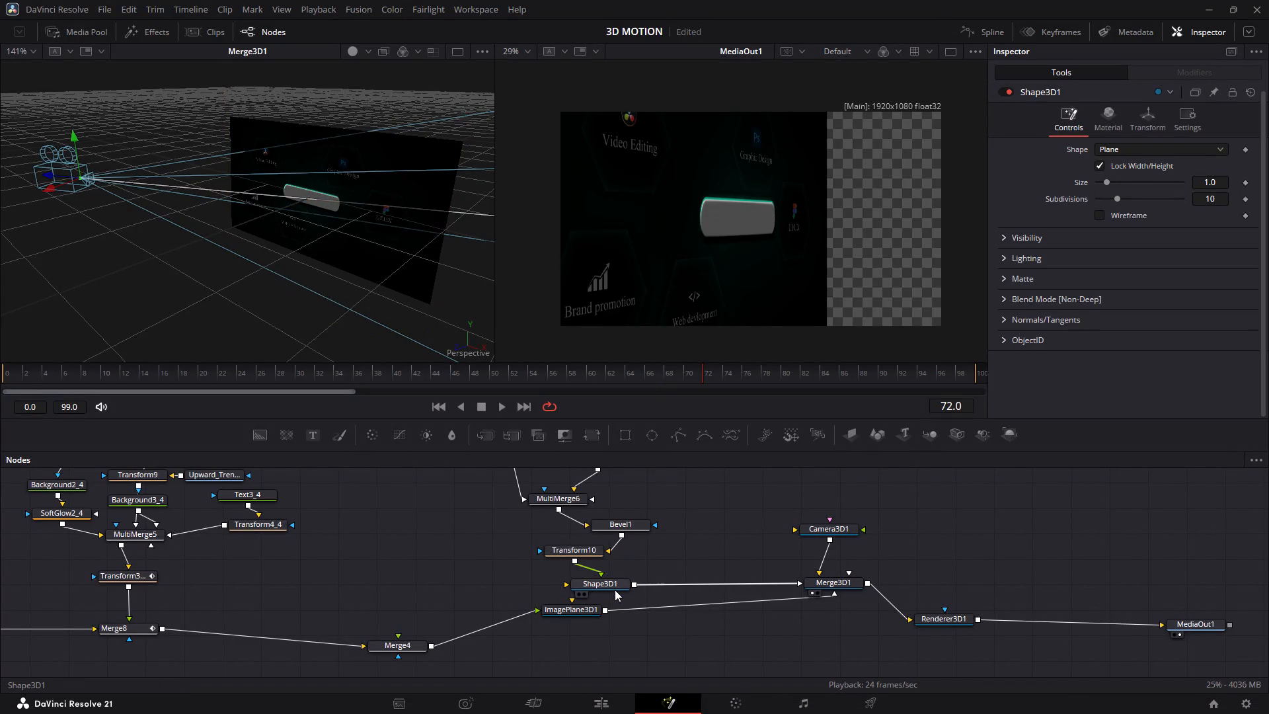
left_click(615, 588)
key("BackSpace")
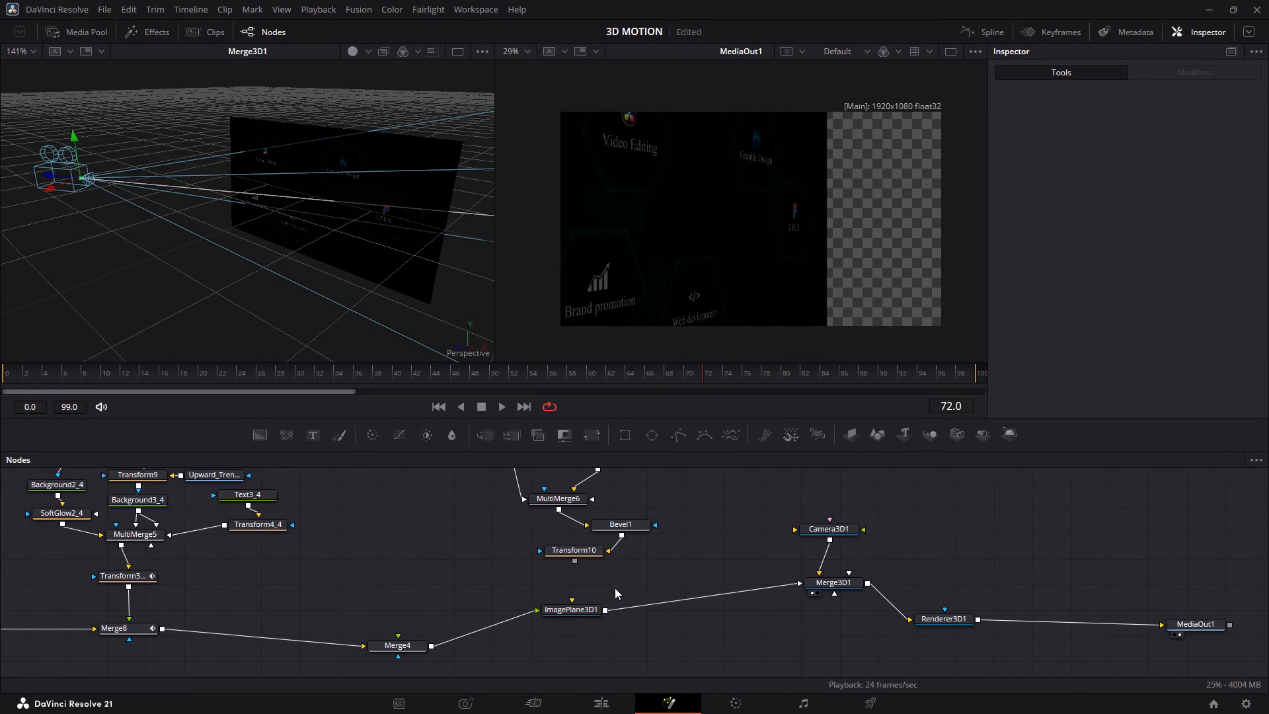
Add an Image Plane 3D node, feed it from Transform10 and connect its output to Merge3D1.
left_click(855, 439)
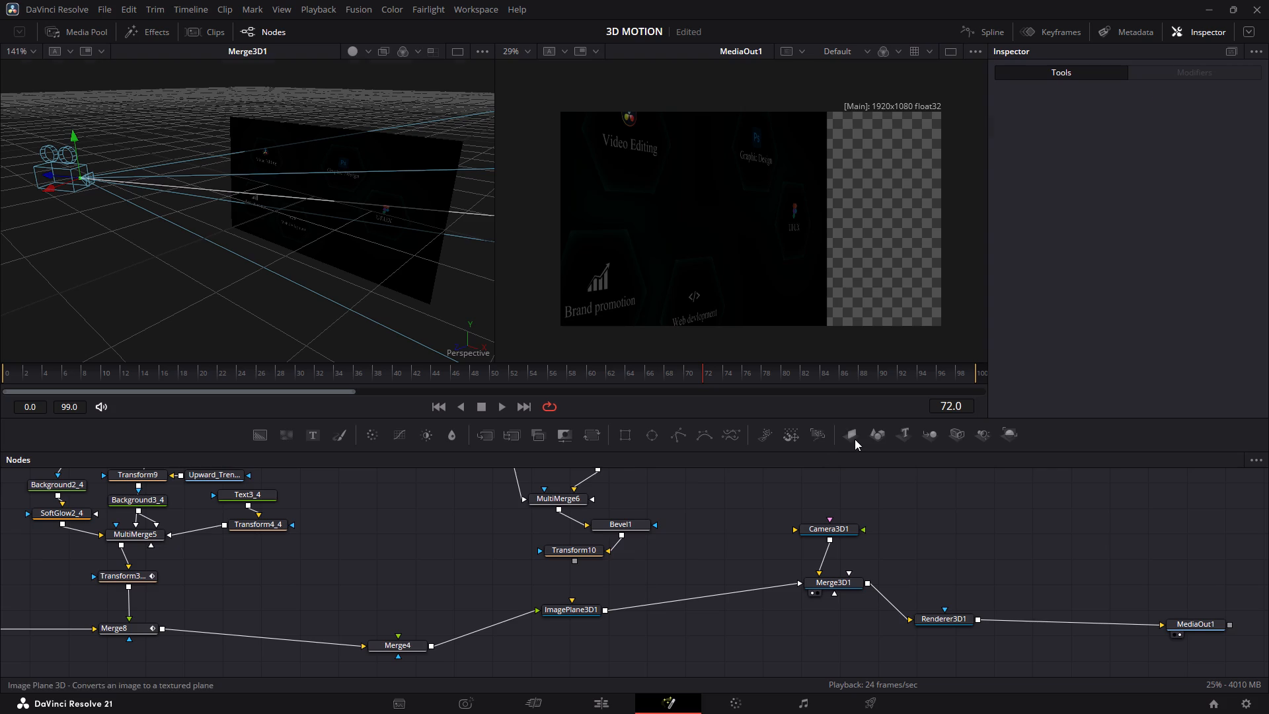
left_click_drag(572, 560, 617, 582)
left_click(644, 589)
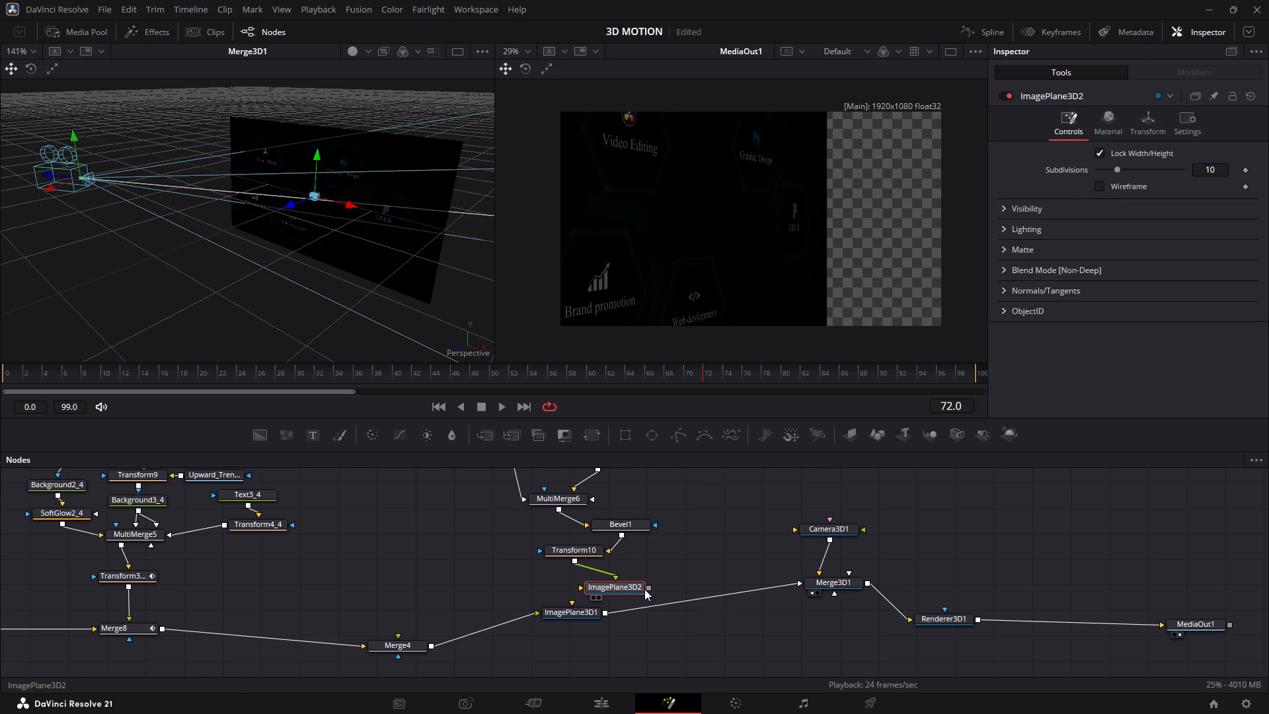
left_click_drag(648, 589, 807, 580)
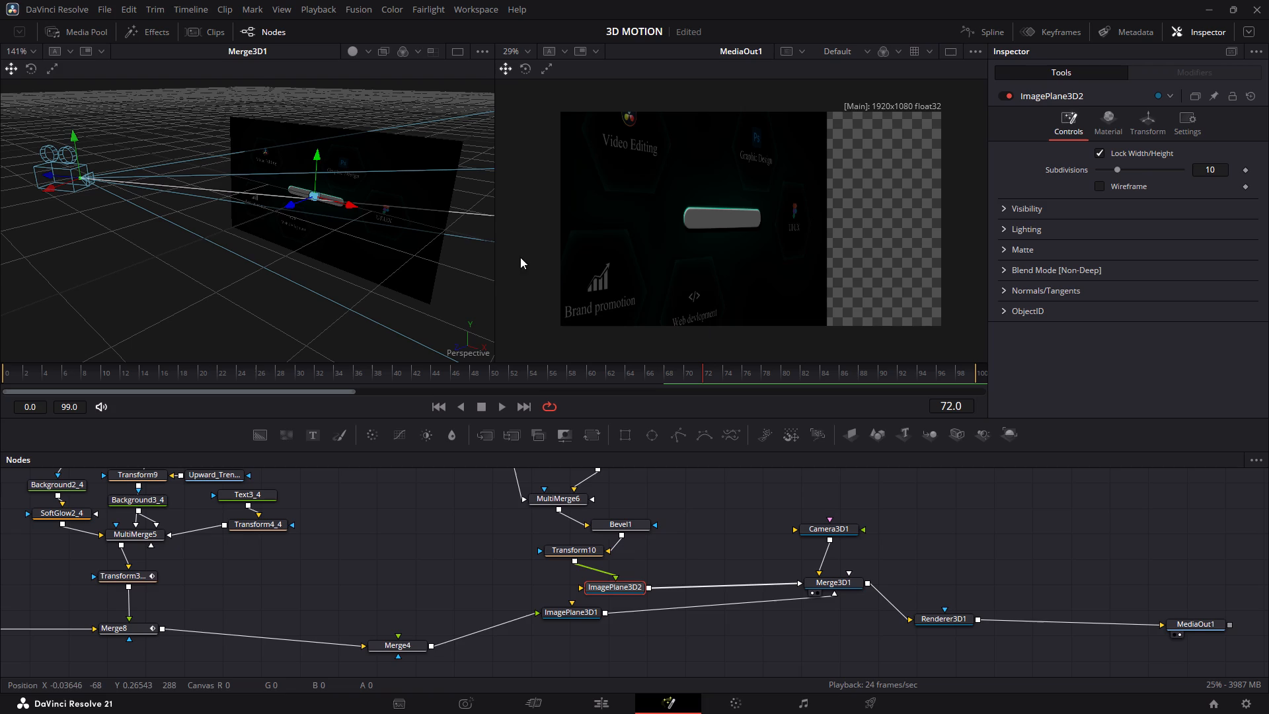
Move ImagePlane3D2 along its Z axis to about 0.03, just in front of the service layout plane.
left_click_drag(290, 207, 227, 204)
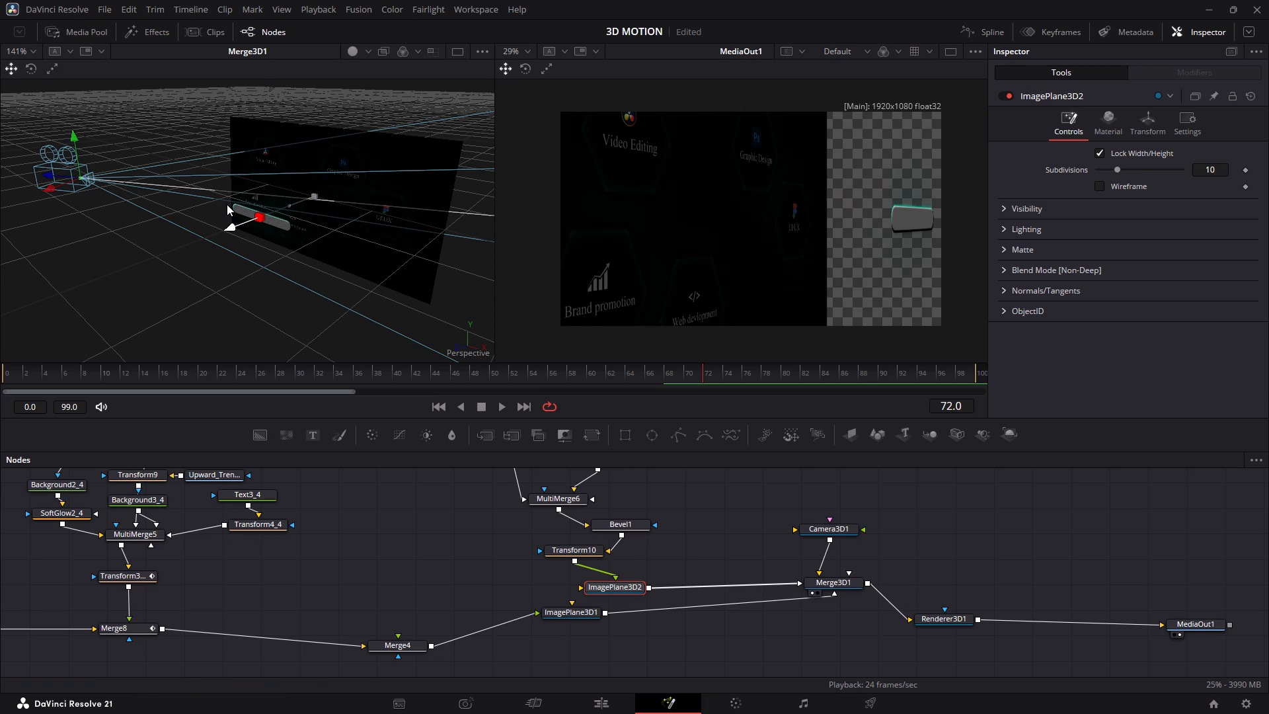
left_click_drag(227, 204, 291, 194)
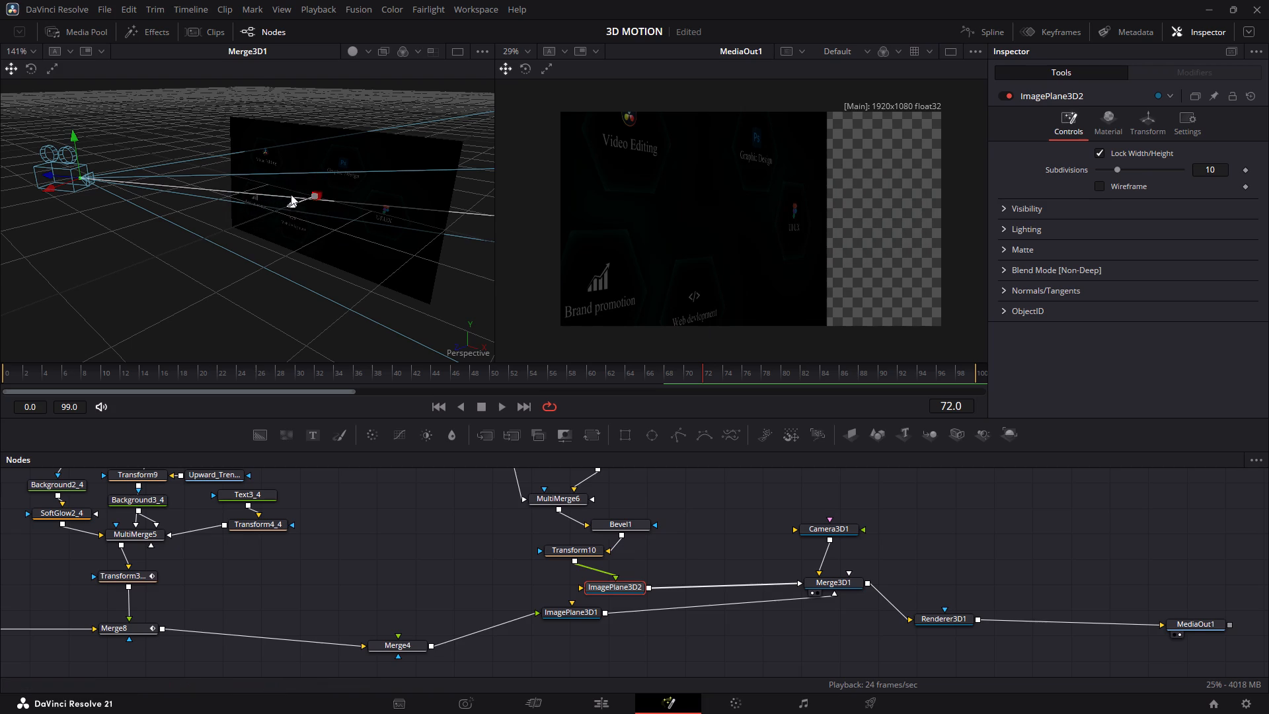
left_click_drag(291, 194, 282, 199)
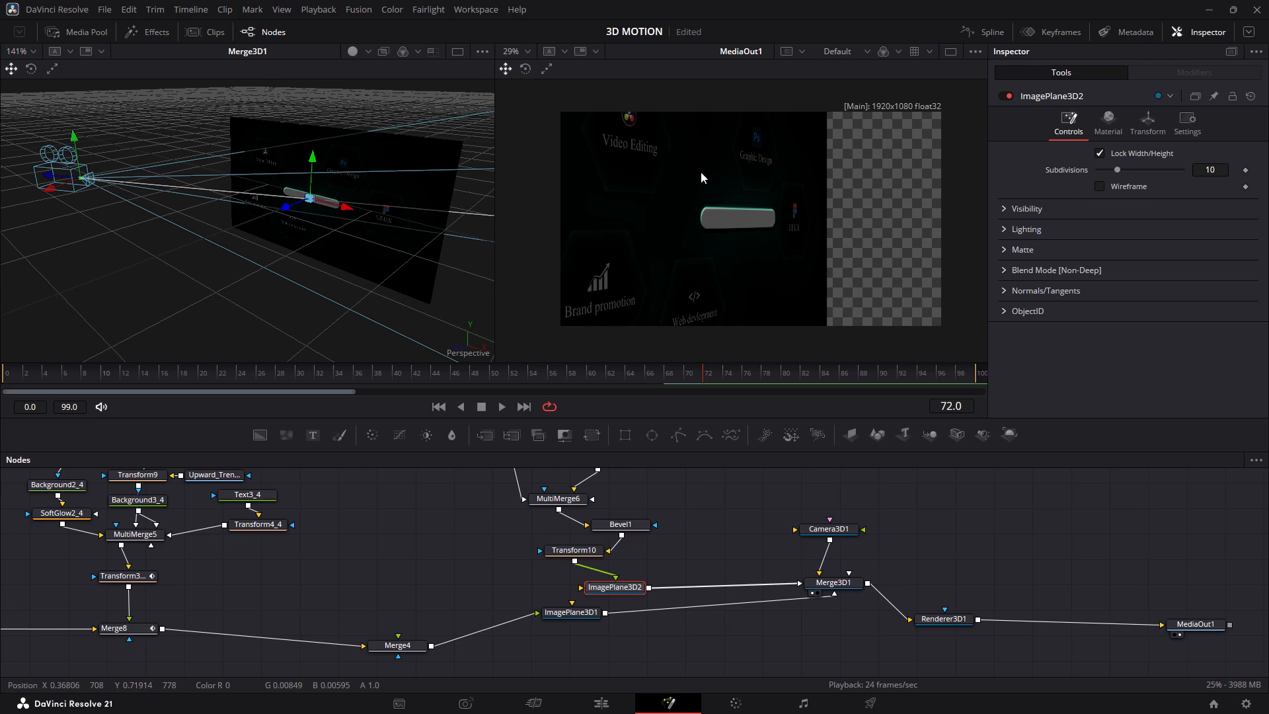
Detach Bevel1 from the node chain so that MultiMerge6 feeds Transform10 directly.
left_click(631, 522)
left_click_drag(631, 522, 646, 522, "shift")
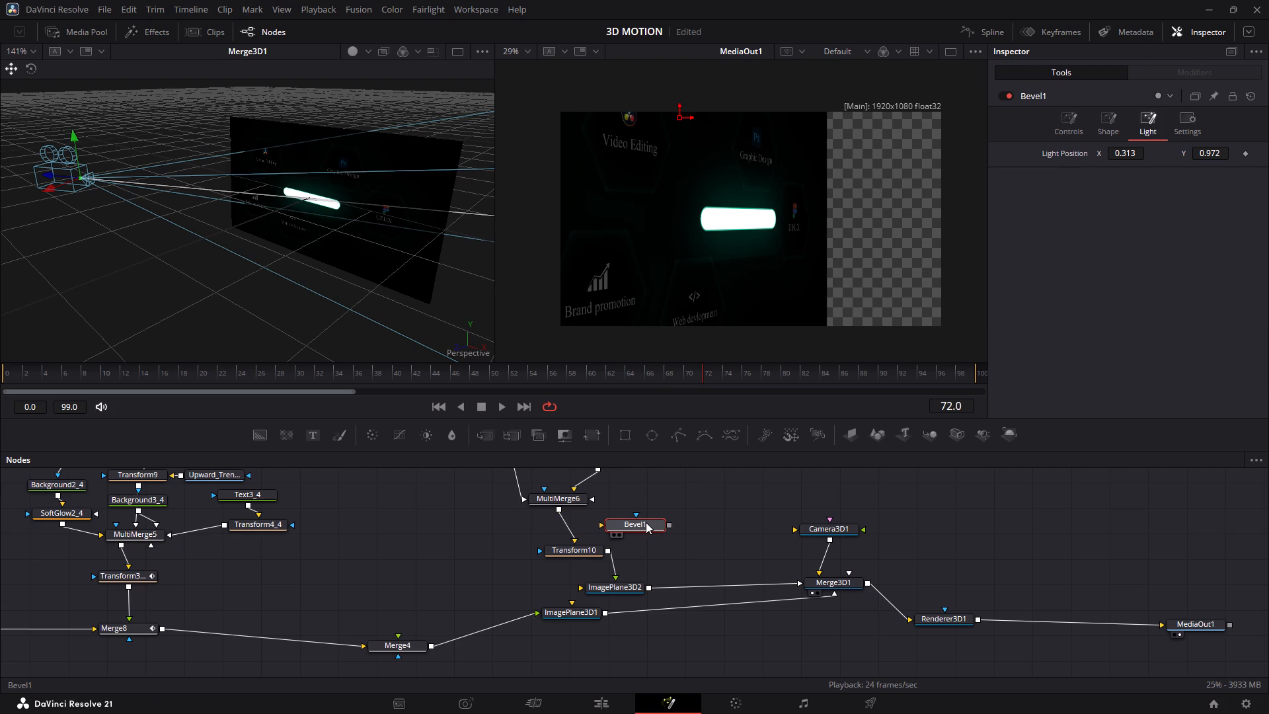
Check Background4's colour, then examine ImagePlane3D2's normals, blend mode, matte, lighting, visibility and material settings.
left_click(623, 585)
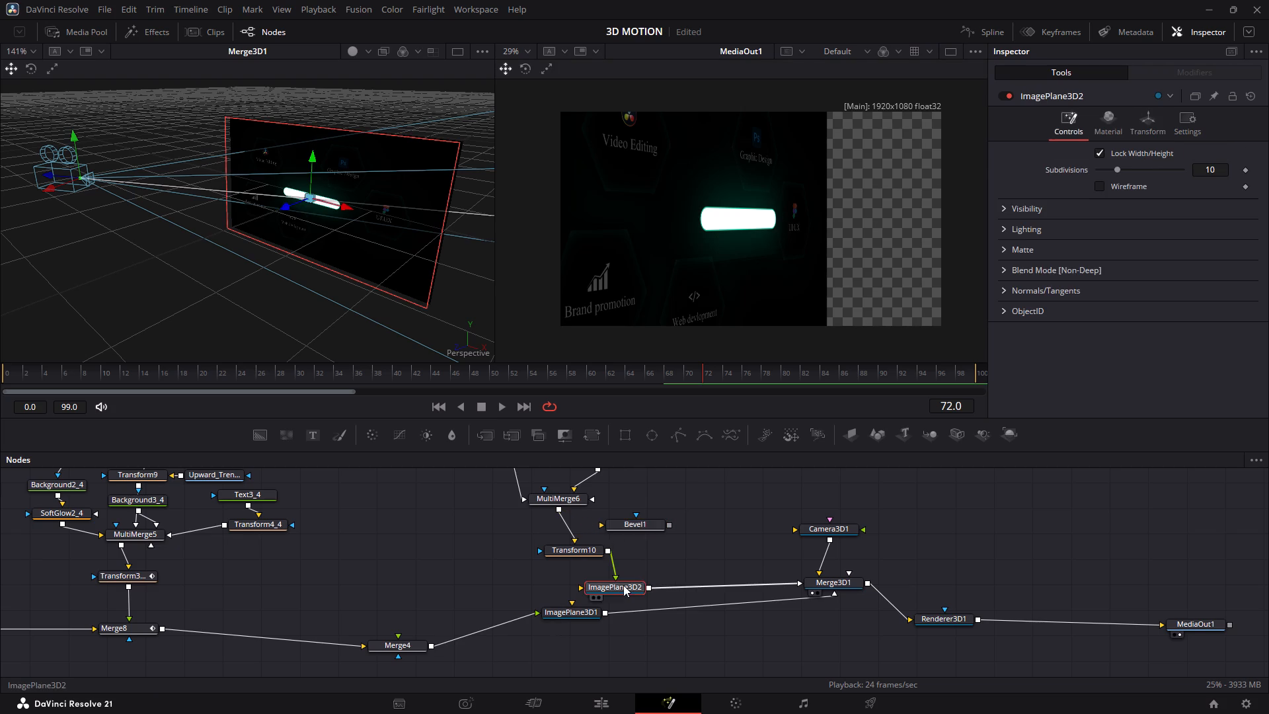
scroll(600, 569, "up", 3)
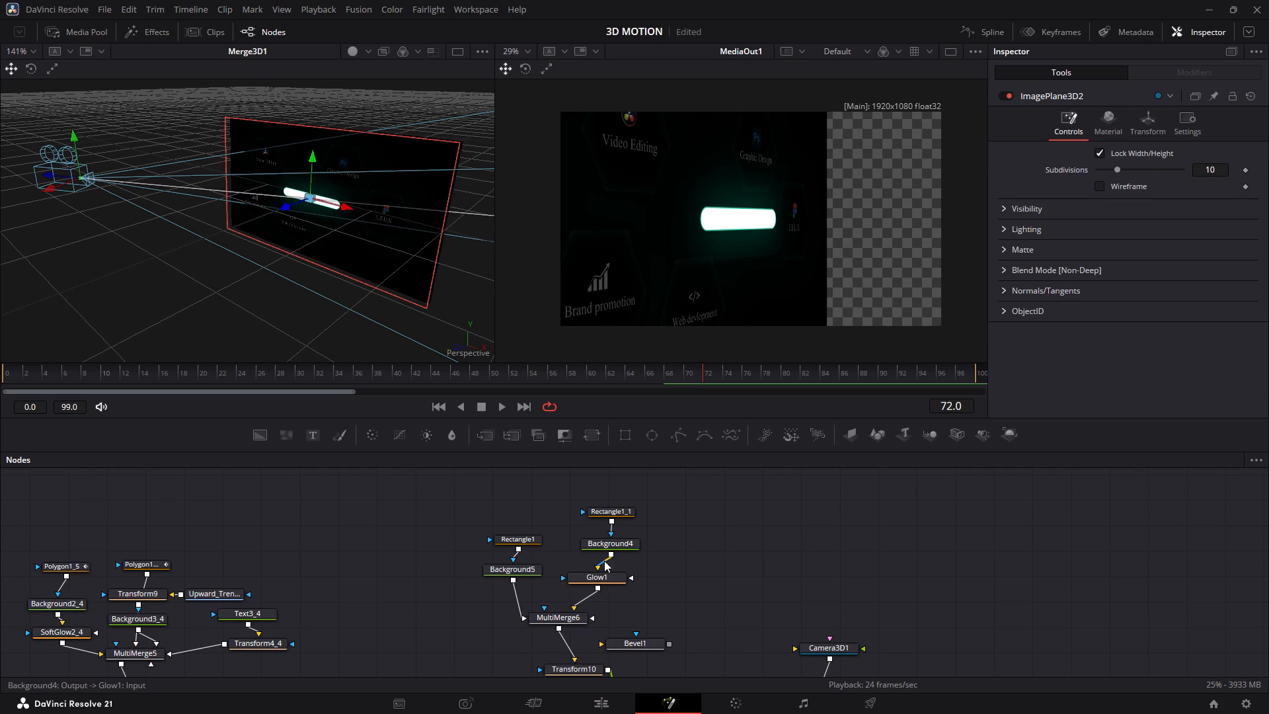
left_click(610, 549)
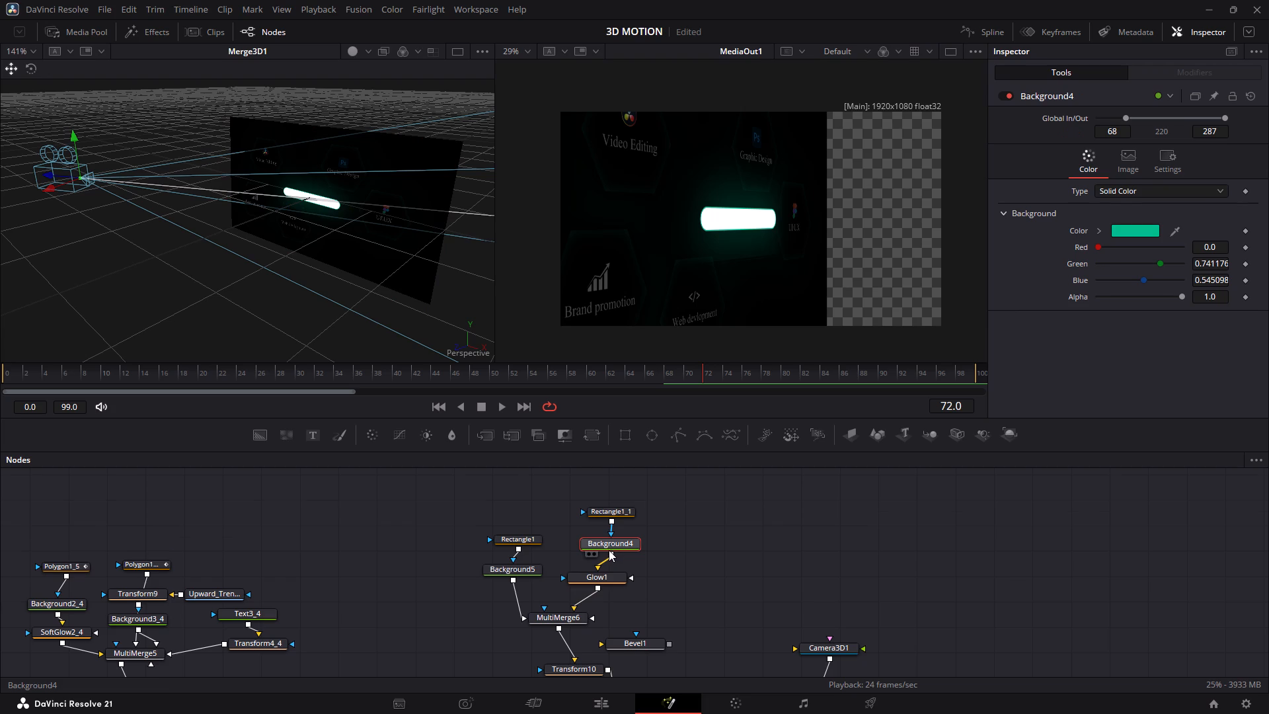
scroll(609, 550, "down", 3)
left_click(611, 584)
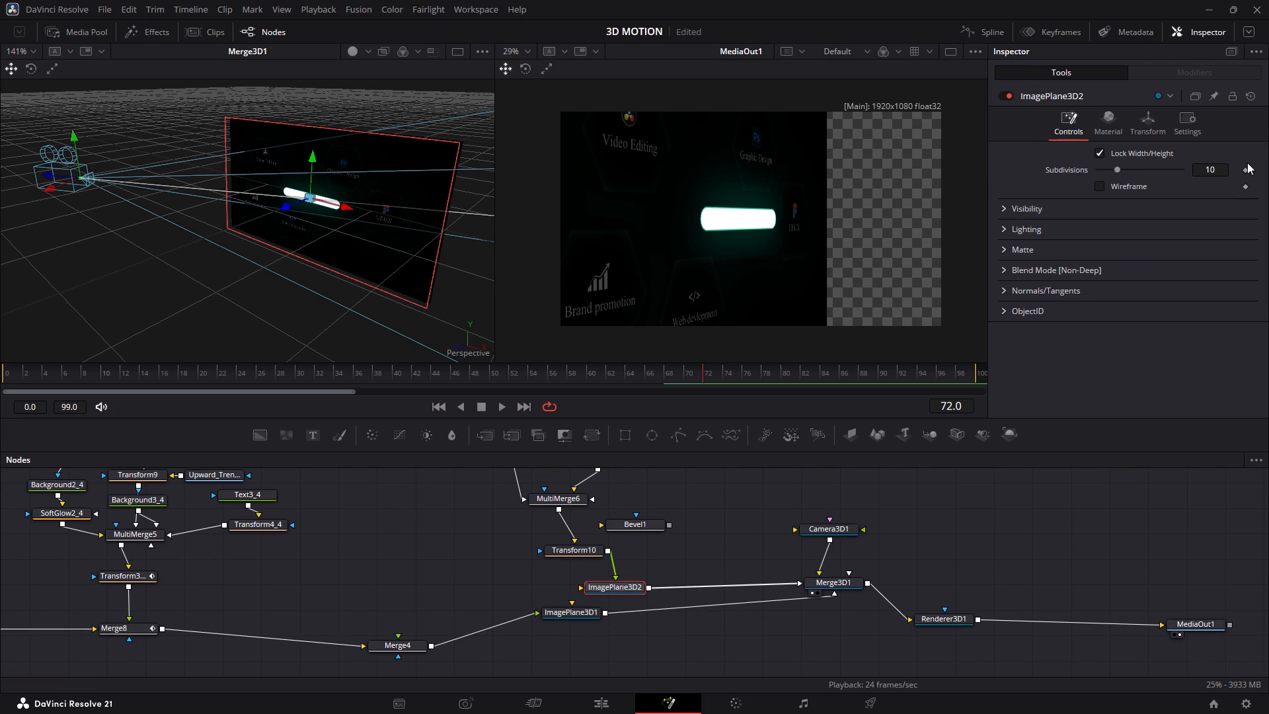
left_click(1007, 290)
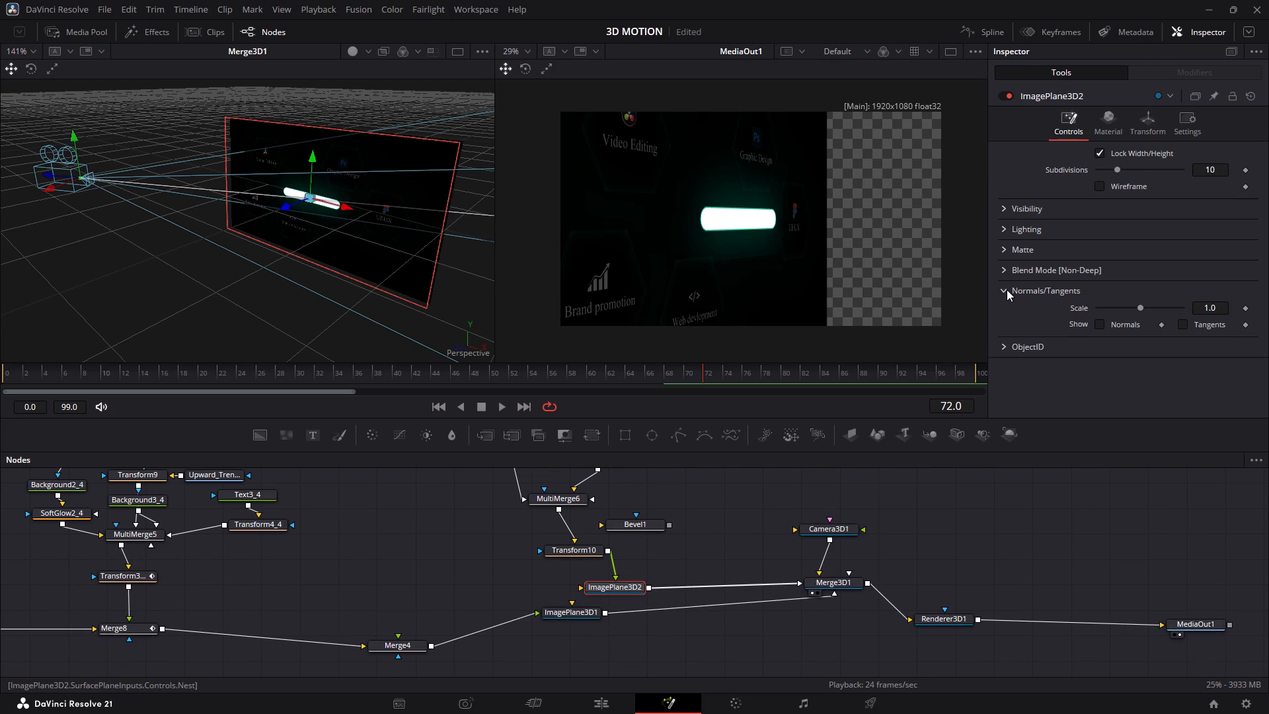
left_click(1007, 290)
left_click(1005, 268)
left_click(1005, 268)
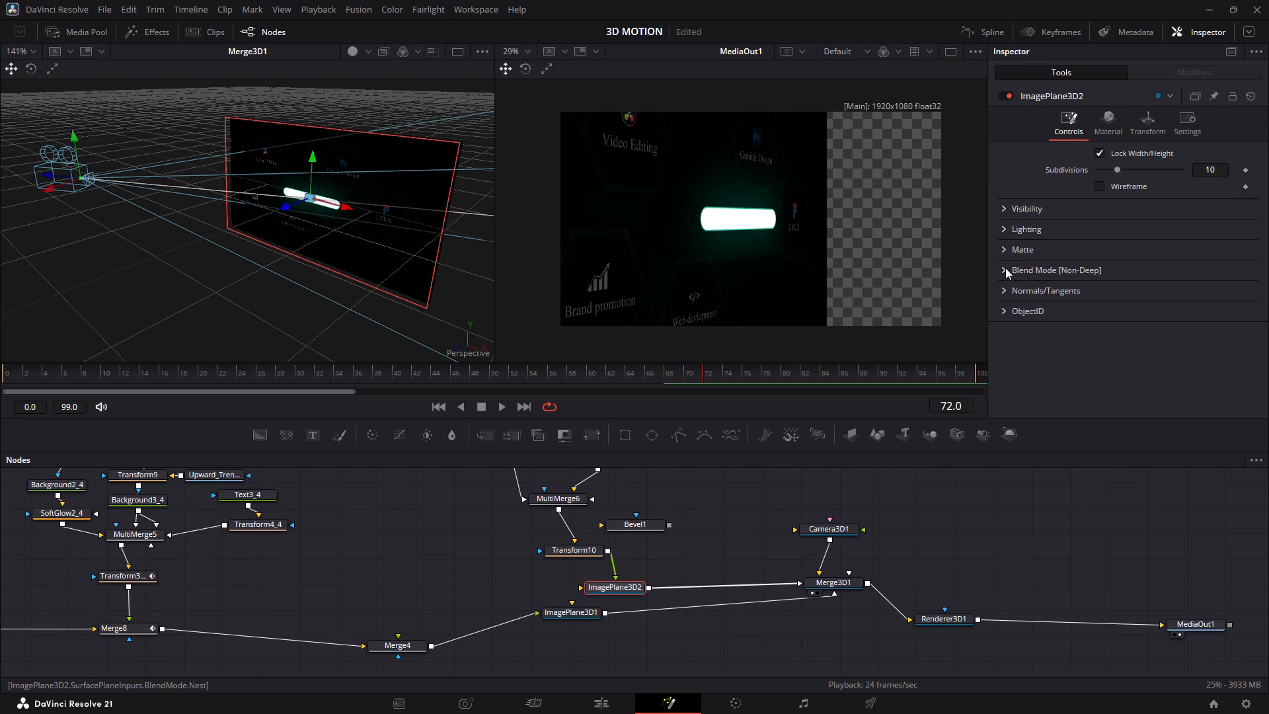
left_click(1002, 251)
left_click(1002, 251)
left_click(1003, 230)
left_click(1003, 230)
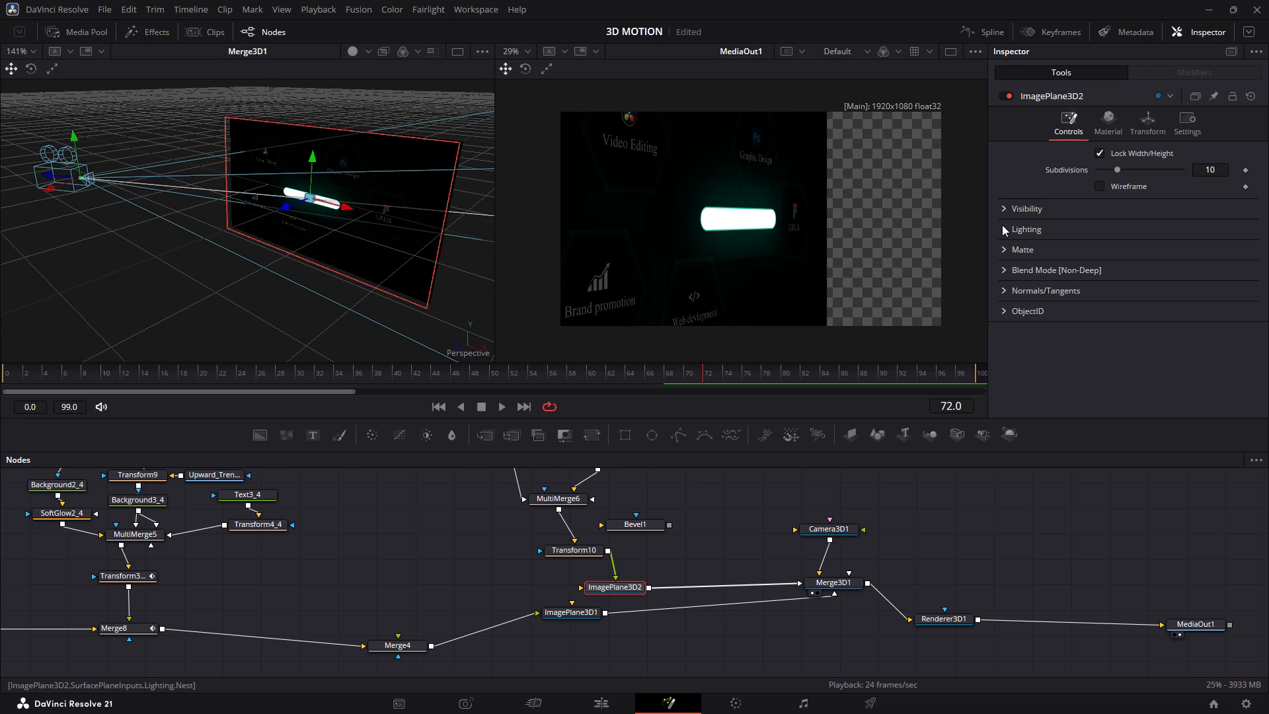
left_click(1001, 211)
left_click(1001, 211)
left_click(1110, 120)
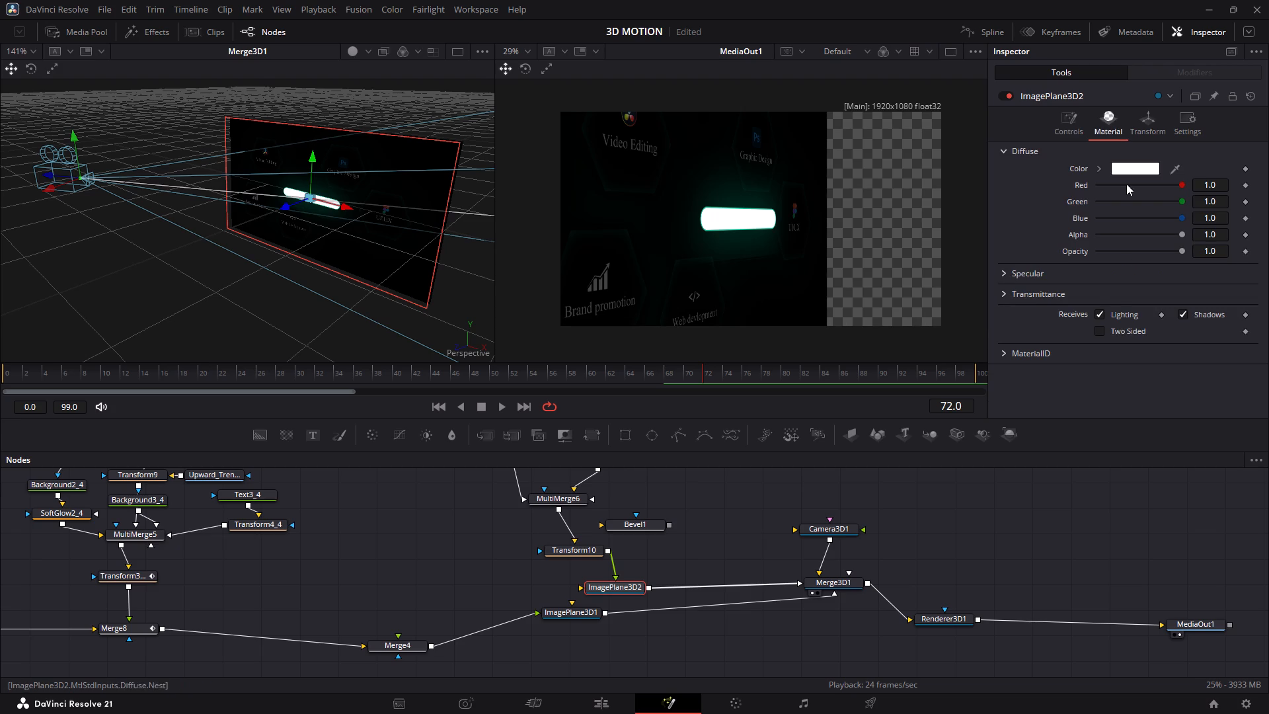
scroll(1098, 322, "down", 3)
Examine ImagePlane3D2's translation, rotation, pivot and scale settings, and open and dismiss the transform import dialog.
left_click(1151, 130)
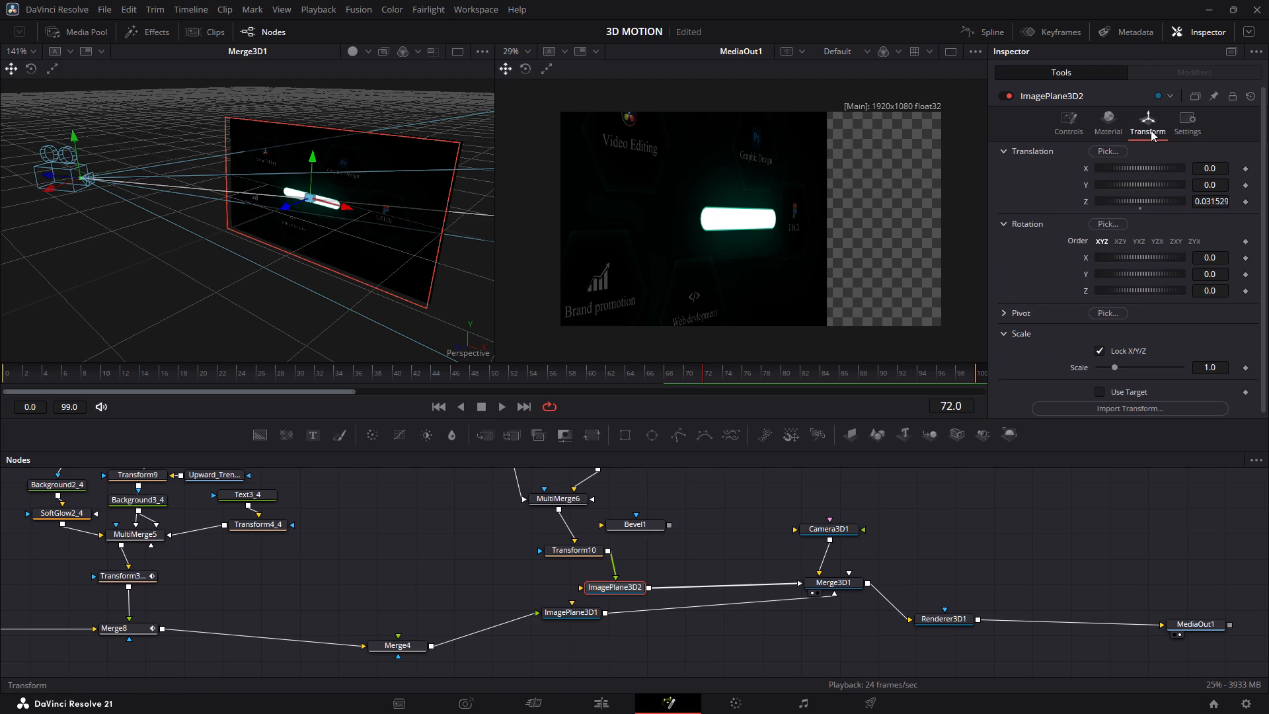
scroll(1085, 239, "down", 5)
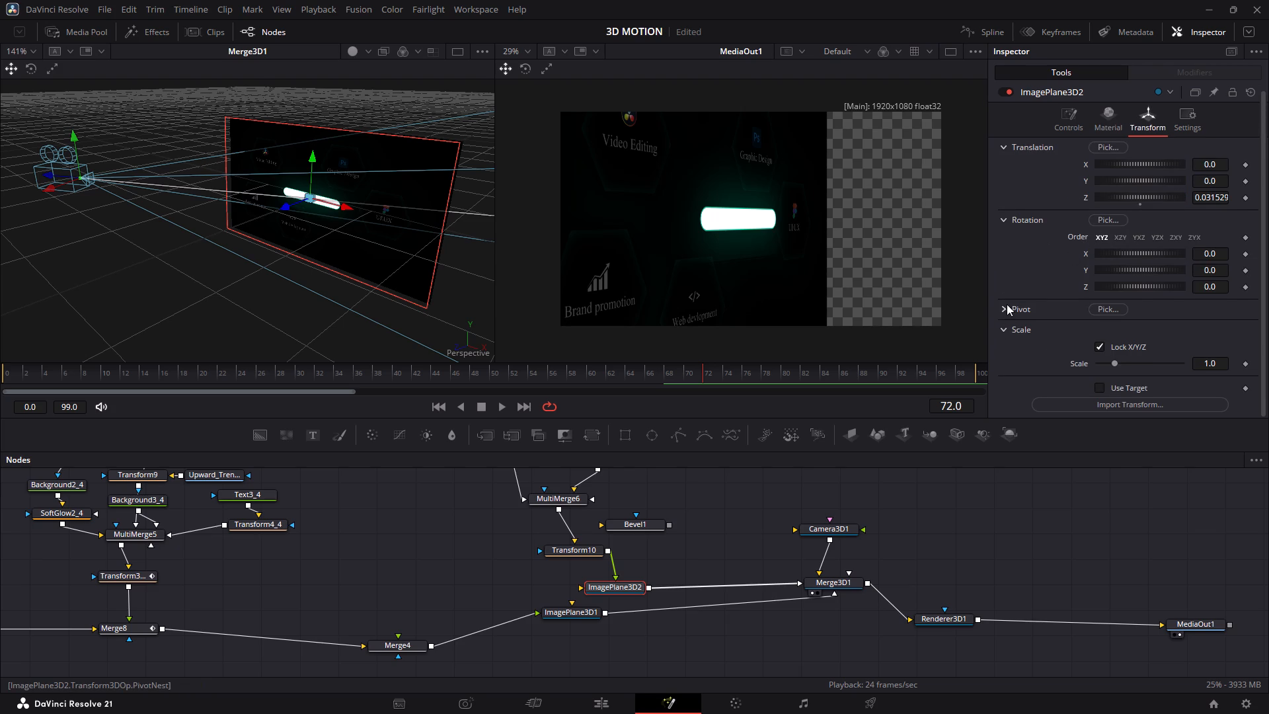
left_click(1002, 307)
left_click(1002, 307)
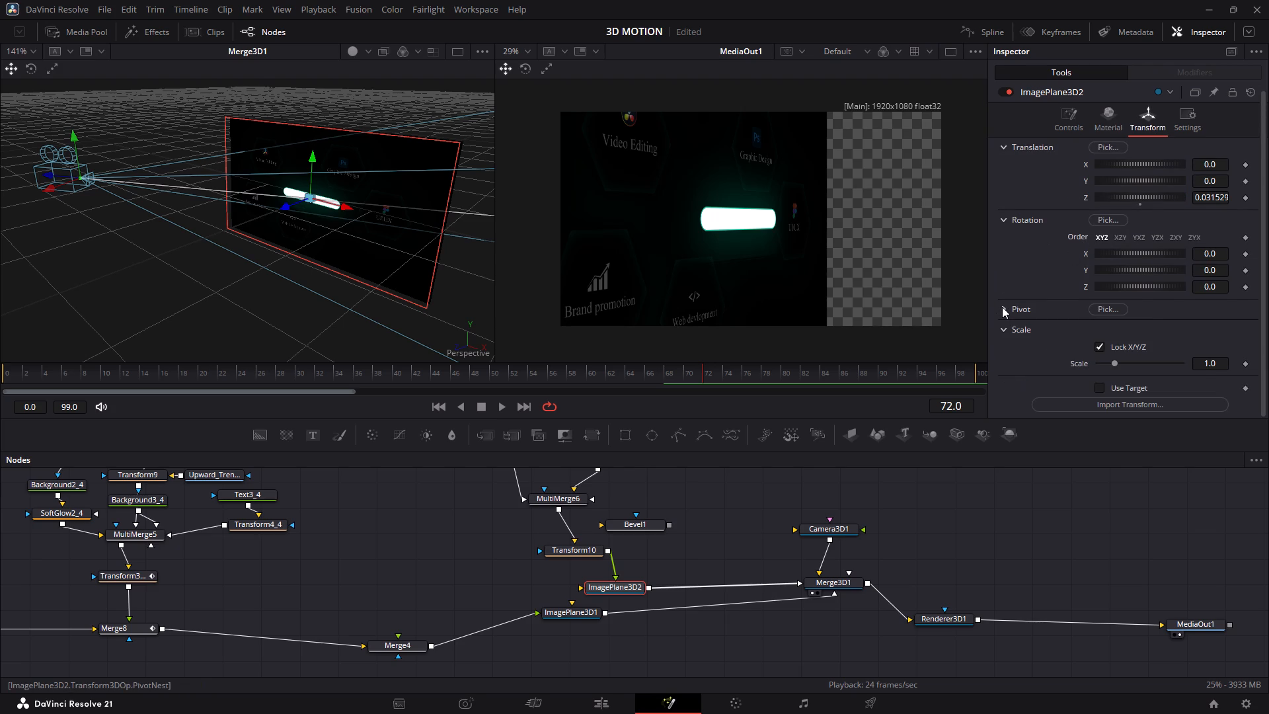
left_click(1002, 307)
scroll(1017, 322, "down", 5)
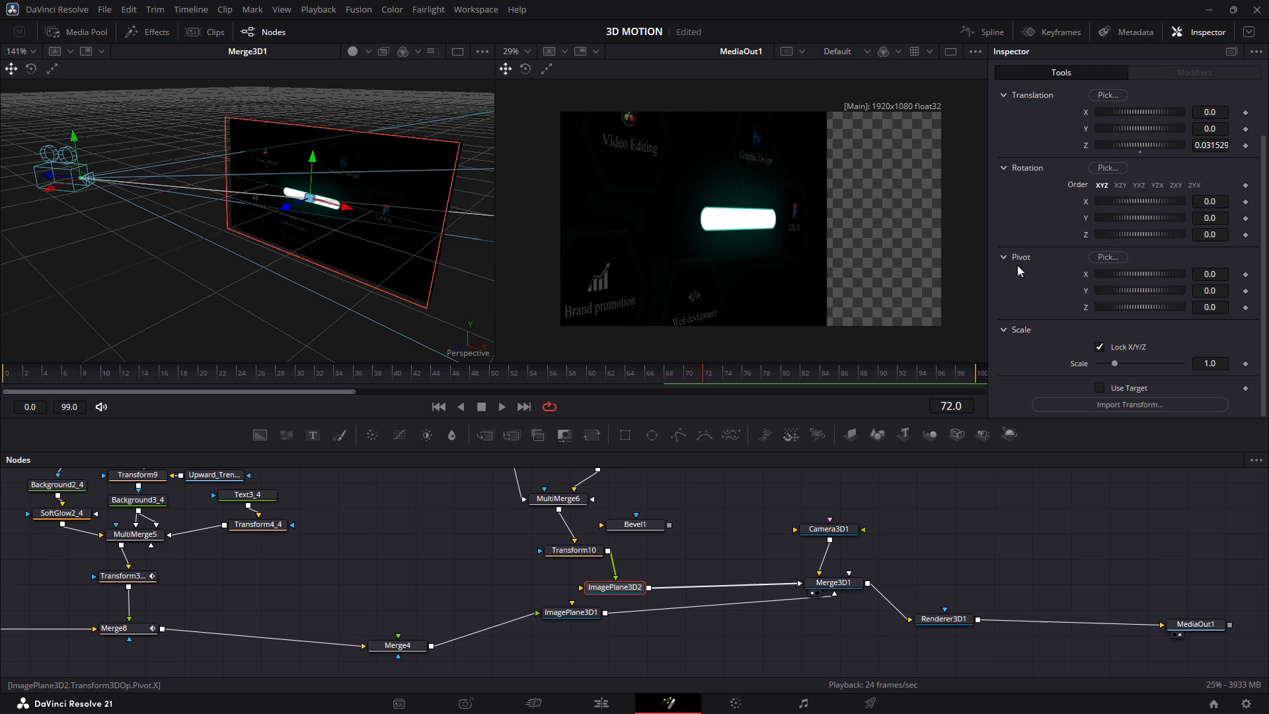
left_click(1002, 261)
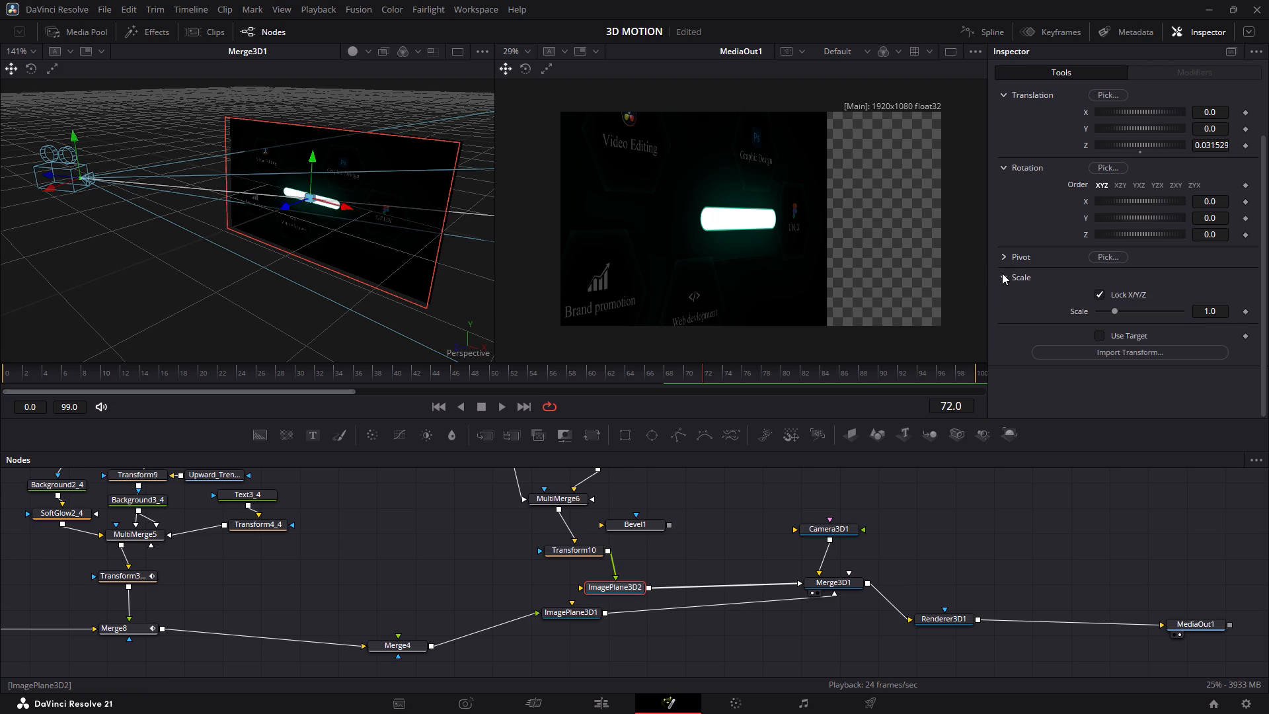
left_click(1000, 280)
left_click(1000, 280)
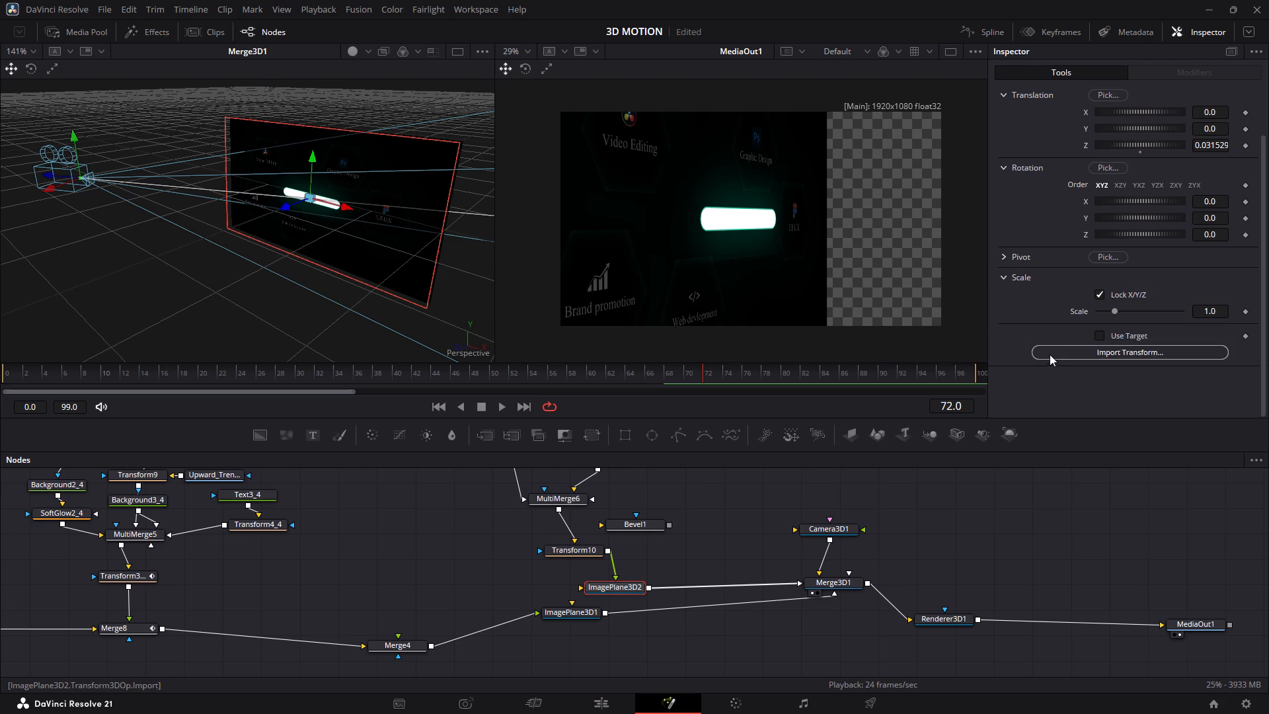
left_click(1114, 352)
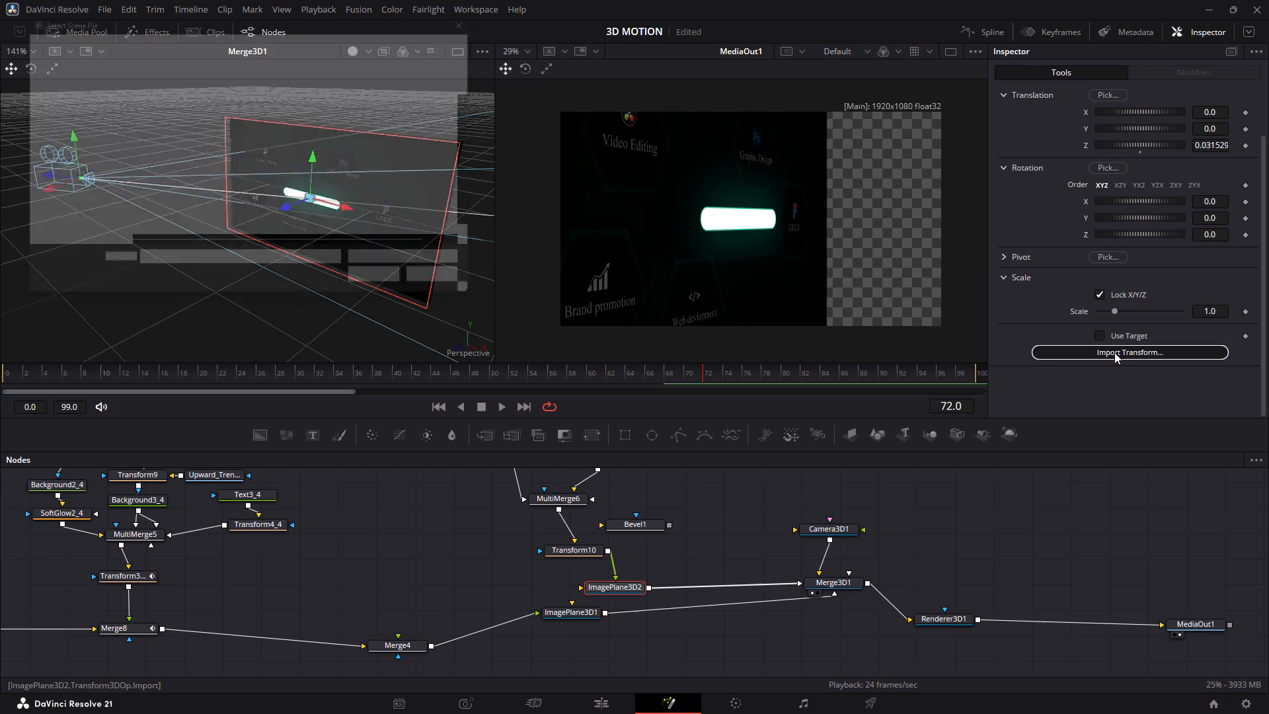
left_click(500, 12)
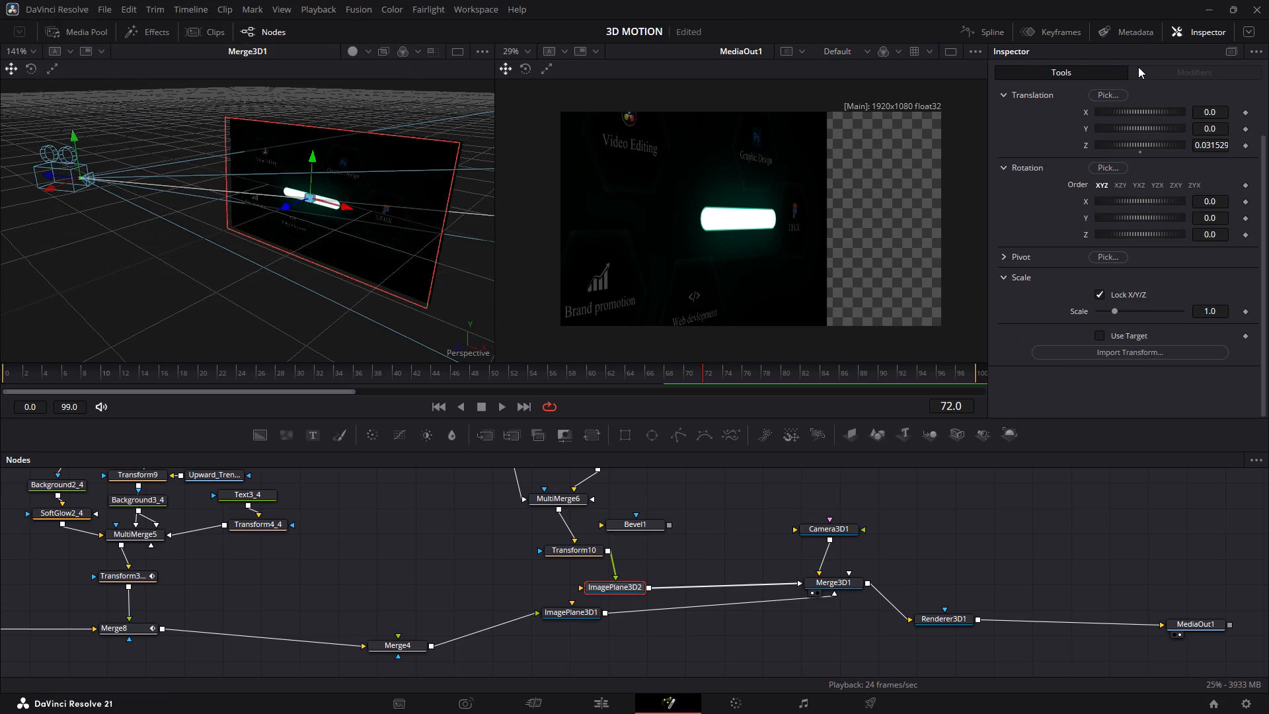
Examine ImagePlane3D2's general settings and render script options, and revisit its control and material settings.
scroll(1127, 175, "up", 6)
left_click(1186, 120)
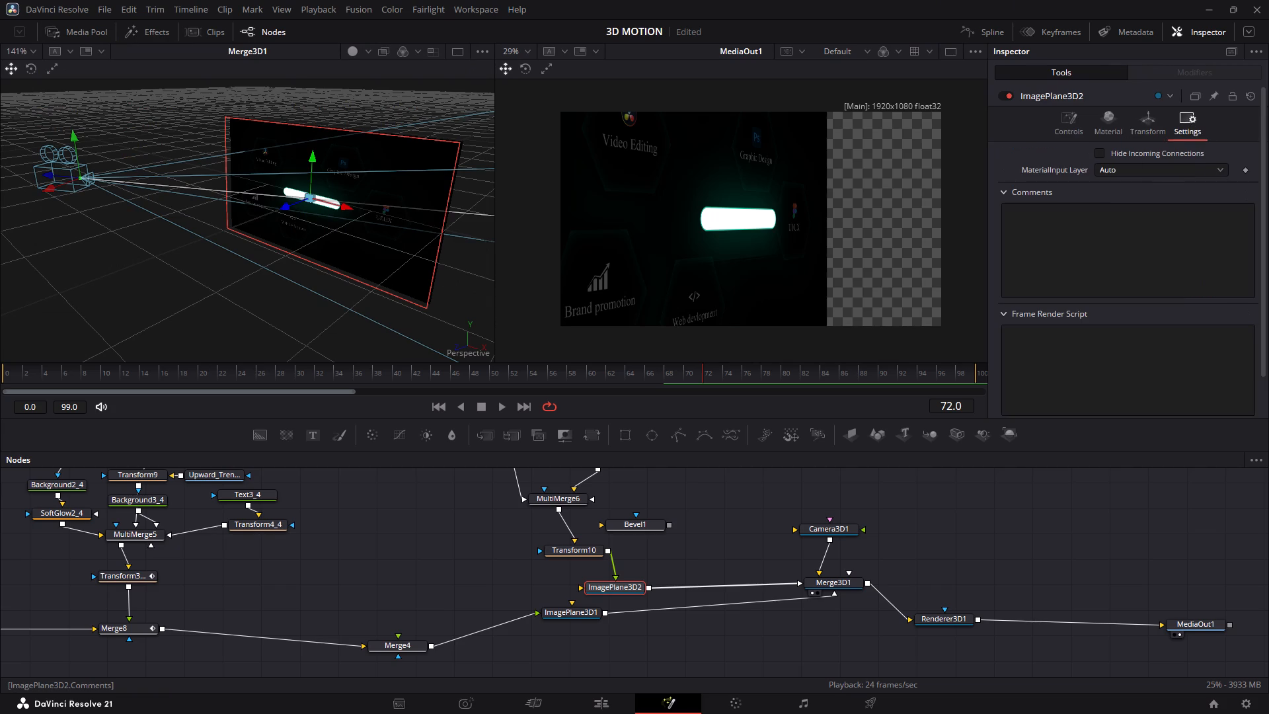
scroll(1044, 281, "down", 6)
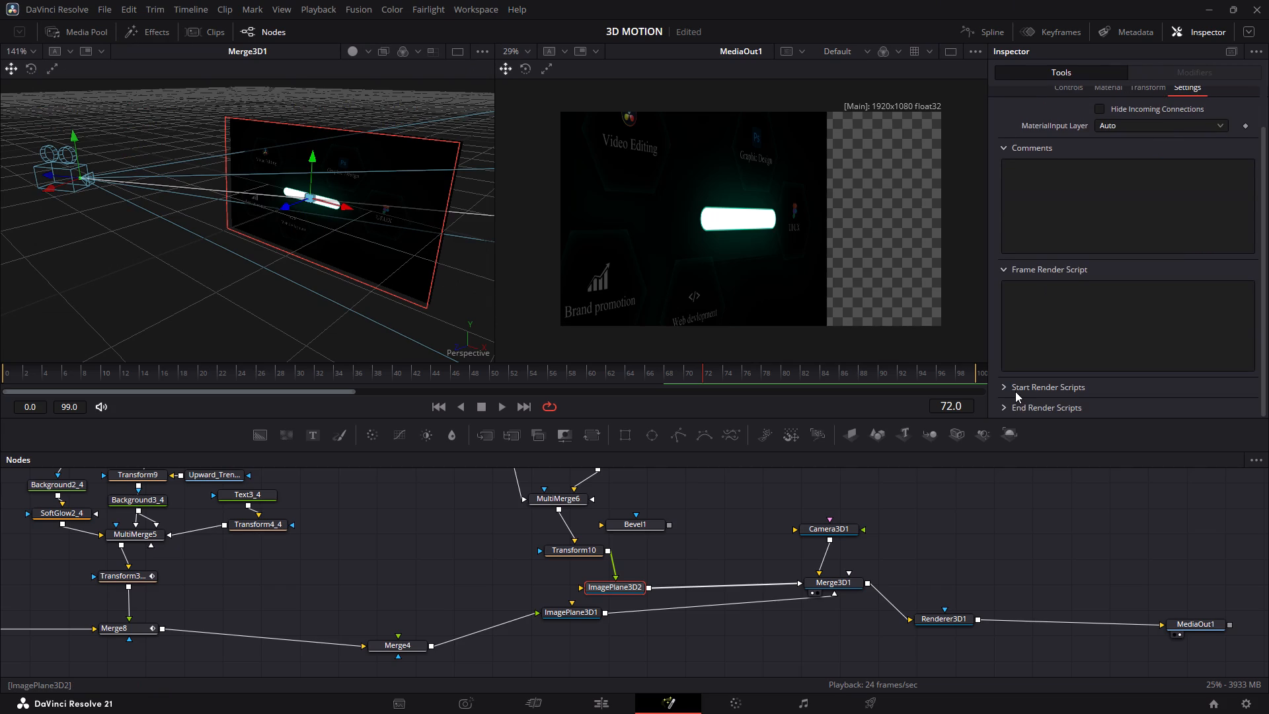
scroll(1073, 234, "up", 5)
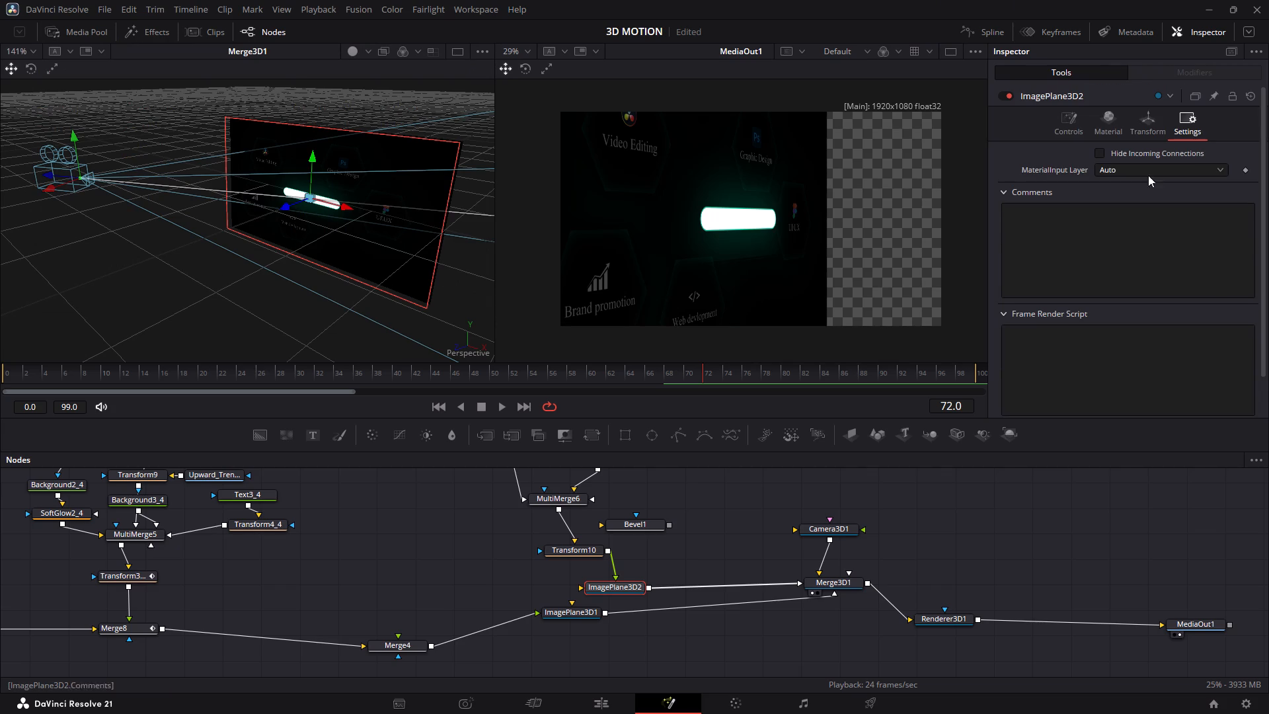
left_click(1151, 116)
left_click(1071, 126)
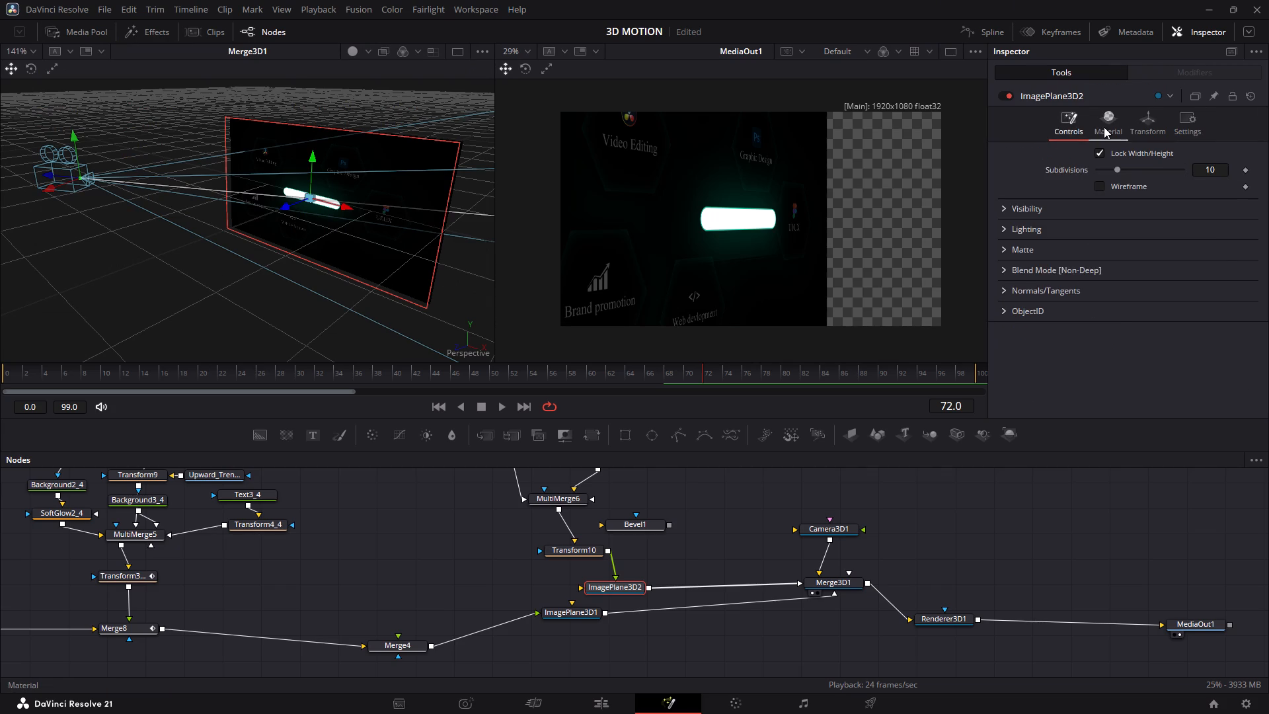
left_click(1104, 127)
left_click(1062, 136)
left_click(886, 505)
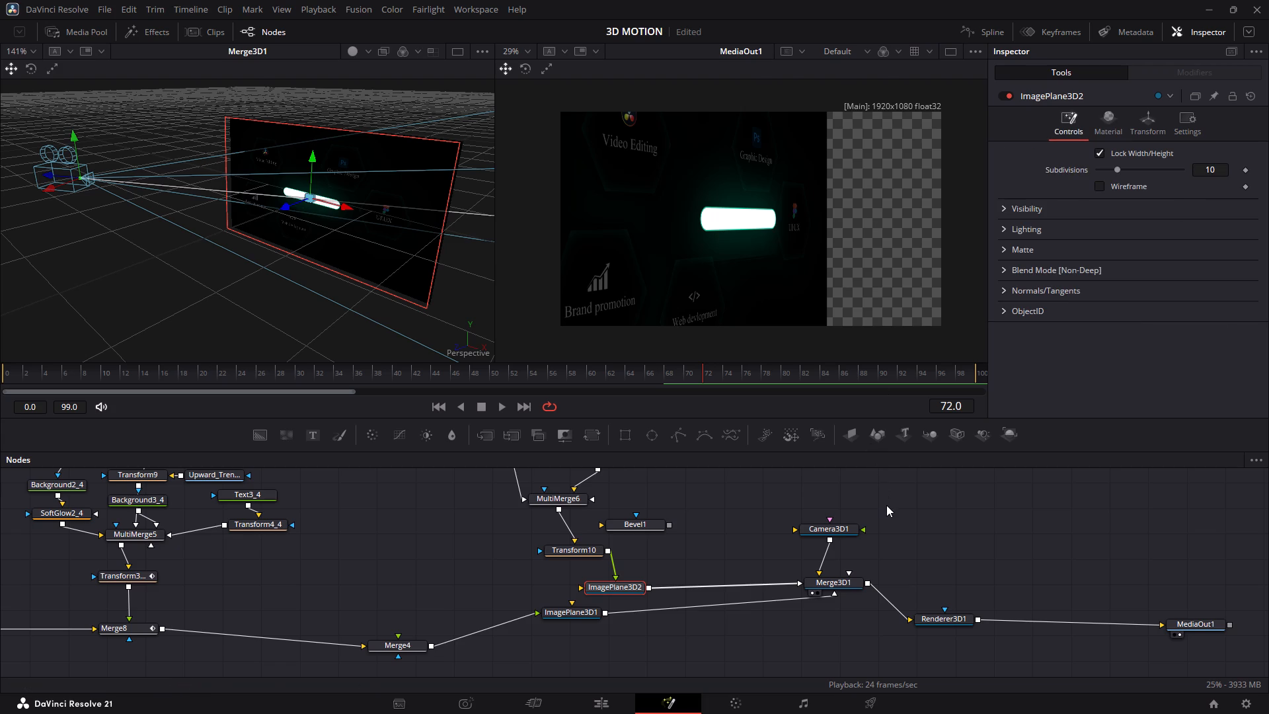
left_click(886, 505)
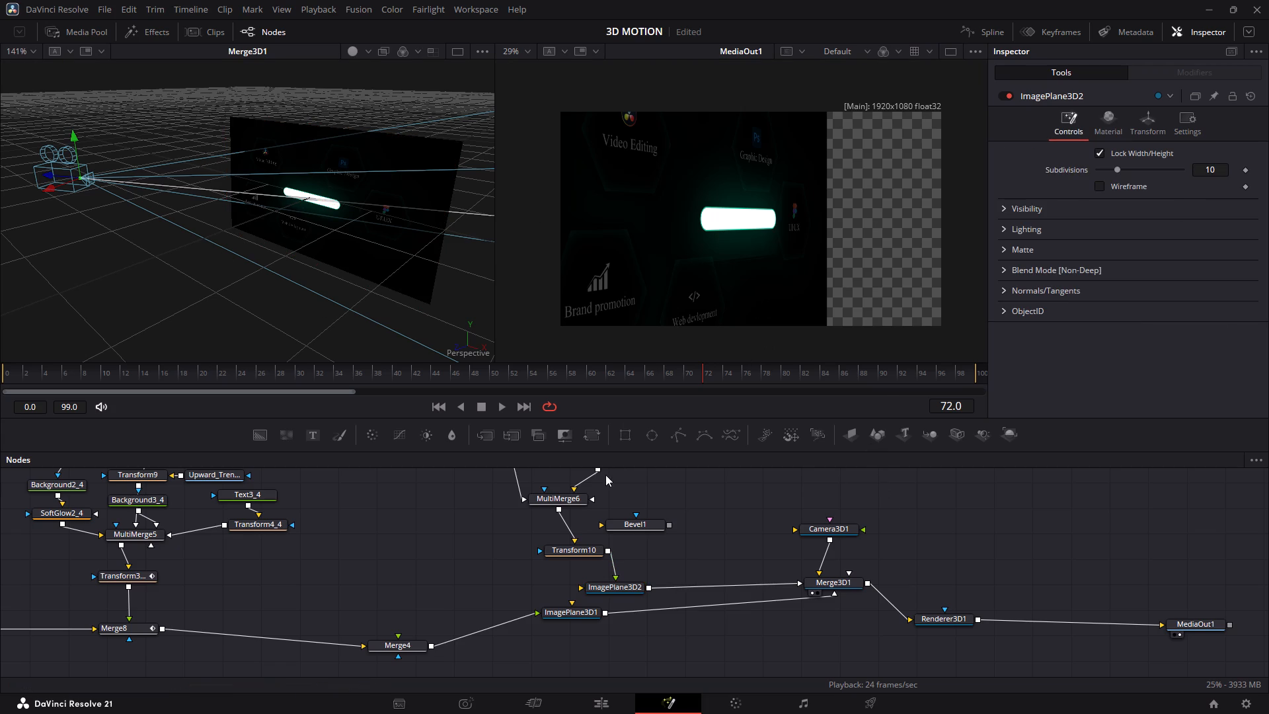
left_click(628, 580)
left_click(629, 588)
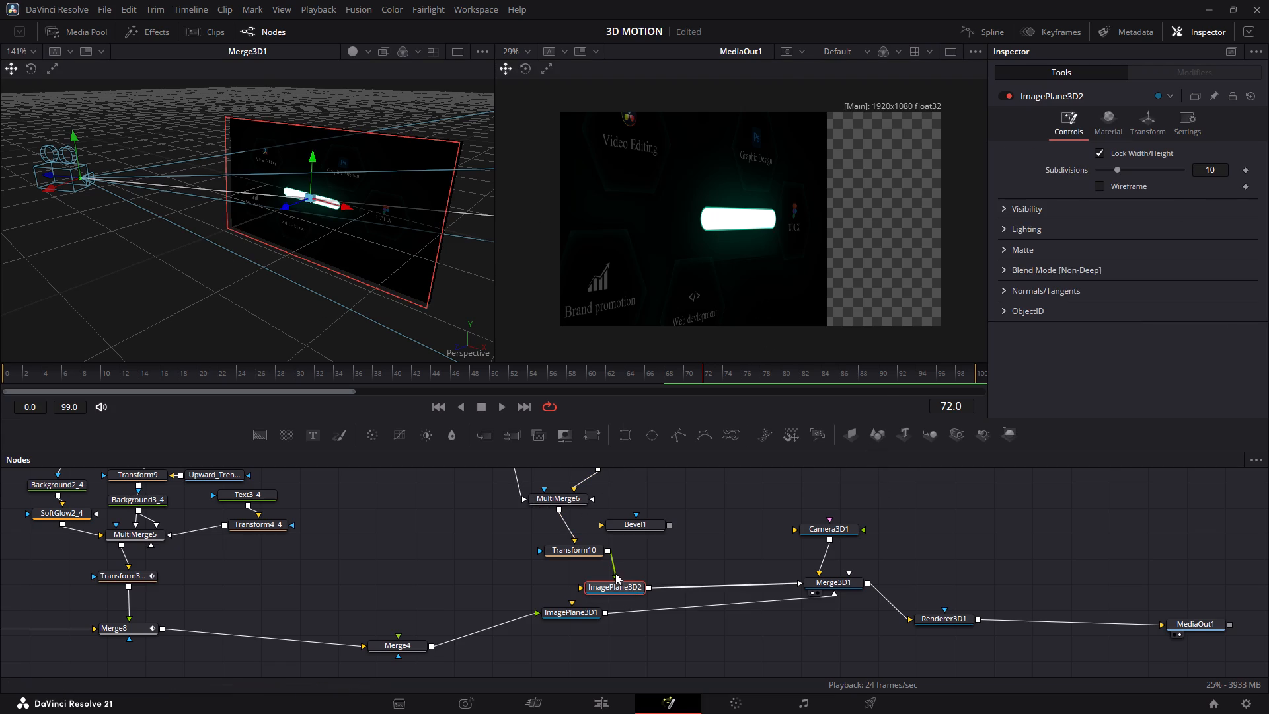
Examine Transform10's transform controls, reference size and general settings.
left_click(582, 553)
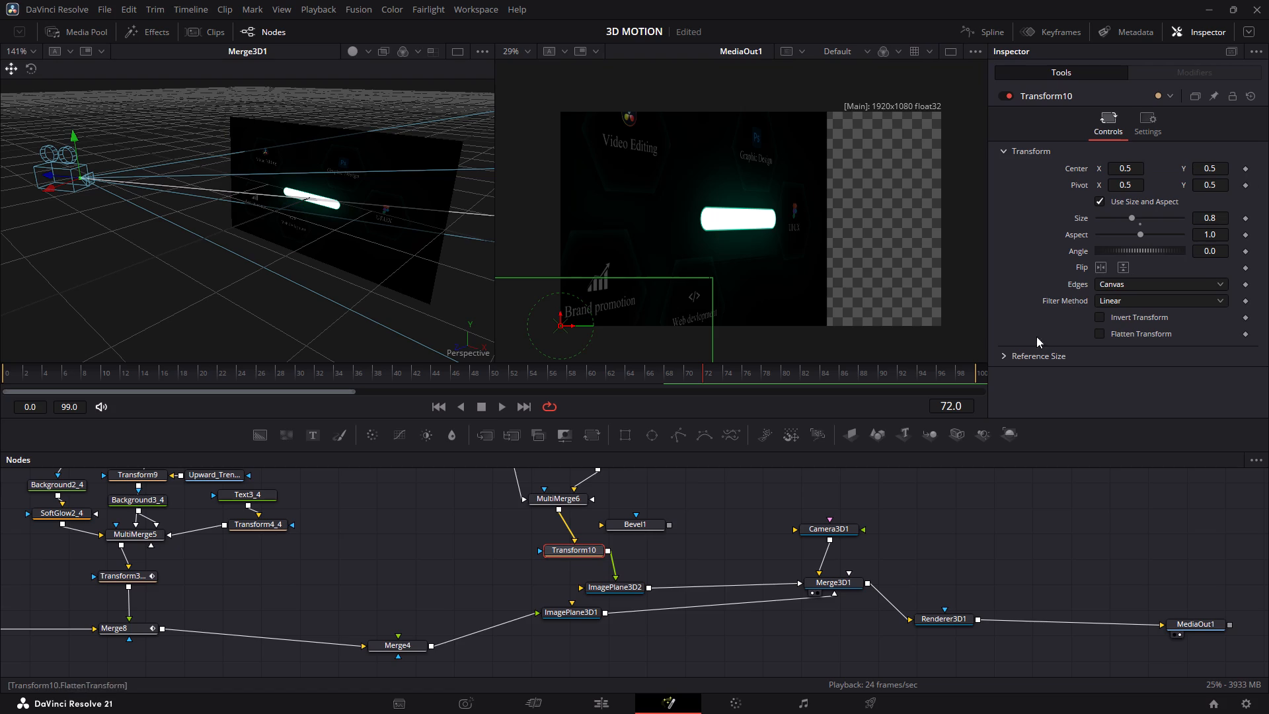
left_click(1003, 357)
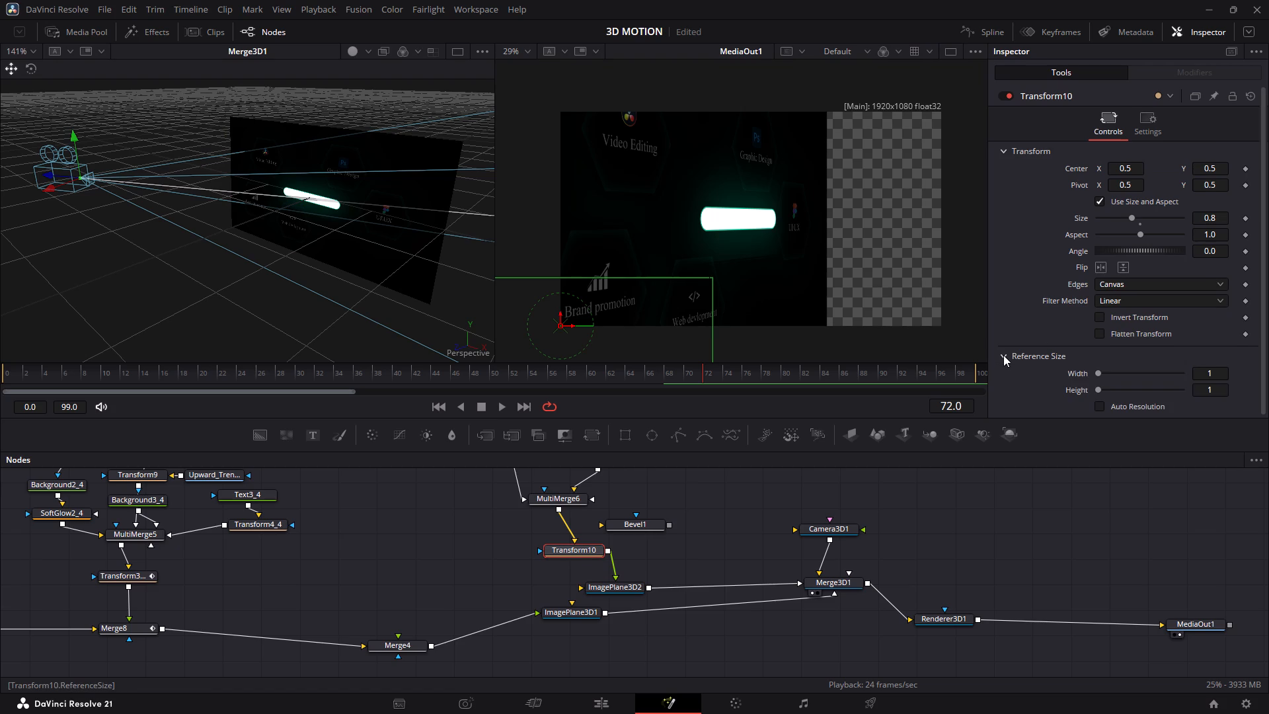
scroll(1003, 356, "down", 5)
left_click_drag(1097, 370, 1079, 376)
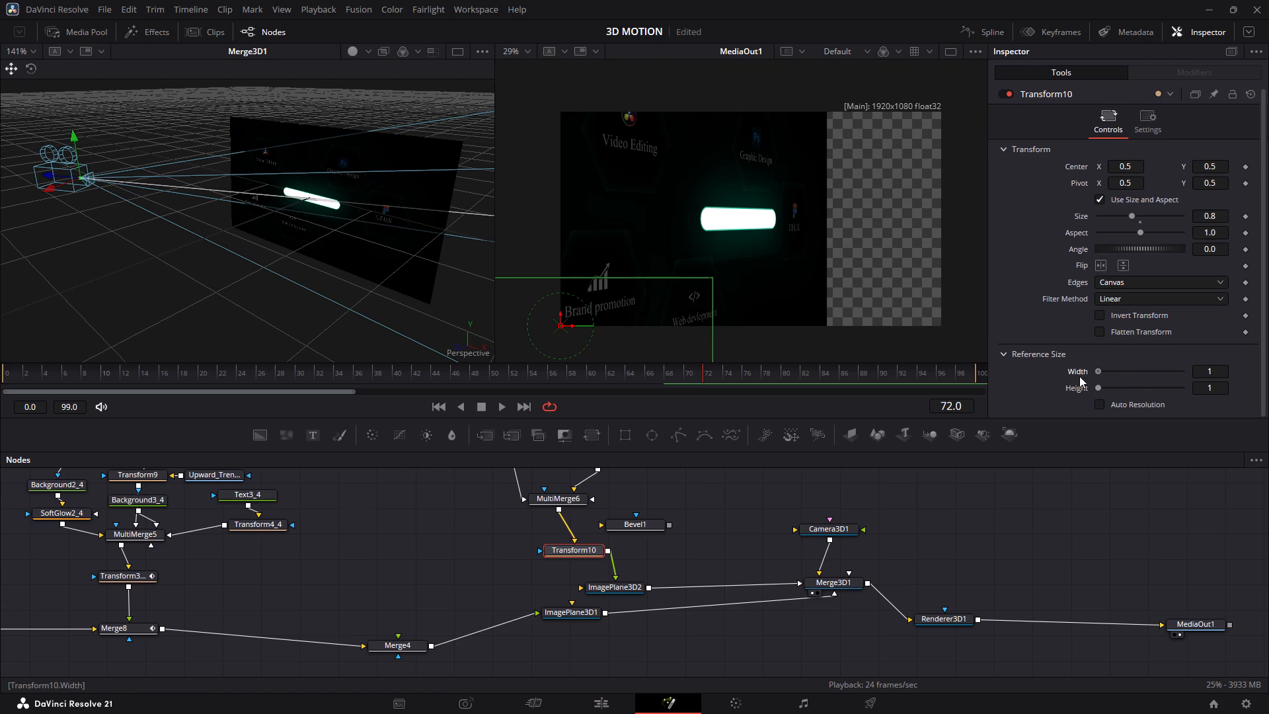
left_click_drag(1079, 376, 1072, 377)
left_click(701, 543)
left_click(1148, 125)
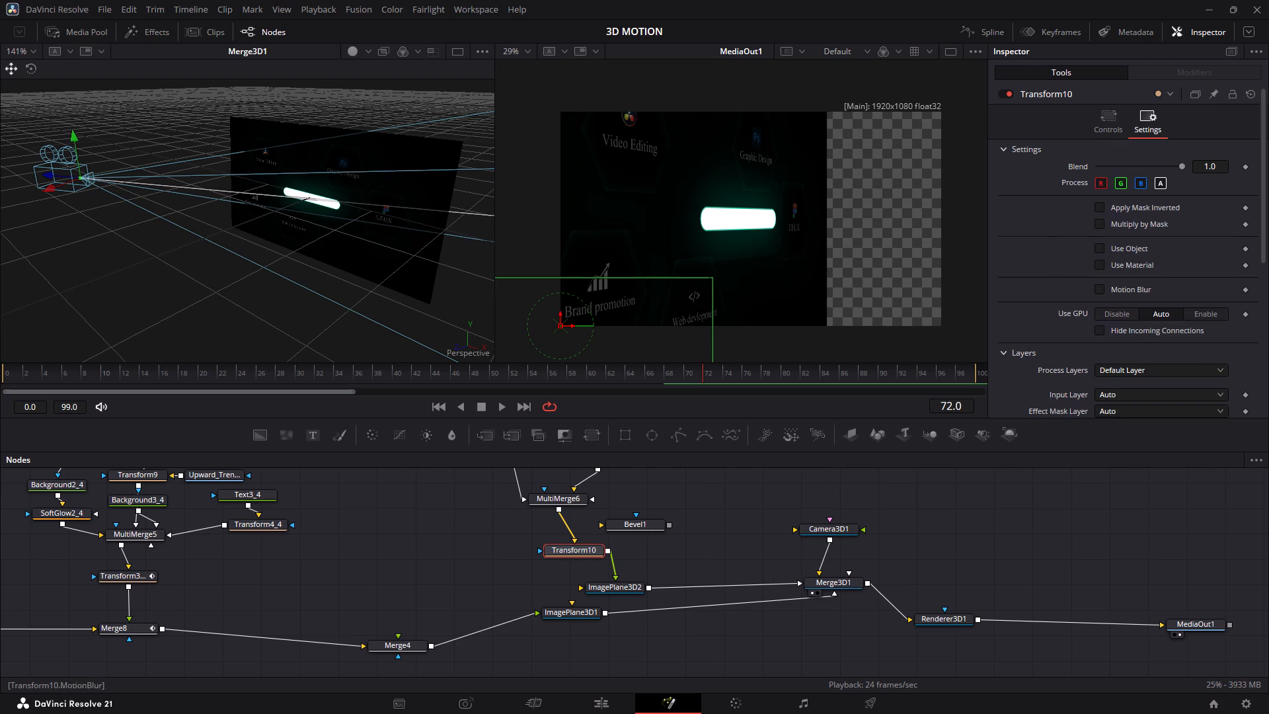
scroll(1268, 196, "down", 4)
scroll(1182, 196, "down", 8)
scroll(1174, 194, "up", 6)
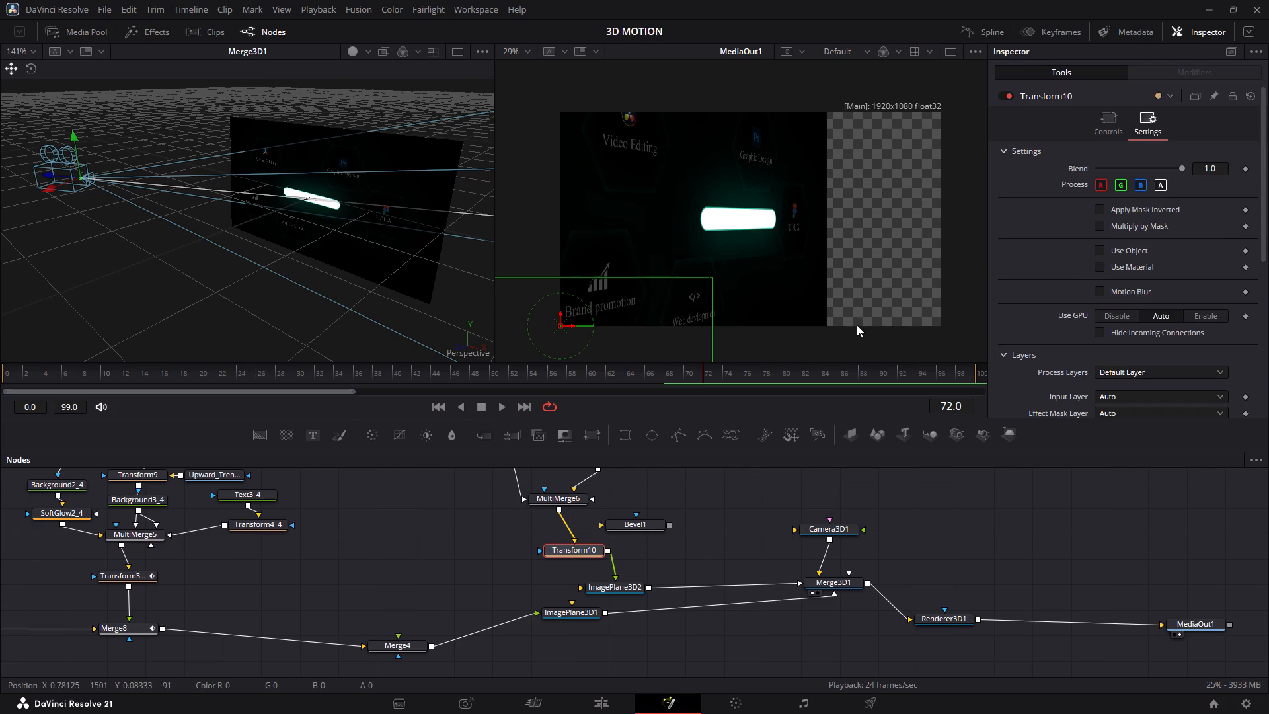
scroll(775, 373, "down", 3)
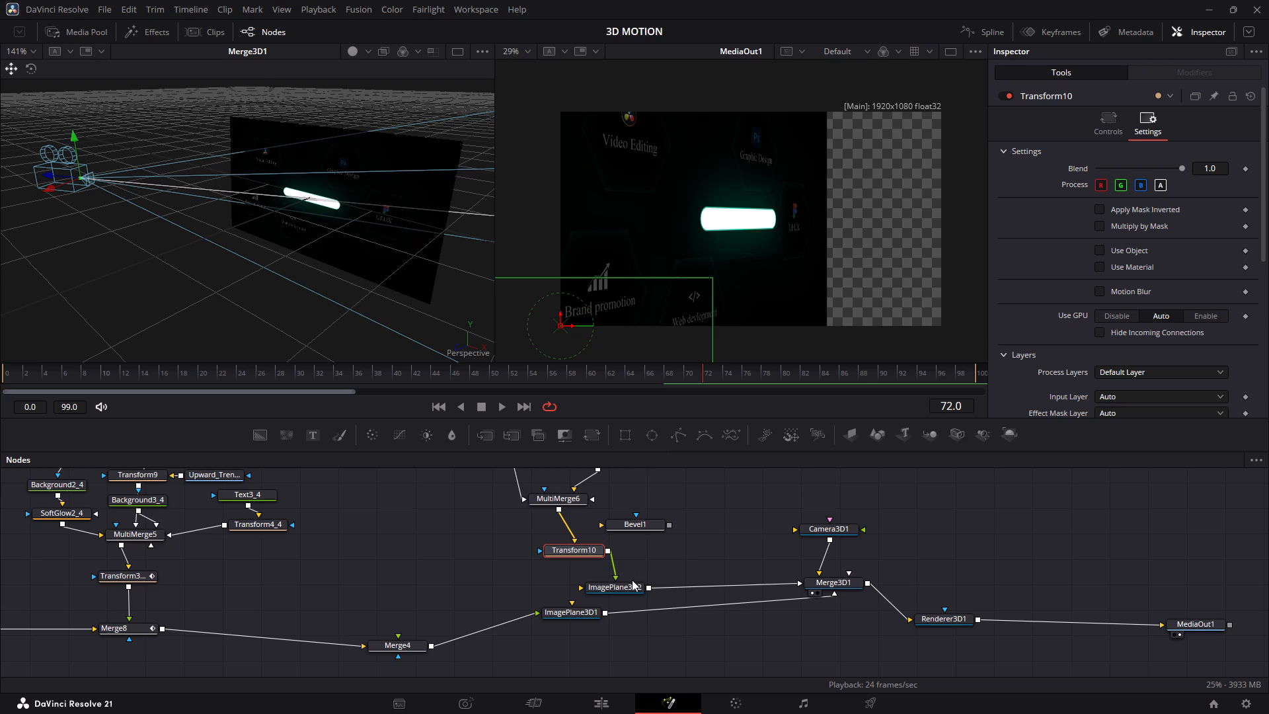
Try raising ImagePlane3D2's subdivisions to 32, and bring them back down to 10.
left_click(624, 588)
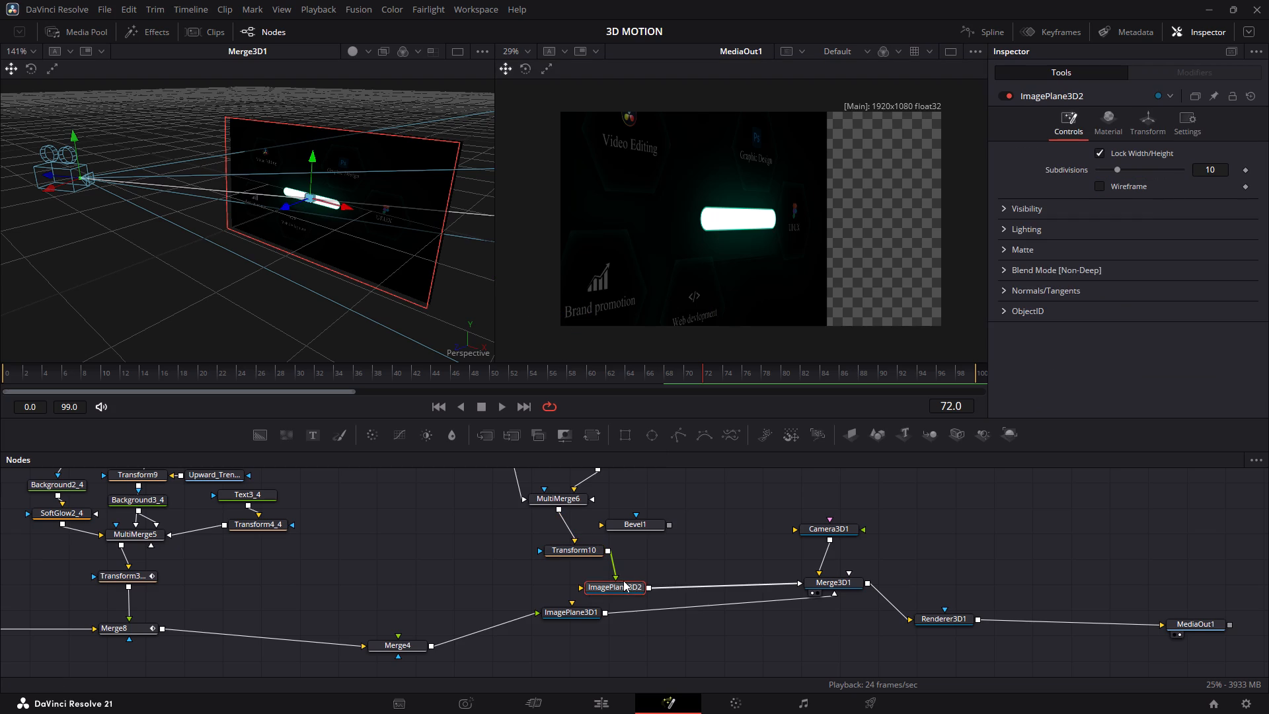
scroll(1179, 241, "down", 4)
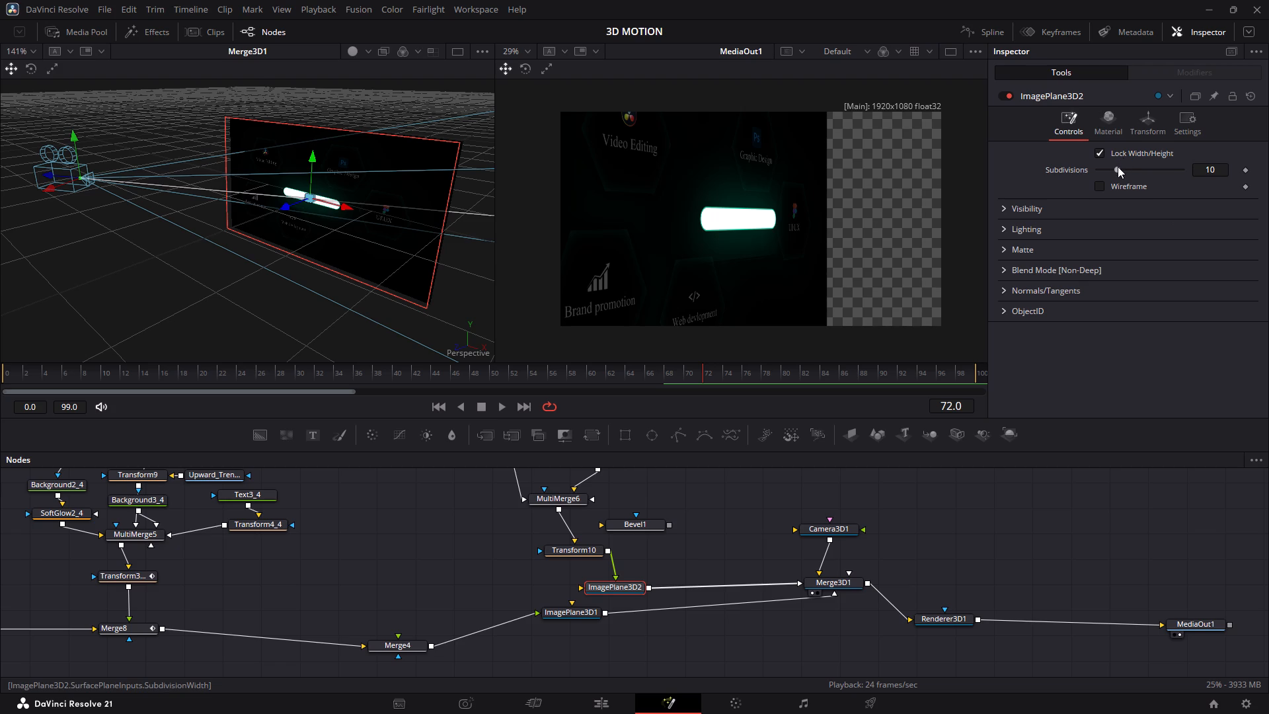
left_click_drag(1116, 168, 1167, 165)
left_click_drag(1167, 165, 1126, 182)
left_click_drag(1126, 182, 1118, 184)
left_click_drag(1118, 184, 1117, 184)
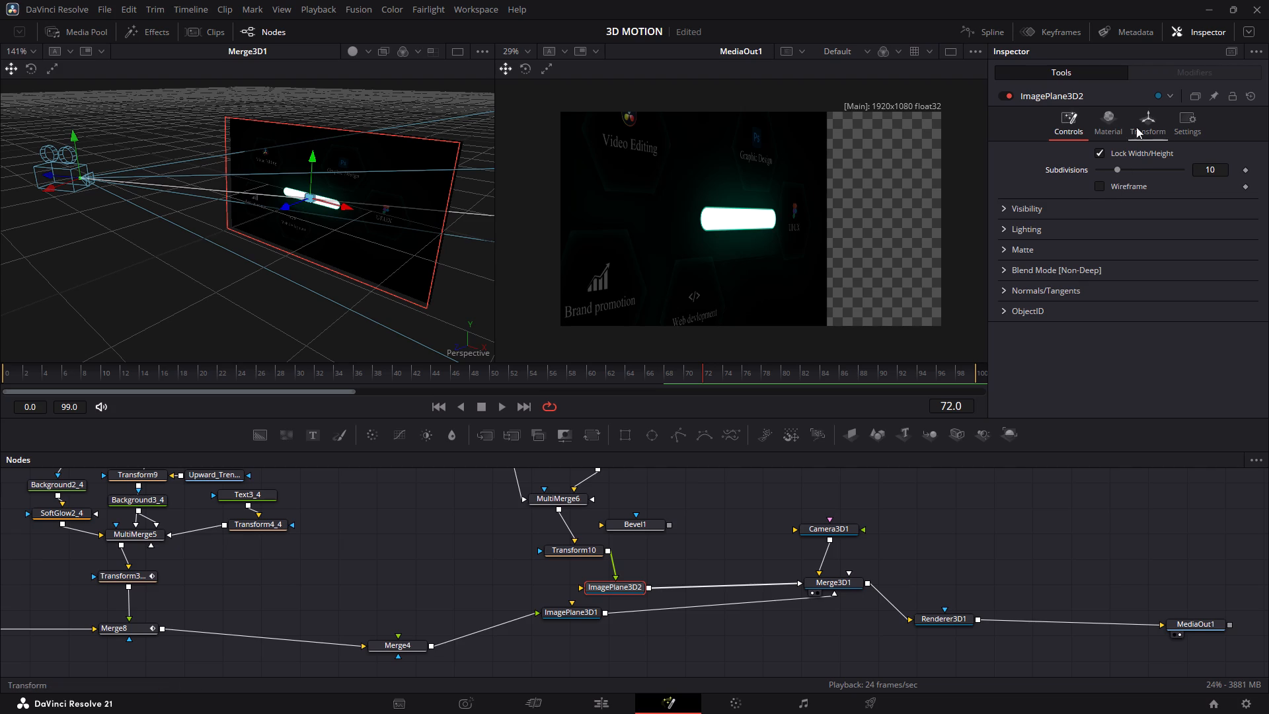
Examine ImagePlane3D2's material settings, including its specular colour, intensity and exponent.
left_click(1110, 124)
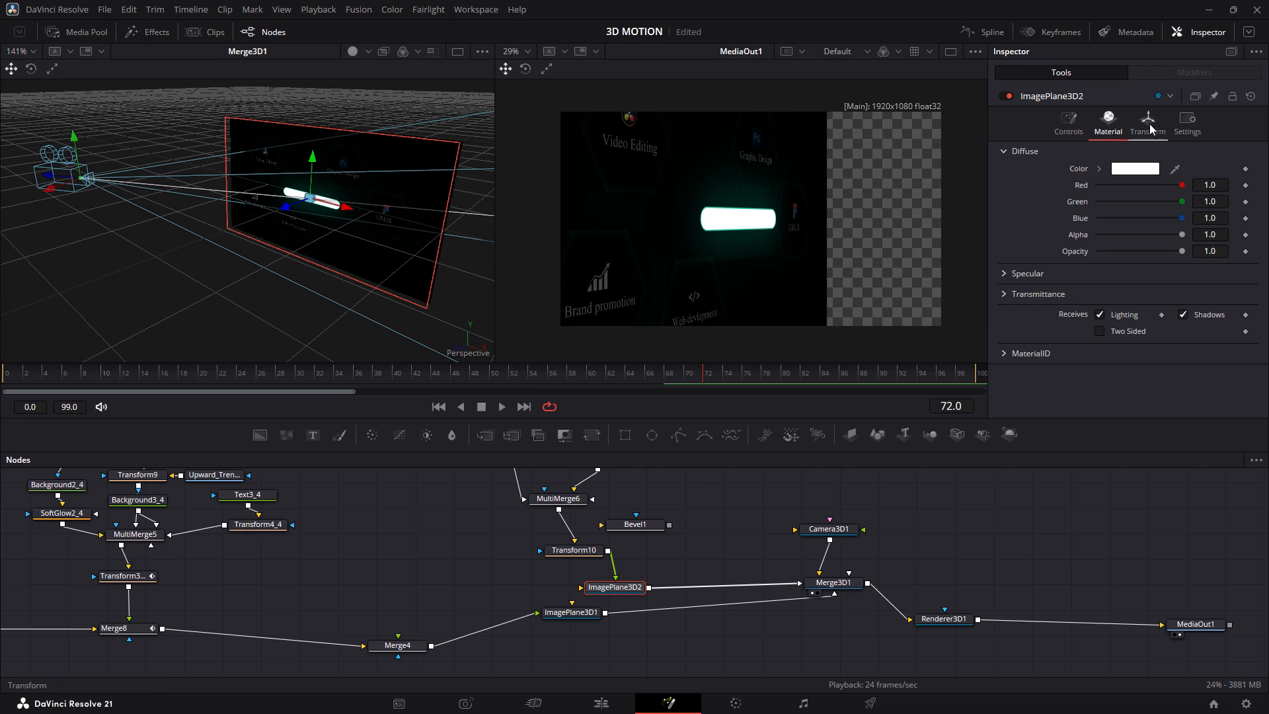
left_click(1149, 124)
left_click(1111, 126)
scroll(1110, 223, "down", 2)
left_click(1003, 269)
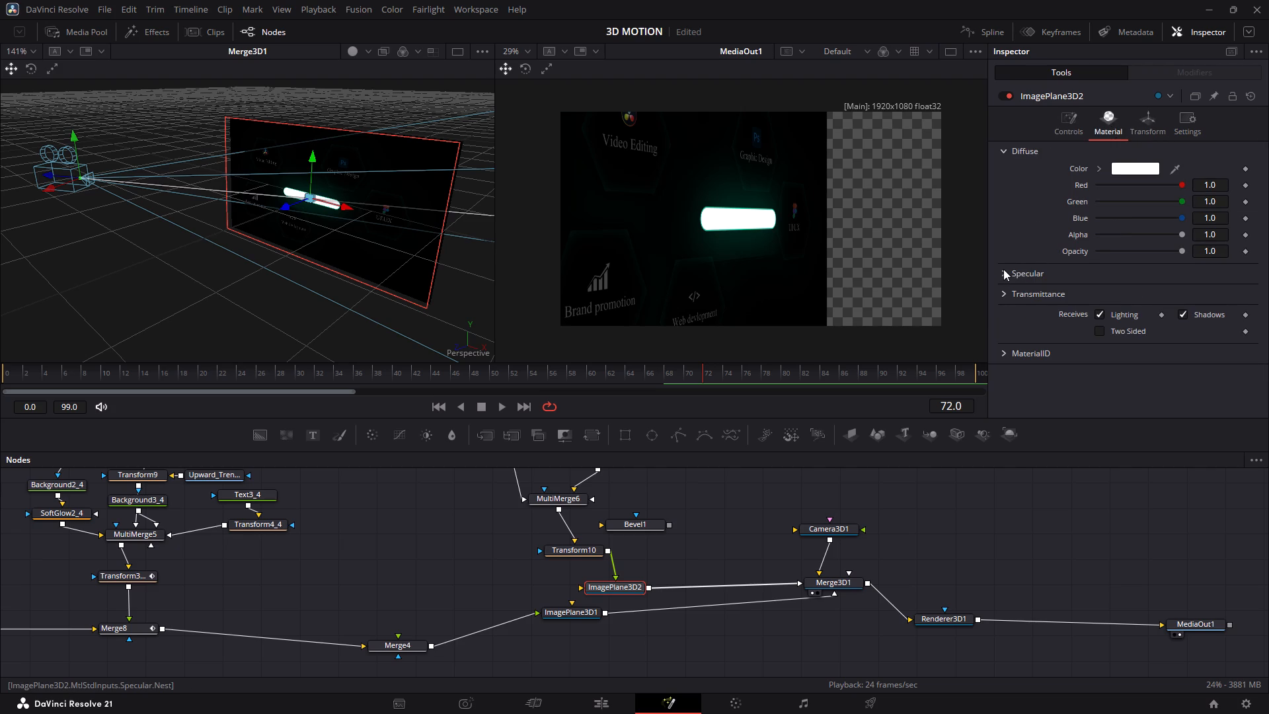
scroll(1076, 309, "down", 2)
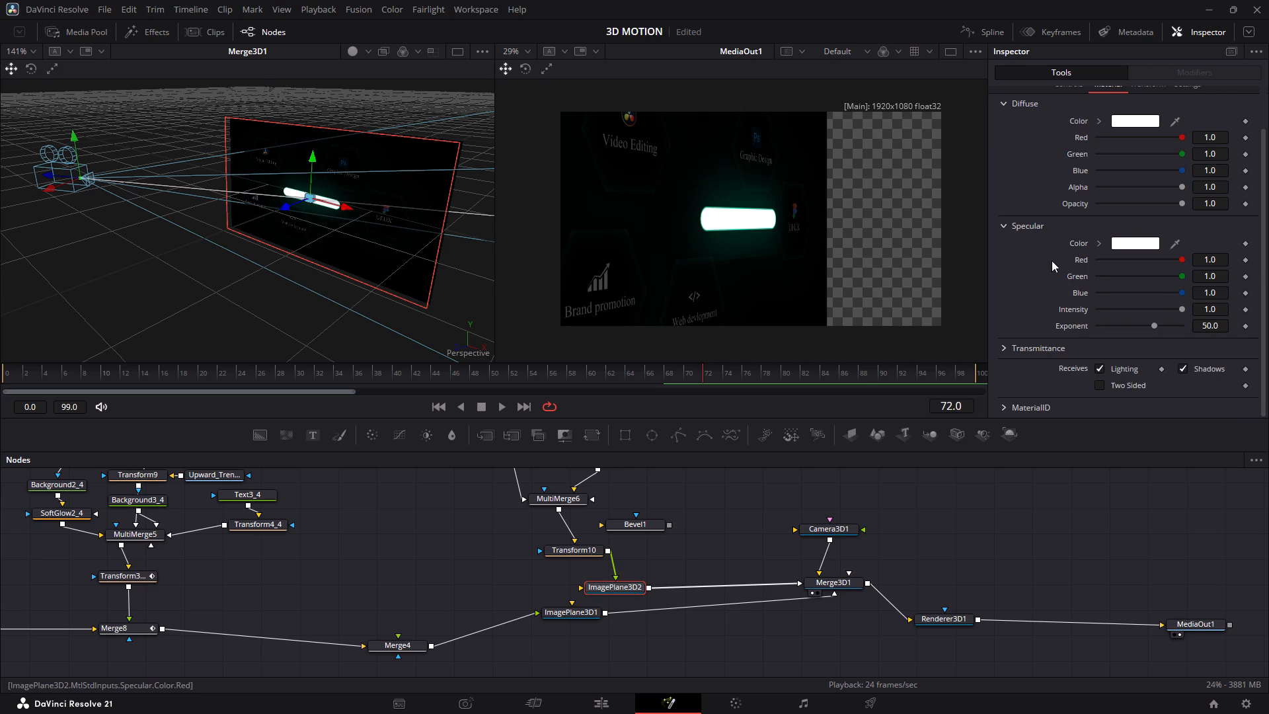
left_click(1007, 223)
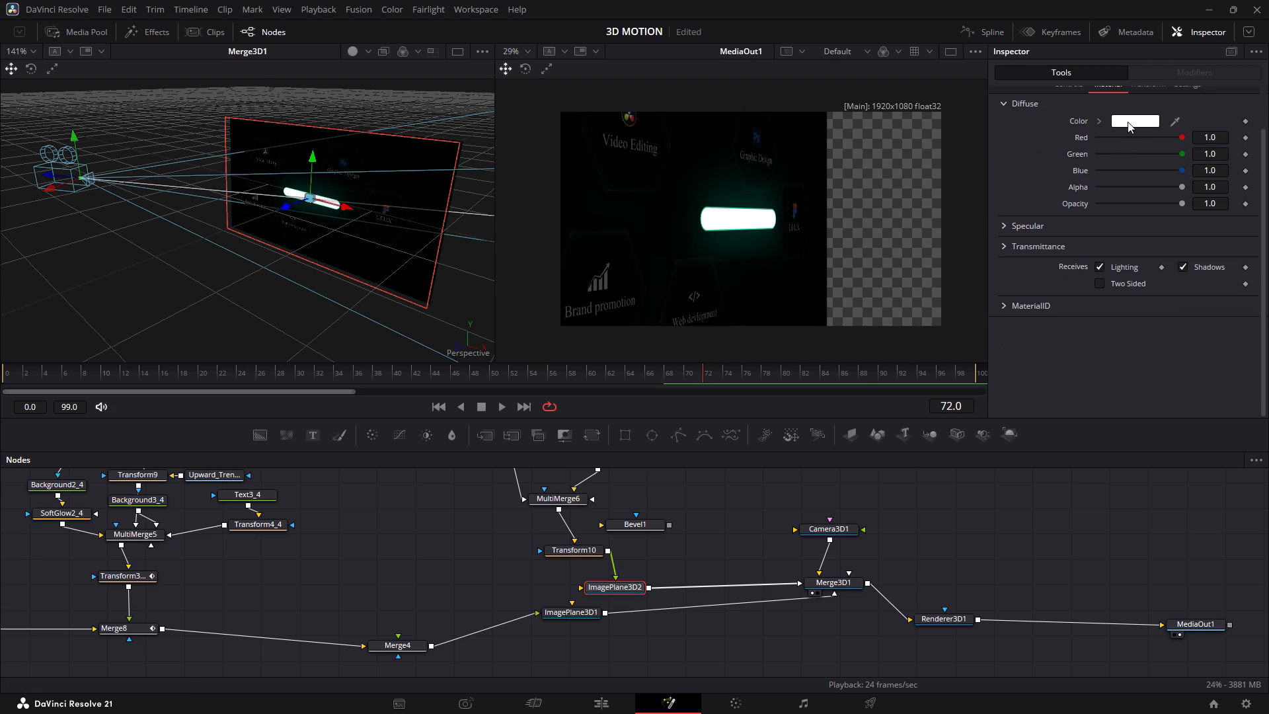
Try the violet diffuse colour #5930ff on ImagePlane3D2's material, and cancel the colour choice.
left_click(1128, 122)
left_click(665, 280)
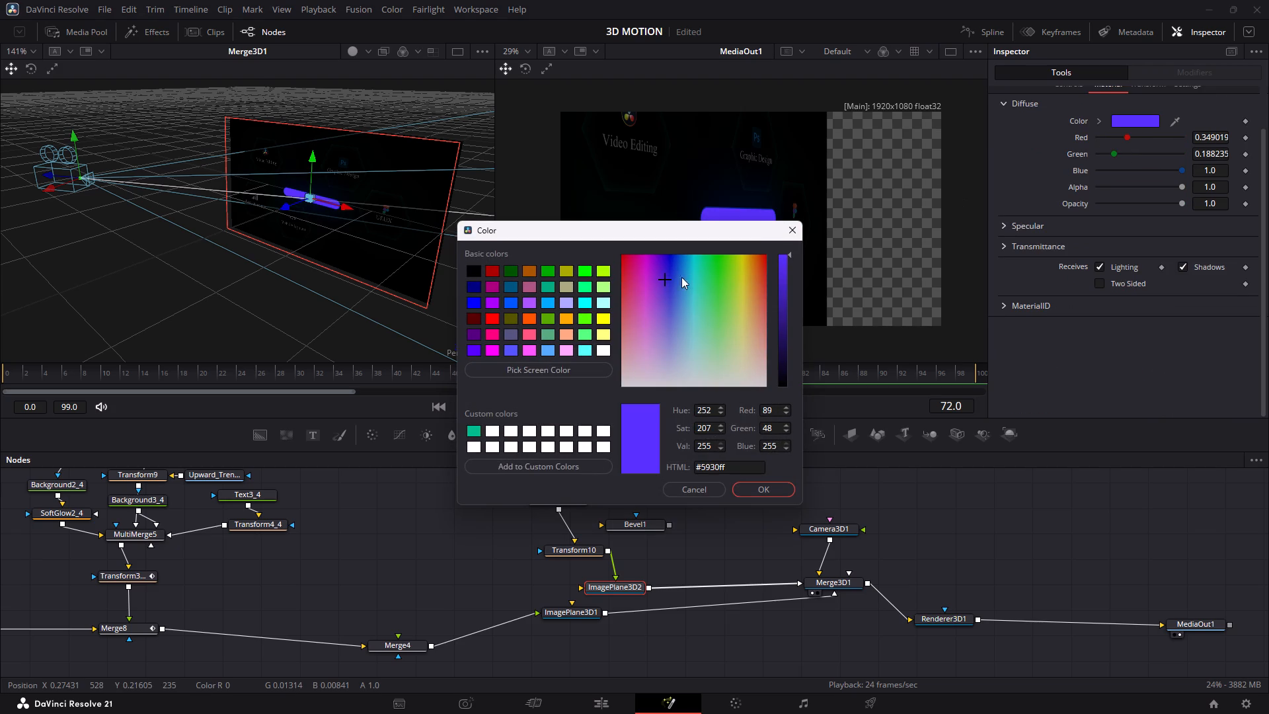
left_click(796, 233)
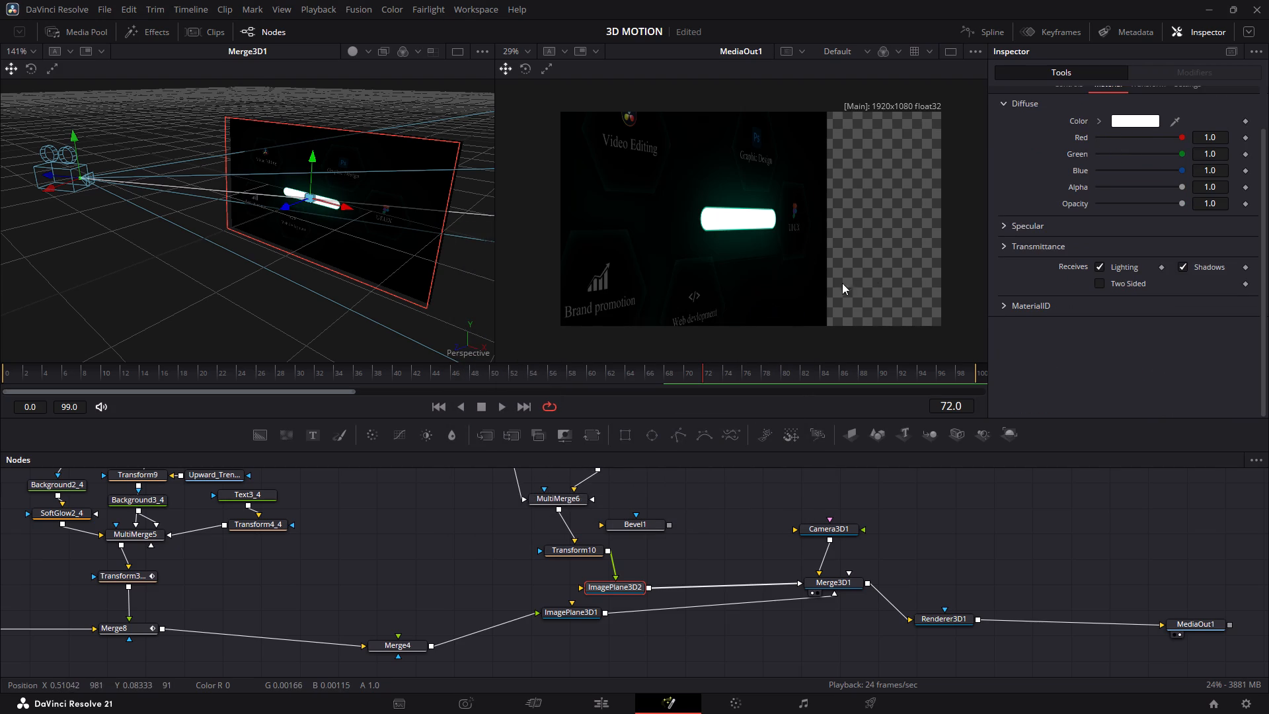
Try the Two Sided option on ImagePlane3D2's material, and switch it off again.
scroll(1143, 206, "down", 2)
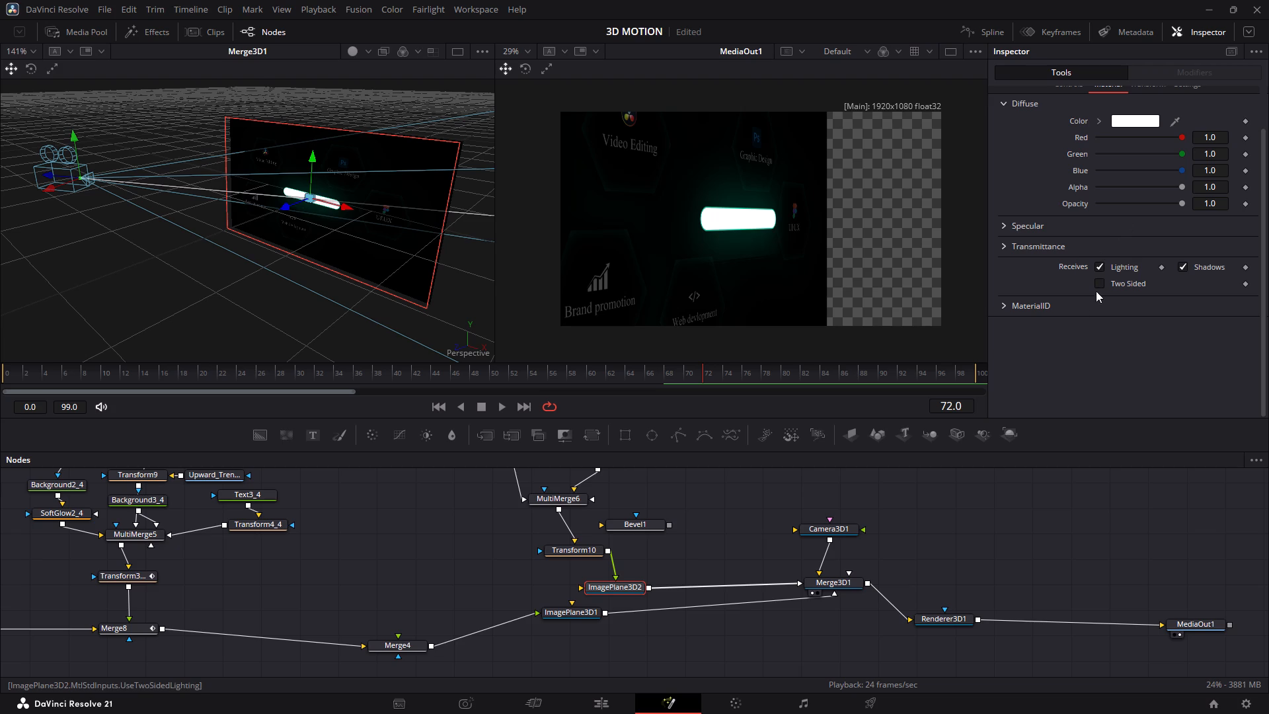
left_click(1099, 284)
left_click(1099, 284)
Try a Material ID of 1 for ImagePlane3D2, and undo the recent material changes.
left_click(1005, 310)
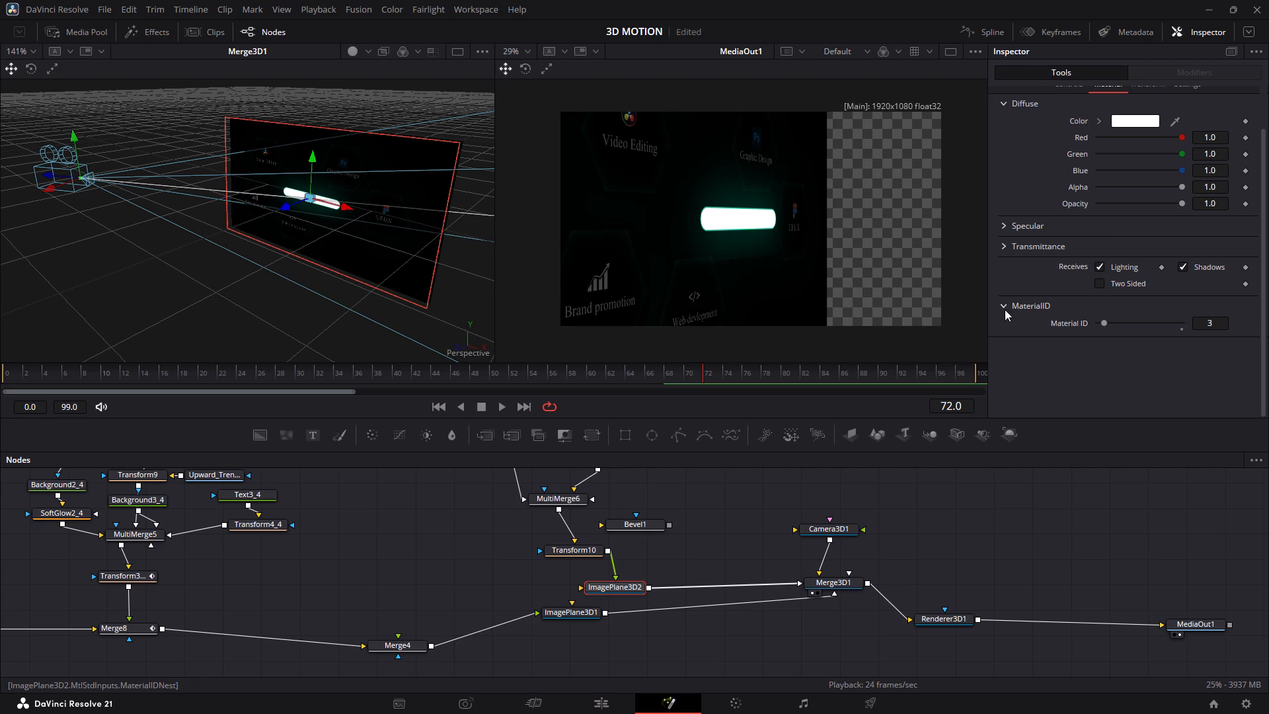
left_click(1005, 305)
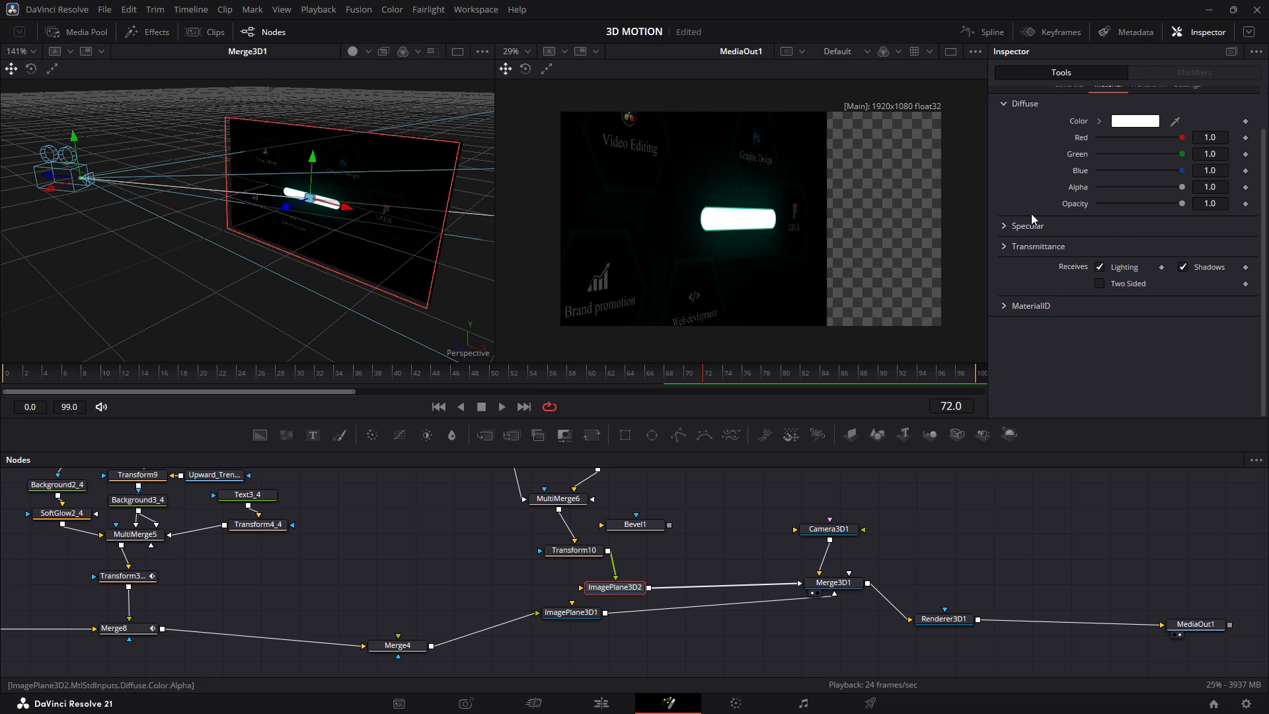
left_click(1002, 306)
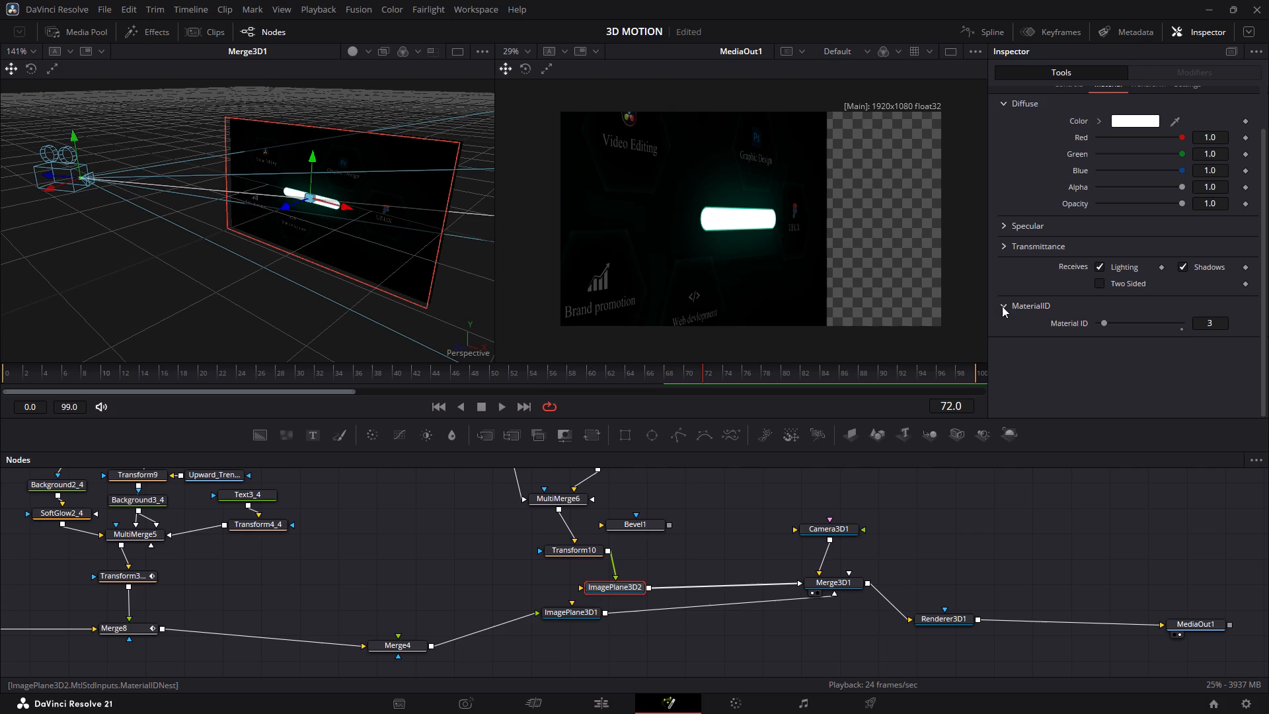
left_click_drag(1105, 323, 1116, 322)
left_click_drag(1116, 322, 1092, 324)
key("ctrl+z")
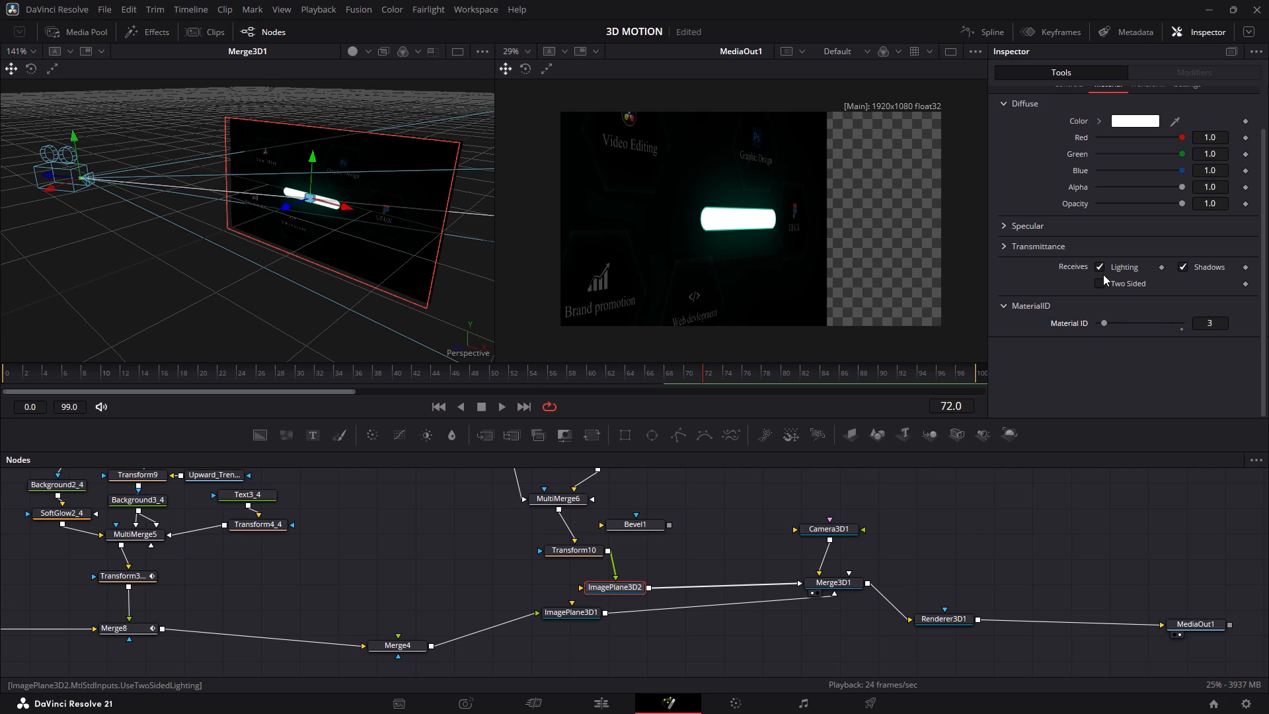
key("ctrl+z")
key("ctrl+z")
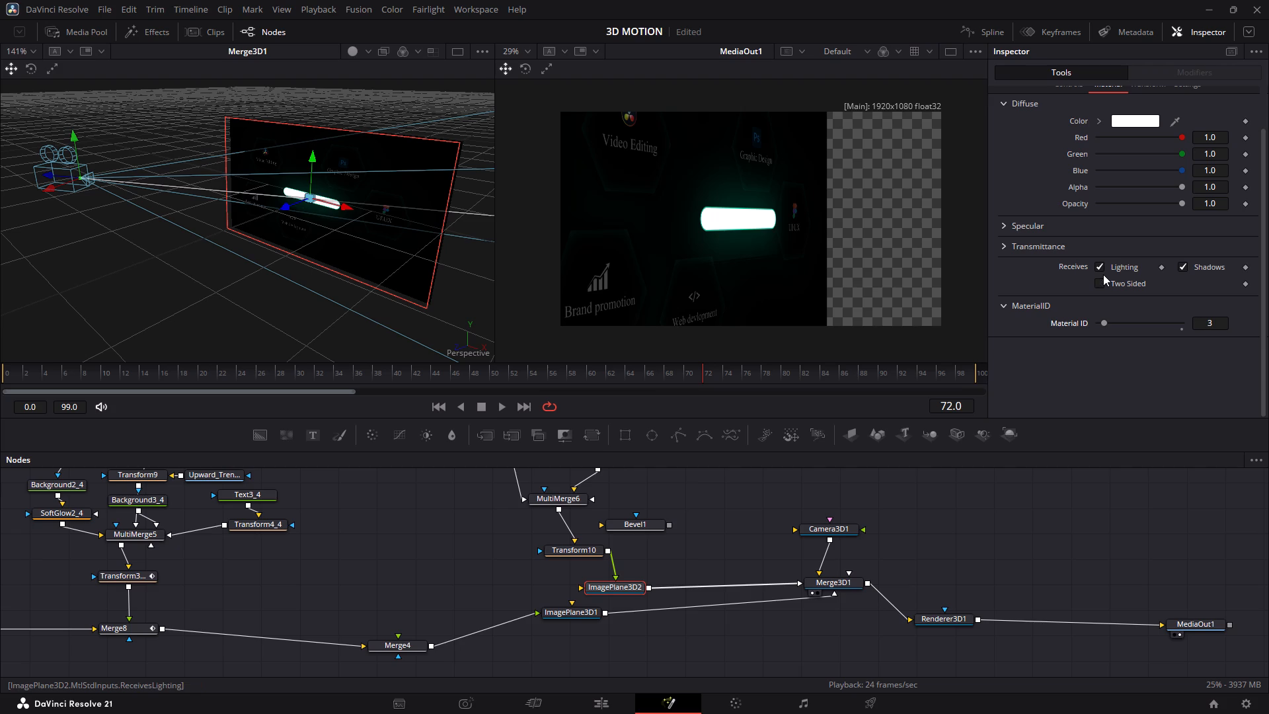
Enable Use Target in ImagePlane3D2's transform and pick the target from the glowing bar in the MediaOut1 view, giving X, Y and Z 1.0.
scroll(1132, 117, "up", 5)
left_click(1182, 137)
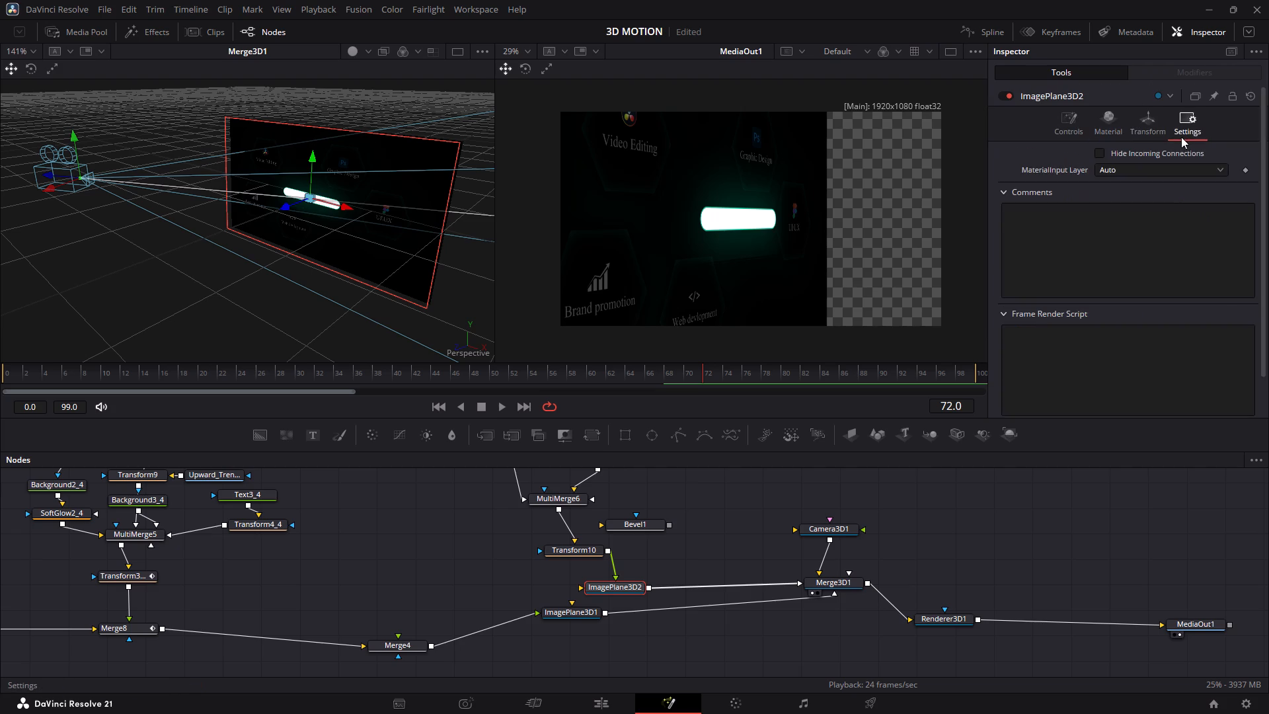
left_click(1156, 134)
scroll(1147, 162, "down", 9)
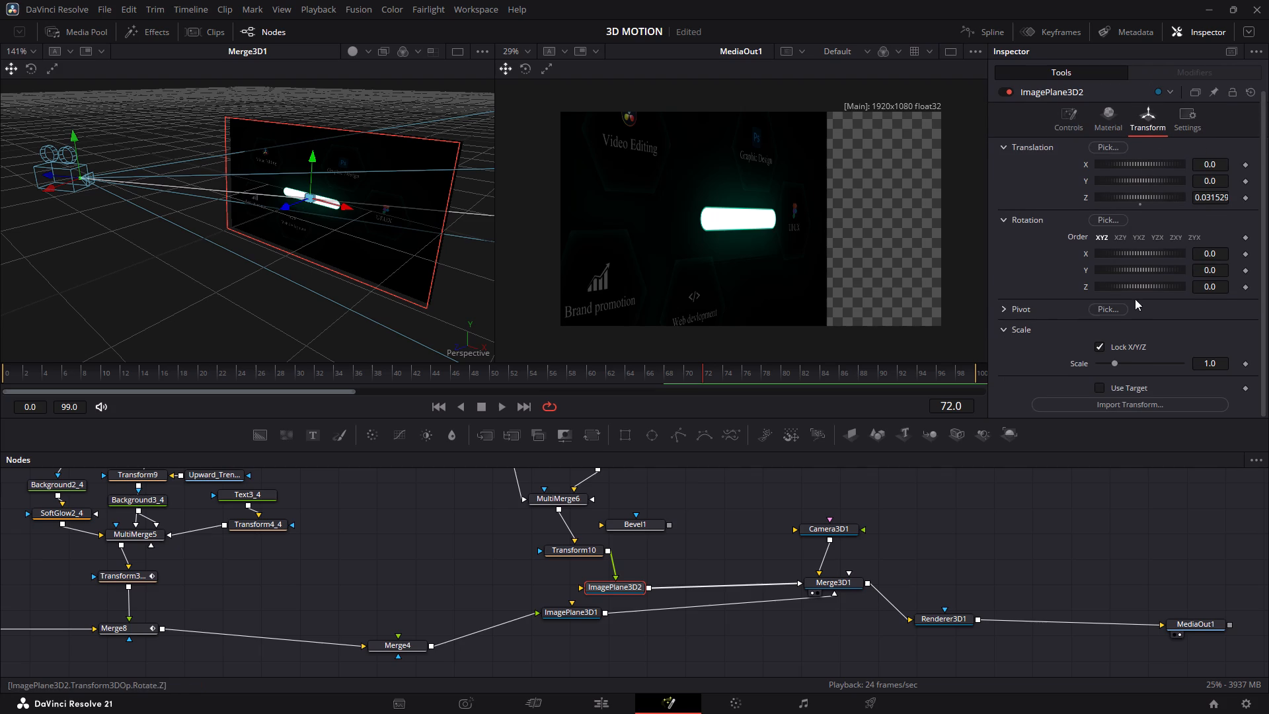
left_click(1098, 391)
scroll(1098, 391, "down", 3)
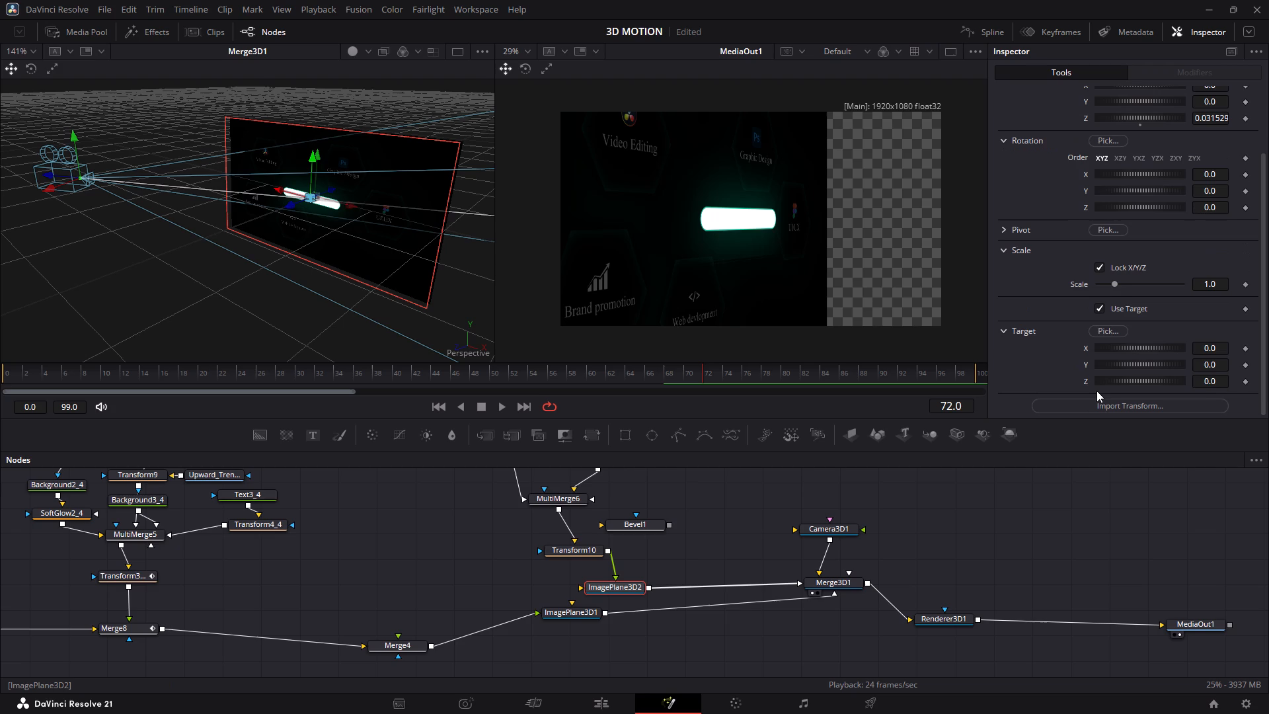
left_click_drag(1106, 329, 781, 243)
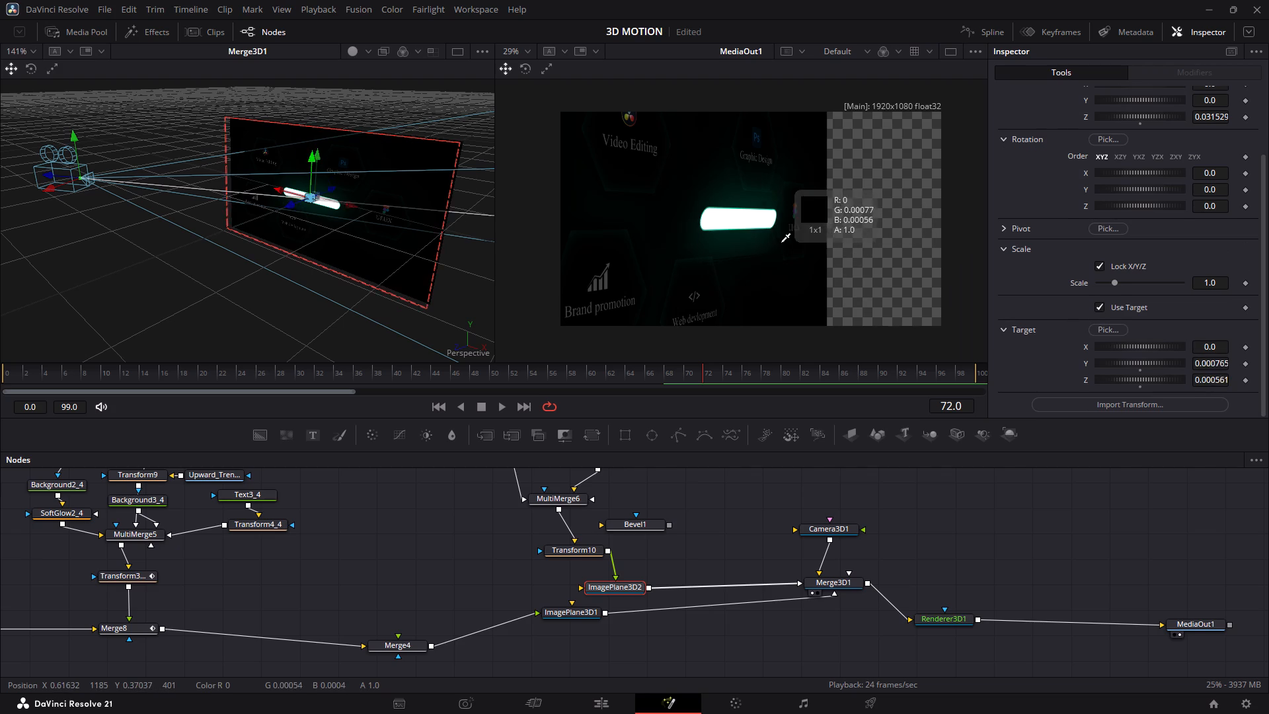
left_click_drag(781, 243, 736, 212)
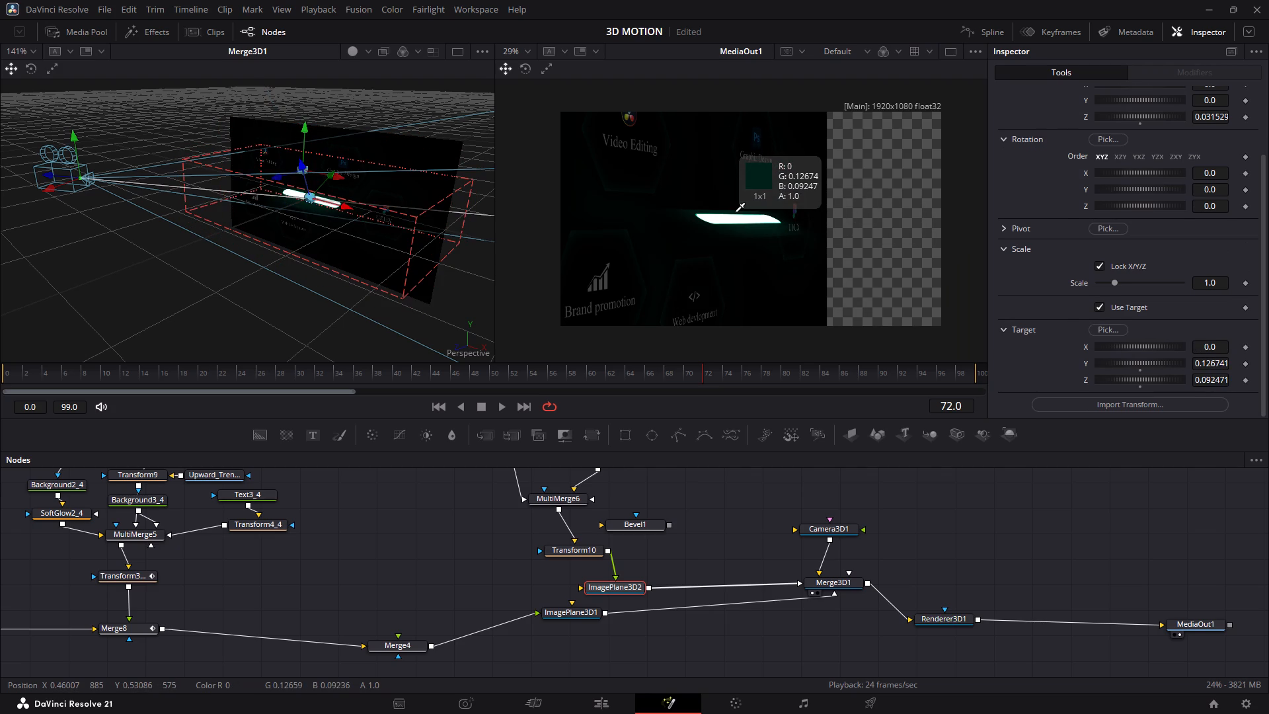
left_click_drag(736, 212, 739, 216)
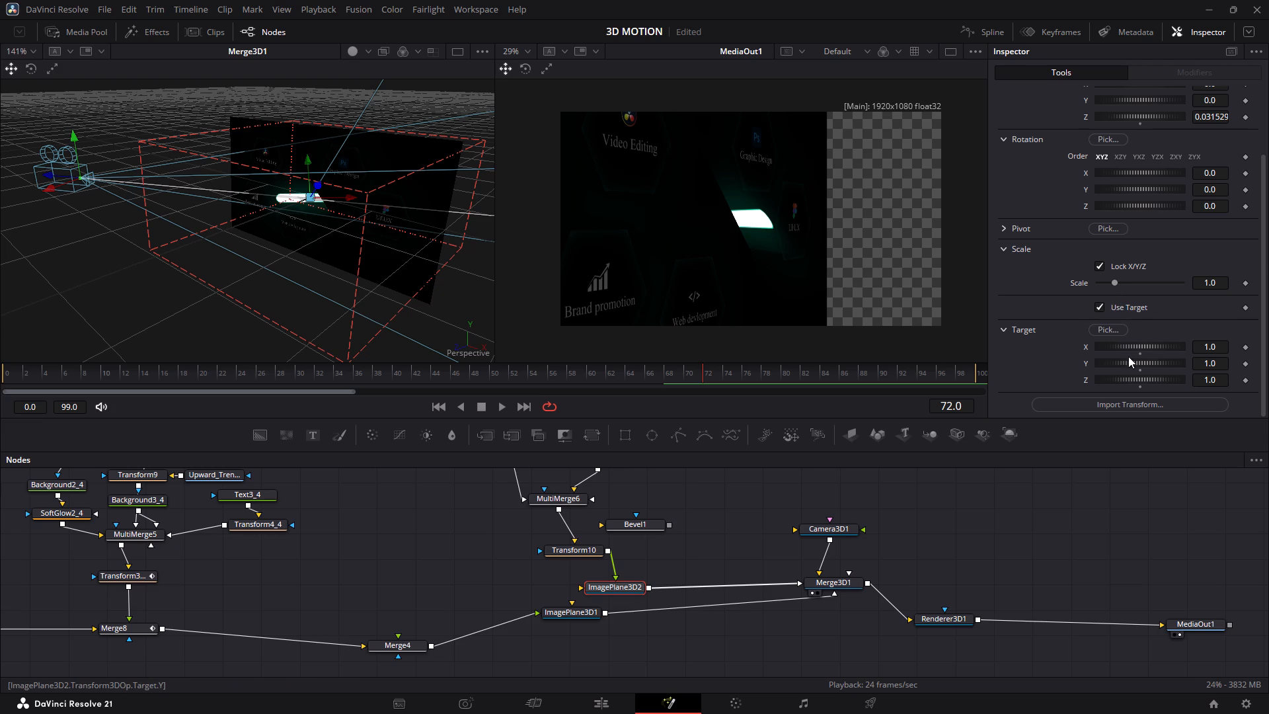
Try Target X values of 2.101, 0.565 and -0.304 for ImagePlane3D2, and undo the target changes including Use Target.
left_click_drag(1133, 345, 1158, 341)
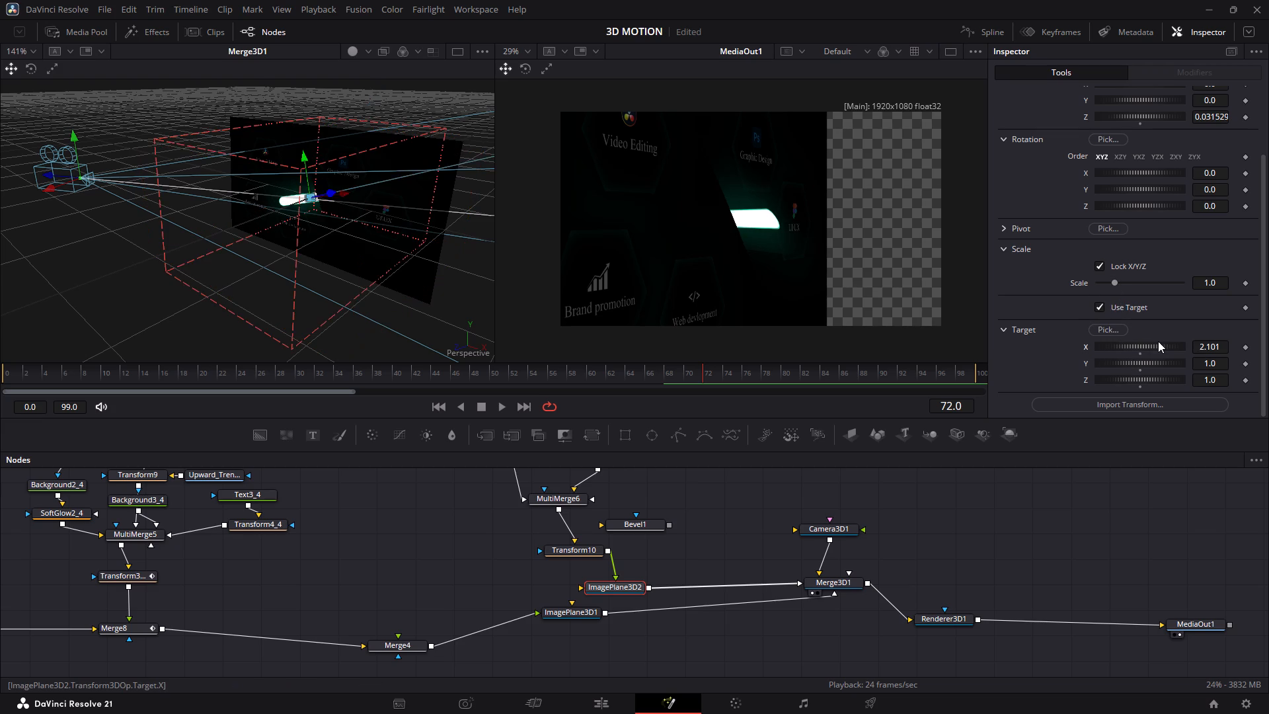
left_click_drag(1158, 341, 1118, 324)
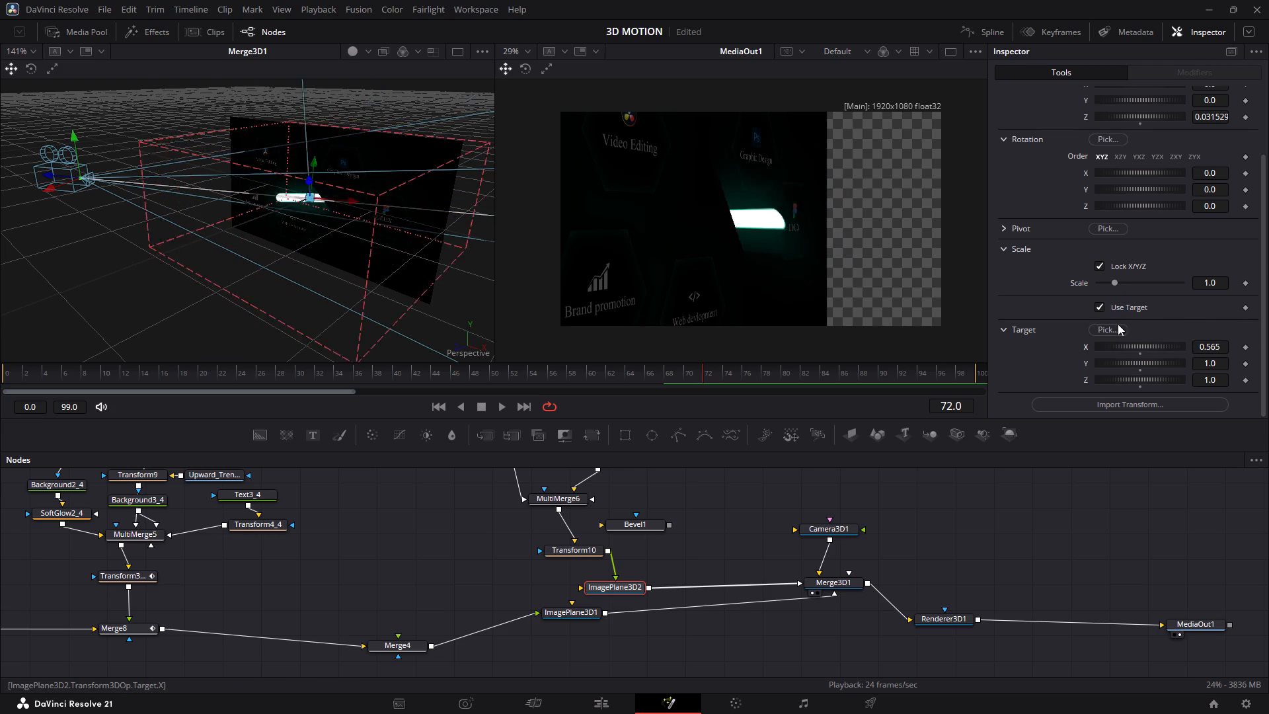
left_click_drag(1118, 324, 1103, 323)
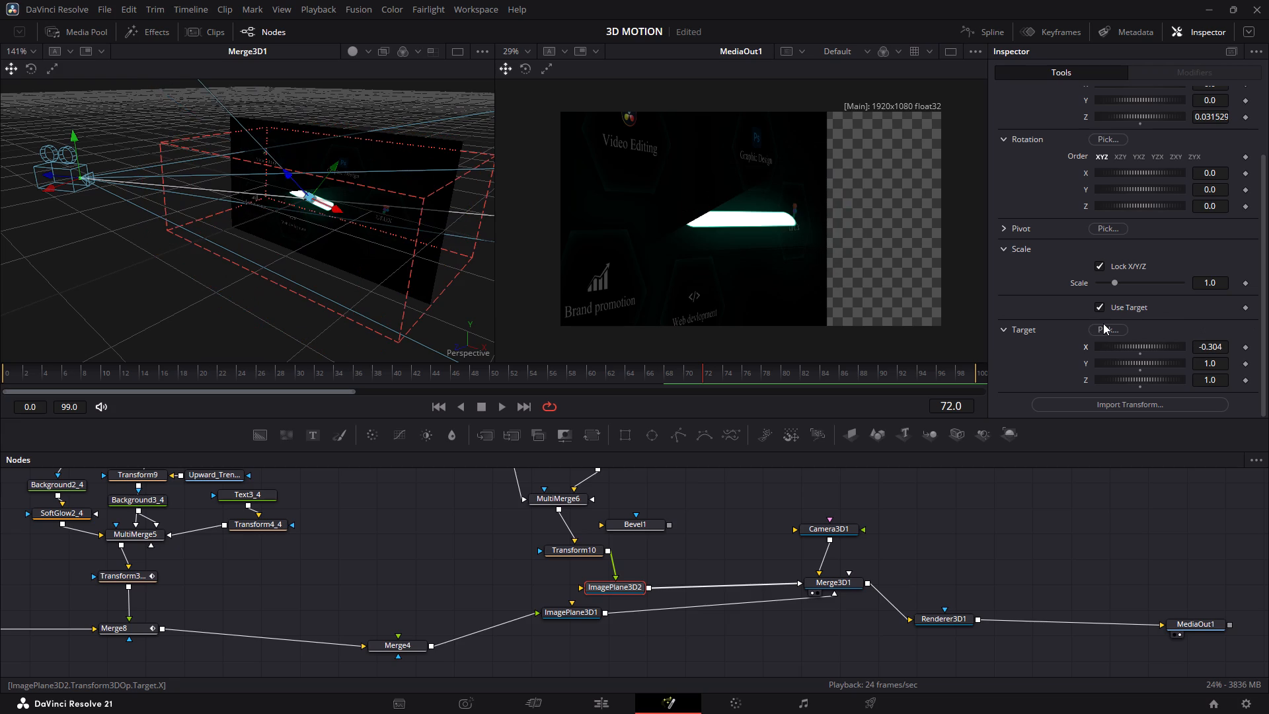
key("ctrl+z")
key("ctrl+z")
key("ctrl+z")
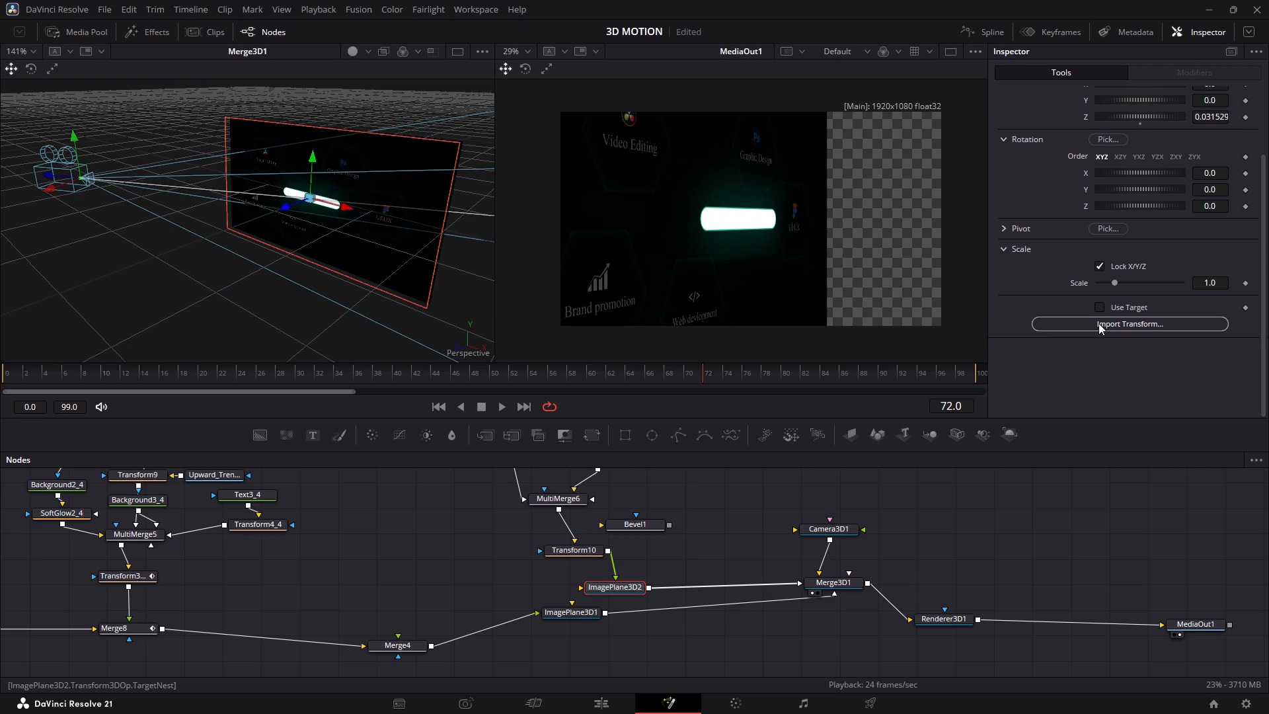
Look through ImagePlane3D2's Settings options, collapsing the Comments and Frame Render Script sections, and return to its Controls.
scroll(1086, 77, "up", 3)
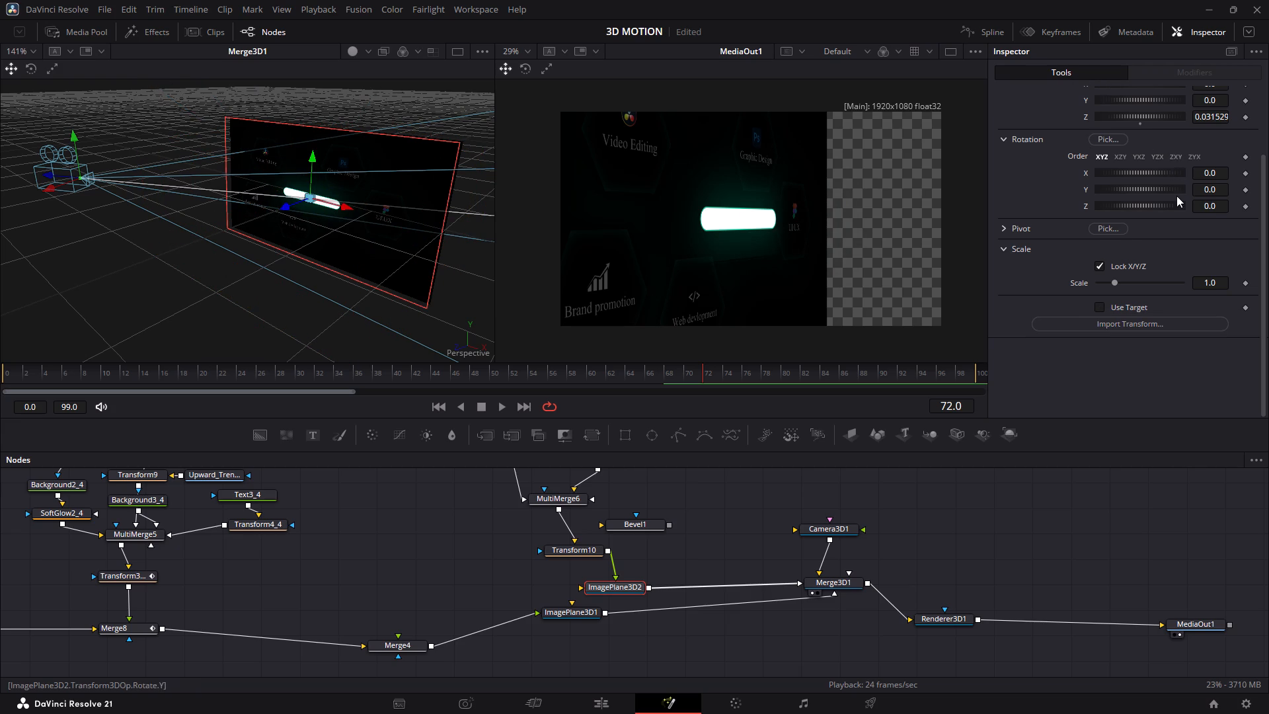
scroll(1177, 202, "up", 6)
left_click(1176, 118)
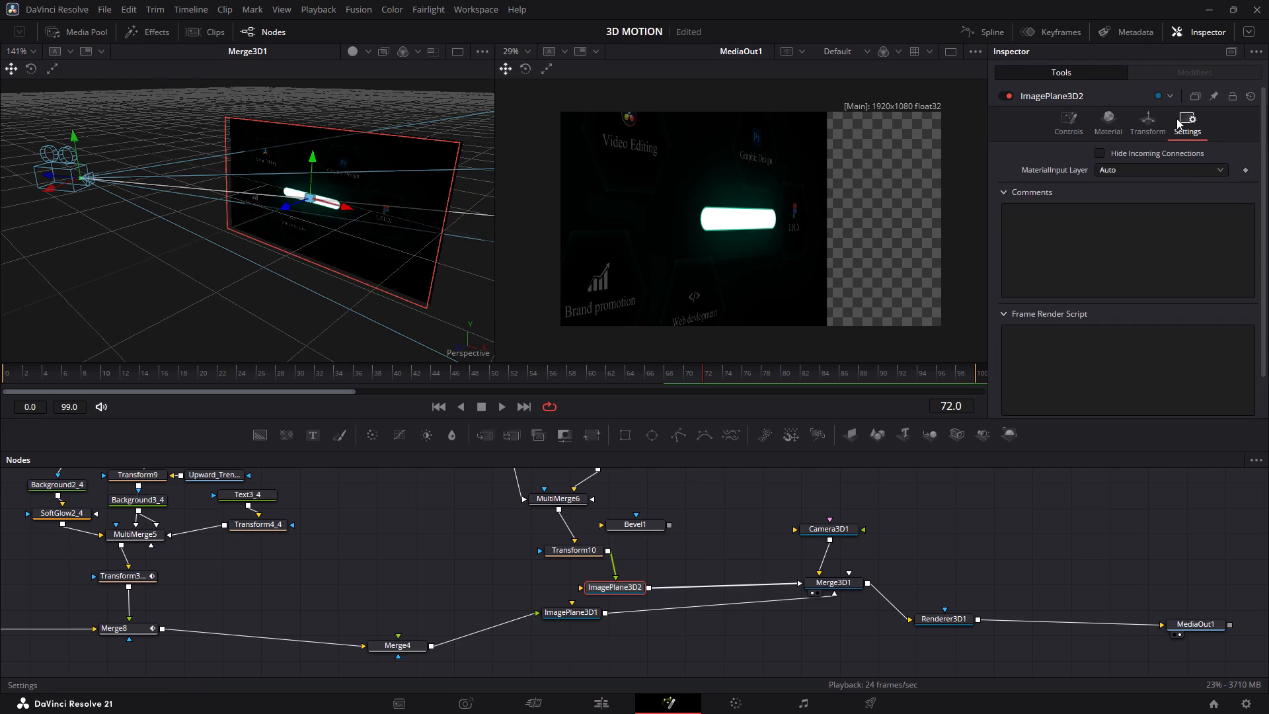
left_click(1165, 163)
left_click(1165, 163)
scroll(1157, 176, "down", 10)
scroll(1120, 228, "up", 4)
left_click(1005, 195)
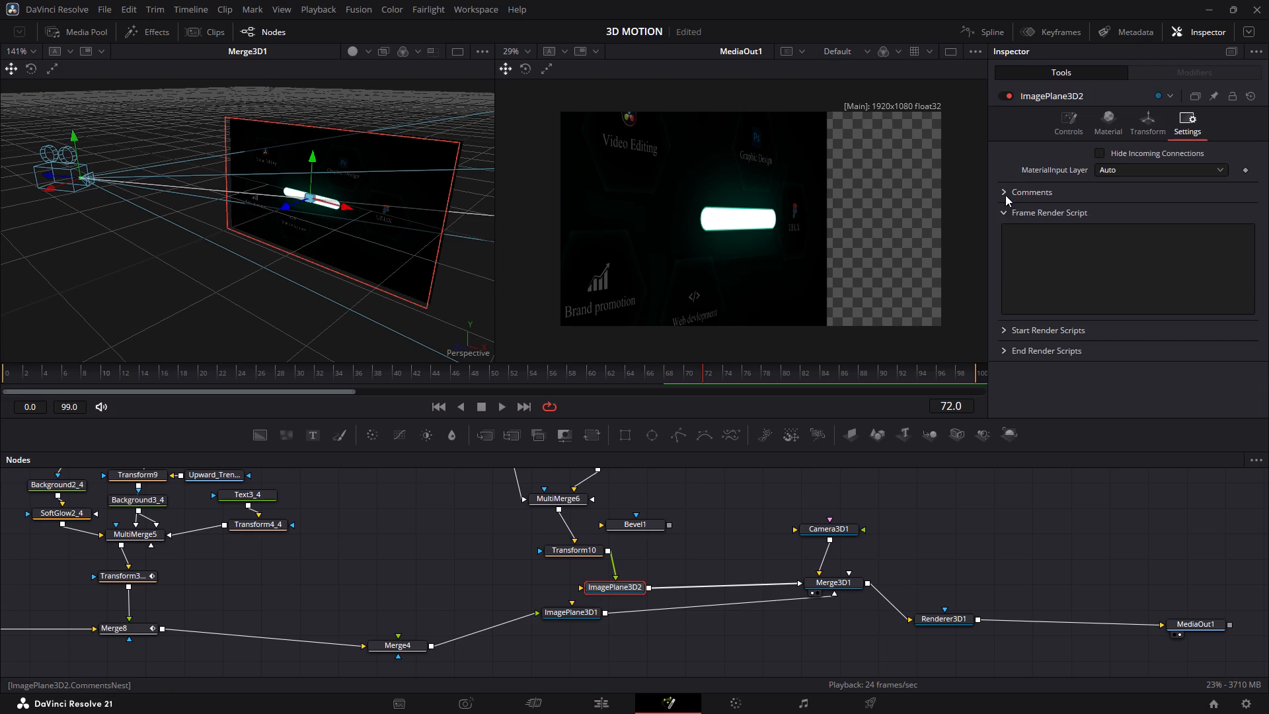
left_click(1001, 213)
left_click(1001, 213)
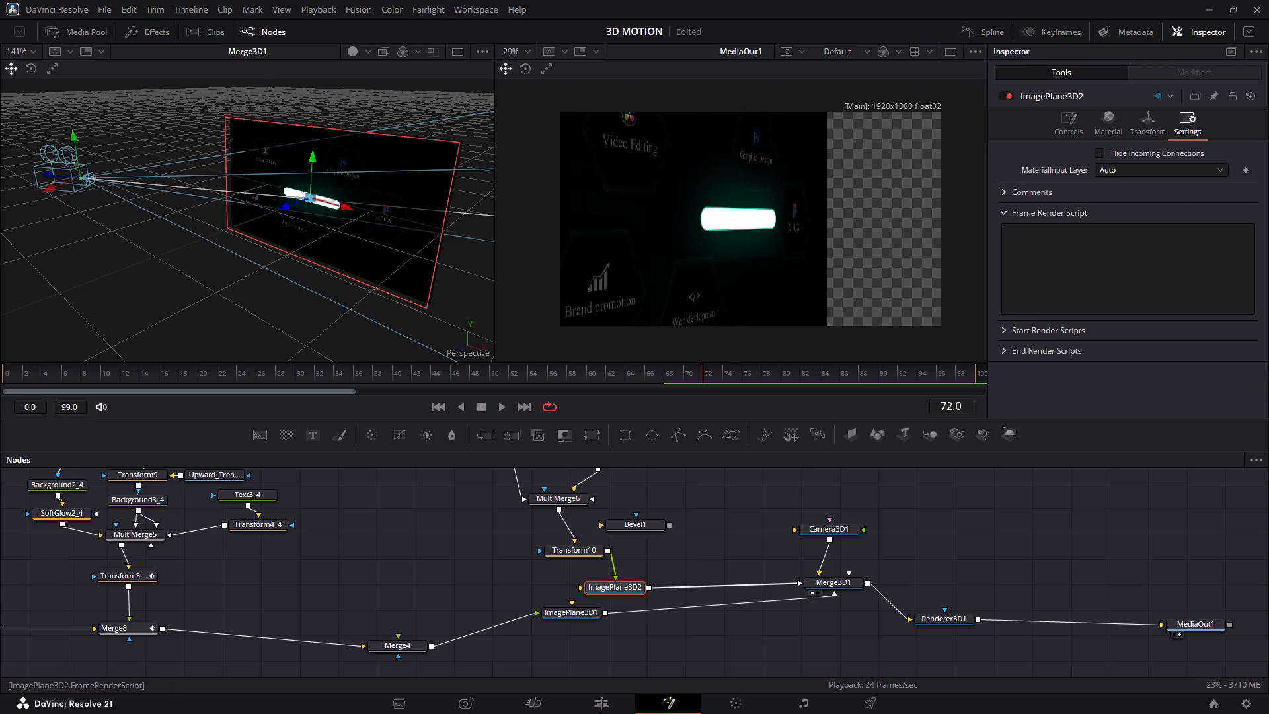
left_click(1006, 233)
left_click(1005, 215)
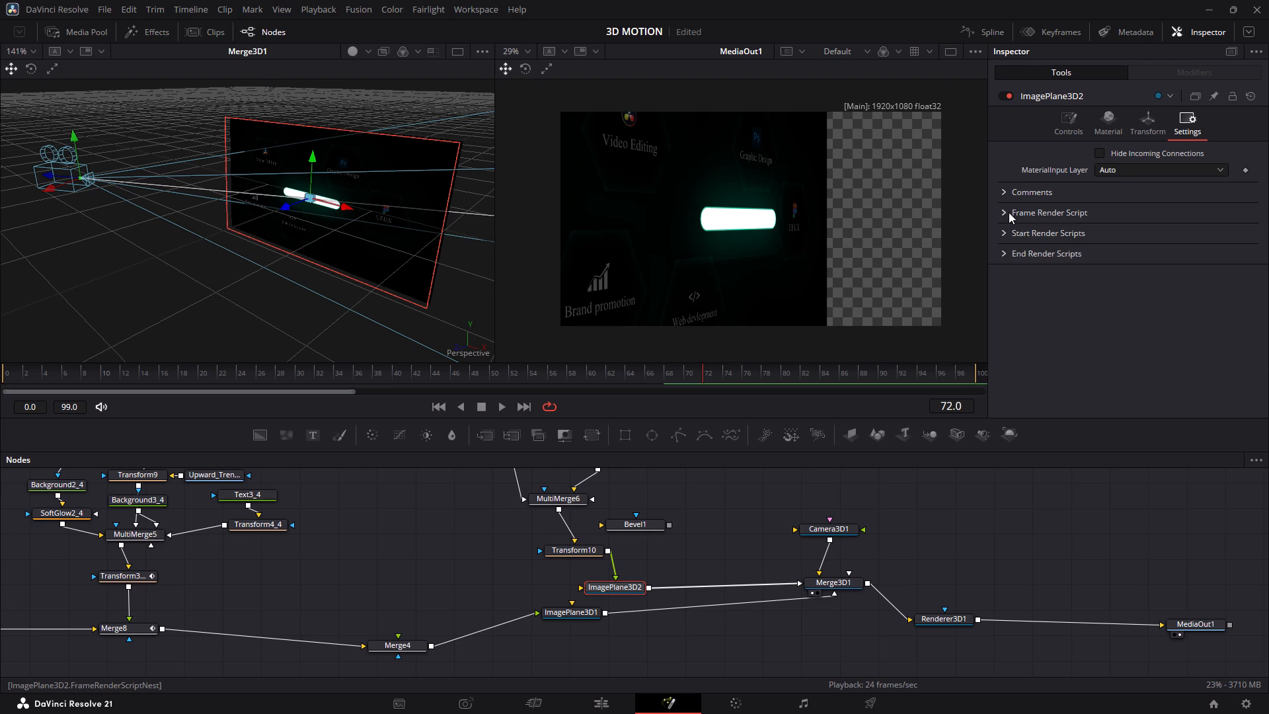
left_click(1080, 137)
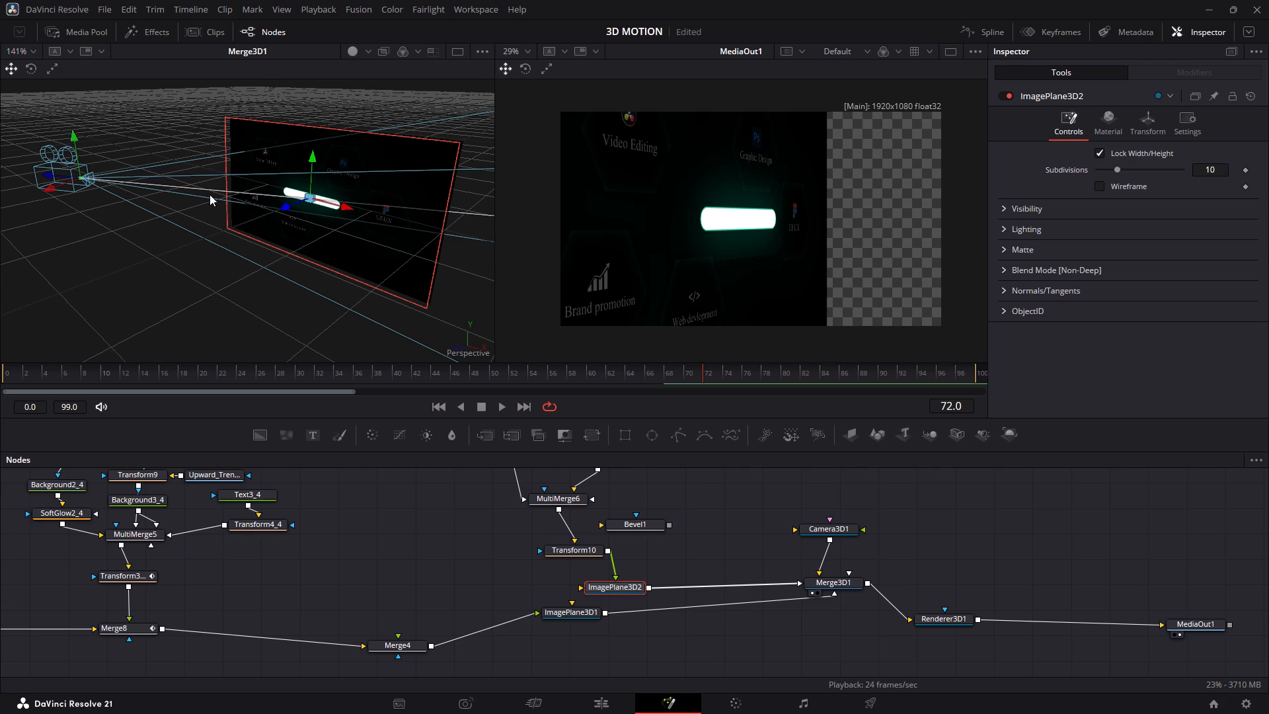
Examine the arrangement of the camera and image planes in the Merge3D1 view from the side and from above.
scroll(210, 194, "down", 2, "shift")
scroll(210, 194, "up", 3, "shift")
scroll(210, 194, "down", 1, "shift")
right_click_drag(210, 194, 270, 204, "shift")
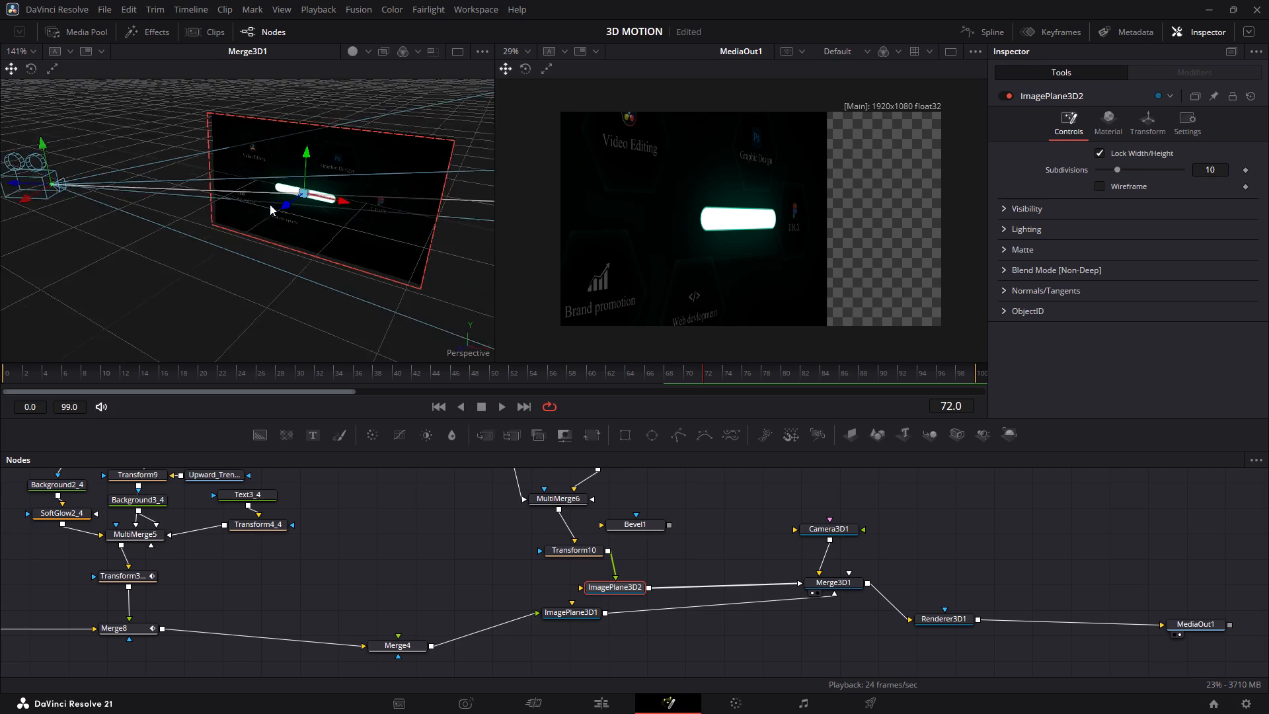
right_click_drag(270, 204, 599, 180, "shift")
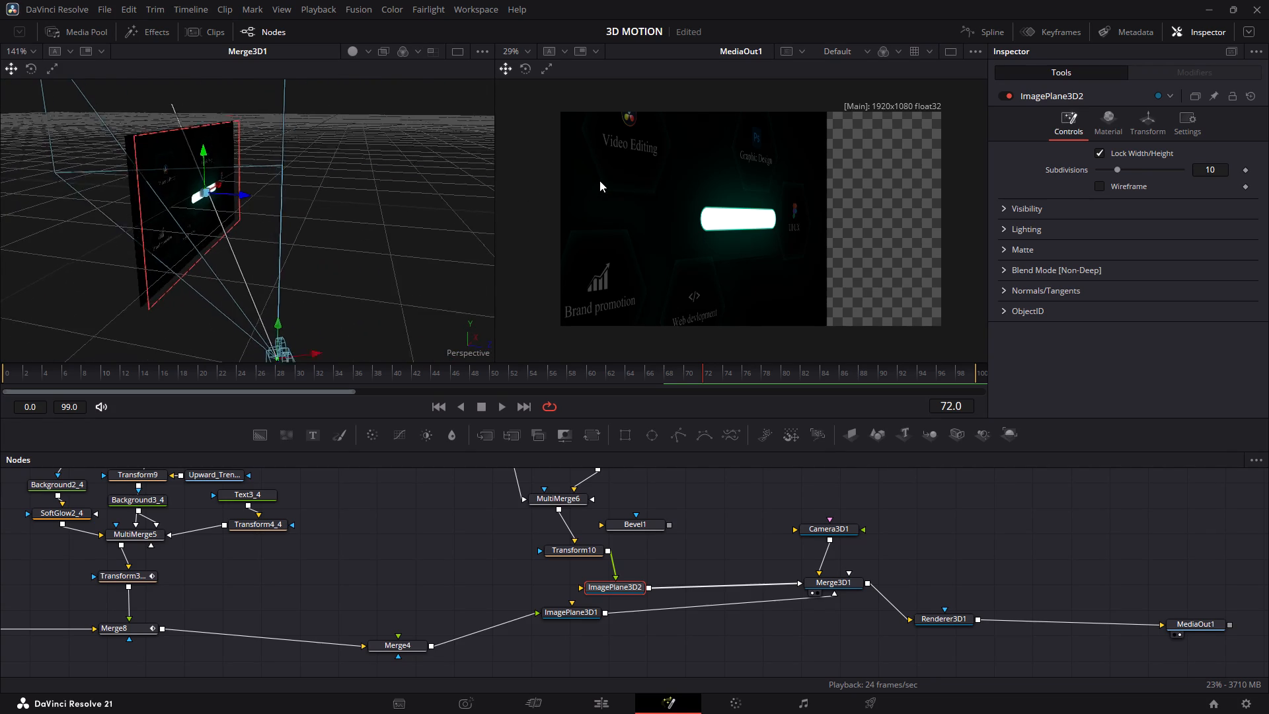
right_click_drag(599, 180, 596, 438, "shift")
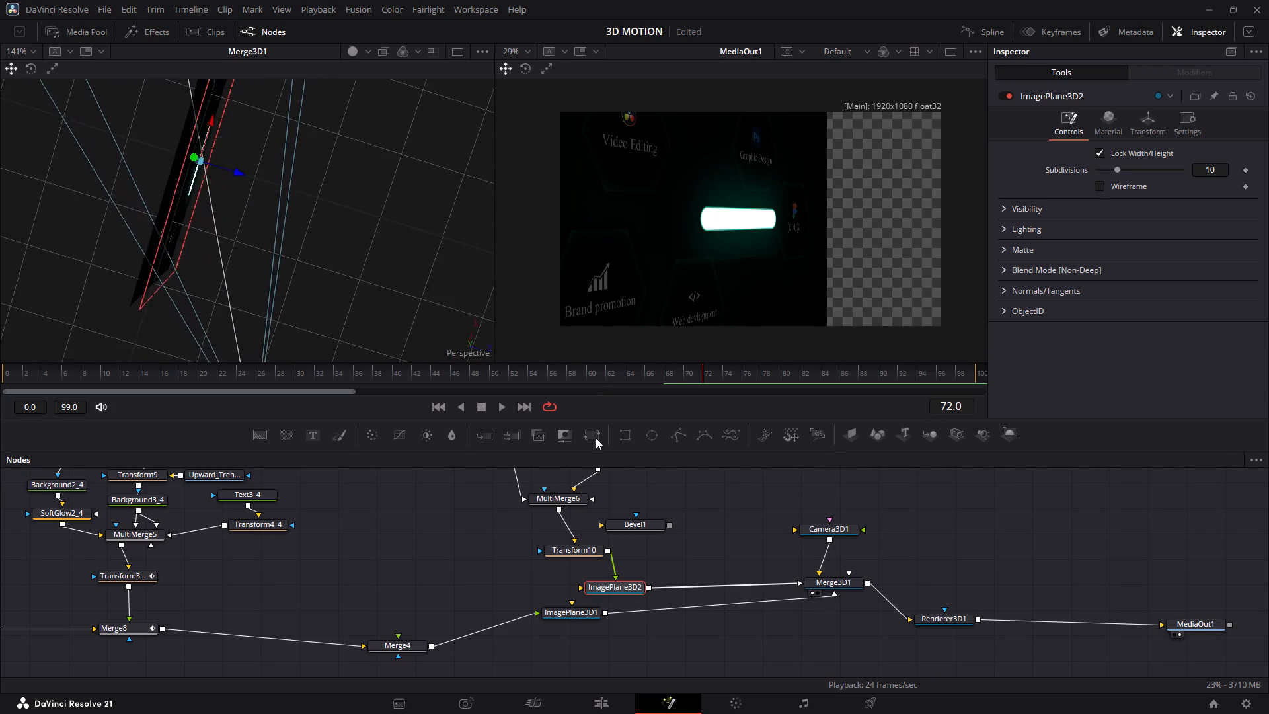
right_click_drag(596, 438, 650, 397, "shift")
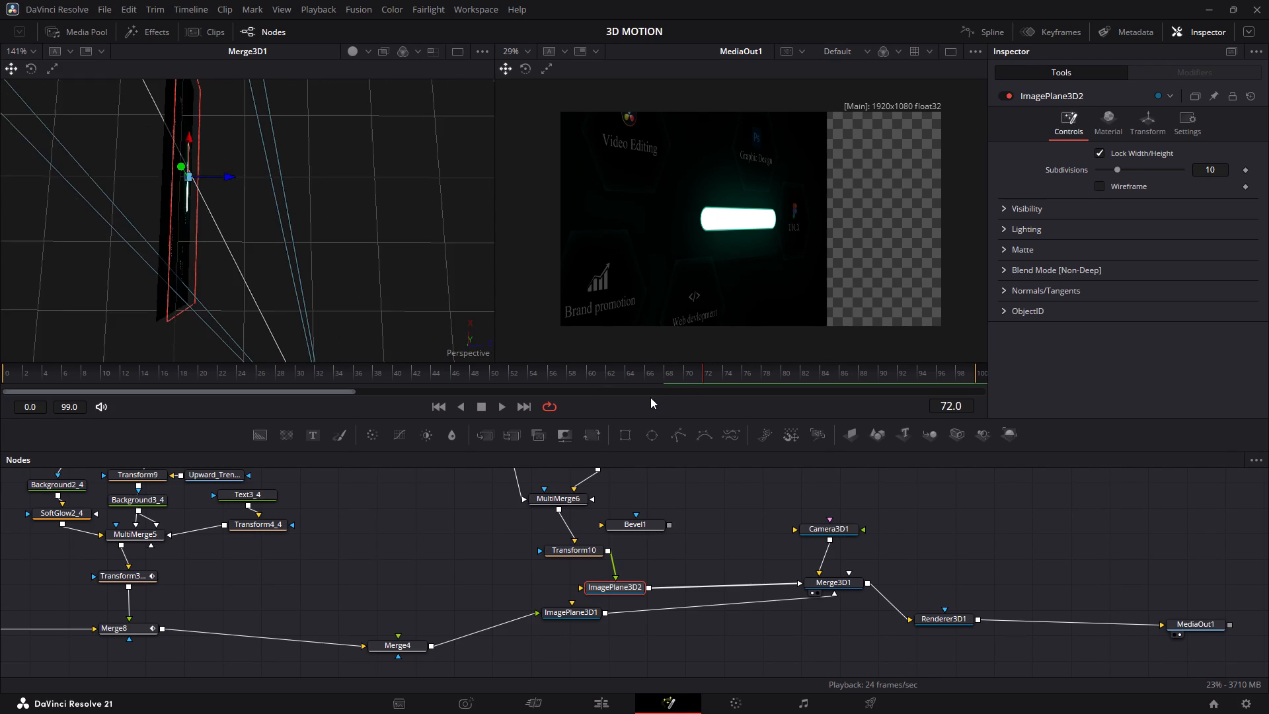
right_click_drag(650, 397, 662, 401, "shift")
scroll(397, 239, "down", 2, "ctrl")
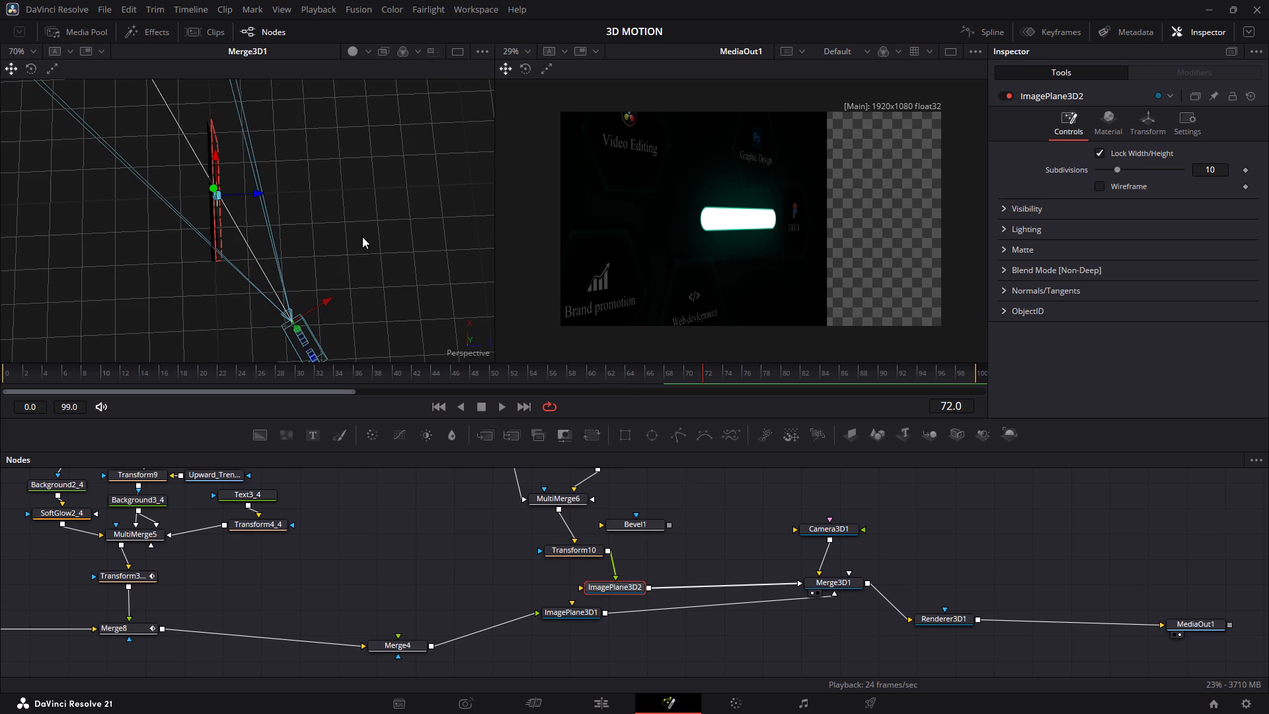
scroll(334, 243, "down", 1, "shift")
scroll(334, 243, "up", 2, "shift")
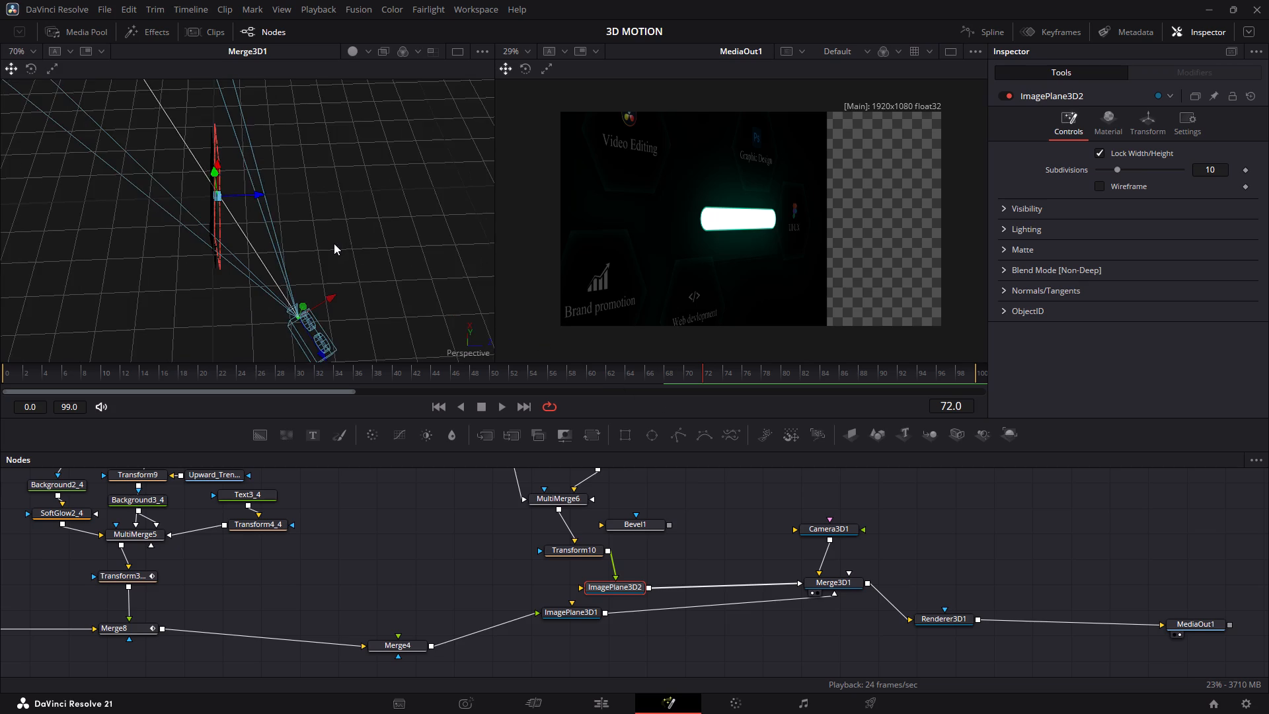
scroll(334, 243, "up", 3, "shift")
scroll(334, 243, "down", 2, "shift")
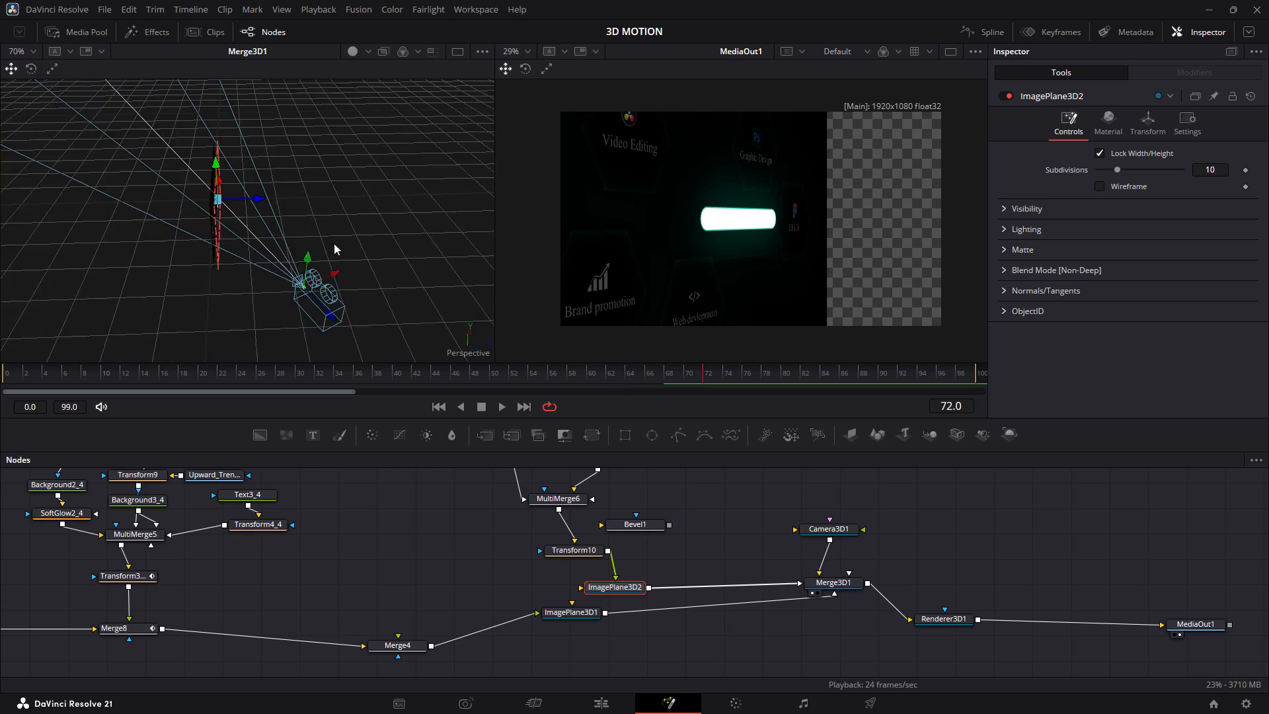
scroll(334, 243, "down", 3, "shift")
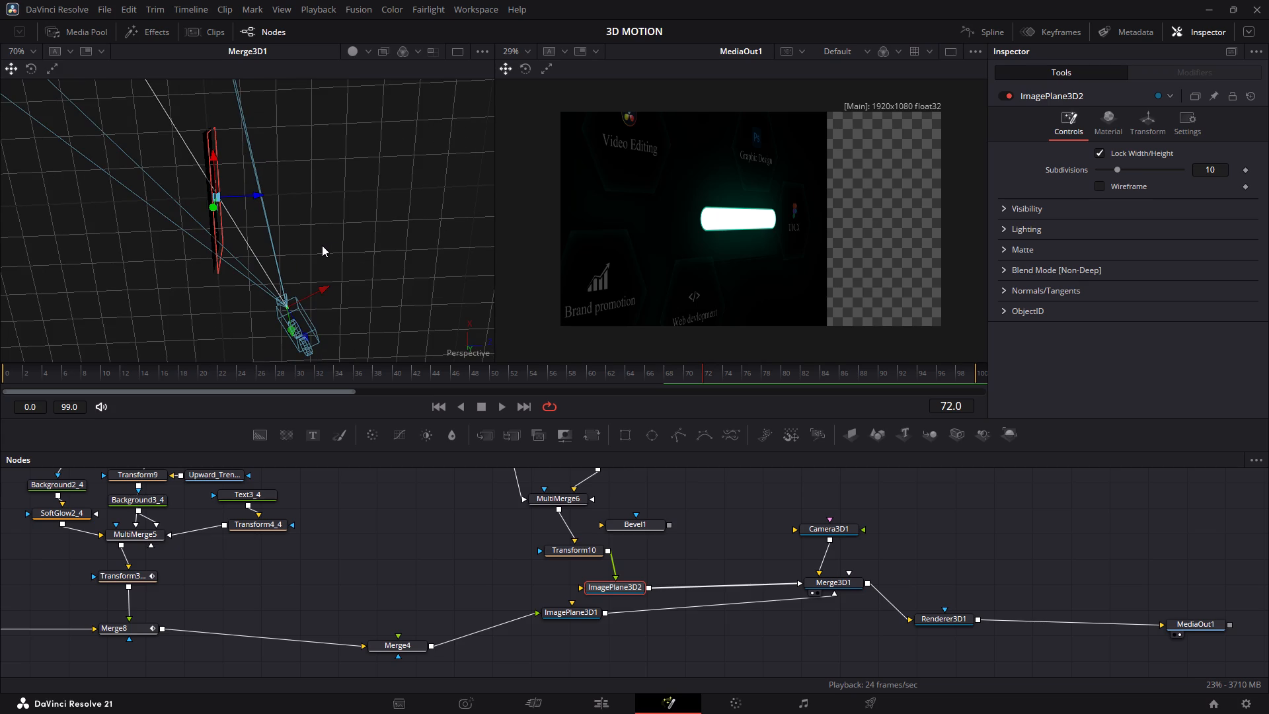
scroll(346, 257, "left", 1)
scroll(346, 257, "down", 1, "ctrl")
scroll(346, 257, "left", 1, "ctrl")
scroll(346, 257, "down", 1, "ctrl")
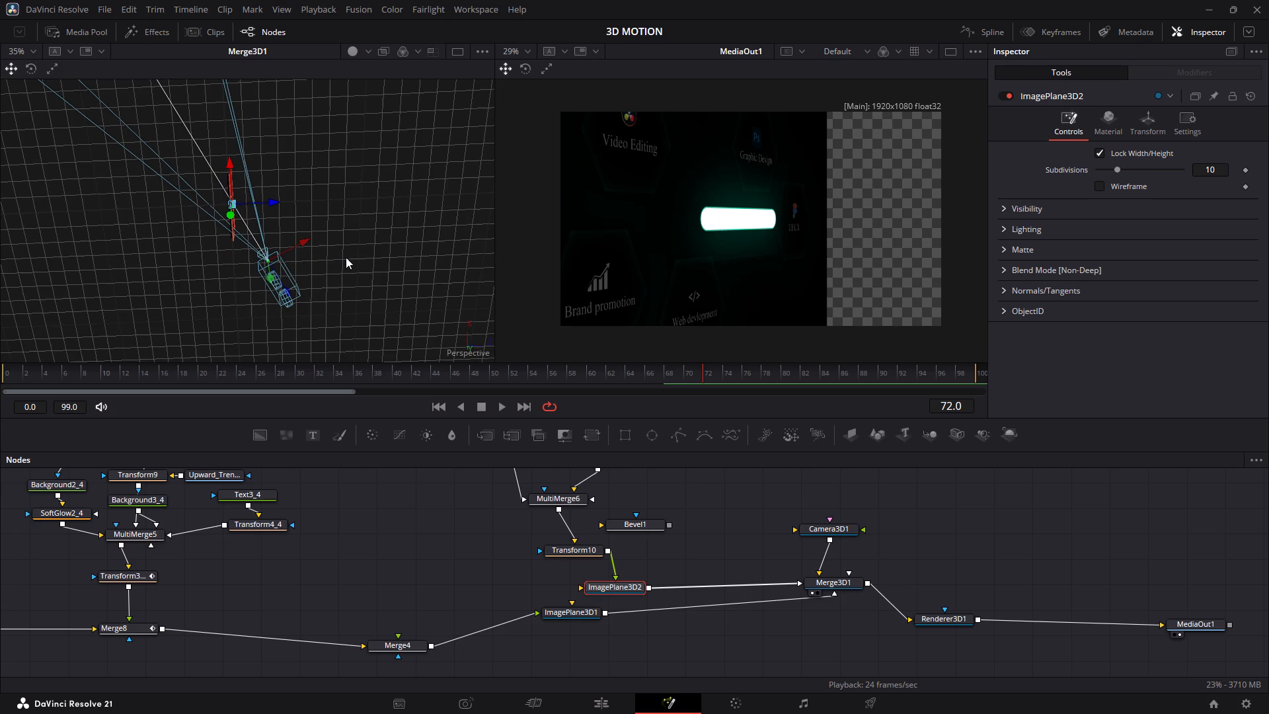
scroll(346, 257, "up", 1, "ctrl")
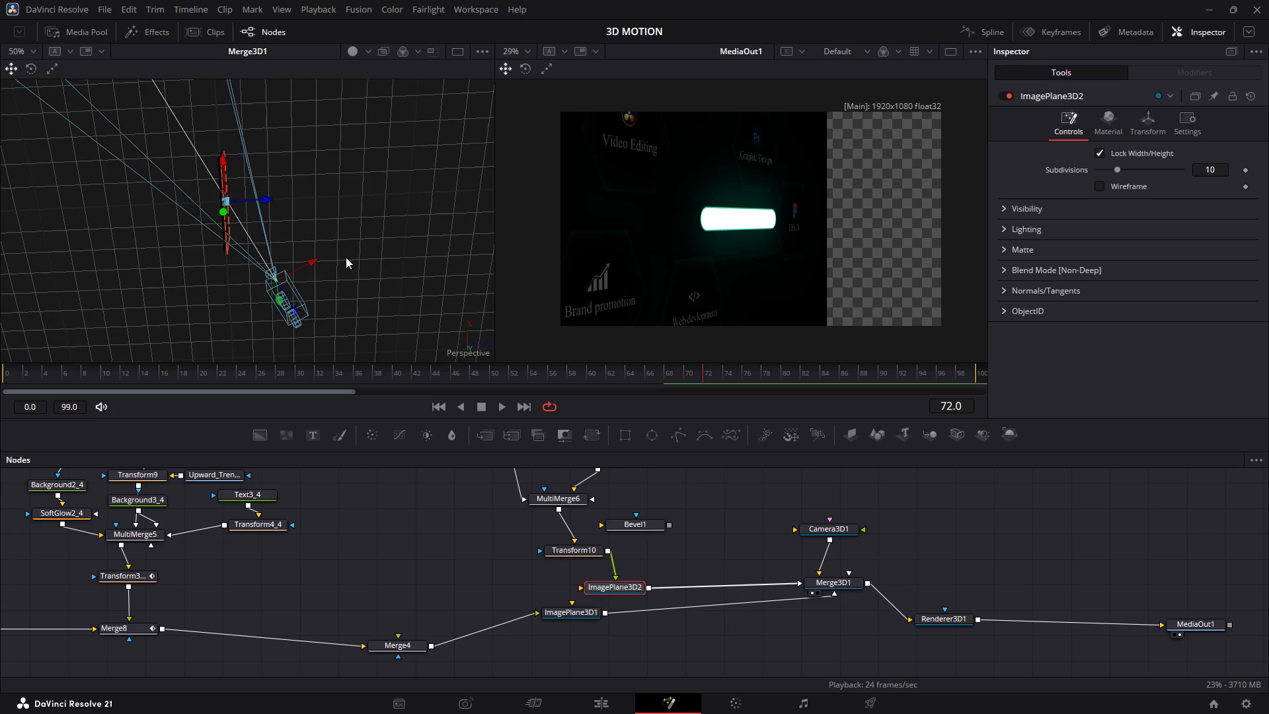
scroll(344, 257, "down", 1)
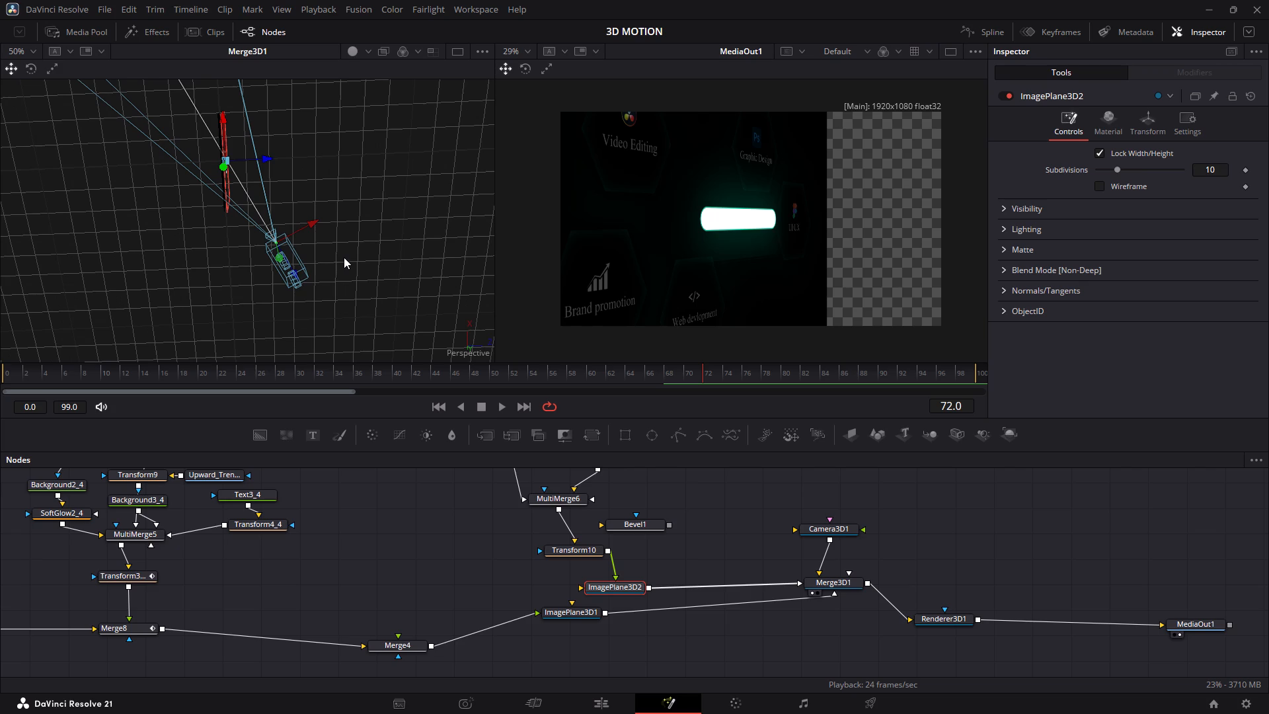
scroll(344, 257, "down", 1, "shift")
scroll(344, 257, "up", 2, "shift")
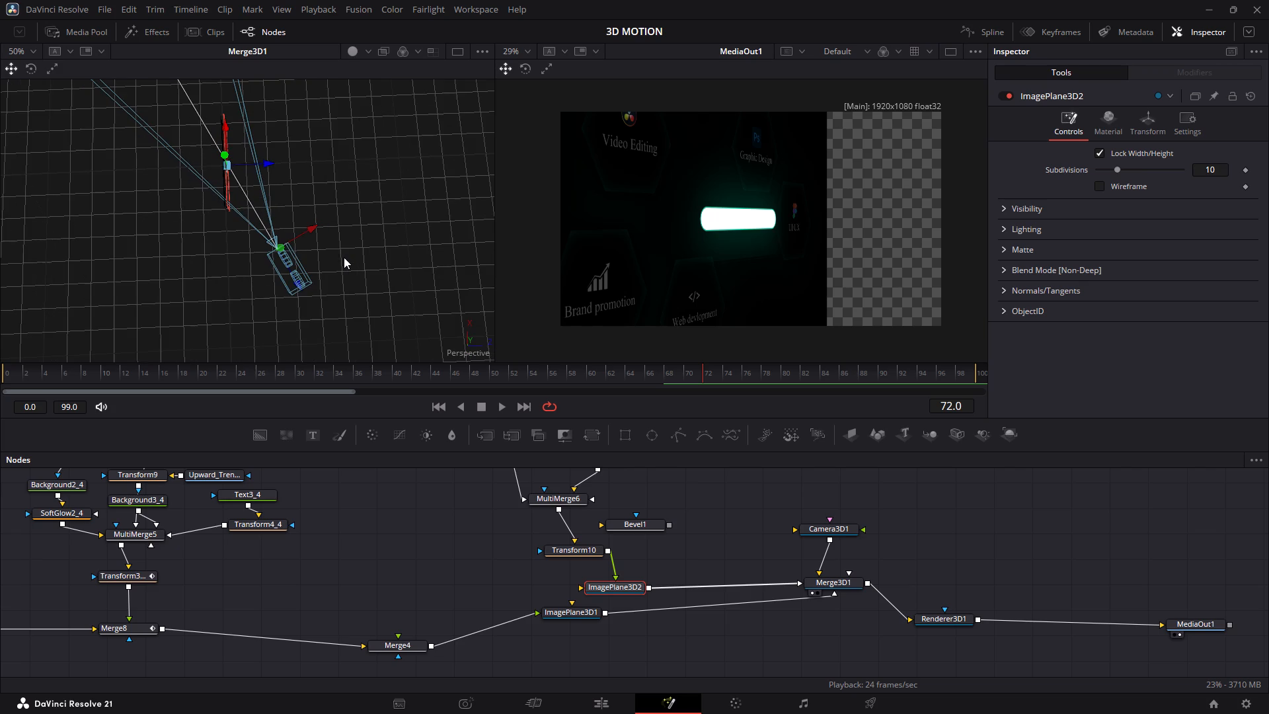
left_click(471, 337)
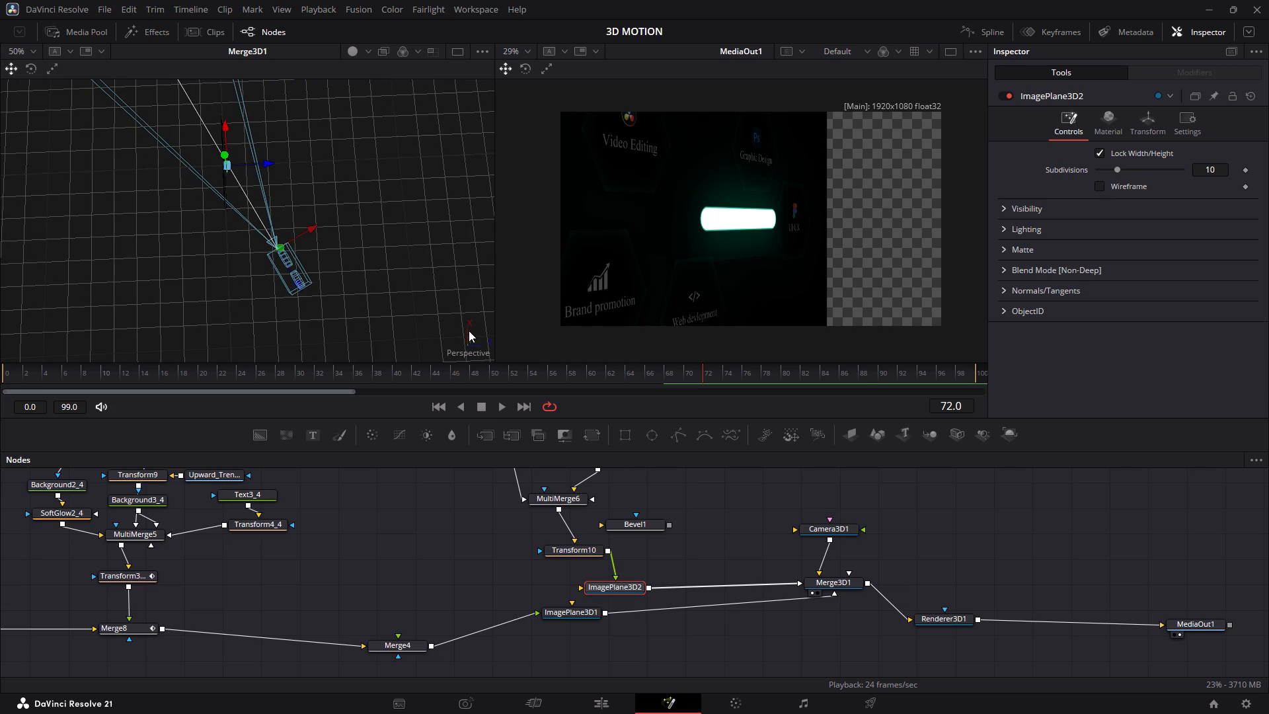
left_click(471, 340)
left_click(466, 322)
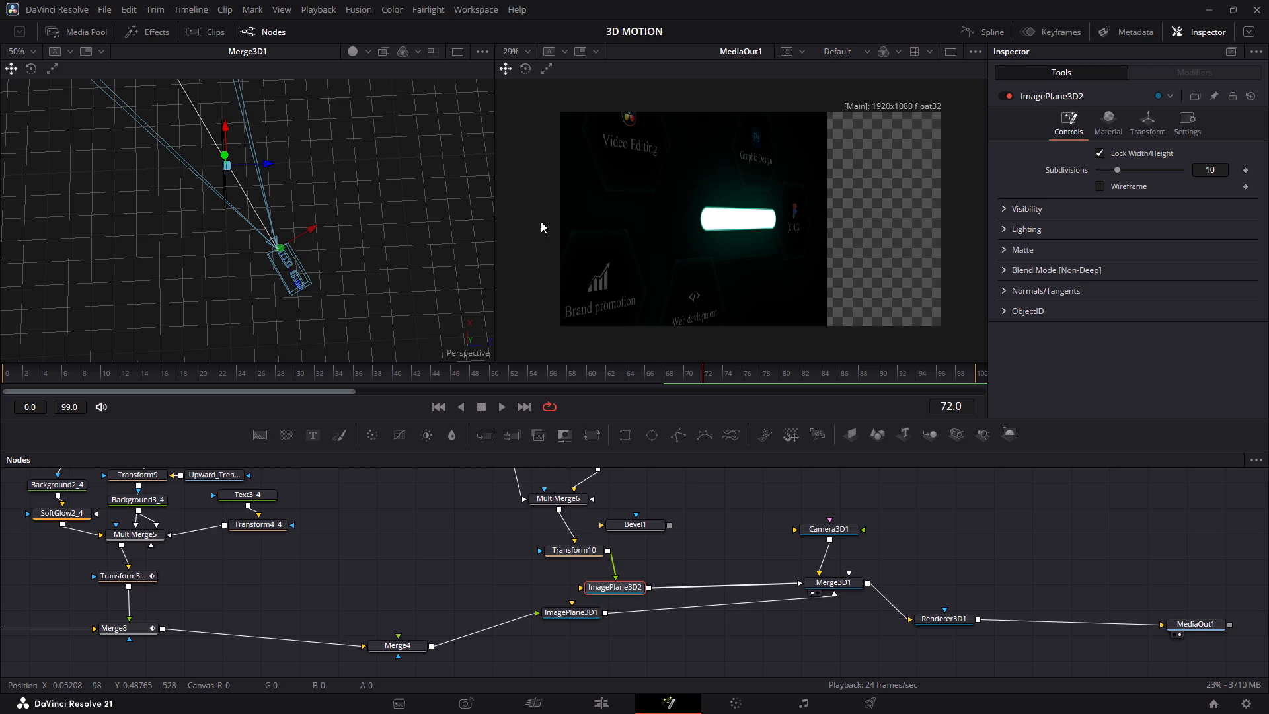
Add a black Background node above Bevel1 and bring it into Merge3D1 through a new Image Plane 3D.
left_click(264, 441)
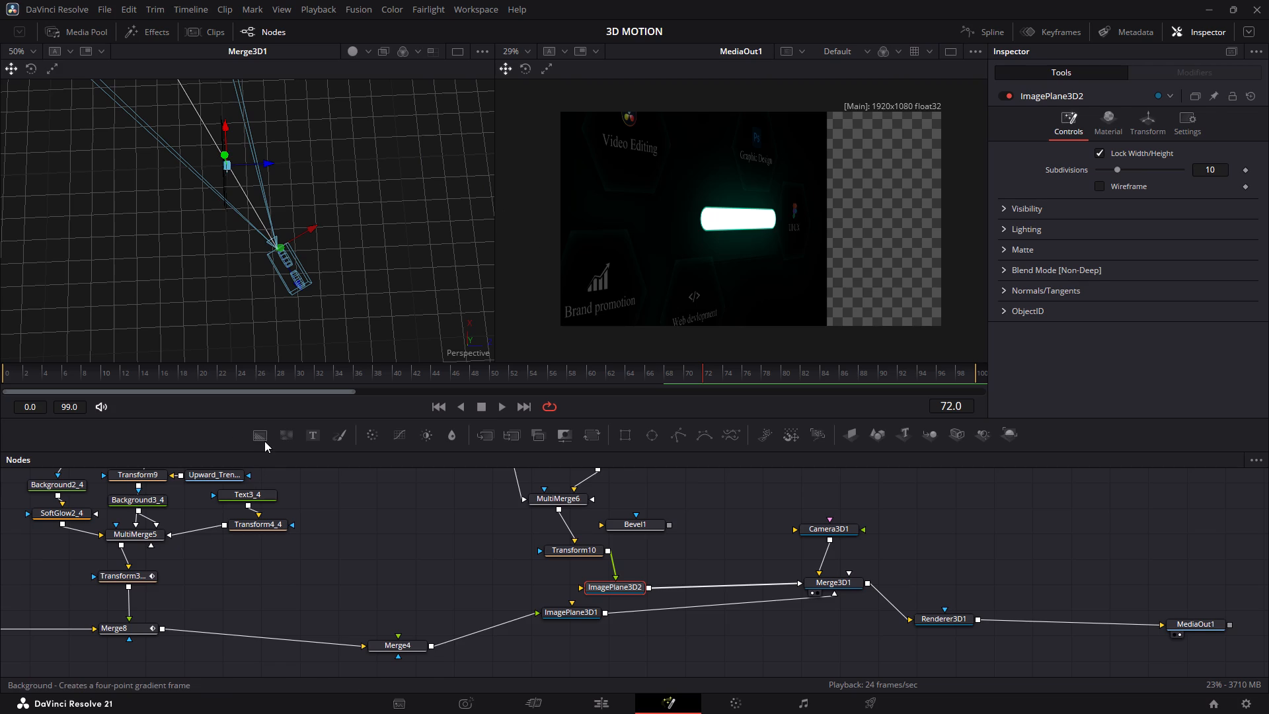
left_click_drag(629, 609, 629, 609)
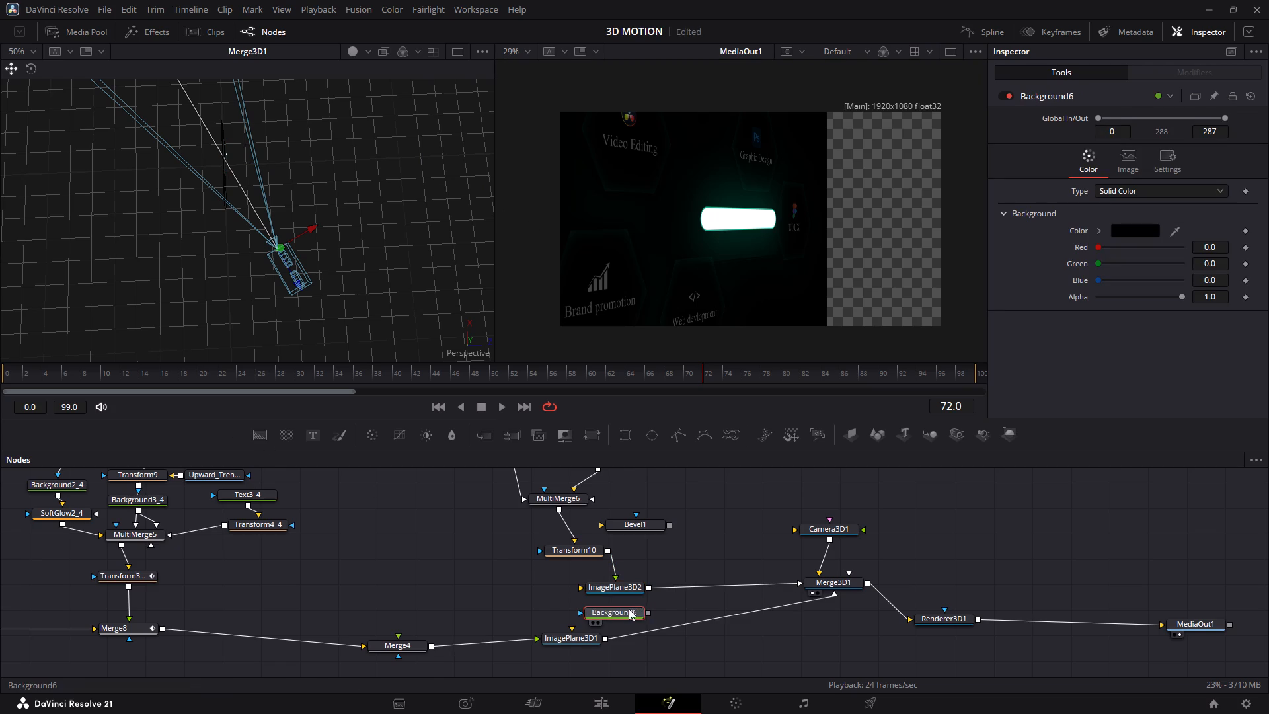
left_click_drag(629, 609, 691, 481)
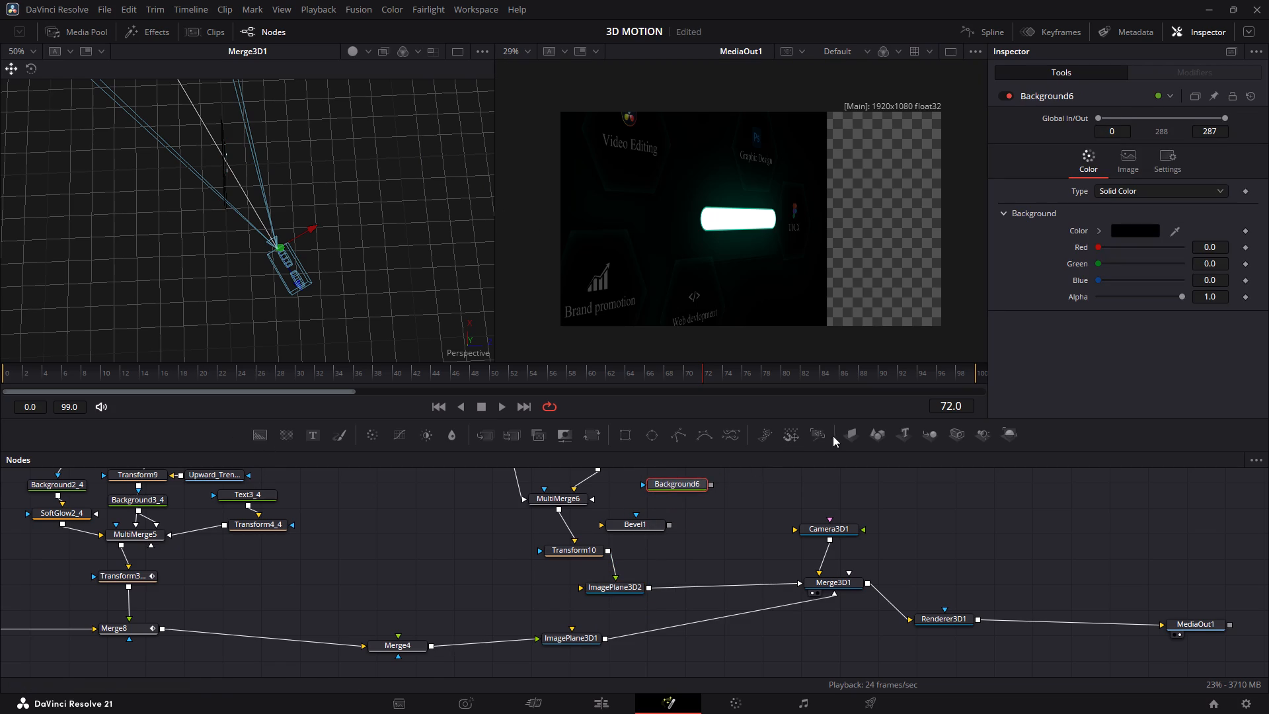
left_click(853, 434)
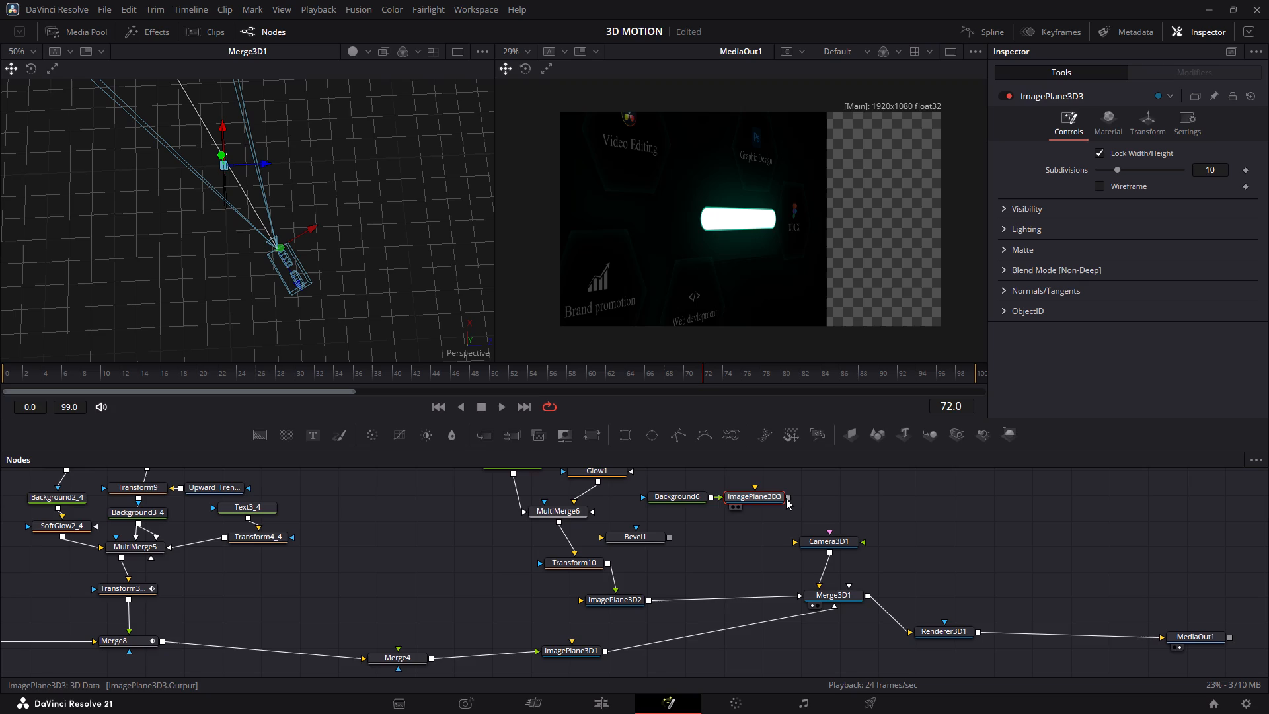
left_click_drag(787, 498, 808, 592)
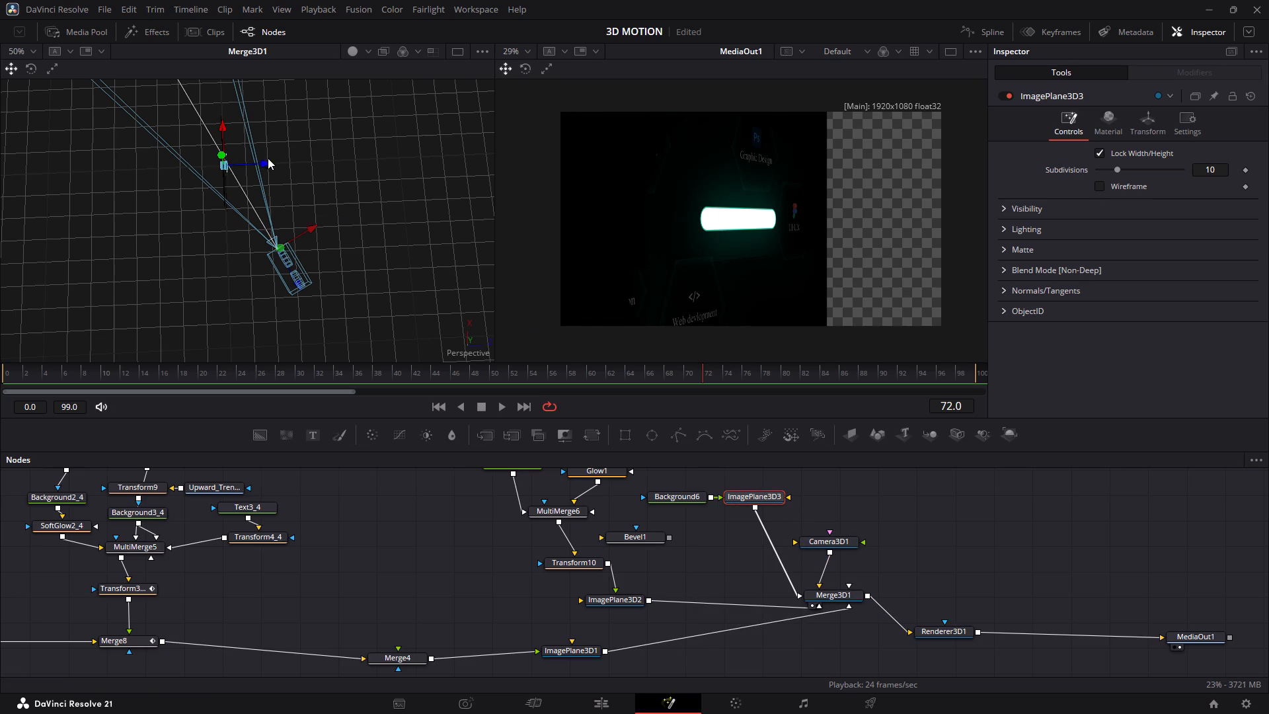
Move the new black image plane back along its Z axis, behind the service layout and glowing bar planes.
left_click_drag(265, 165, 207, 169)
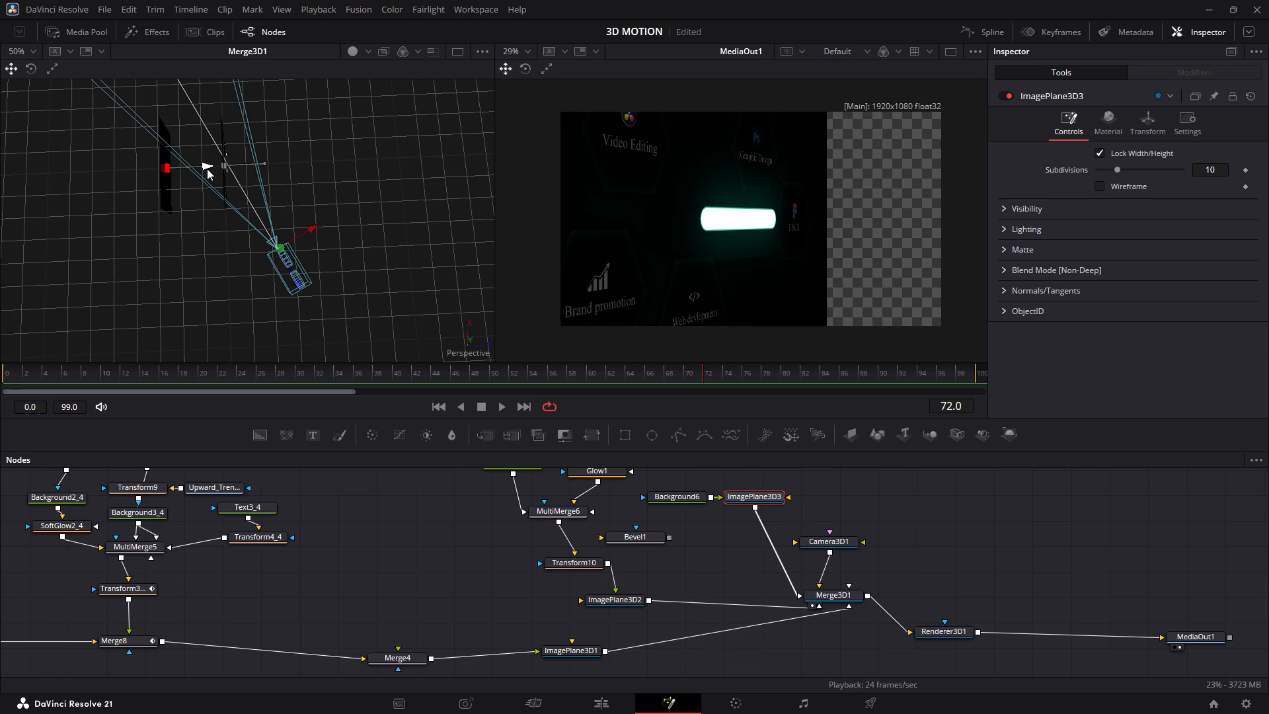
left_click_drag(207, 169, 224, 170)
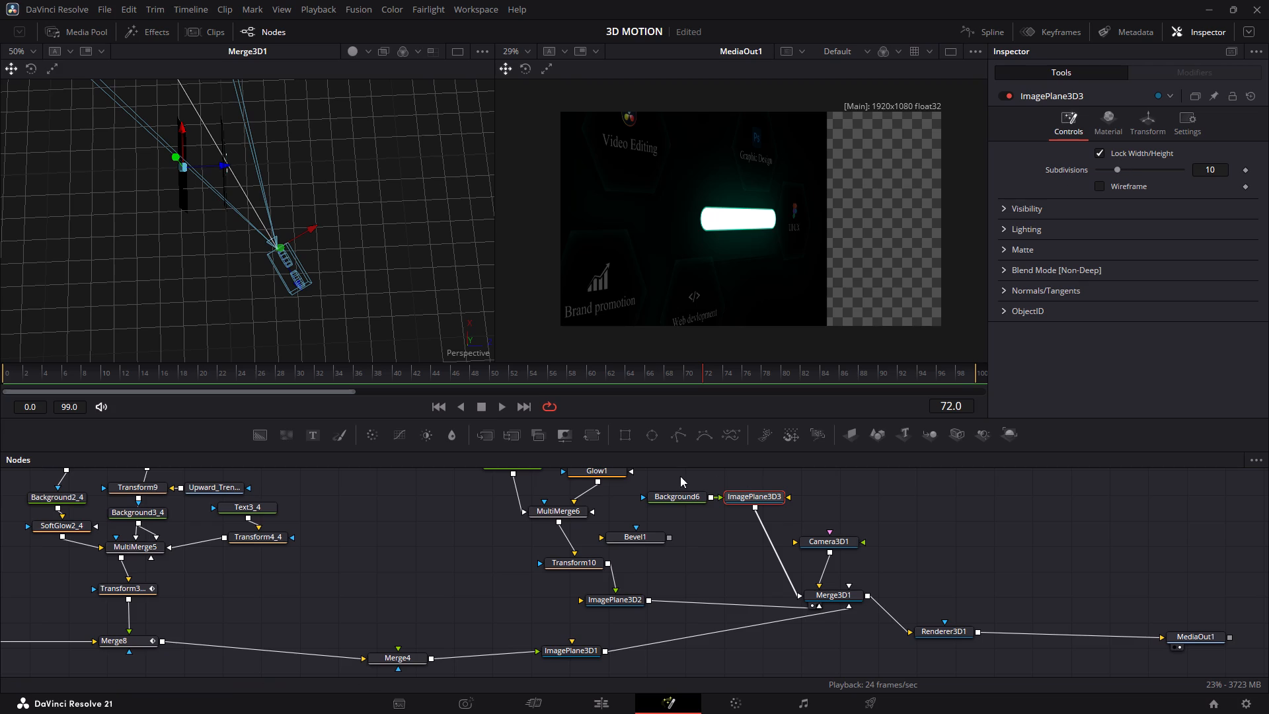
Move the ImagePlane3D3 node down so it sits between Background6 and Merge3D1 in the node graph.
left_click(692, 493)
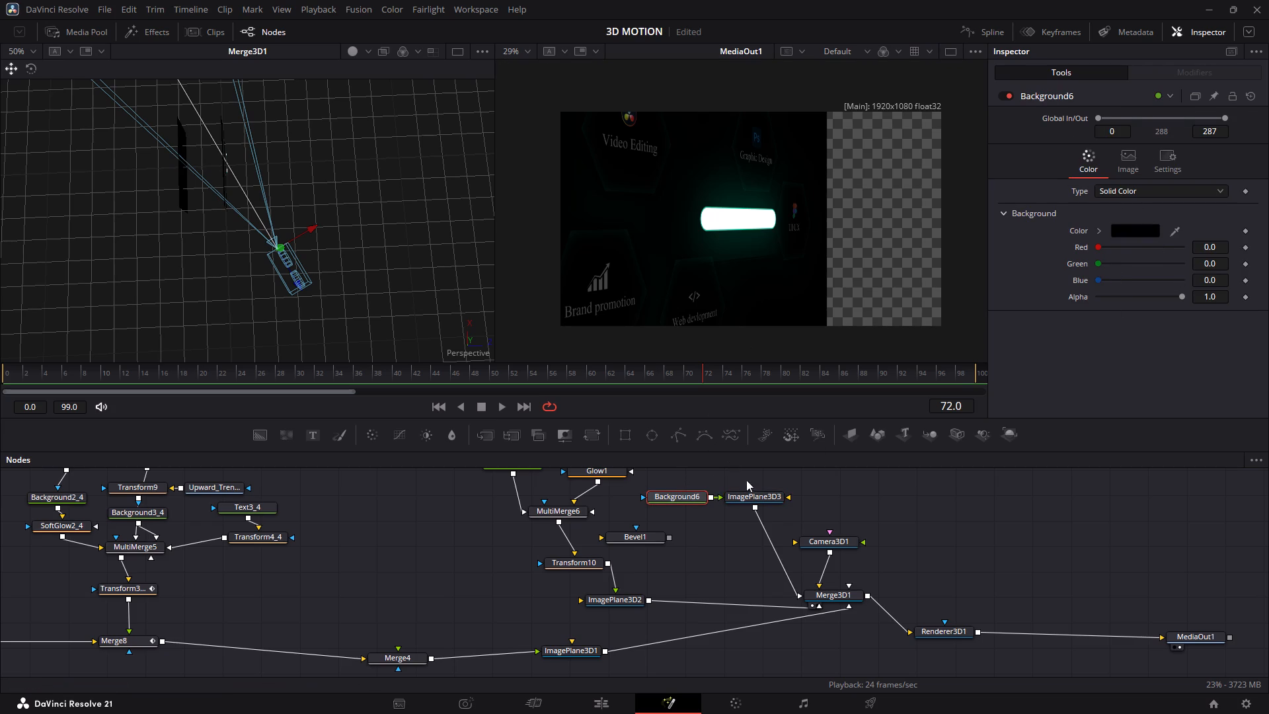
left_click(775, 496)
left_click_drag(773, 496, 773, 517)
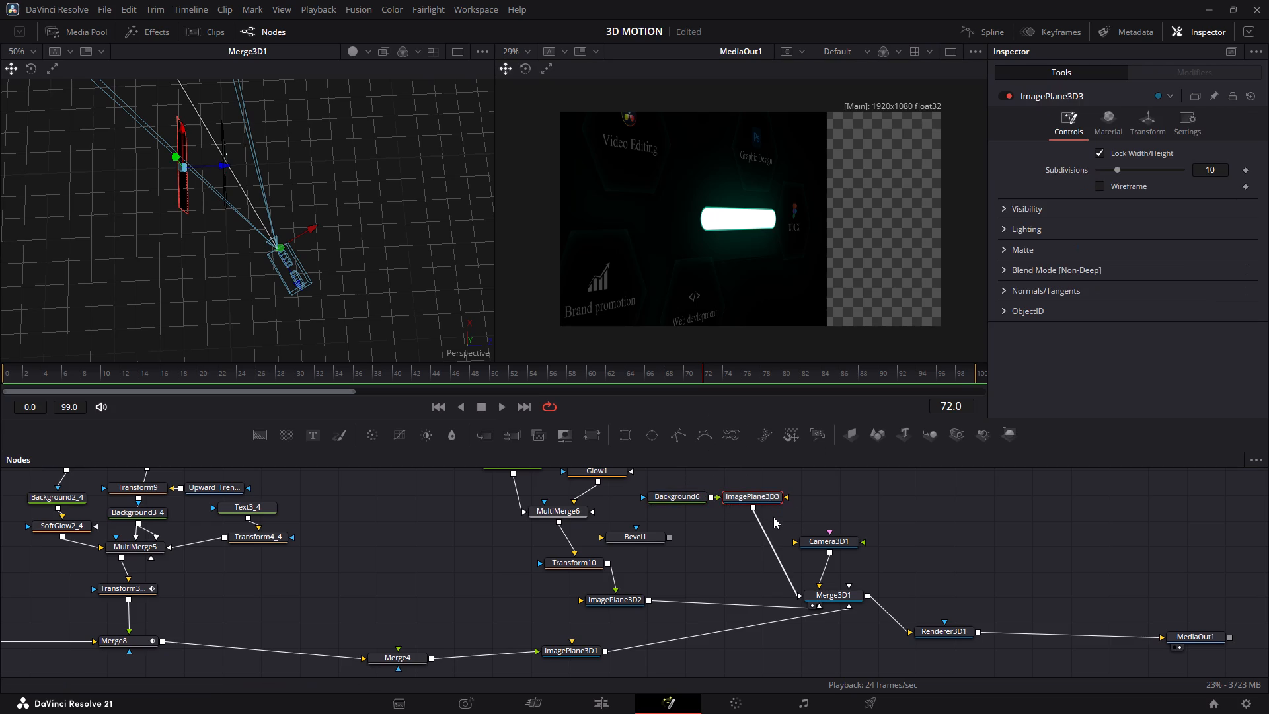
left_click_drag(773, 517, 774, 528)
left_click_drag(767, 492, 777, 525)
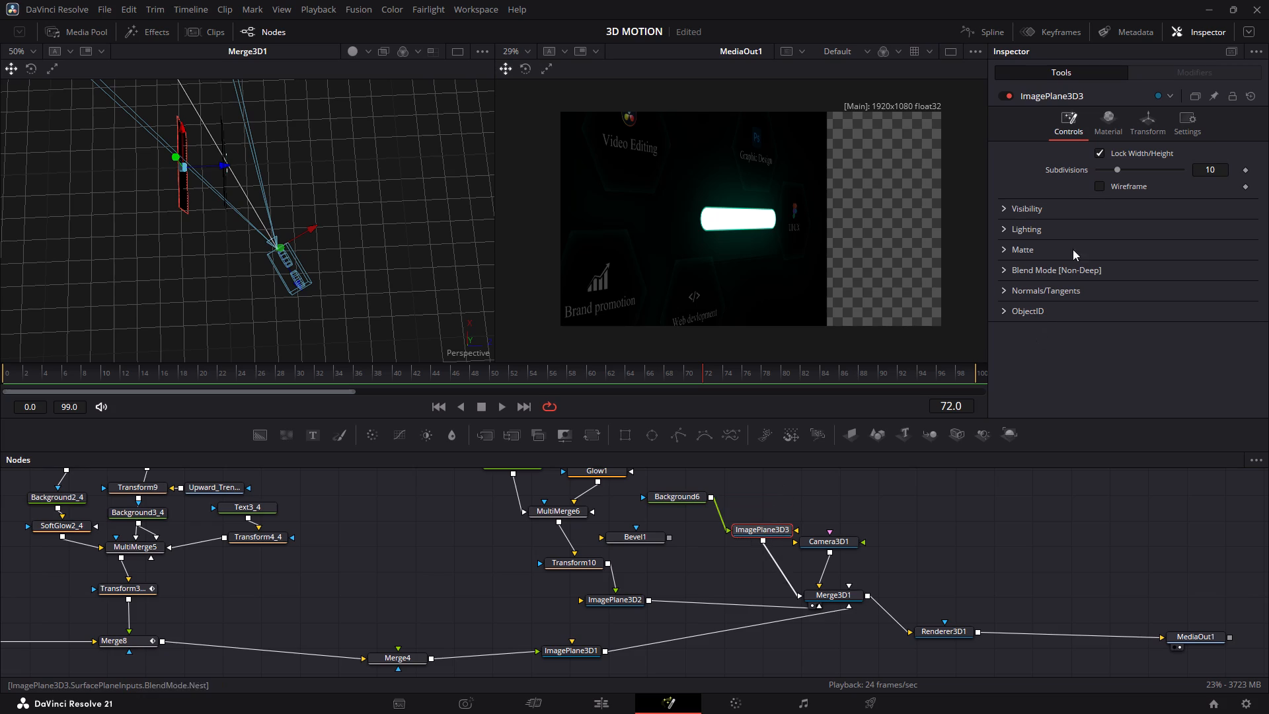
Enlarge the black ImagePlane3D3 to a uniform scale of 5.0.
left_click(1144, 116)
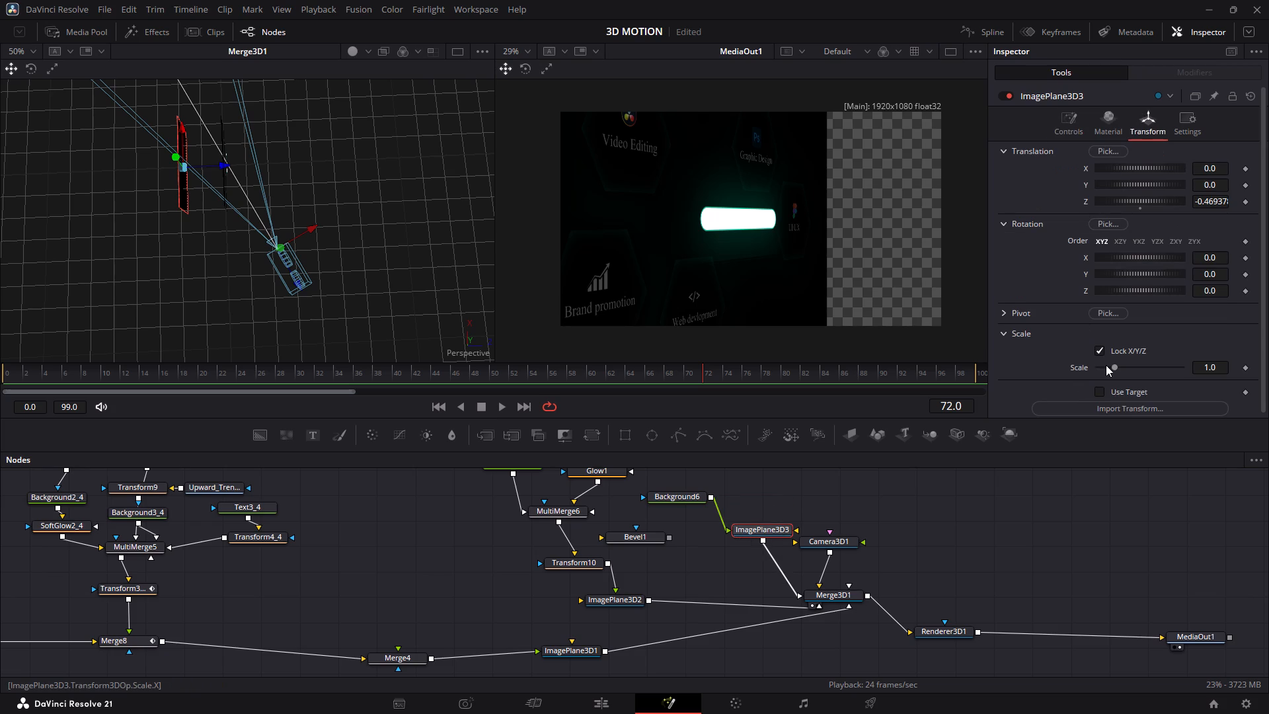
left_click_drag(1114, 366, 1268, 342)
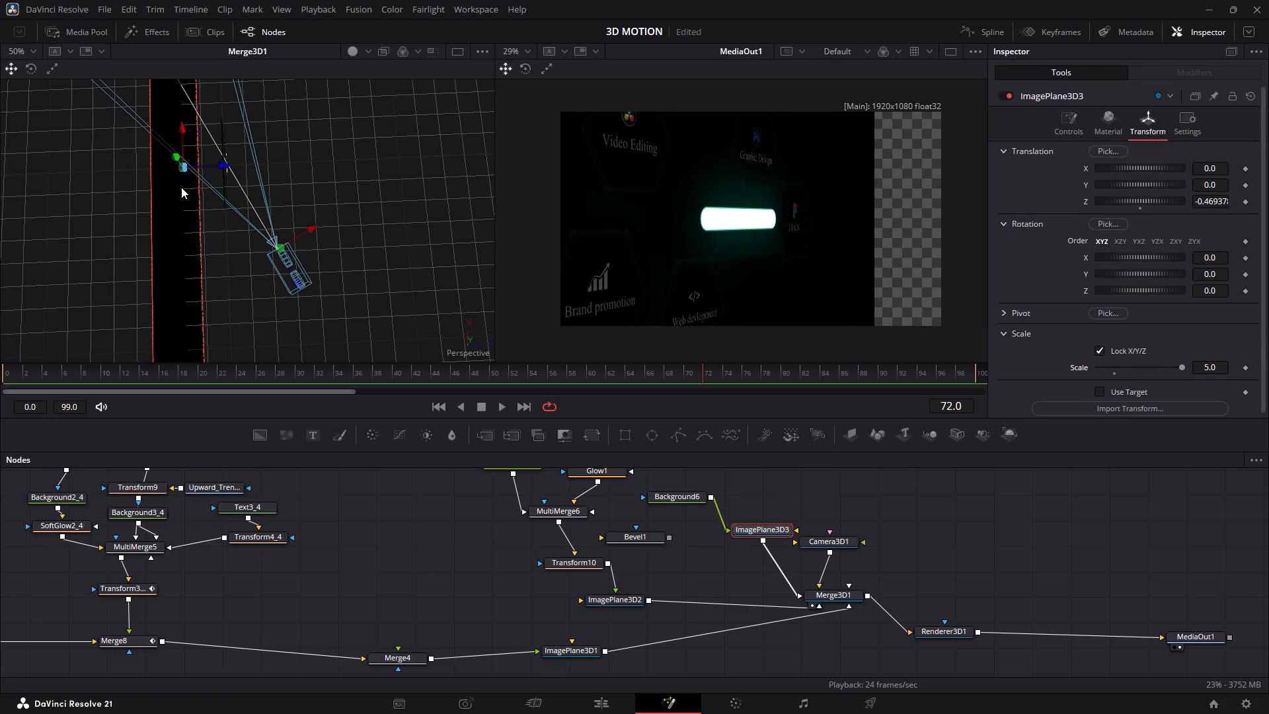
Shift the black image plane along its X axis to about 1.22 to cover more of the camera's frame.
left_click_drag(179, 130, 180, 130)
left_click_drag(180, 130, 215, 34)
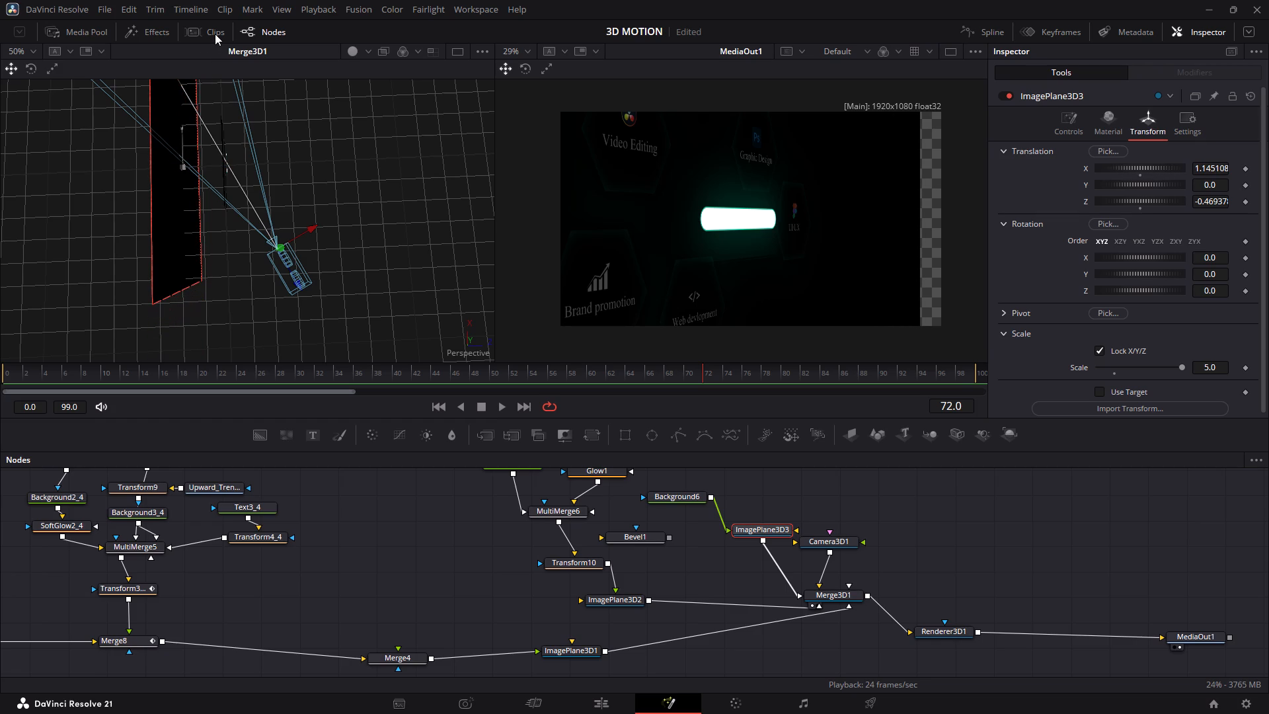
left_click_drag(215, 34, 236, 0)
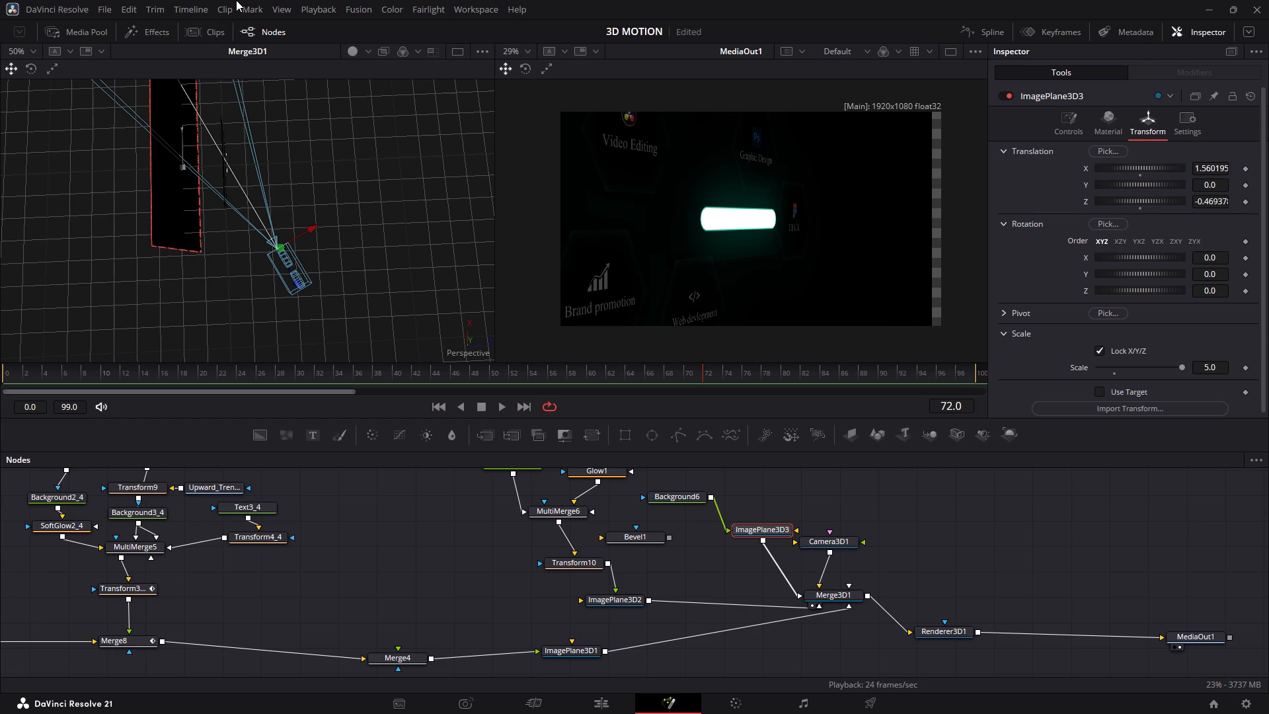
left_click_drag(236, 0, 243, 48)
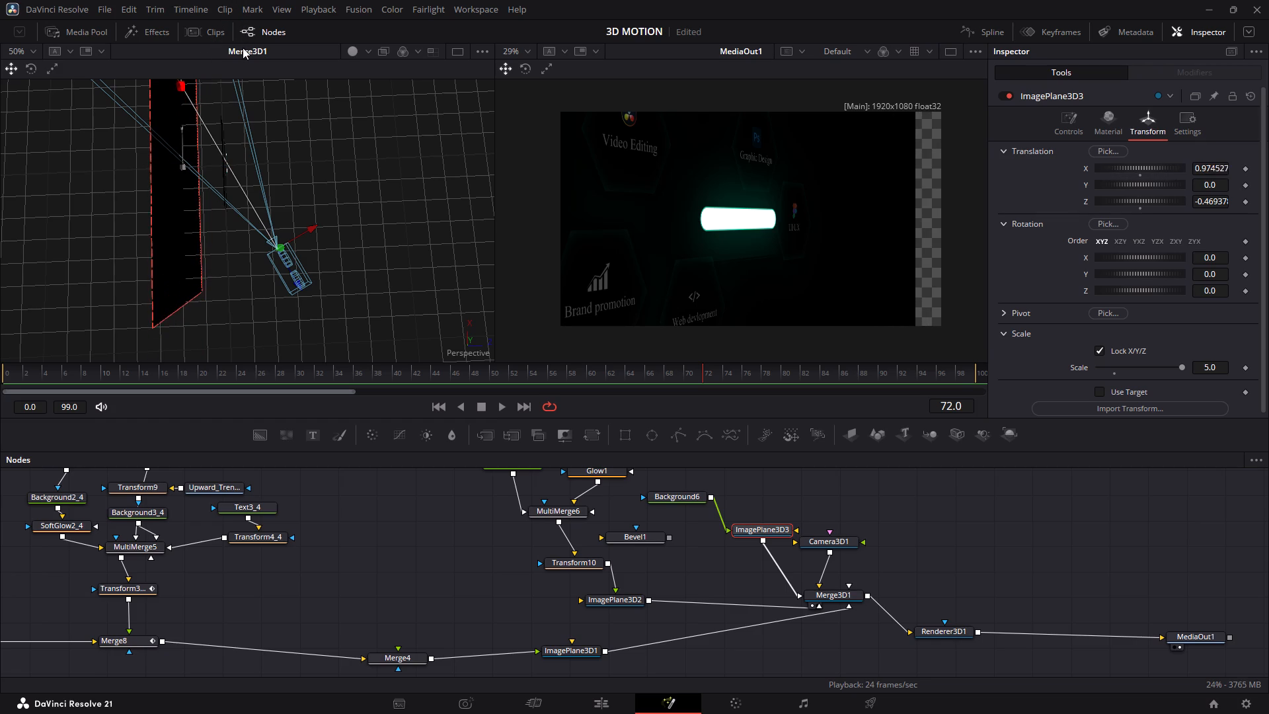
left_click_drag(243, 48, 249, 26)
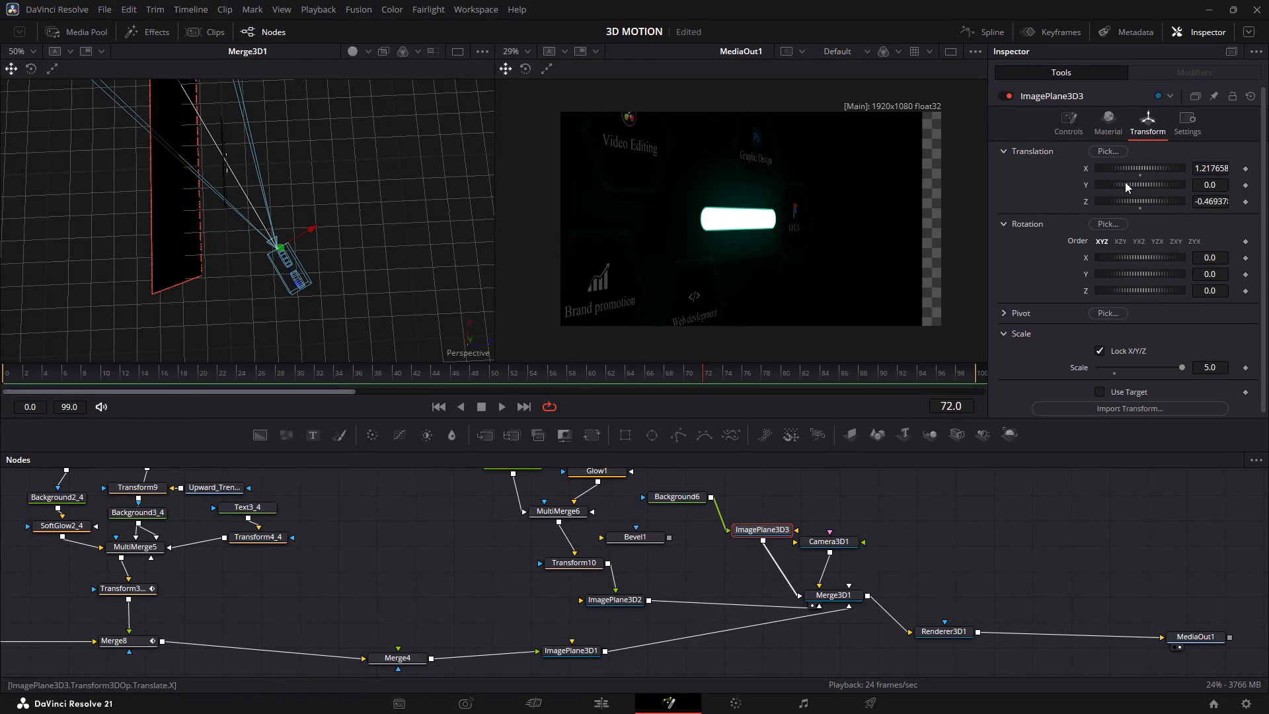
Rotate ImagePlane3D3 around Y to about -67.8 so the black backdrop faces the camera.
left_click_drag(1147, 267, 1146, 277)
left_click_drag(1146, 275, 1130, 275)
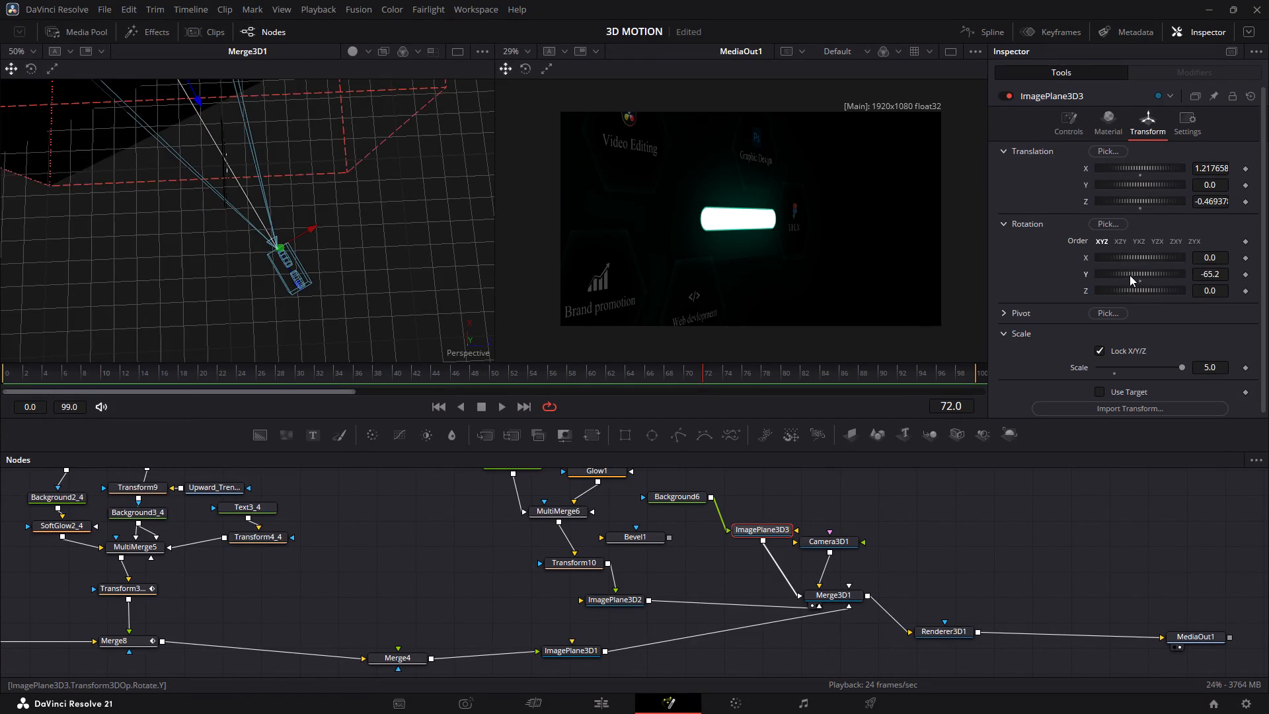
left_click_drag(1130, 275, 1129, 272)
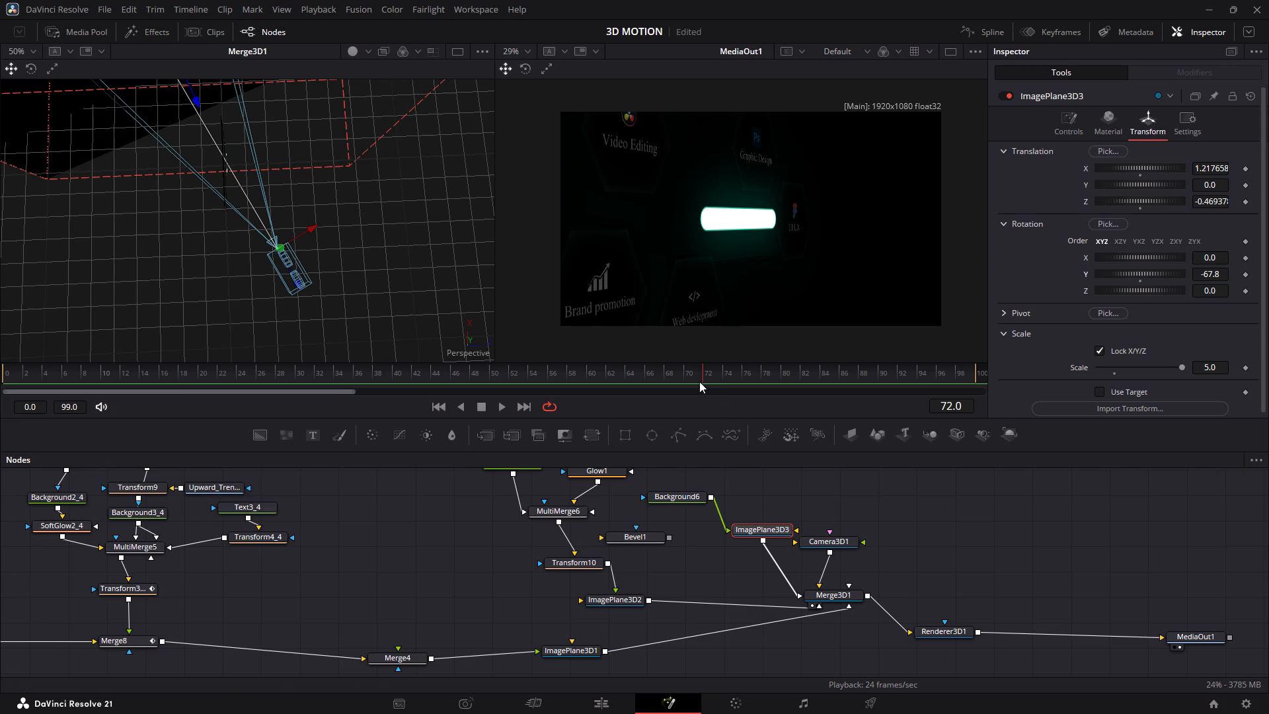
Examine the rendered output frame by frame from frame 72 back to about 60, around the transition to the glowing bar.
key("Left")
key("Left")
key("Left")
key("Left")
key("Left")
key("Left")
key("Left")
key("Left")
key("Left")
key("Left")
key("Left")
key("Left")
key("Right")
key("Right")
key("Right")
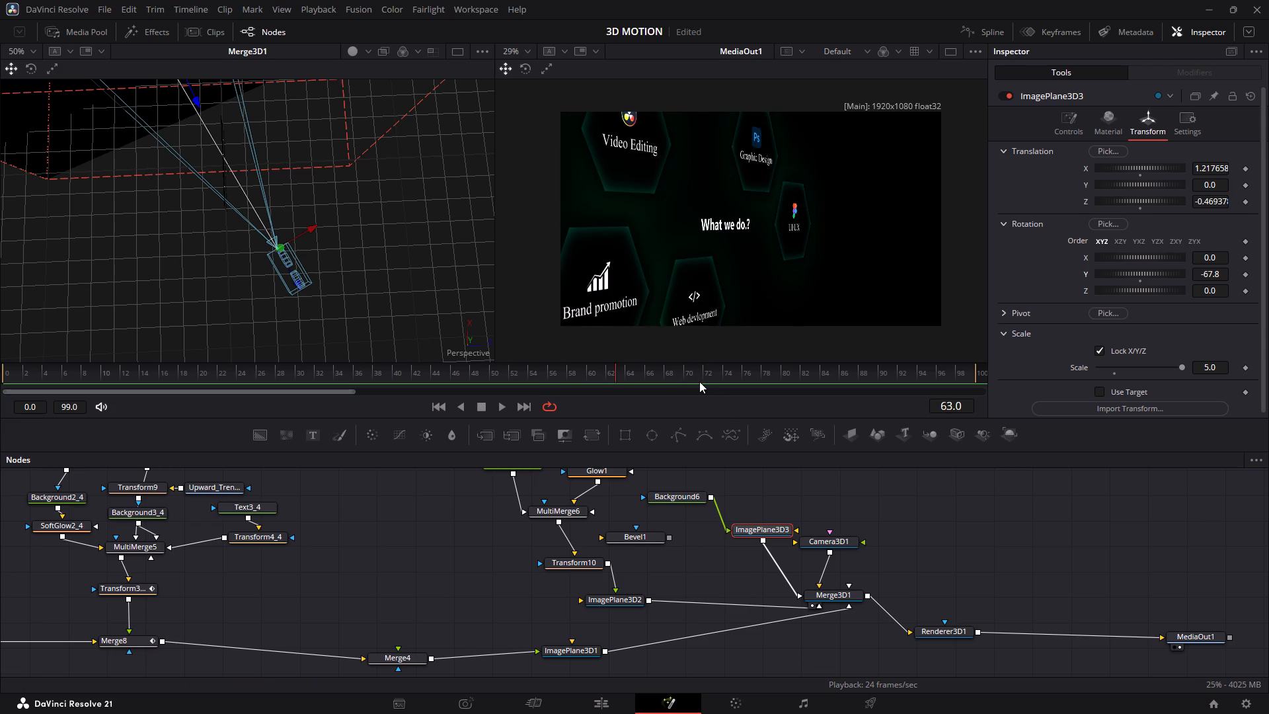
key("Right")
key("Right")
key("Right")
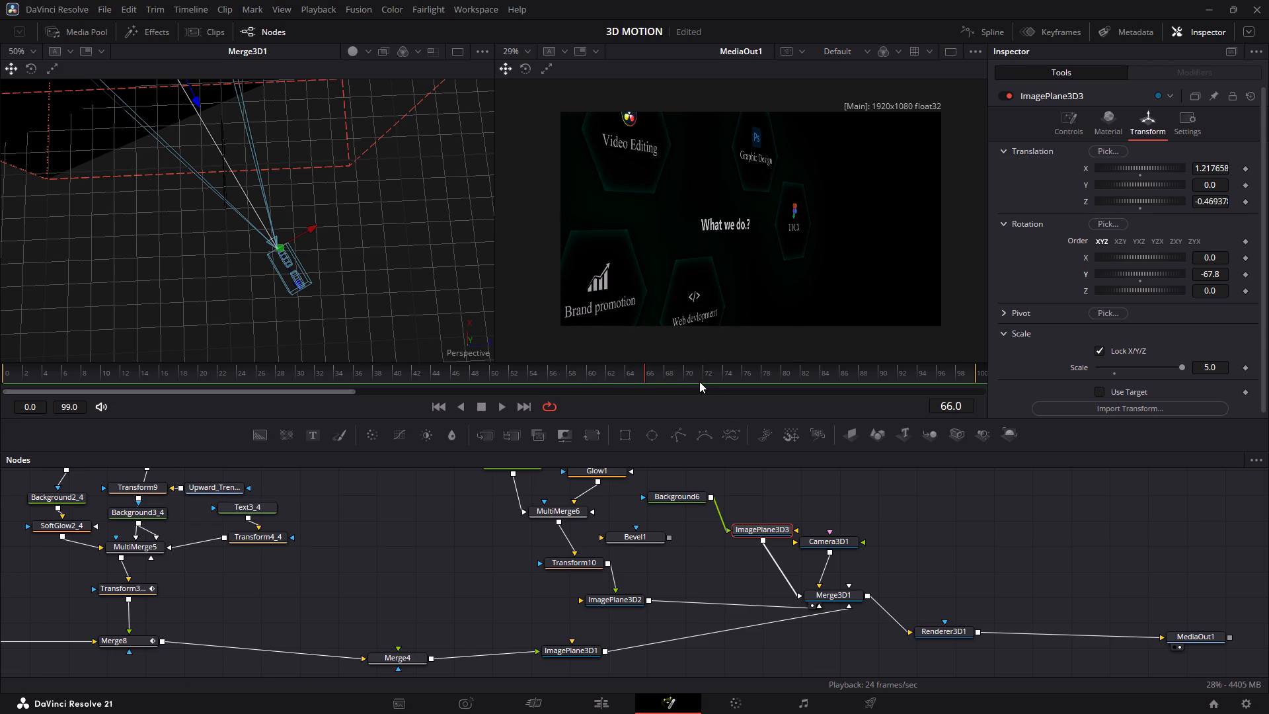
key("Right")
key("Right")
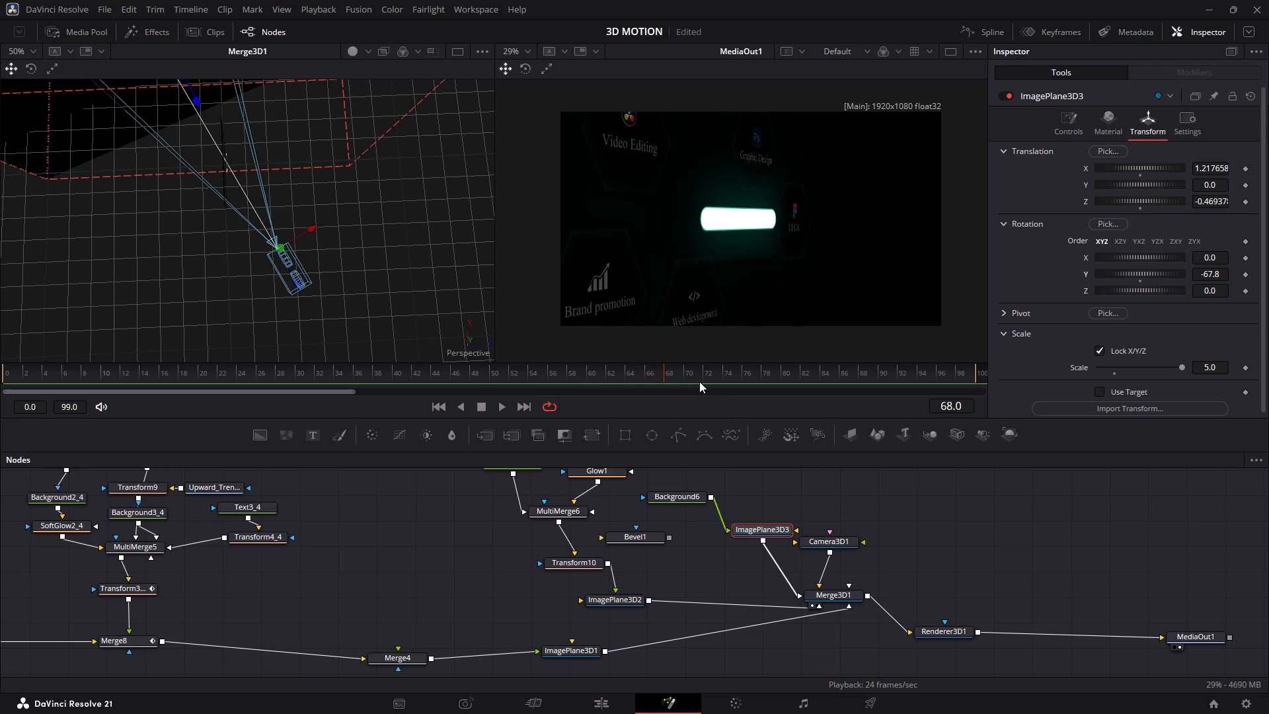
key("Left")
key("Left")
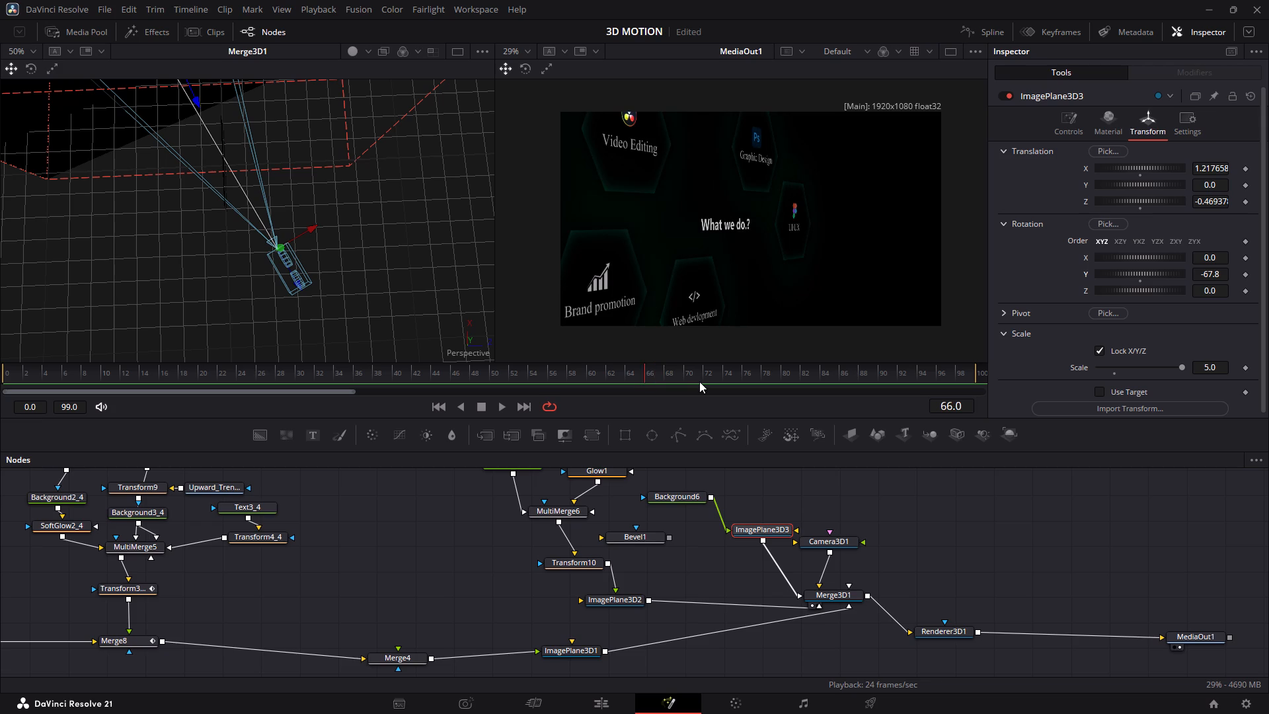
key("Right")
key("Right")
key("Left")
key("Left")
key("Left")
key("Left")
key("Left")
key("Left")
key("Left")
key("Right")
key("Left")
key("Right")
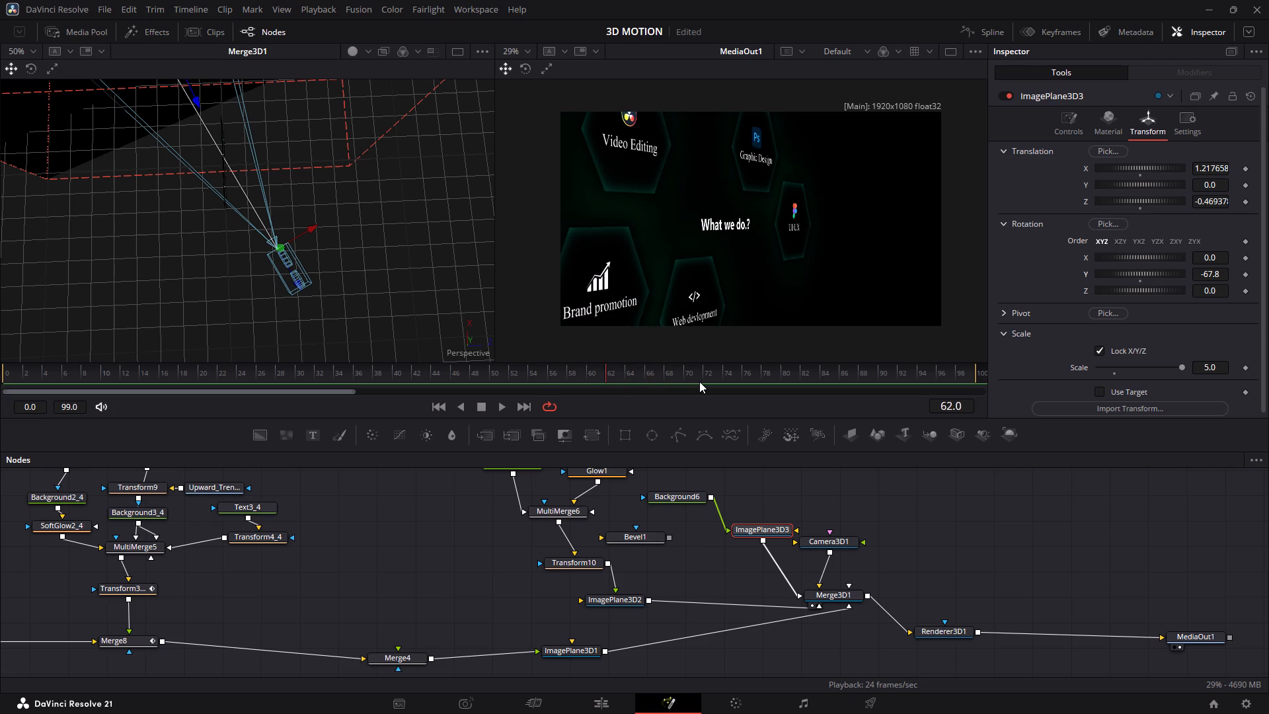
key("Right")
key("Right")
key("Right")
key("Right")
key("Right")
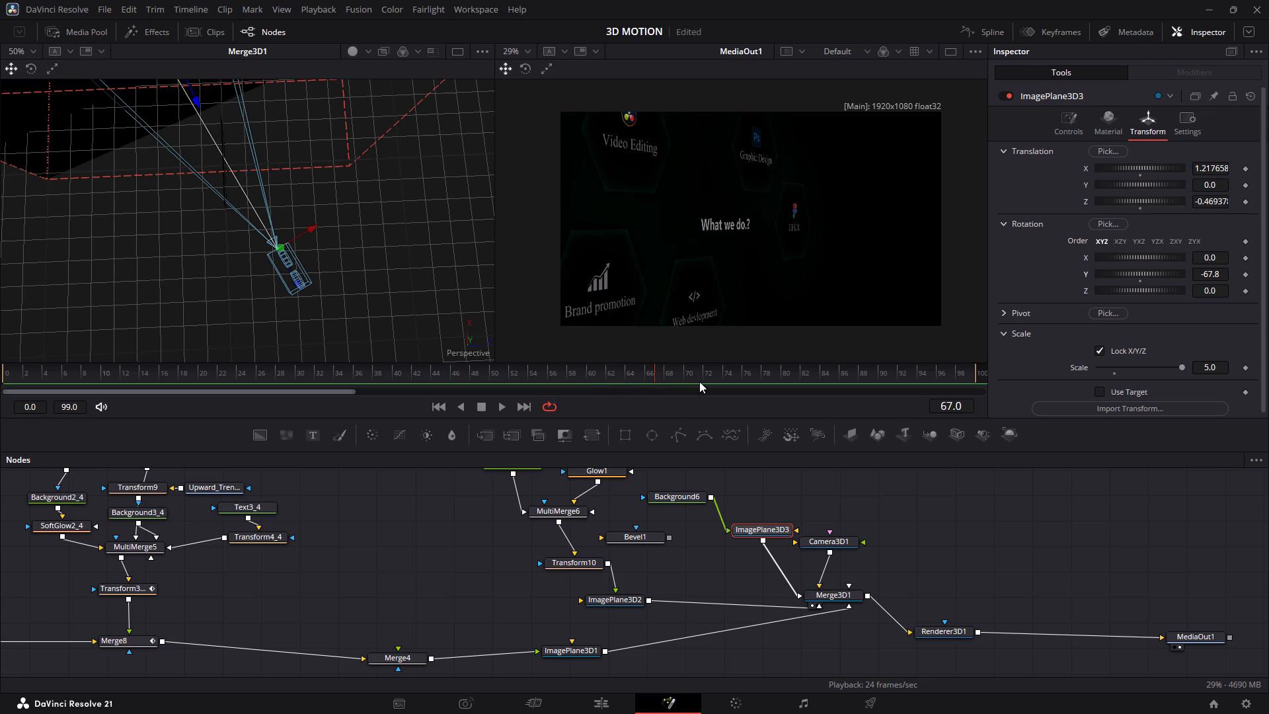
key("Right")
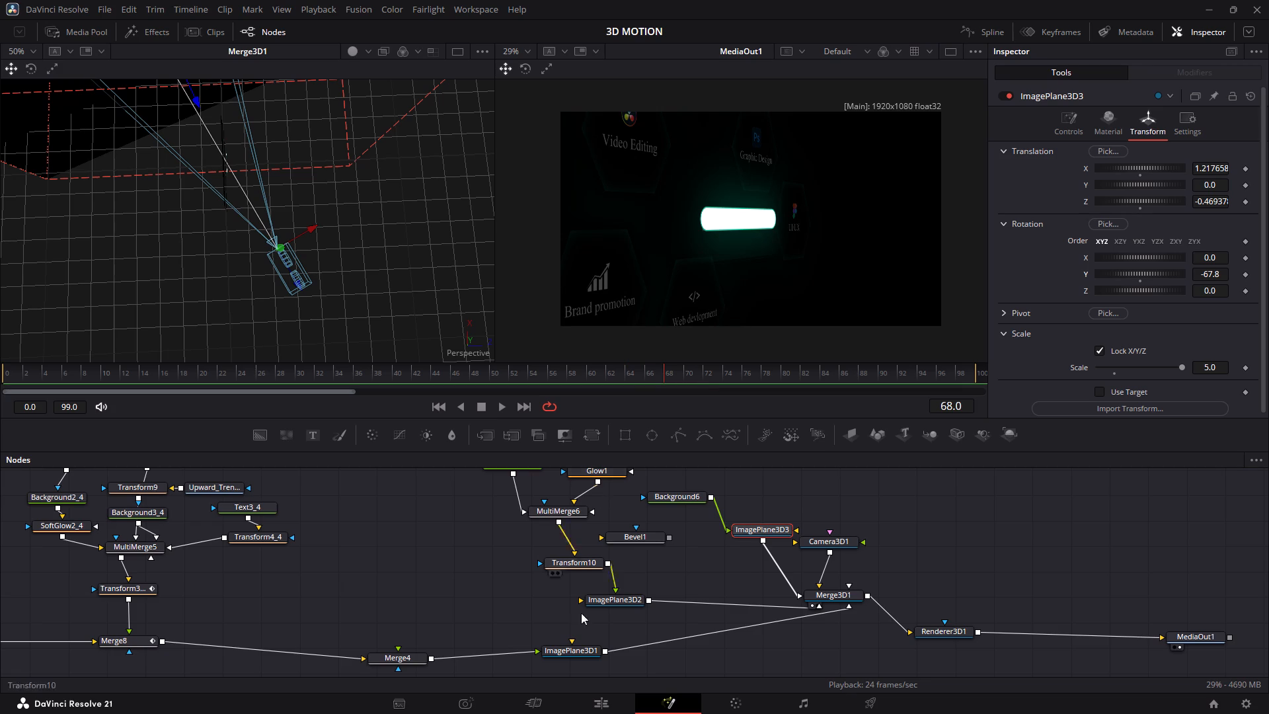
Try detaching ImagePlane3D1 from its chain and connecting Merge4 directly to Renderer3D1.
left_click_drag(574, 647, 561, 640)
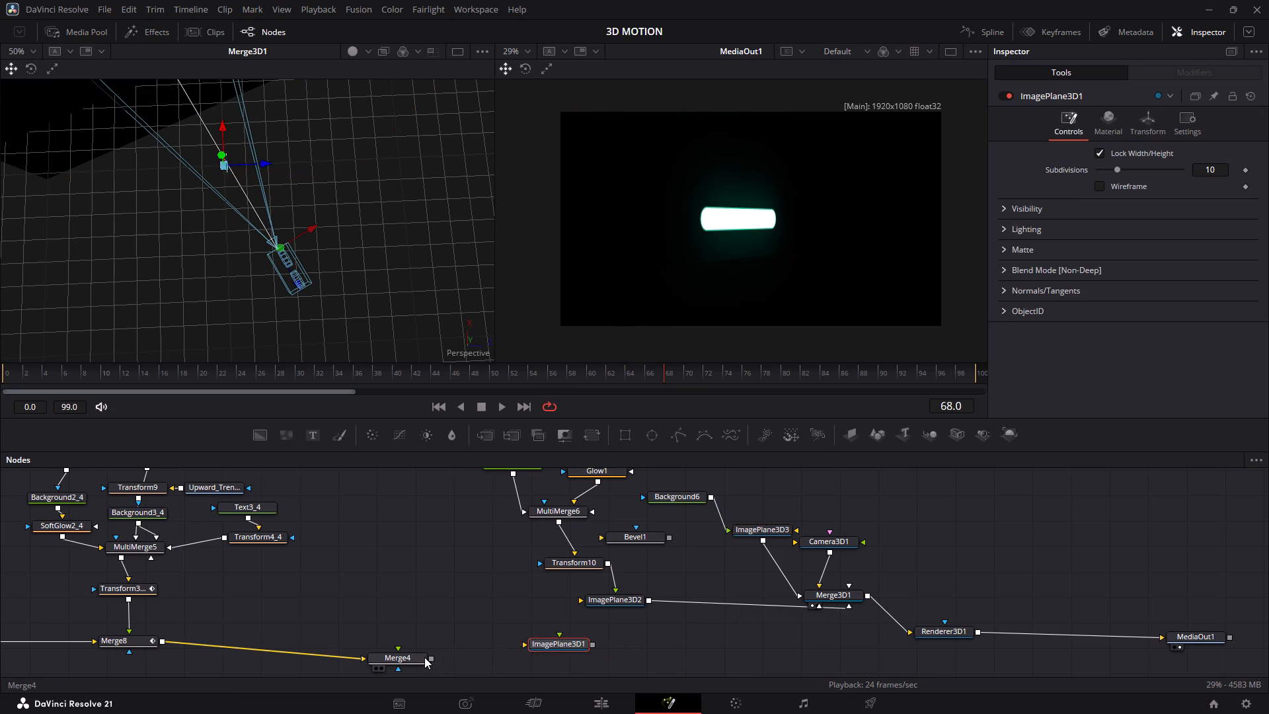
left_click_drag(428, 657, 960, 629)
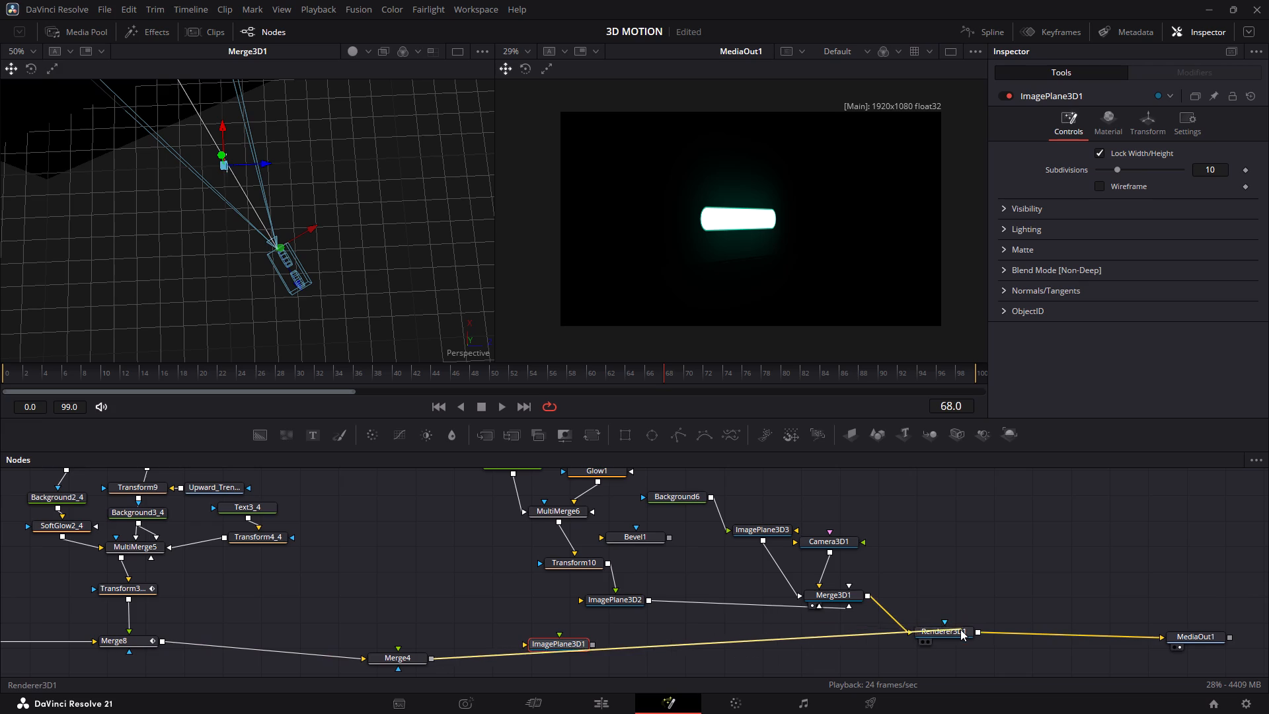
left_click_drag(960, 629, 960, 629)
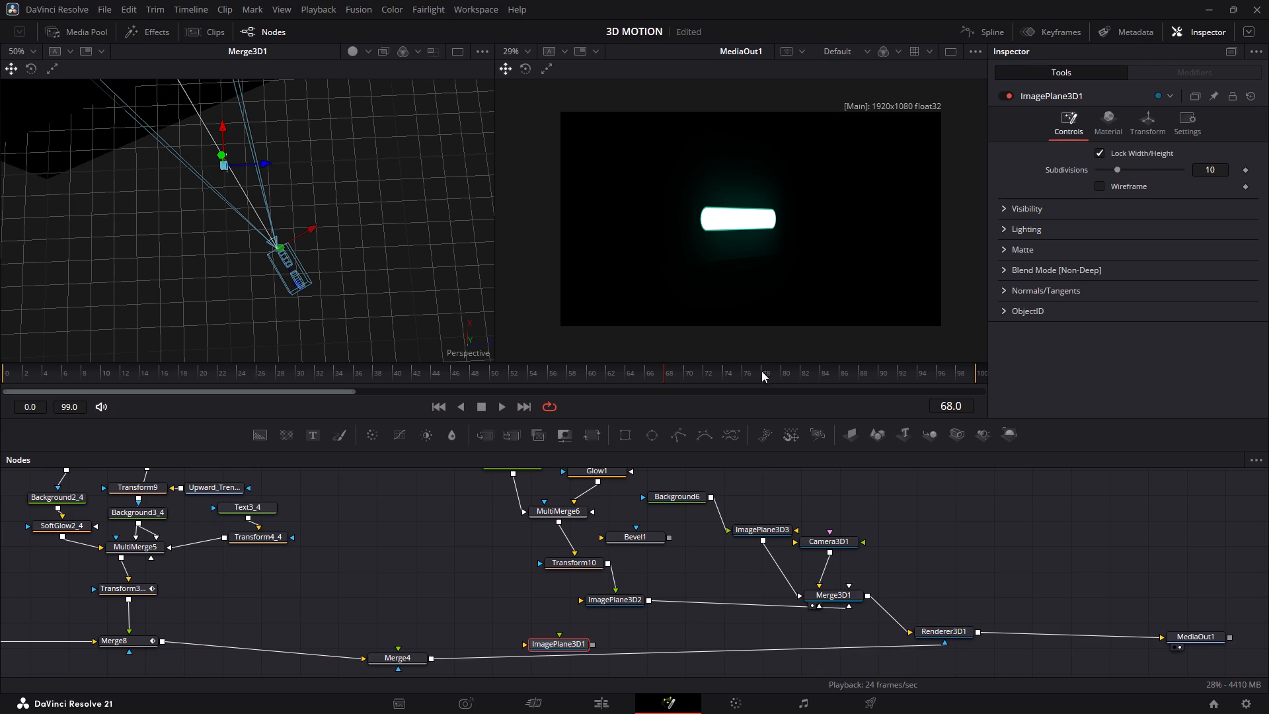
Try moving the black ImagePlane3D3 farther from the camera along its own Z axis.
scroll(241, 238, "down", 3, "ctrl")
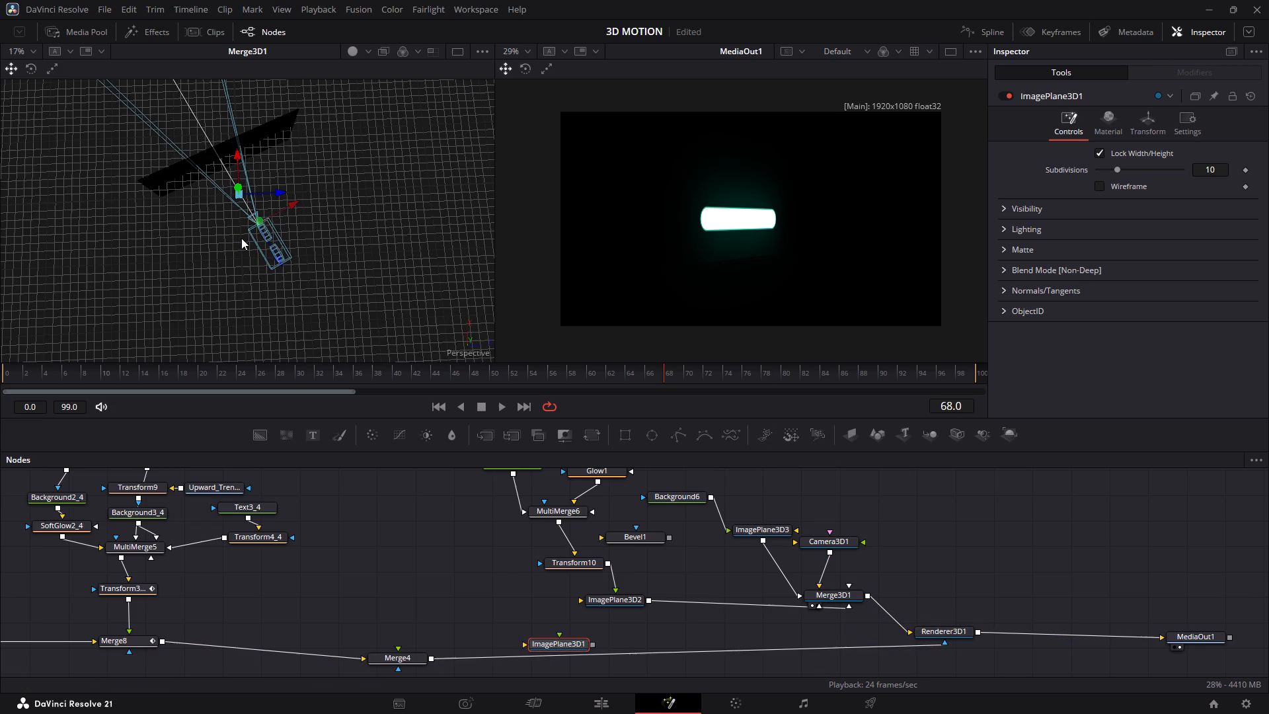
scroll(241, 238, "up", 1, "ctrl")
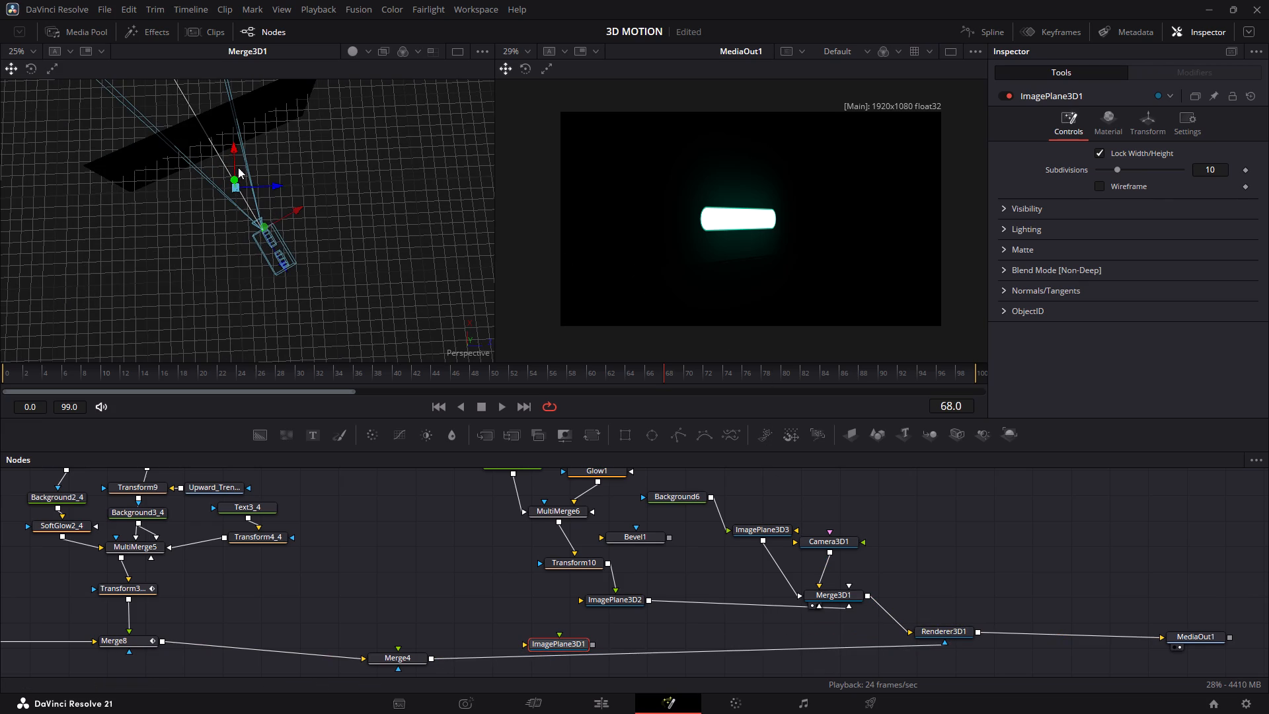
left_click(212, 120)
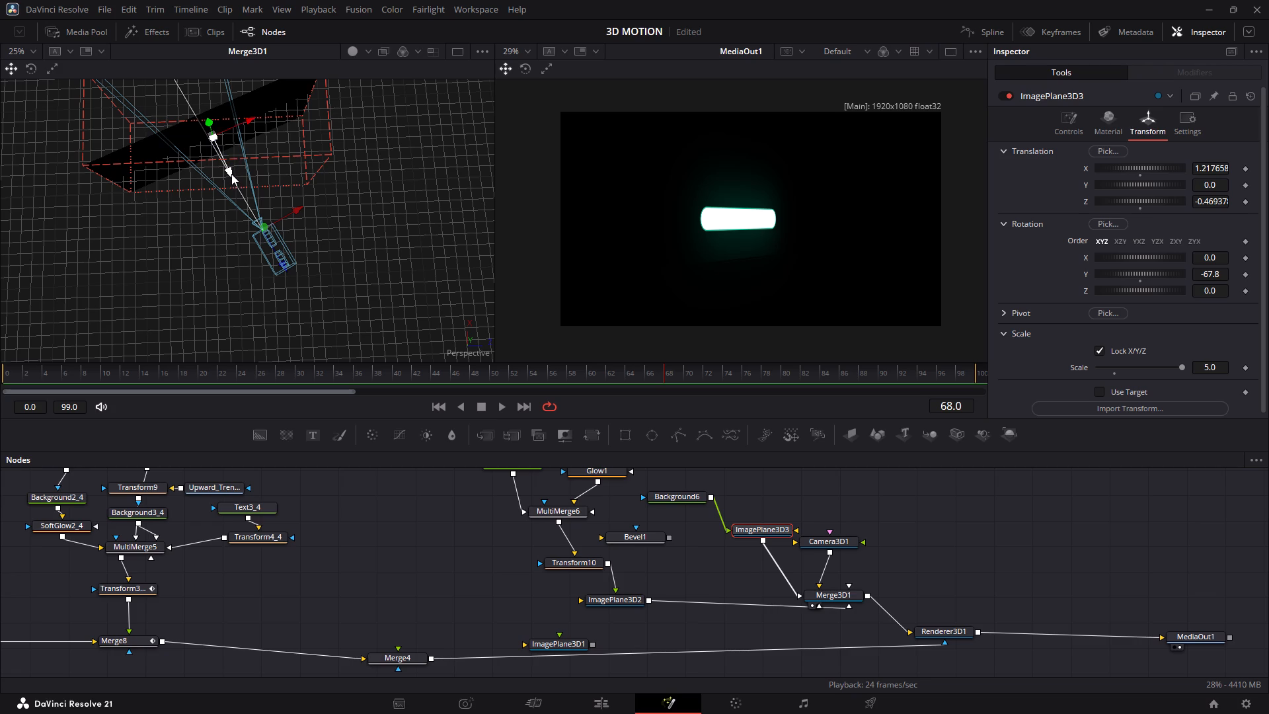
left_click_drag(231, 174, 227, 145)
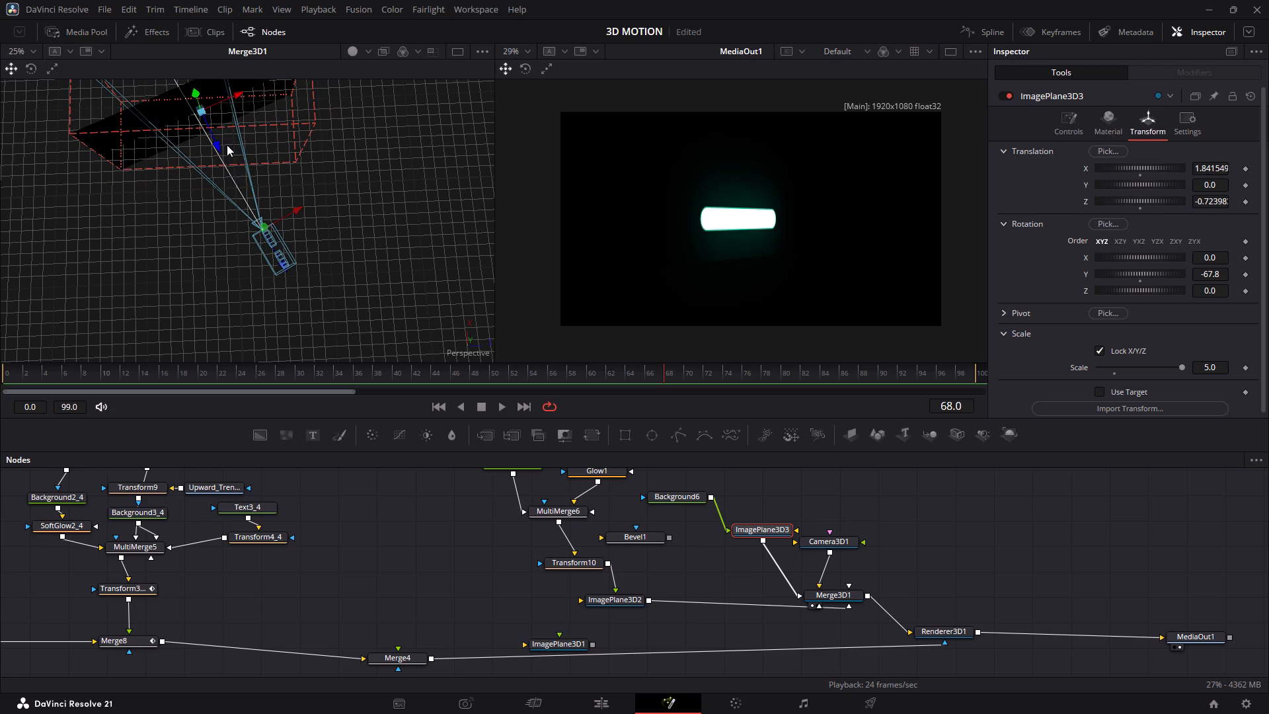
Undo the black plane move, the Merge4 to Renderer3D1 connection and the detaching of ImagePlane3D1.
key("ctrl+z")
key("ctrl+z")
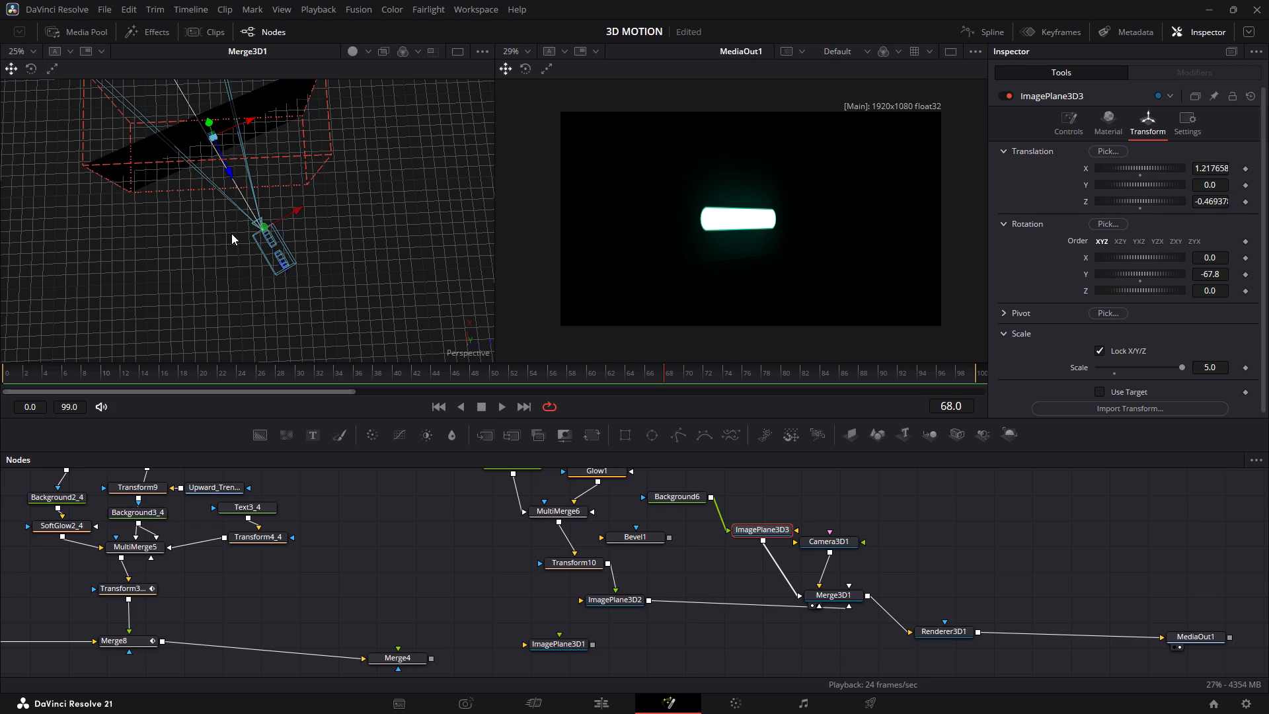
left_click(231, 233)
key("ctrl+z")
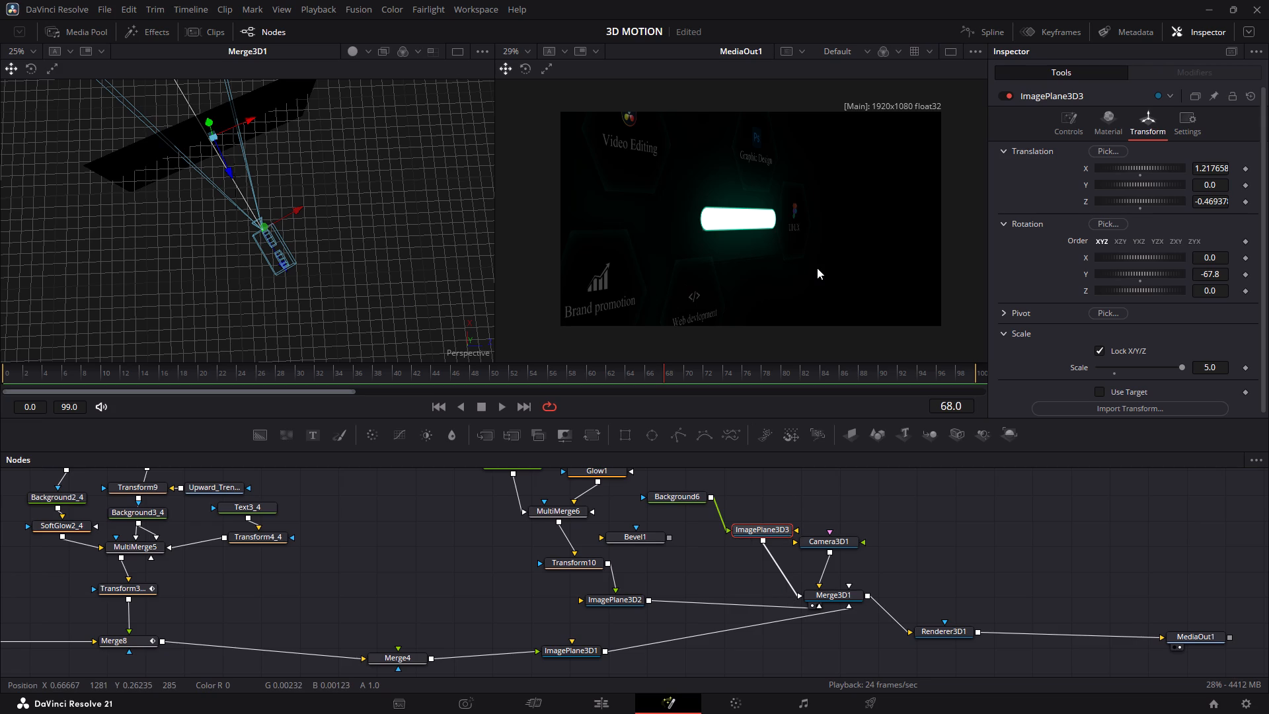
Play back the composition and step through the frames around 68 to examine the glowing bar's appearance in the render.
key("space")
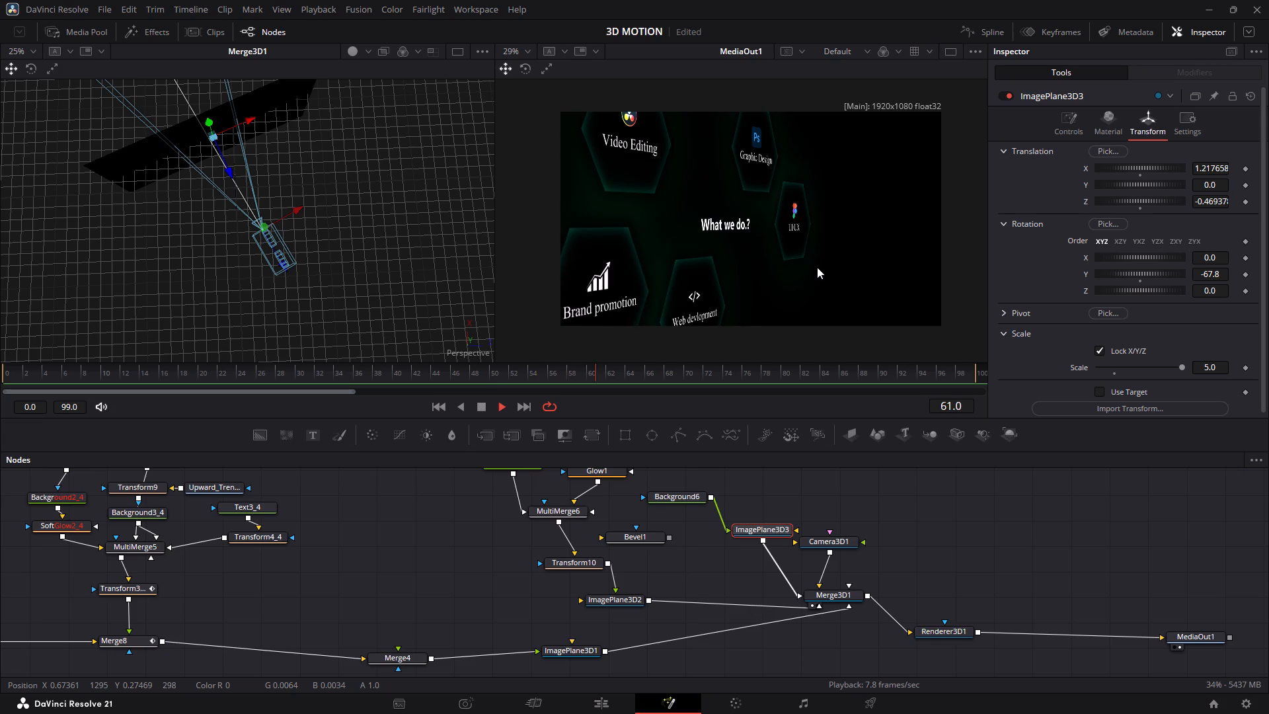
key("space")
key("space")
key("space")
key("space")
key("space")
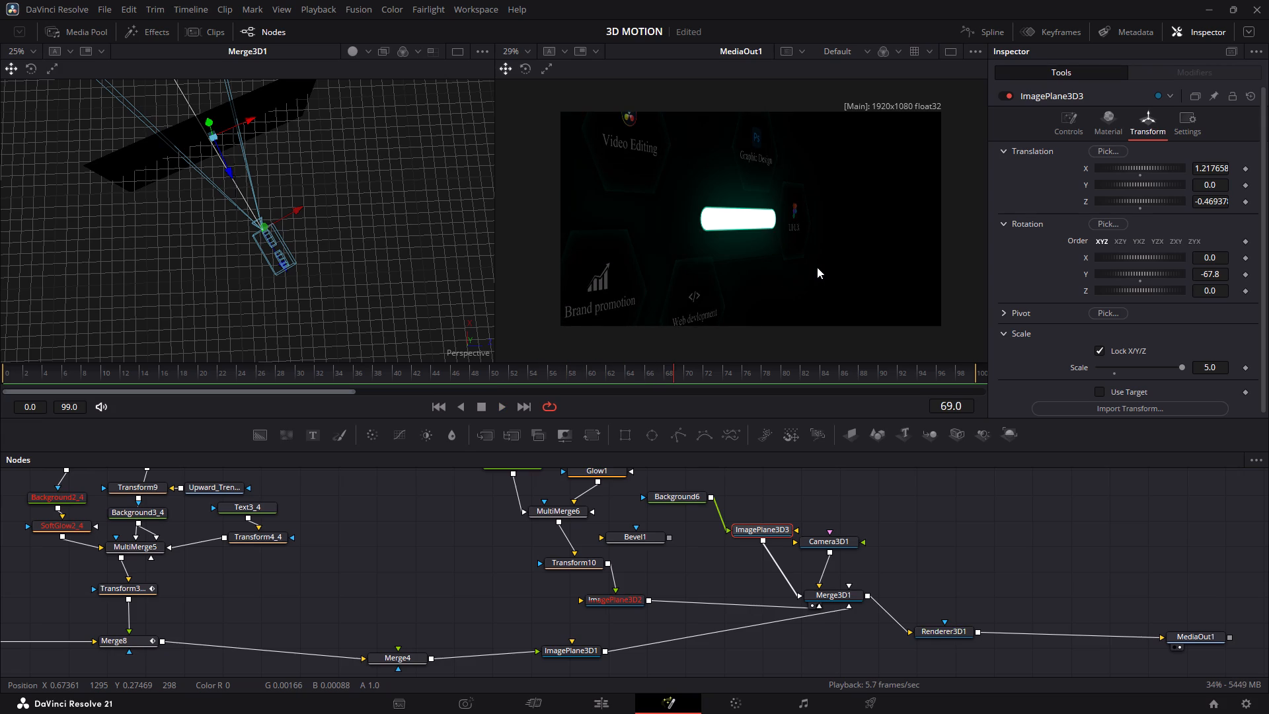
key("Left")
key("Left")
left_click(709, 522)
double_click(708, 522)
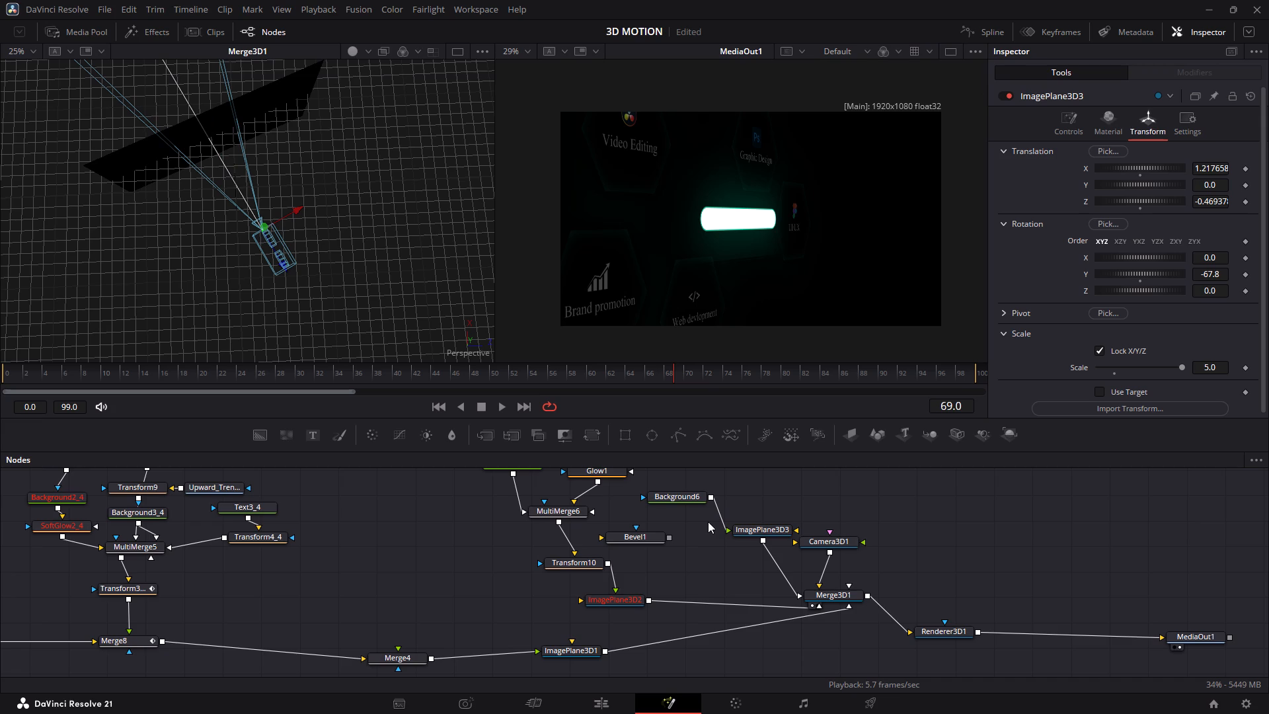
key("Left")
key("Left")
key("Right")
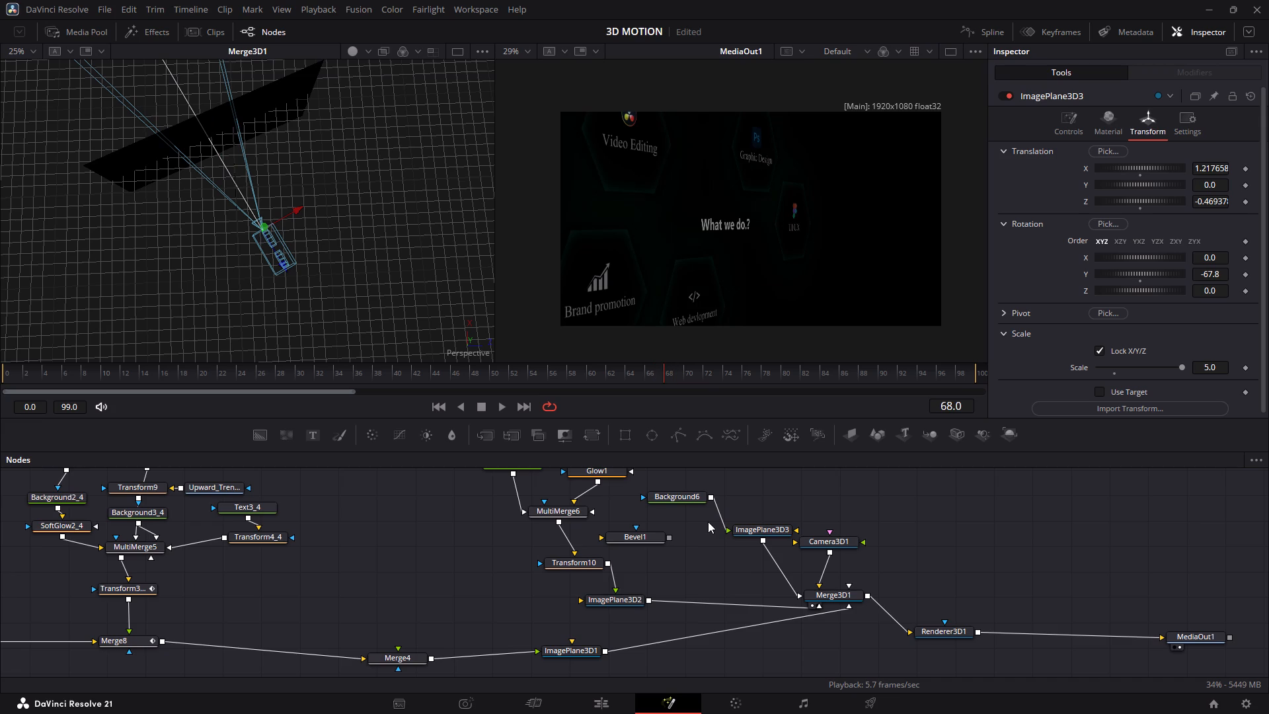
Step between frames 66 and 68 to compare the render just before and at the glowing bar's appearance.
key("Left")
key("Left")
key("Right")
key("Right")
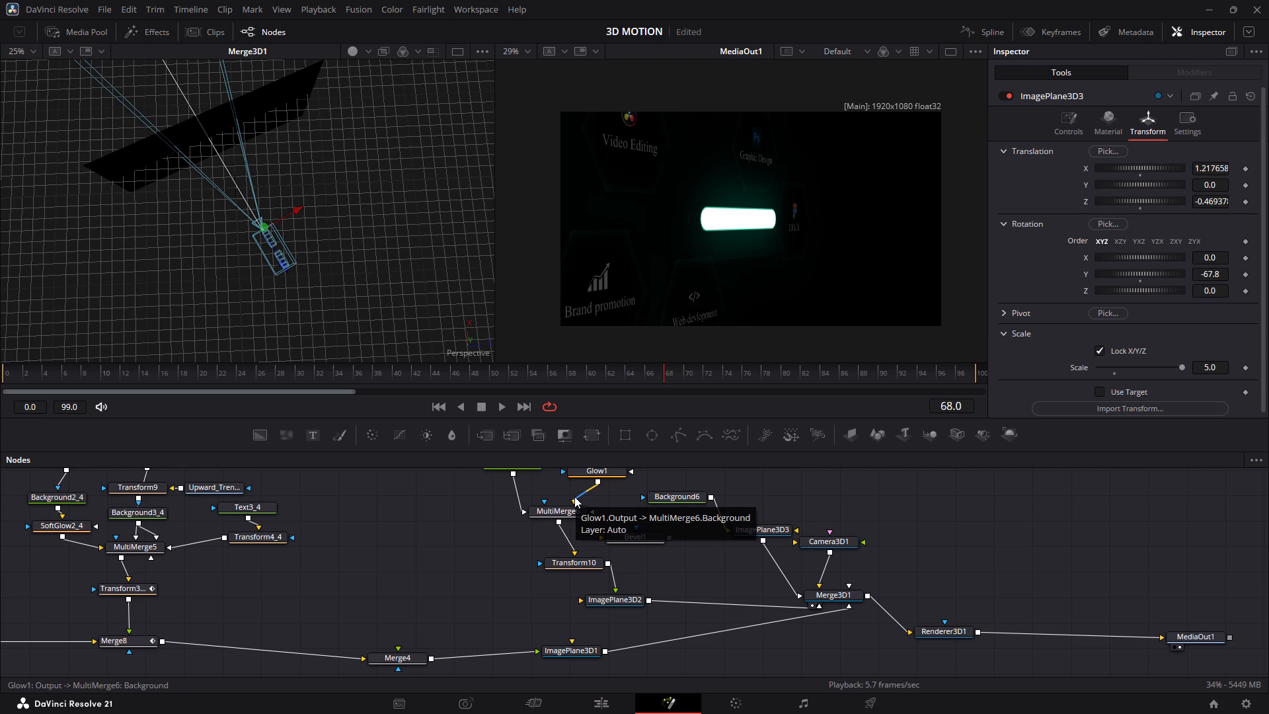
Delete the 3D scene nodes: Renderer3D1, Merge3D1, Camera3D1, Bevel1, Background6 and all three image planes.
left_click_drag(906, 514, 591, 633)
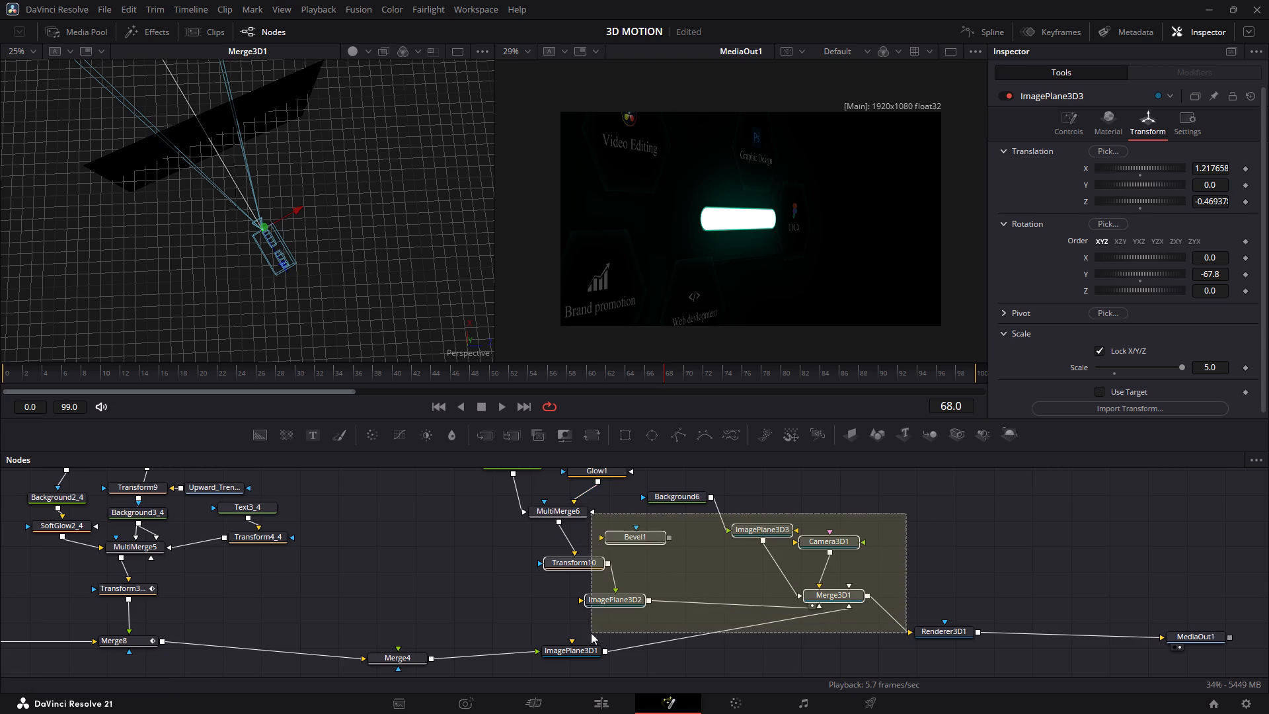
left_click_drag(591, 633, 544, 654)
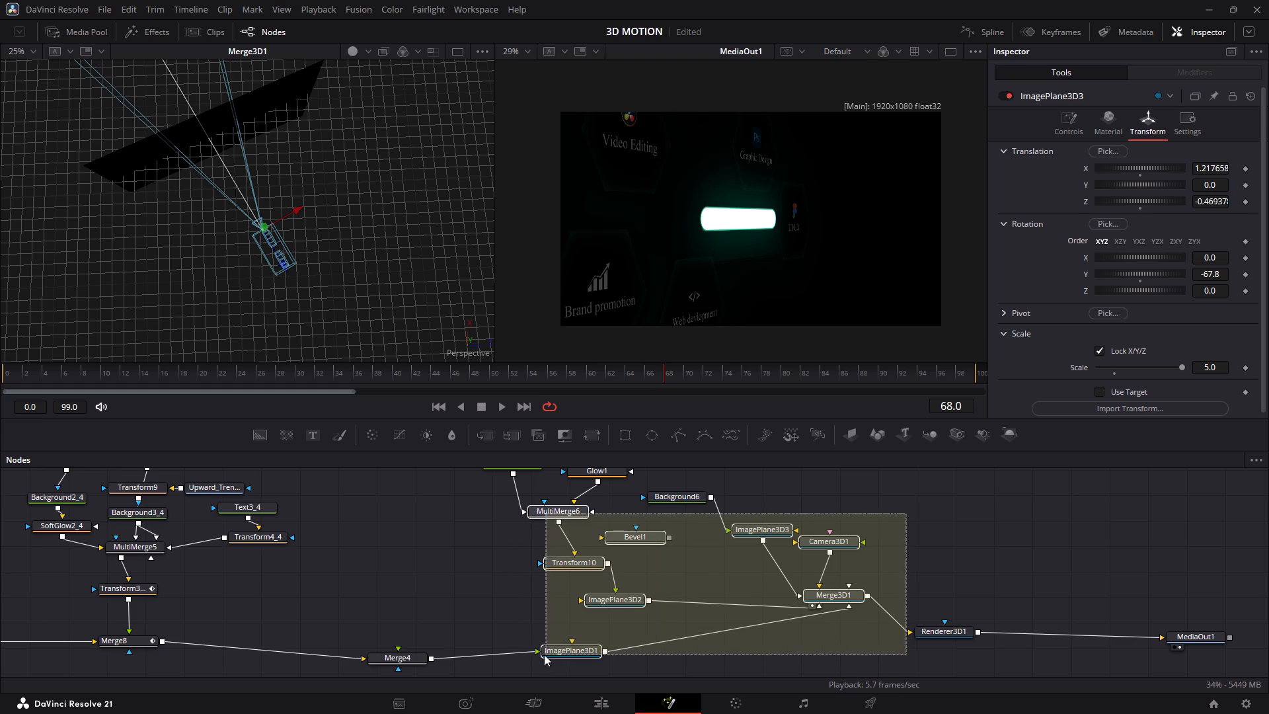
left_click_drag(544, 654, 810, 617)
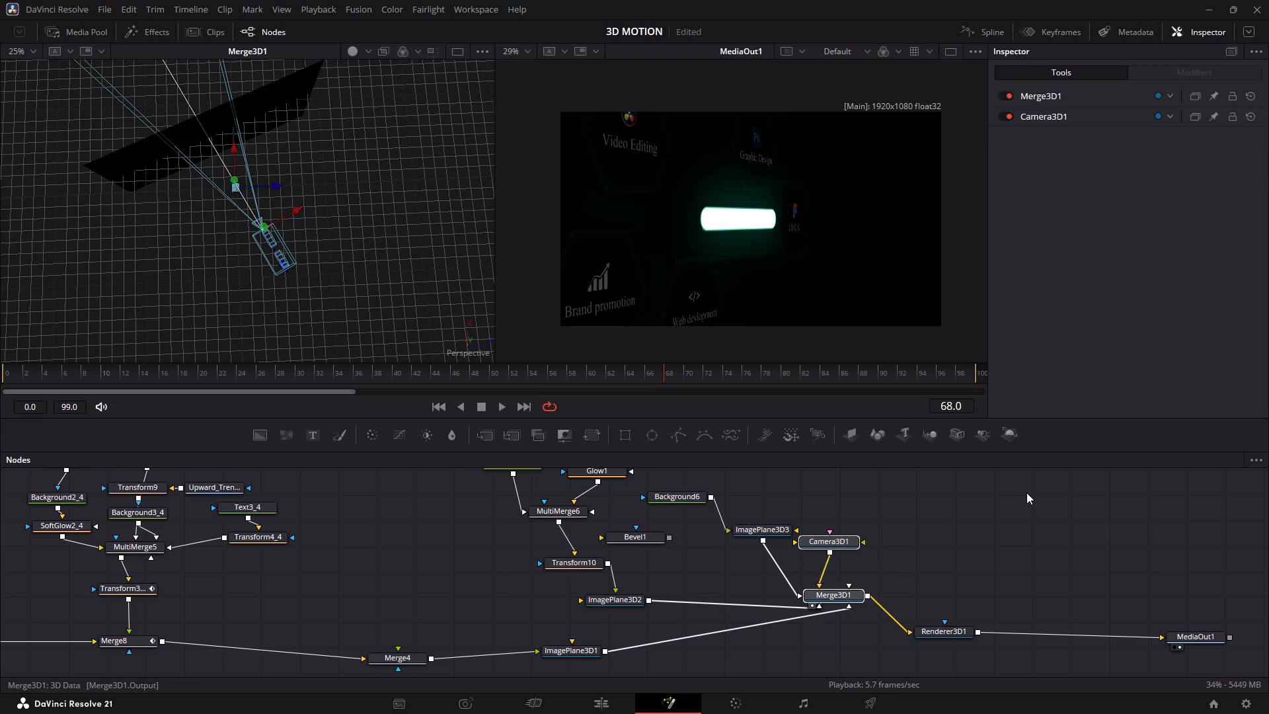
left_click_drag(1026, 485, 663, 634)
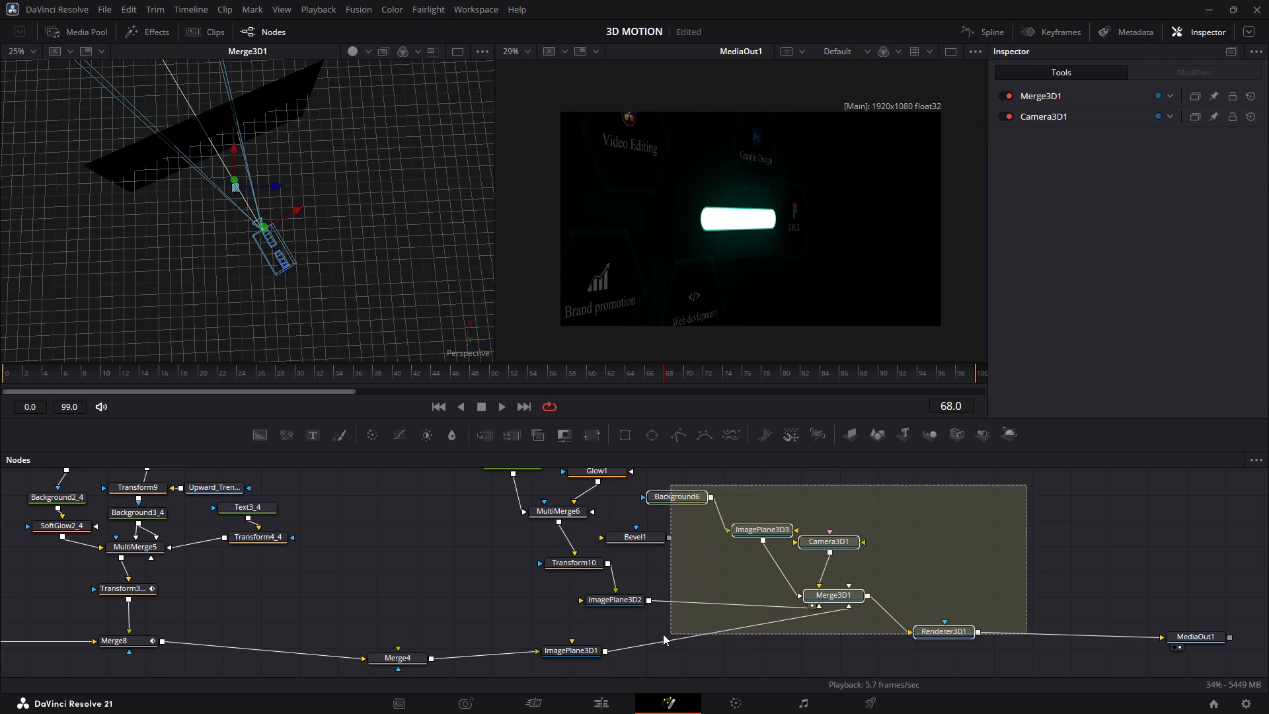
left_click_drag(663, 634, 638, 634)
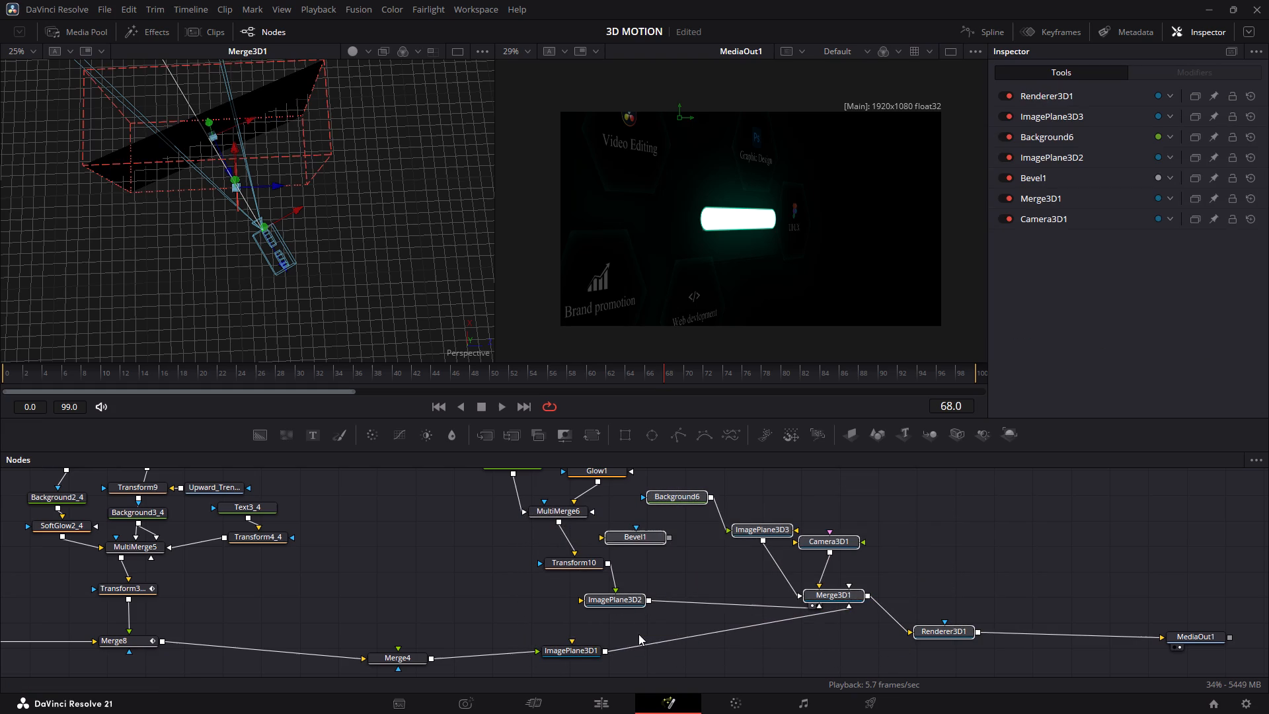
key("BackSpace")
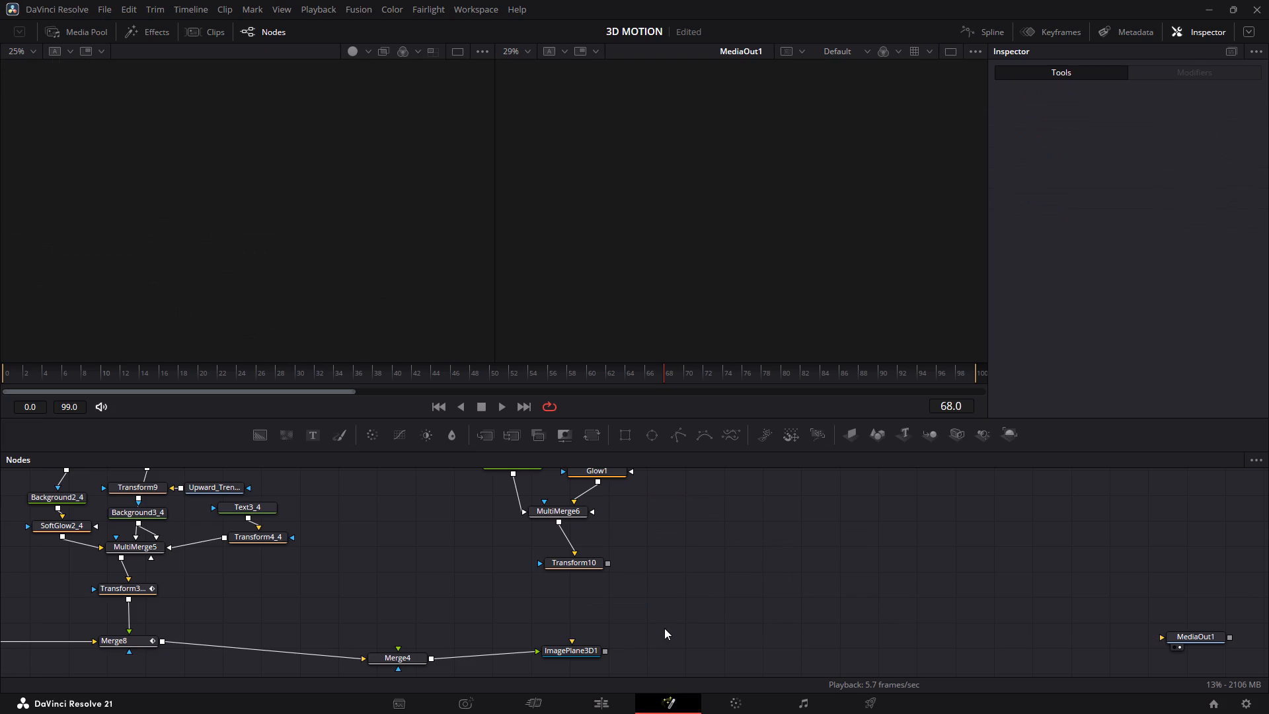
left_click(582, 655)
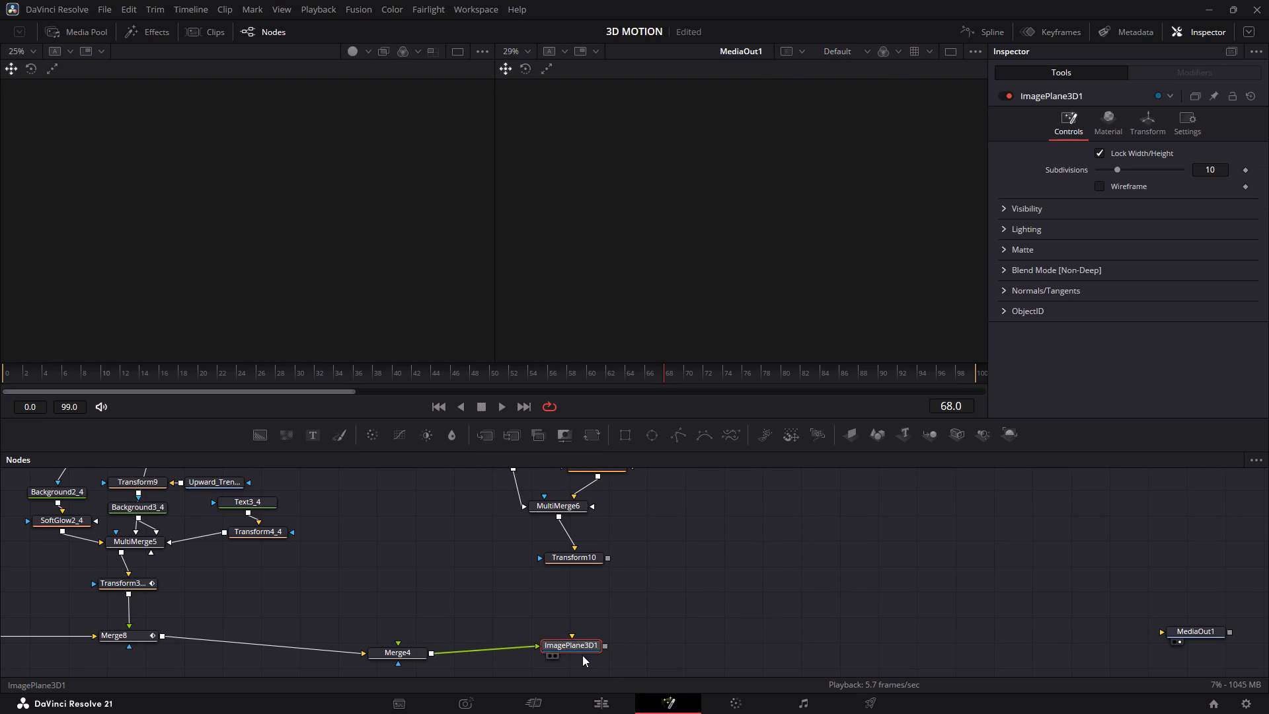
key("BackSpace")
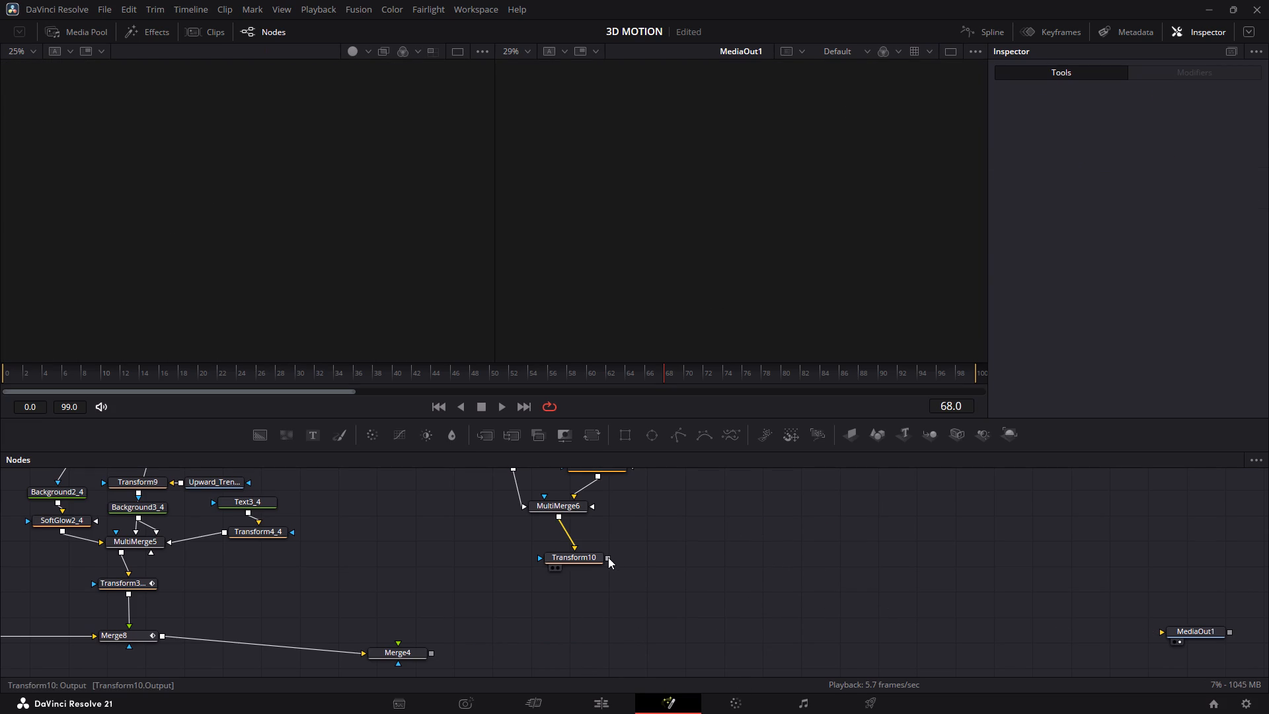
Connect Transform10 to Merge4's foreground and Merge4's output to MediaOut1.
left_click_drag(608, 557, 399, 647)
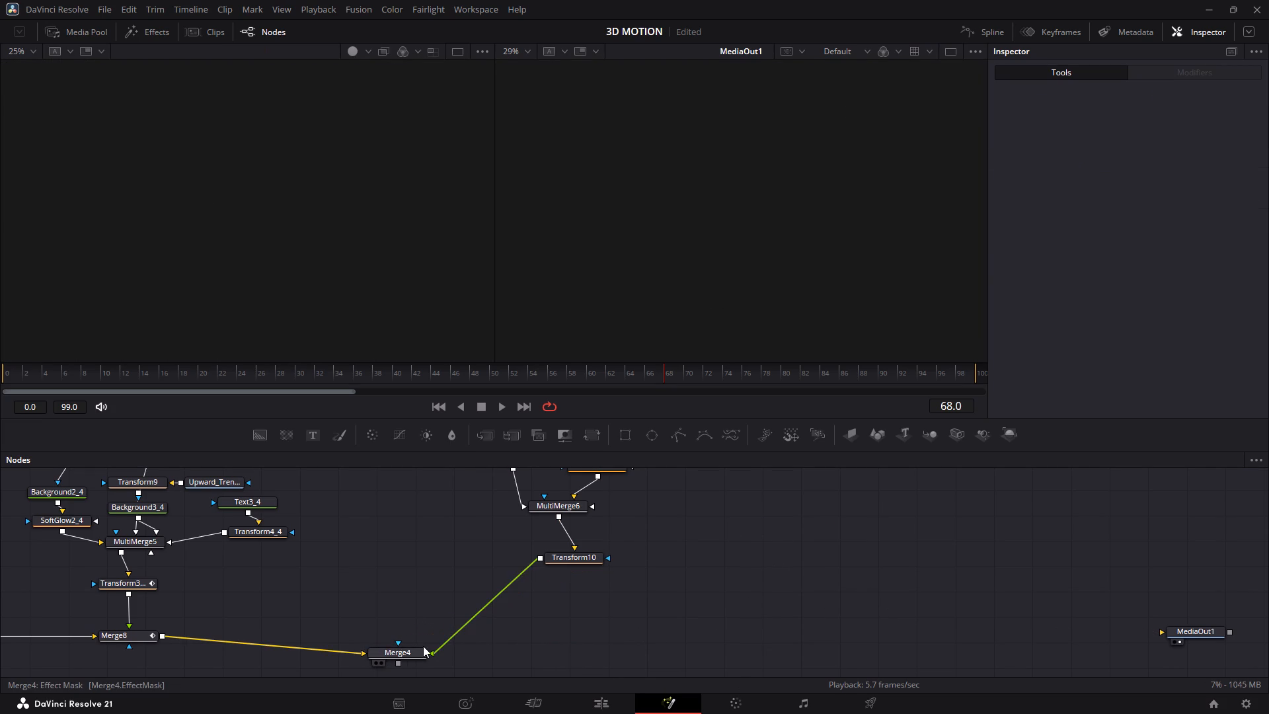
left_click_drag(399, 664, 1268, 651)
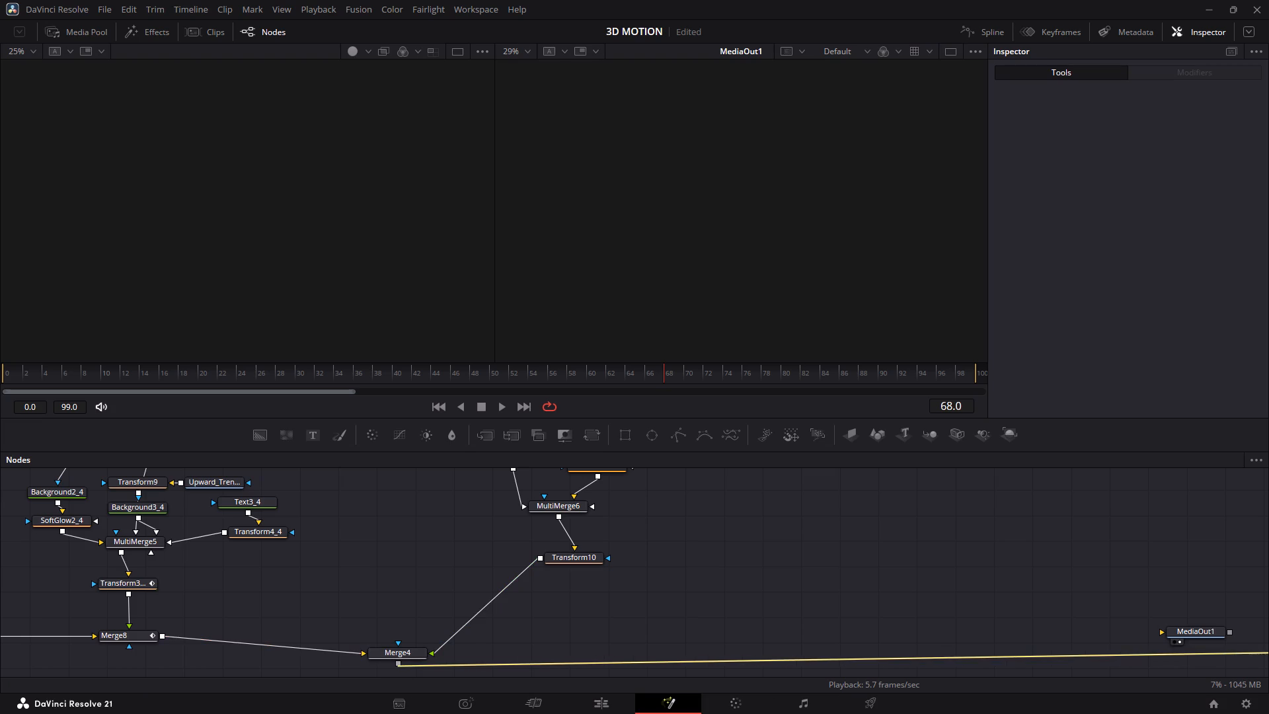
left_click_drag(1268, 651, 1220, 635)
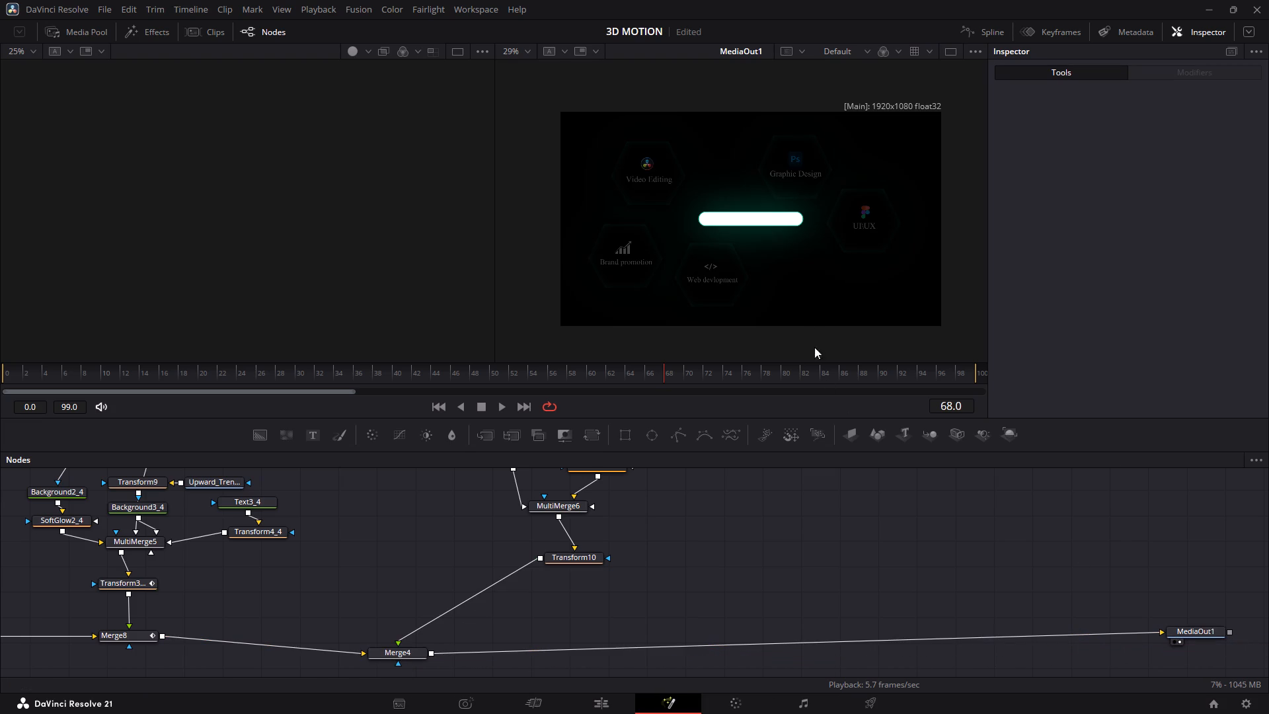
Show MediaOut1 in a single viewer and play back the composition to check the flat 2D result.
left_click(950, 52)
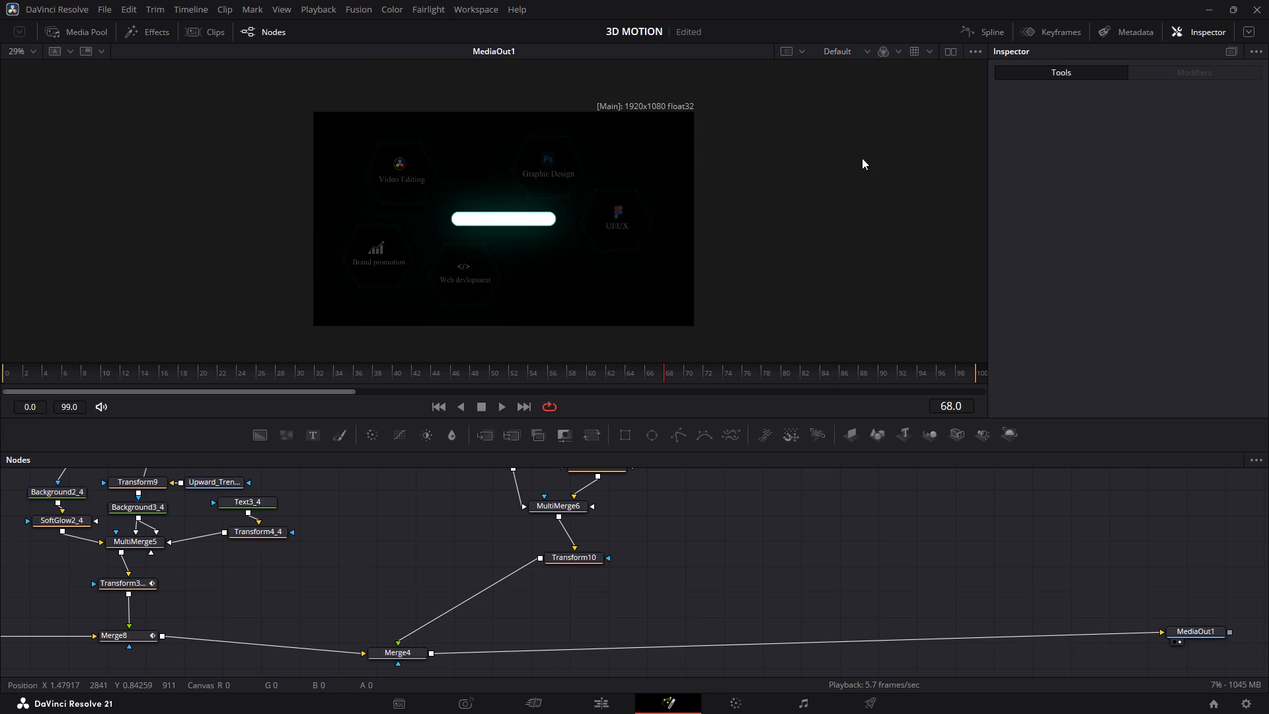
scroll(786, 209, "up", 1, "ctrl")
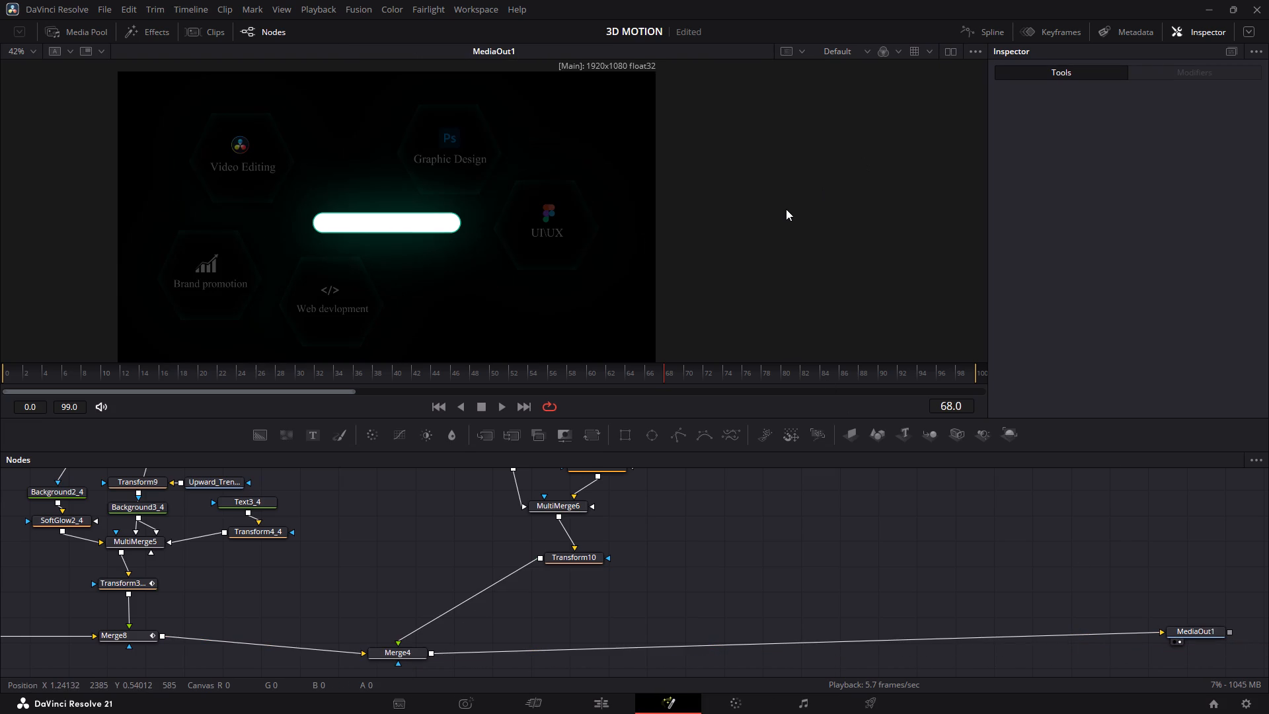
scroll(468, 253, "right", 1)
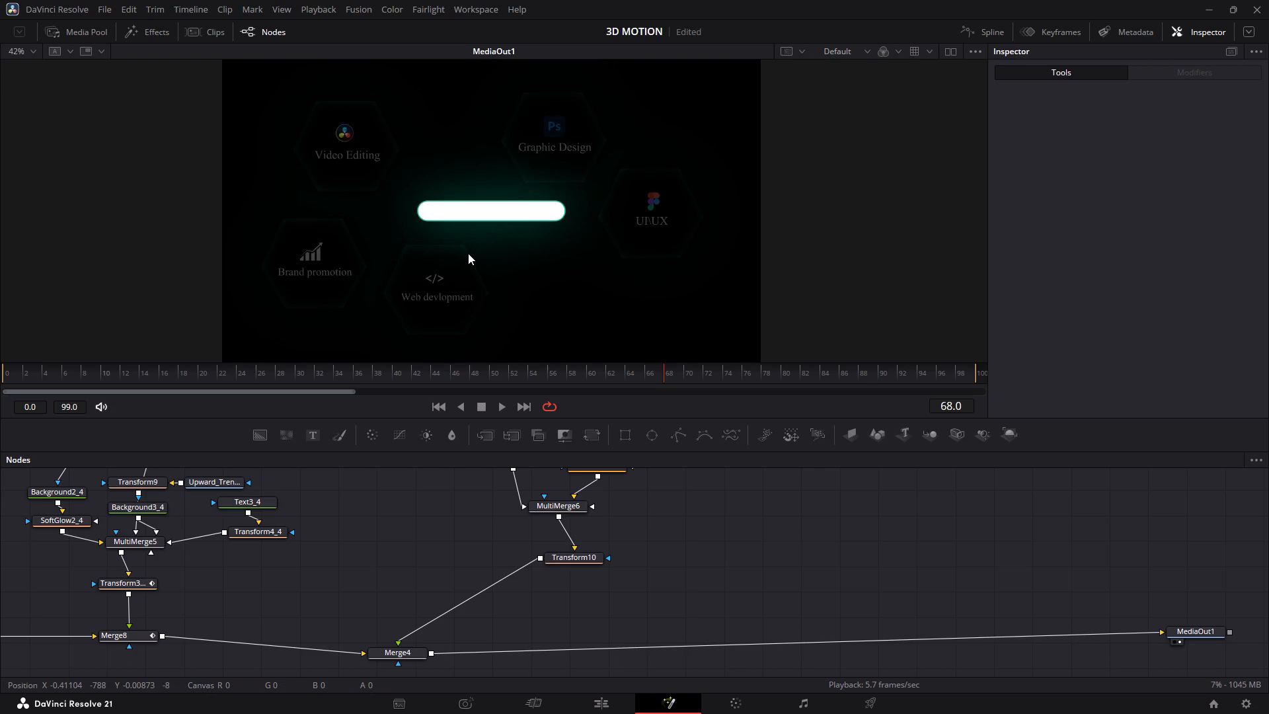
key("space")
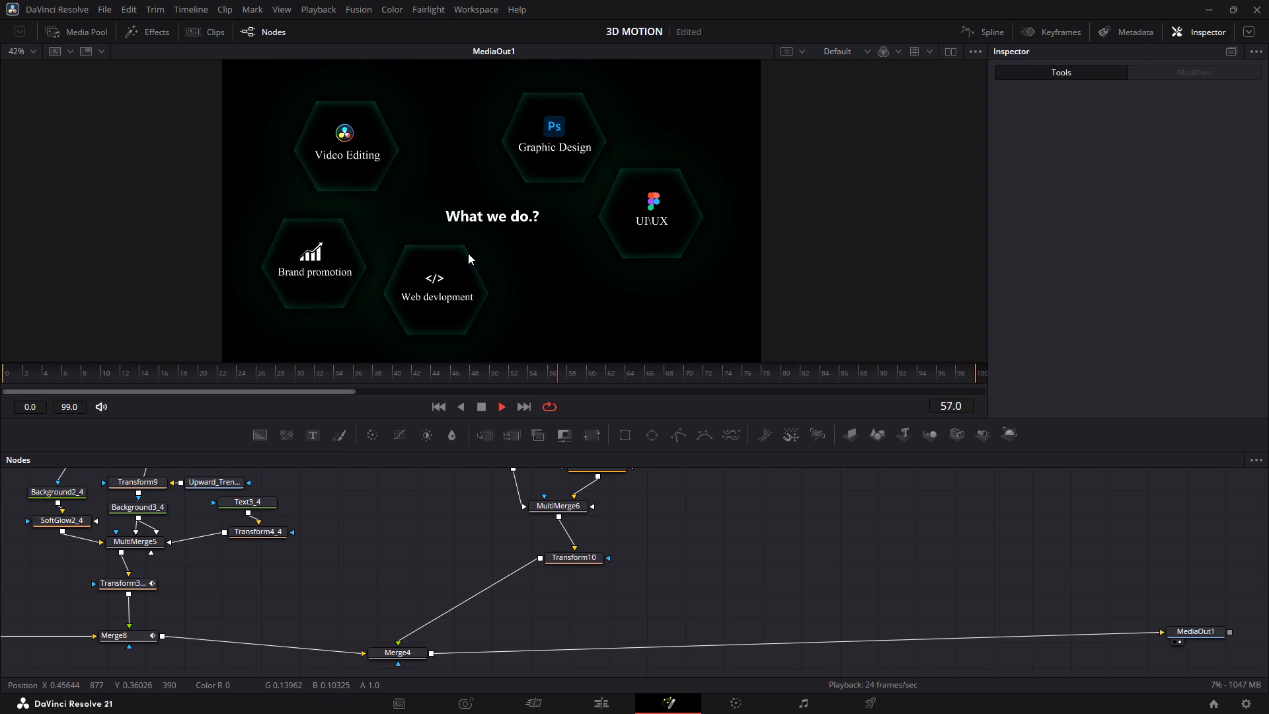
key("space")
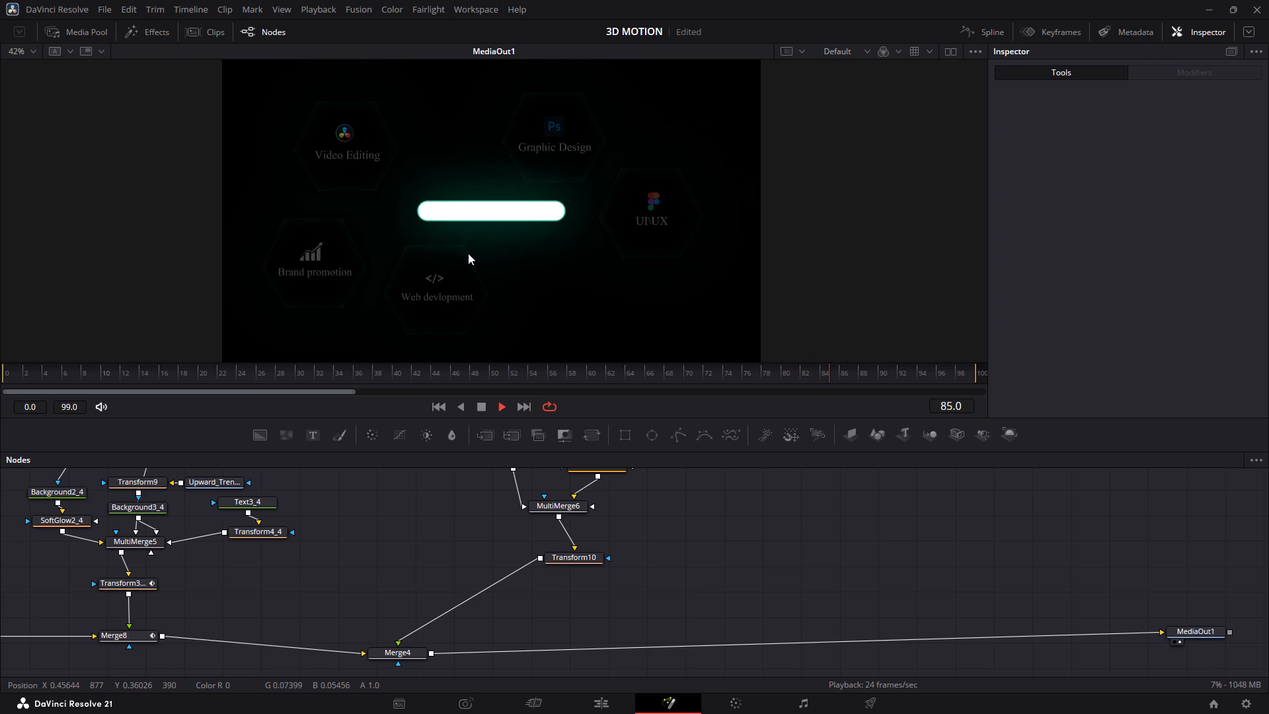
Step through the frames between 85 and 58 and back to 68 to examine the glowing bar's appearance.
key("Left")
key("Left")
key("Left")
key("Left")
key("Left")
key("Left")
key("Left")
key("Left")
key("Left")
key("Left")
key("Left")
key("Left")
key("Left")
key("Left")
key("Left")
key("Left")
key("Left")
key("Left")
key("Left")
key("Left")
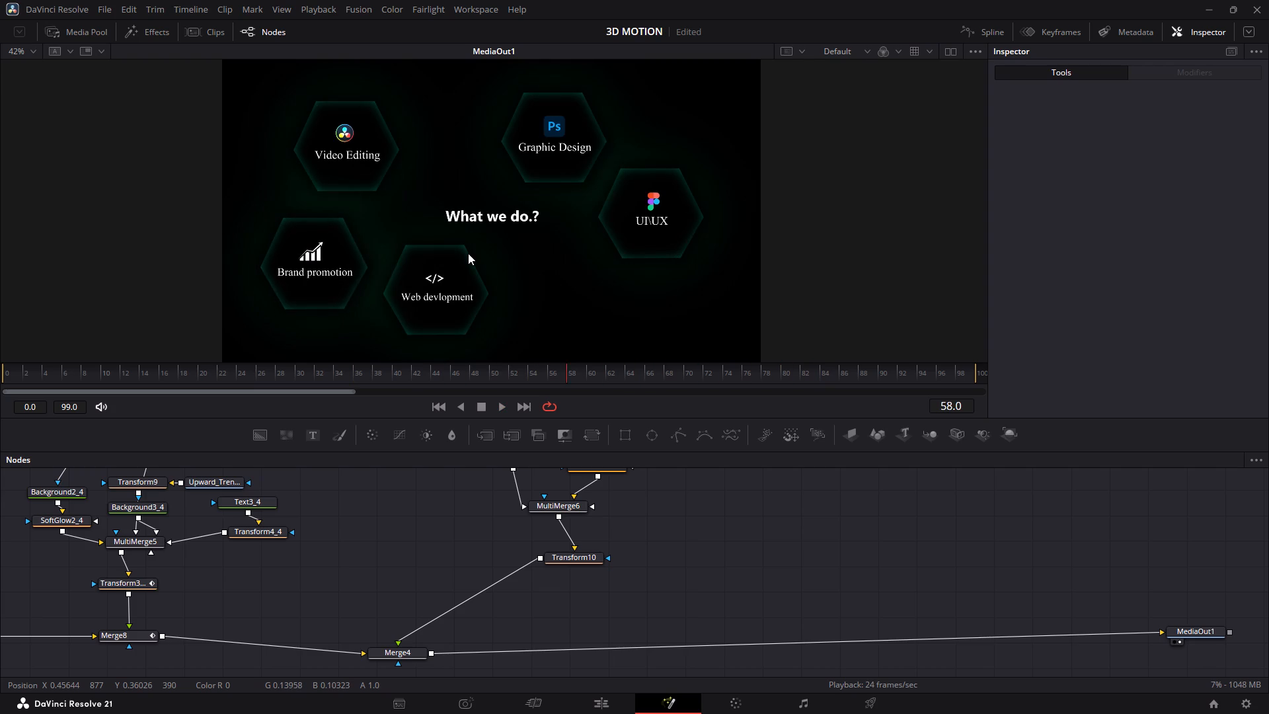
key("Right")
key("Right")
key("Right")
key("Right")
key("Right")
key("Right")
key("Right")
key("Right")
key("Right")
key("Right")
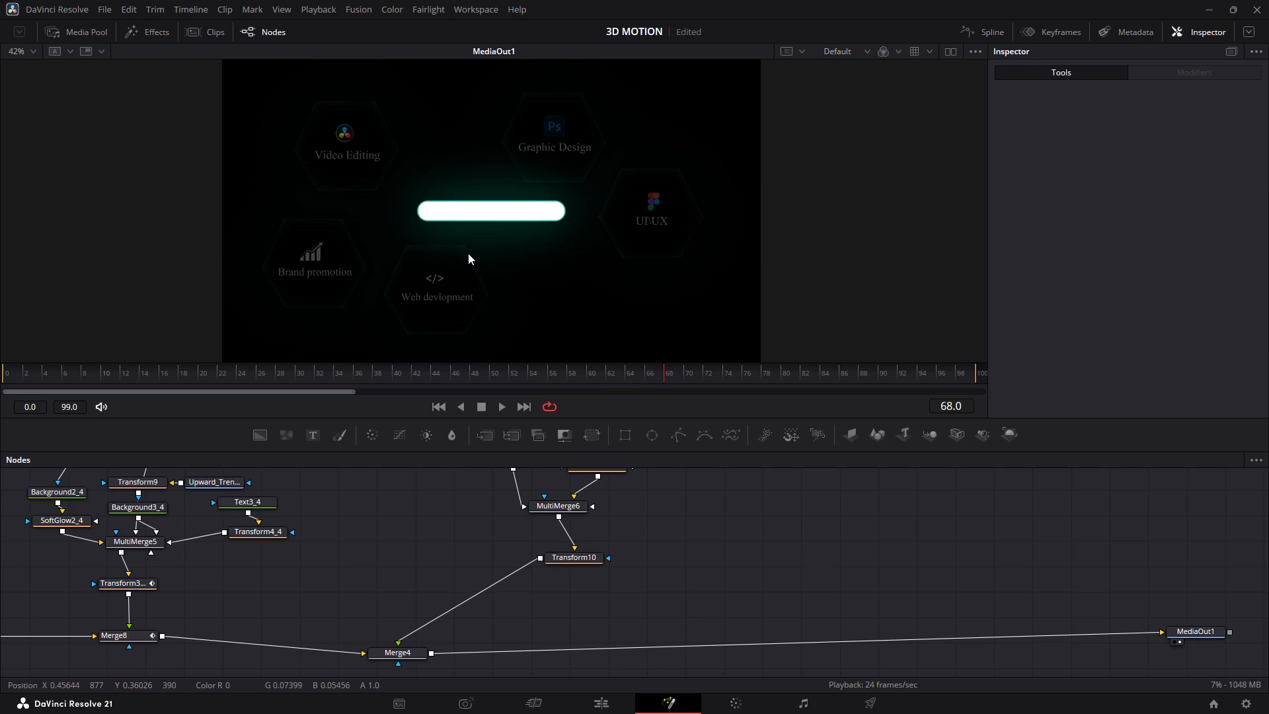
key("Left")
key("Right")
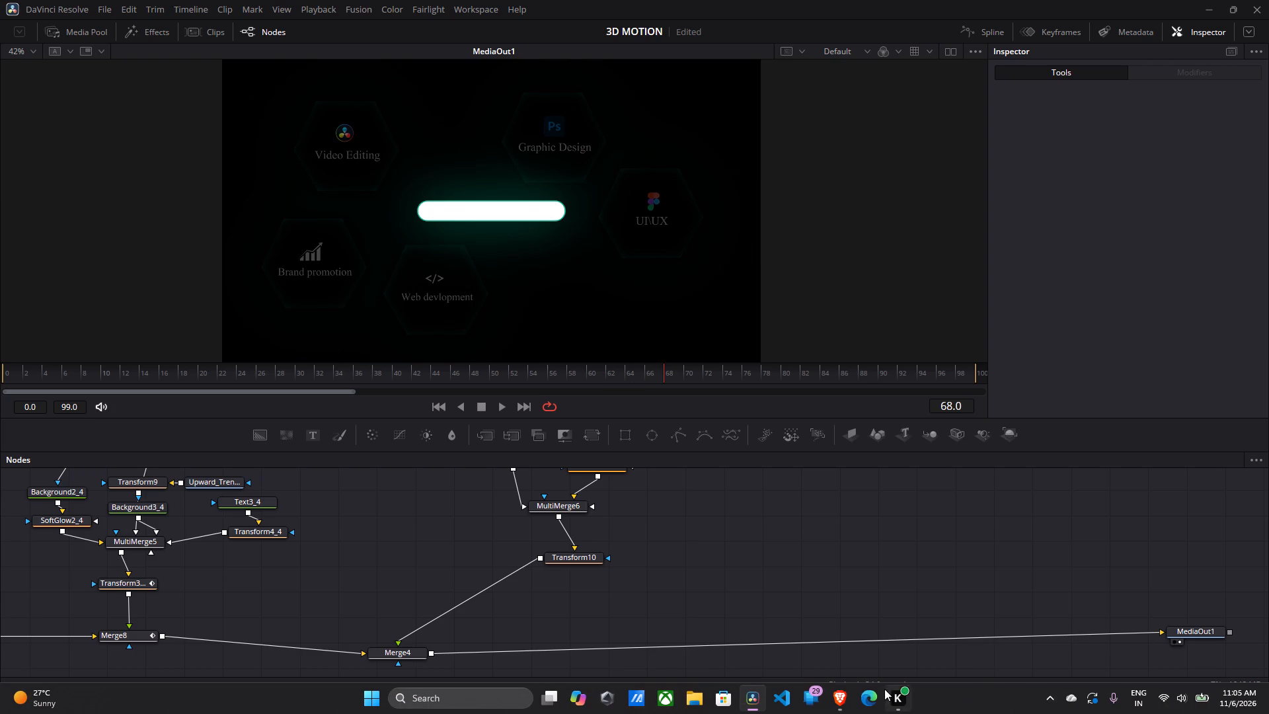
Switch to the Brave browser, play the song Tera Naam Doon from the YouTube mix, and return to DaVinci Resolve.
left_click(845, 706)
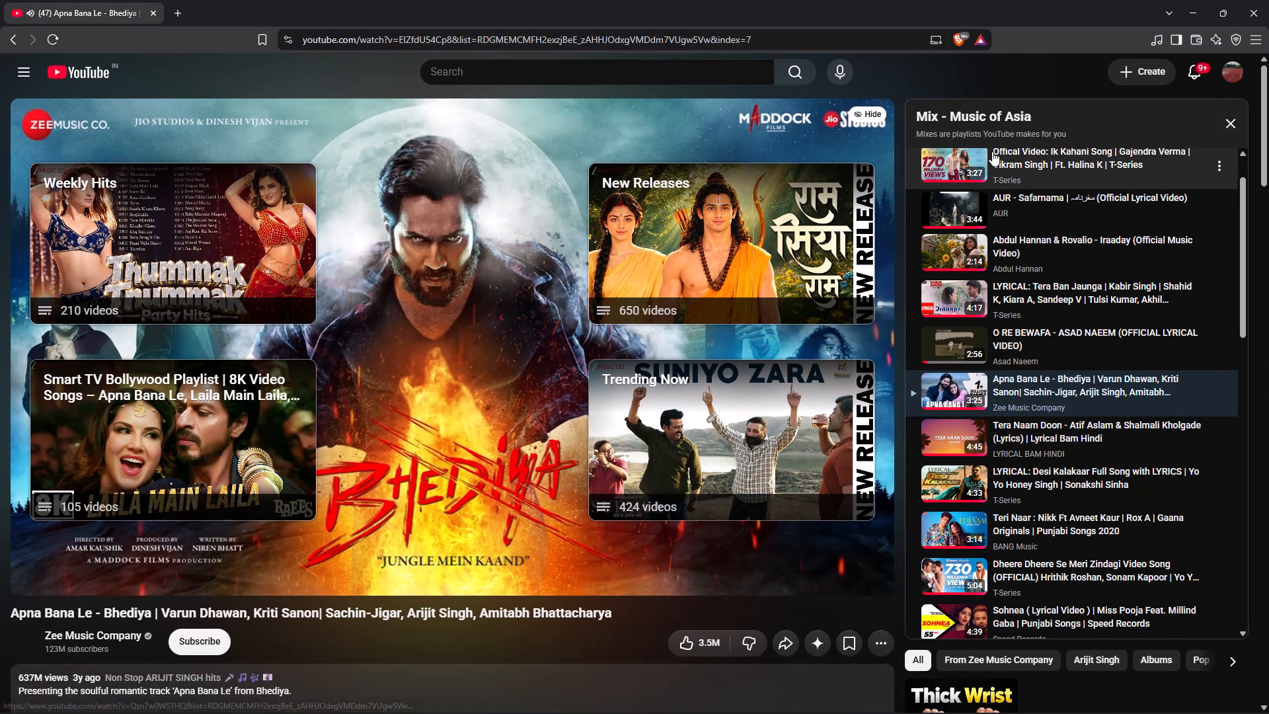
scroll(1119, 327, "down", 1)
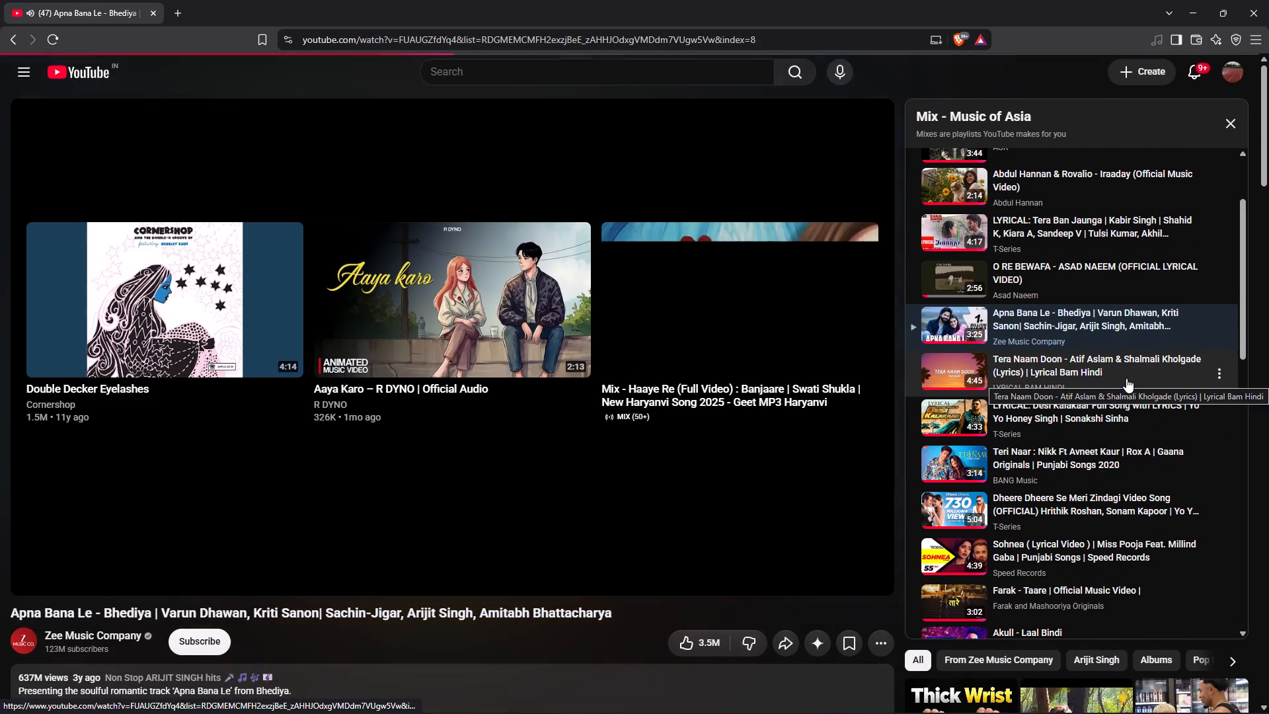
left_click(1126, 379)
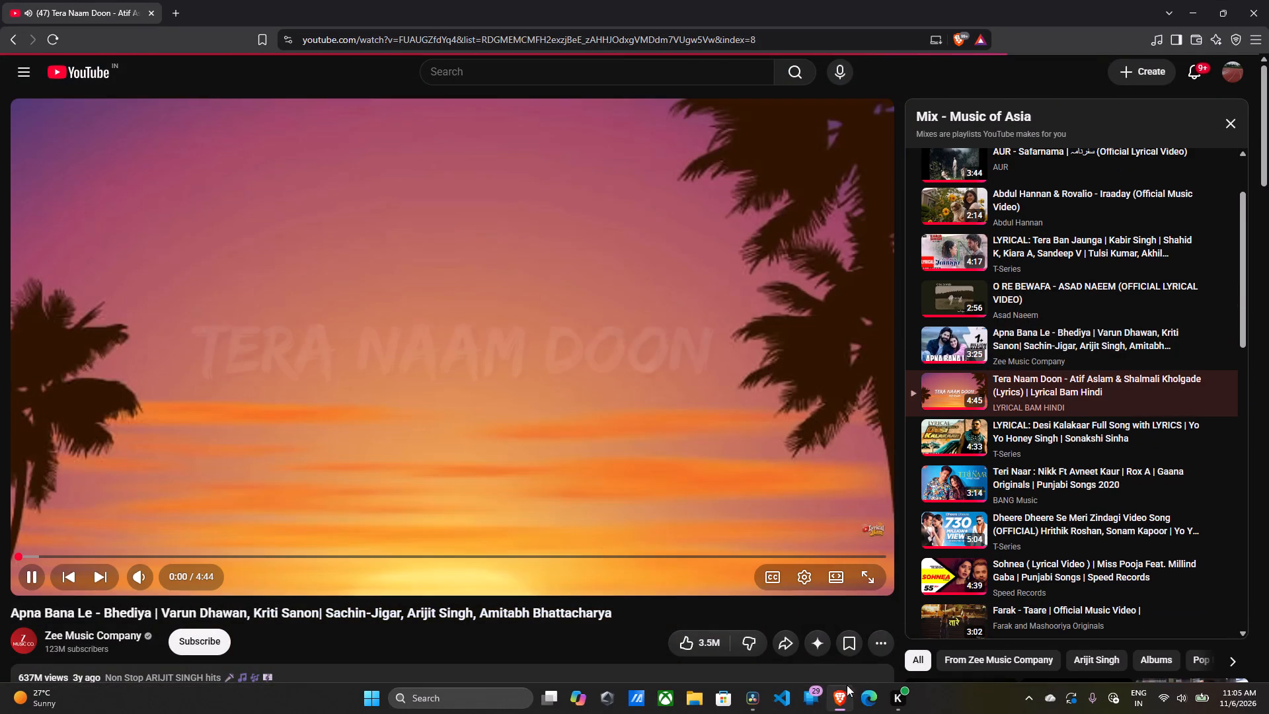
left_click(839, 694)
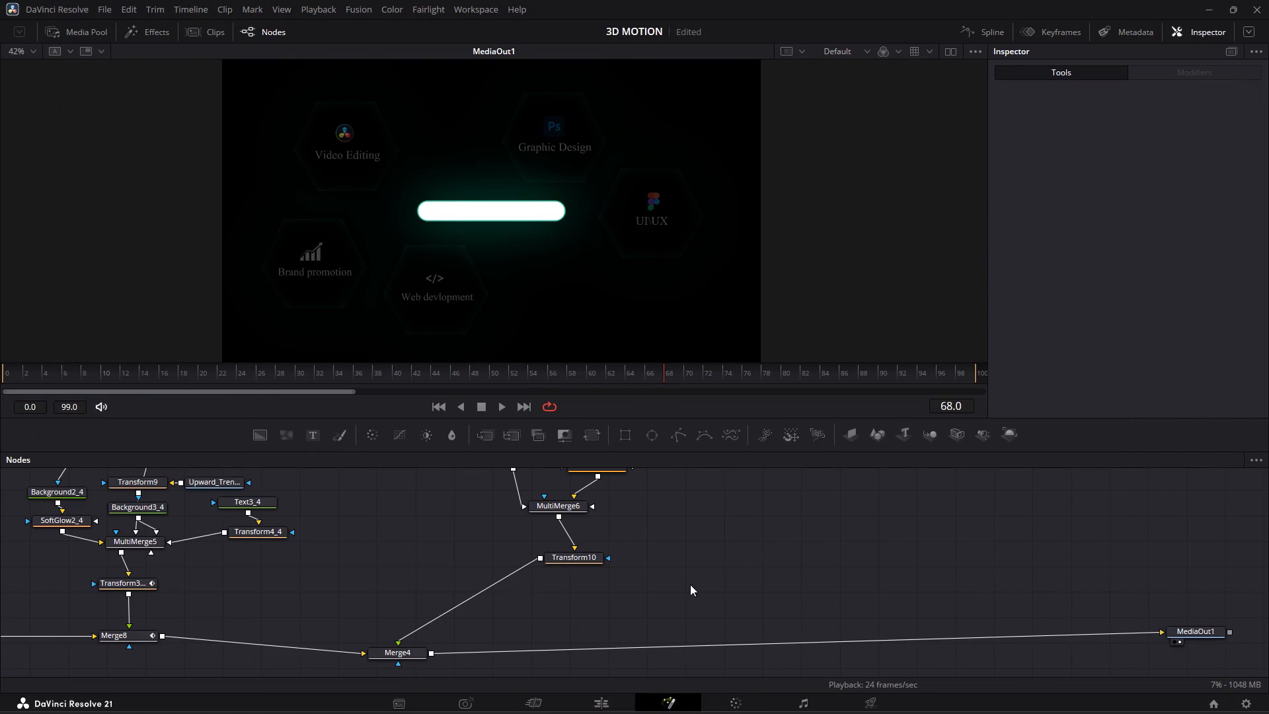
Move the glowing bar's node group, from Rectangle1_1 down to Transform10, closer to the service layout nodes above Merge4.
scroll(601, 549, "up", 2)
scroll(583, 627, "up", 1)
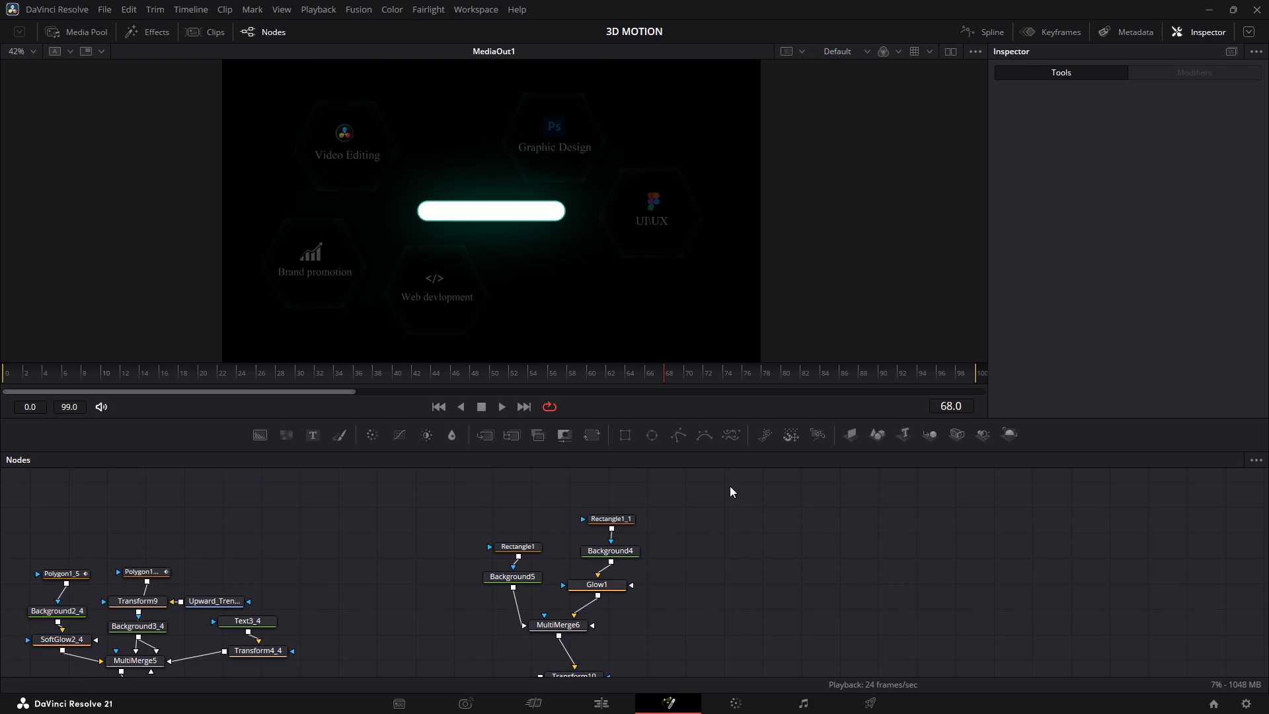
left_click_drag(730, 486, 533, 675)
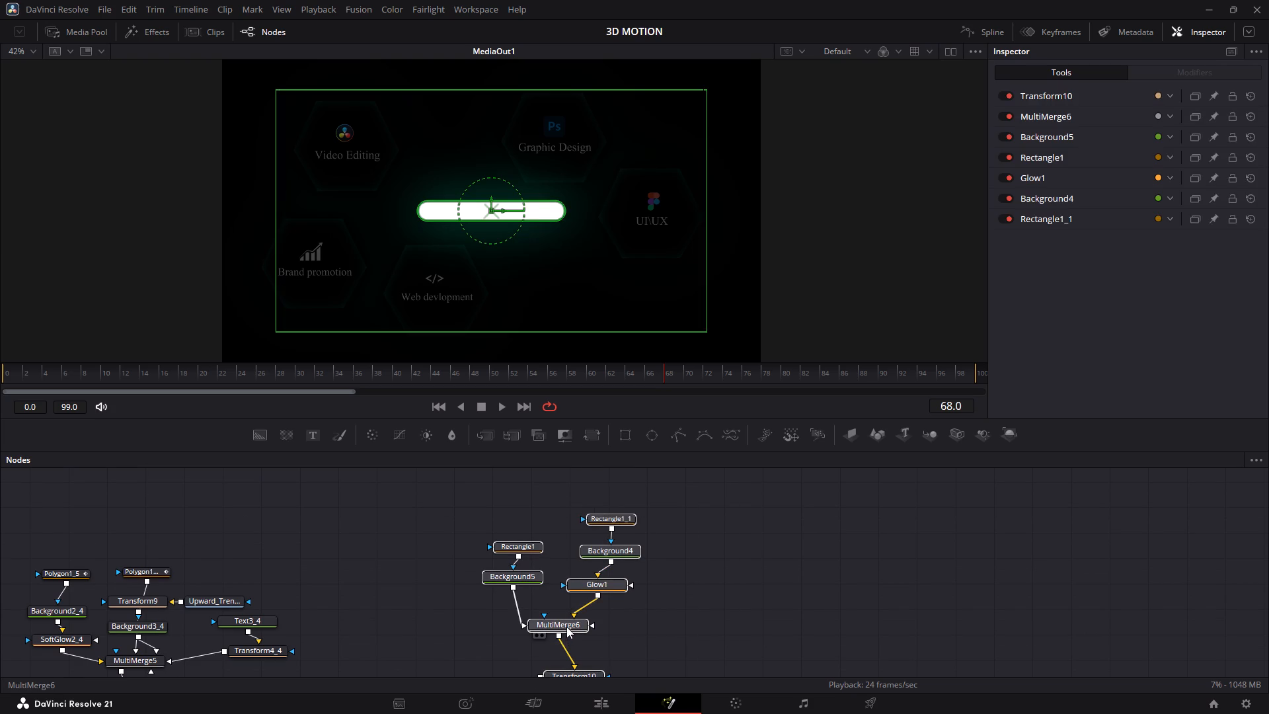
left_click_drag(566, 627, 436, 645)
left_click(665, 573)
Examine the glowing bar's node chain from Rectangle1_1 down to Merge4 and its connection to MediaOut1.
scroll(665, 573, "down", 1)
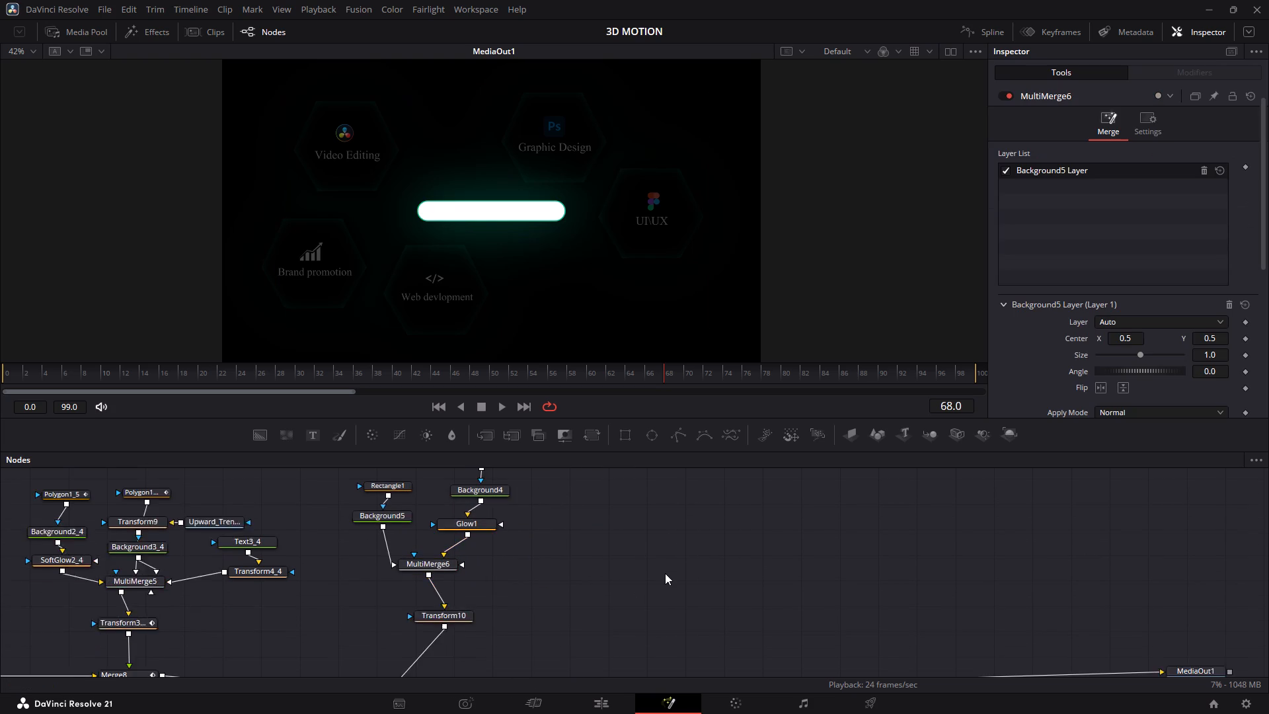
scroll(665, 573, "down", 3)
scroll(570, 547, "up", 3)
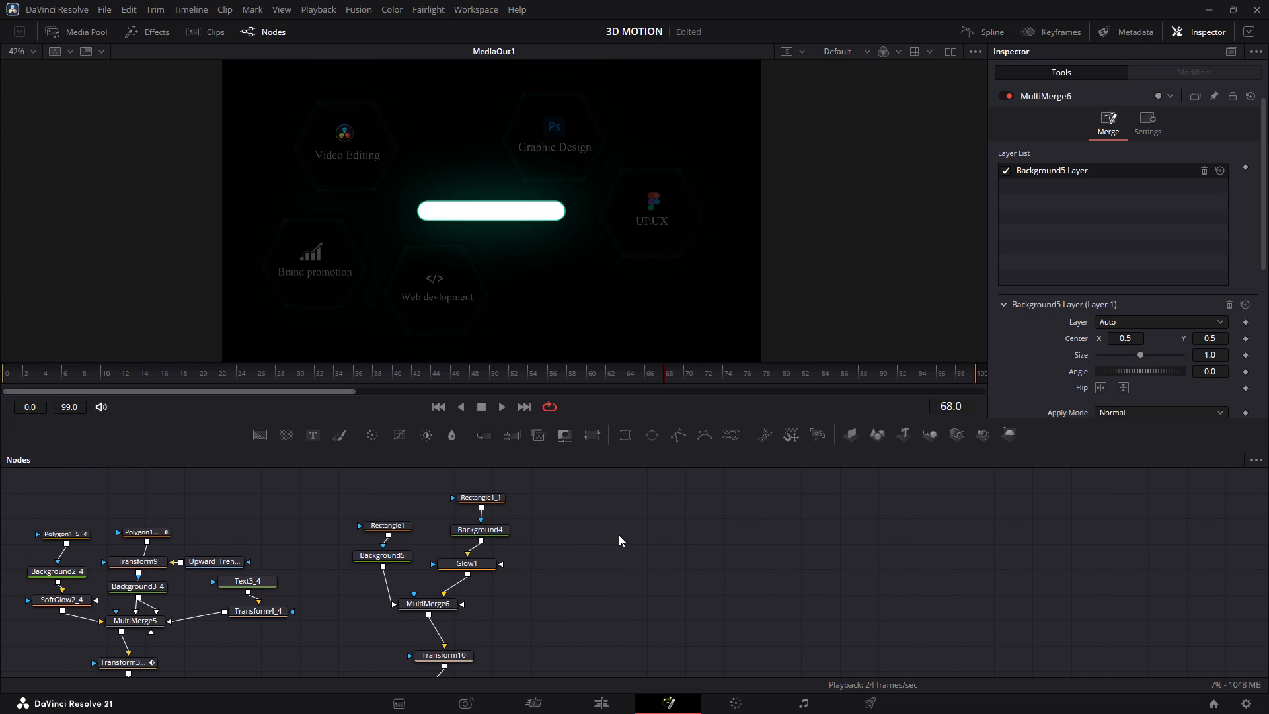
scroll(621, 534, "down", 2)
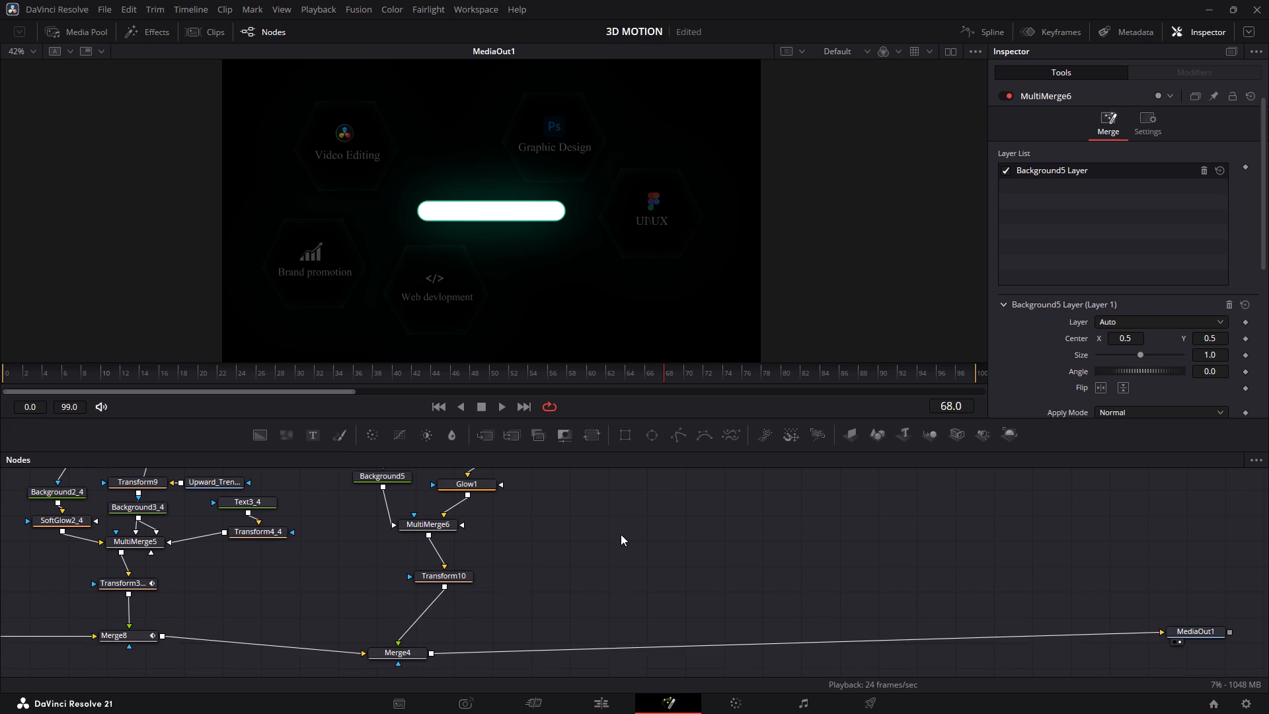
scroll(608, 539, "up", 1)
scroll(605, 543, "down", 1)
left_click(409, 655)
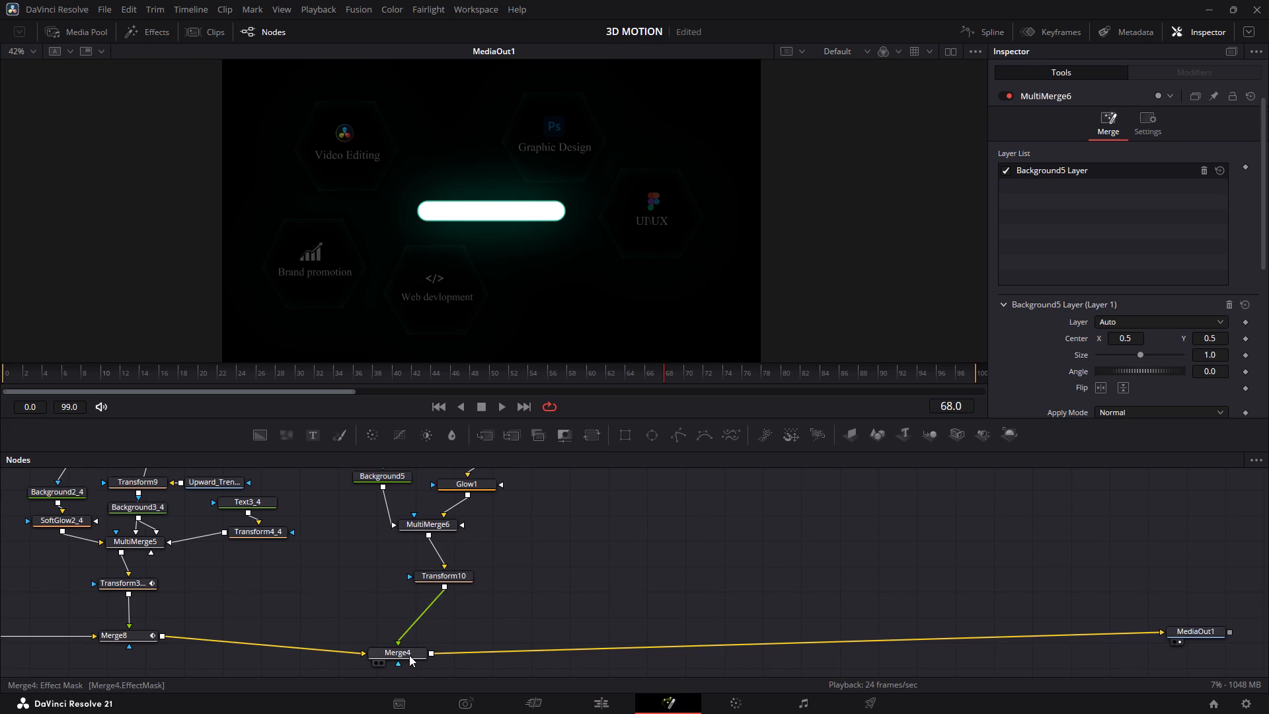
scroll(436, 611, "up", 1)
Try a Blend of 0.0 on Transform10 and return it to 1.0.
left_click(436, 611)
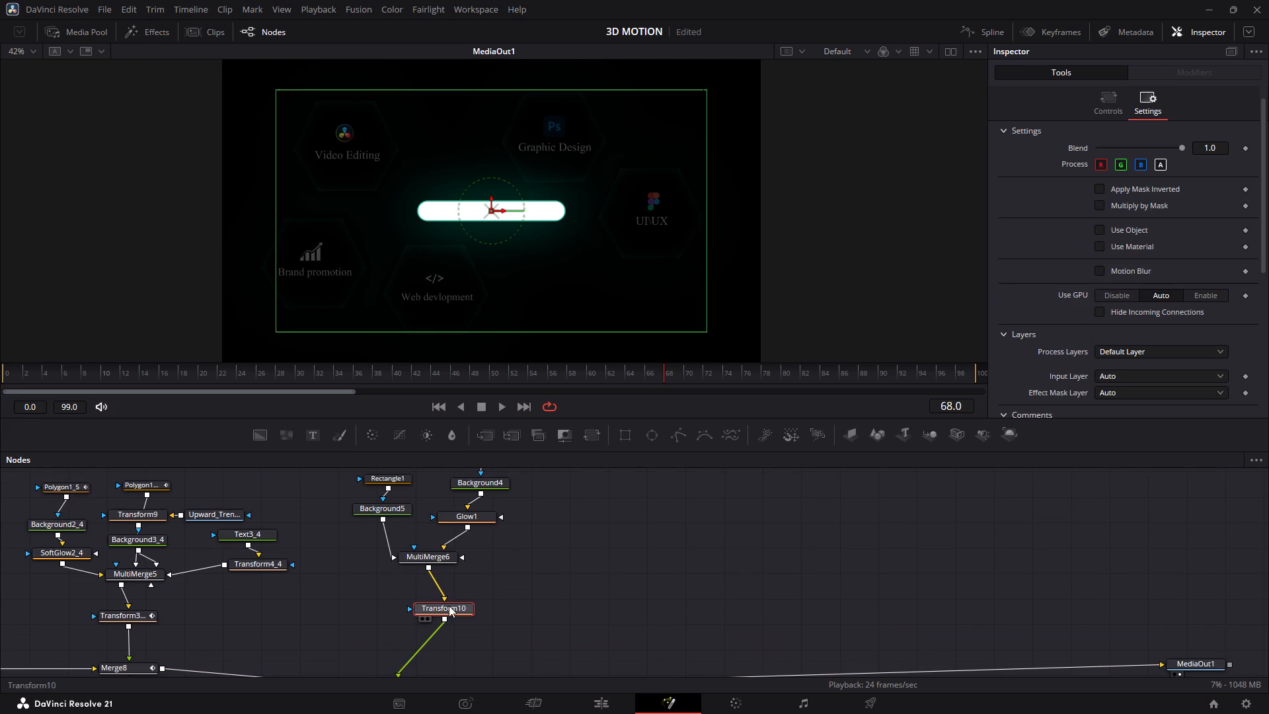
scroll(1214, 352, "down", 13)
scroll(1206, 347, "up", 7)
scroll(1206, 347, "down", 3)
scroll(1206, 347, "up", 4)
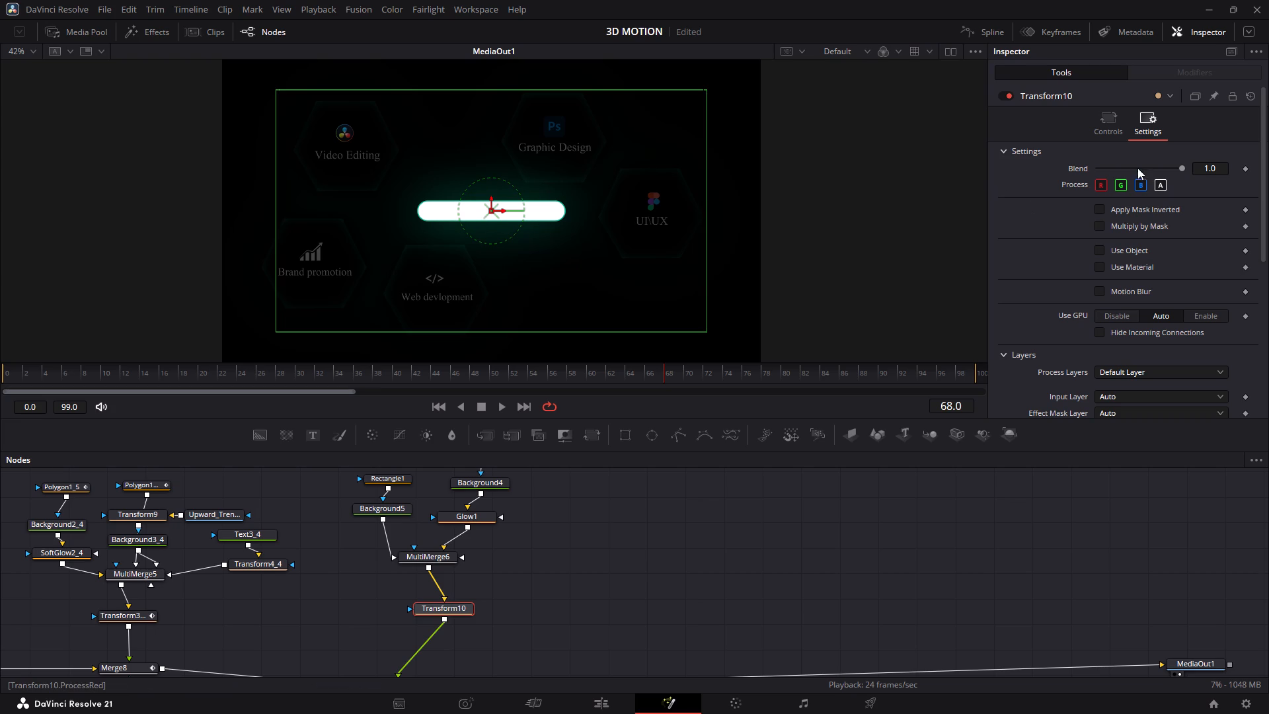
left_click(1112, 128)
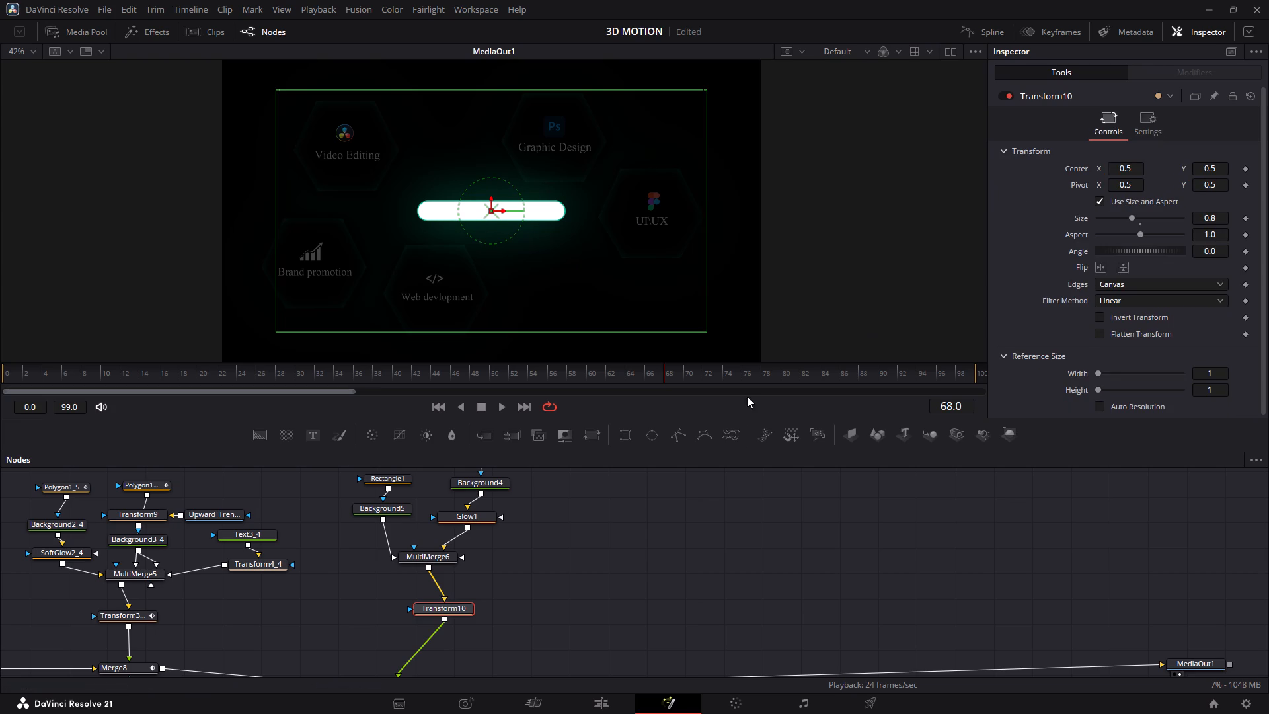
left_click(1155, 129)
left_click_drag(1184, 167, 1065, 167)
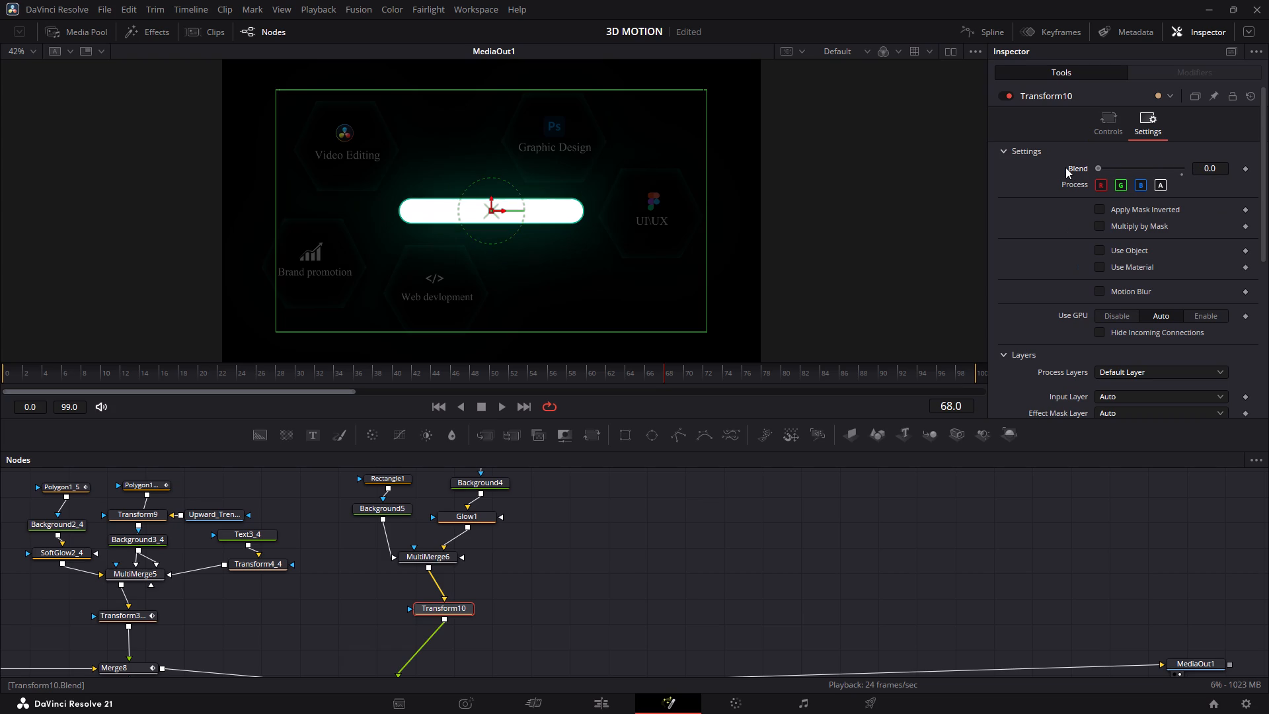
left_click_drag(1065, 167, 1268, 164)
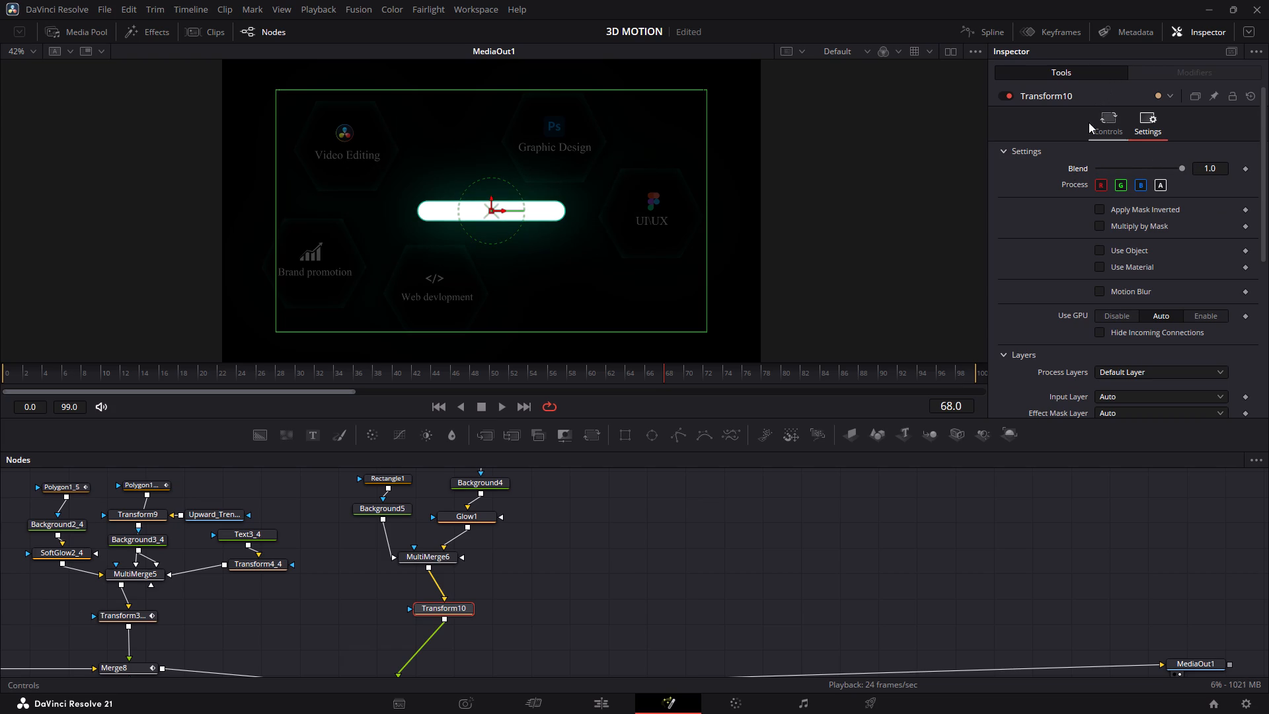
Set the glowing bar's Size in Transform10 to 0.849.
left_click(1112, 111)
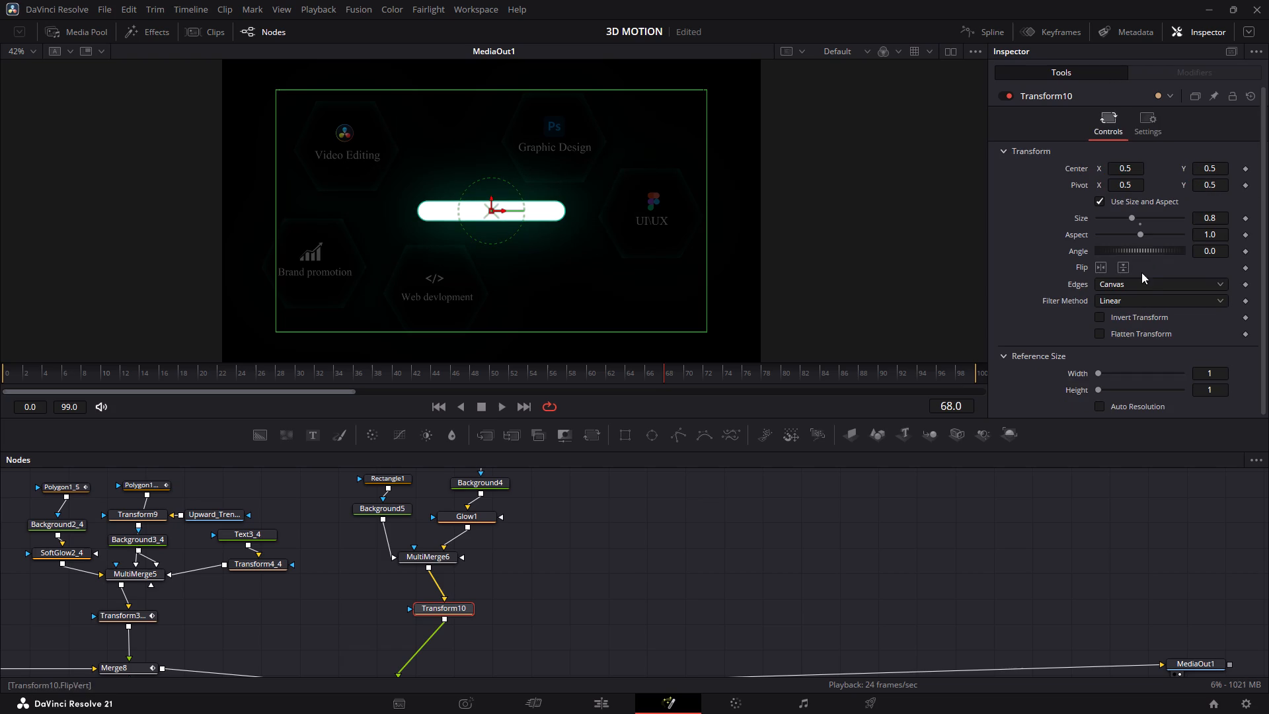
left_click_drag(1223, 217, 1221, 217)
left_click_drag(1221, 217, 989, 165)
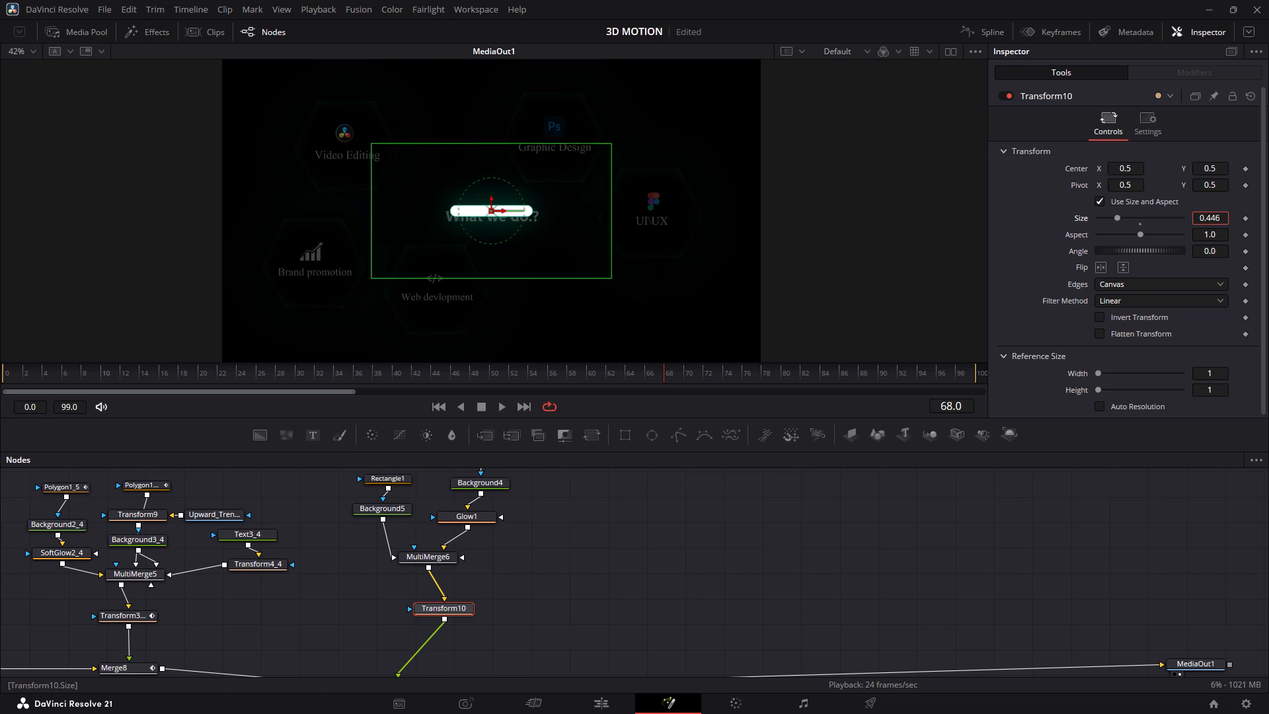
left_click_drag(989, 165, 1109, 145)
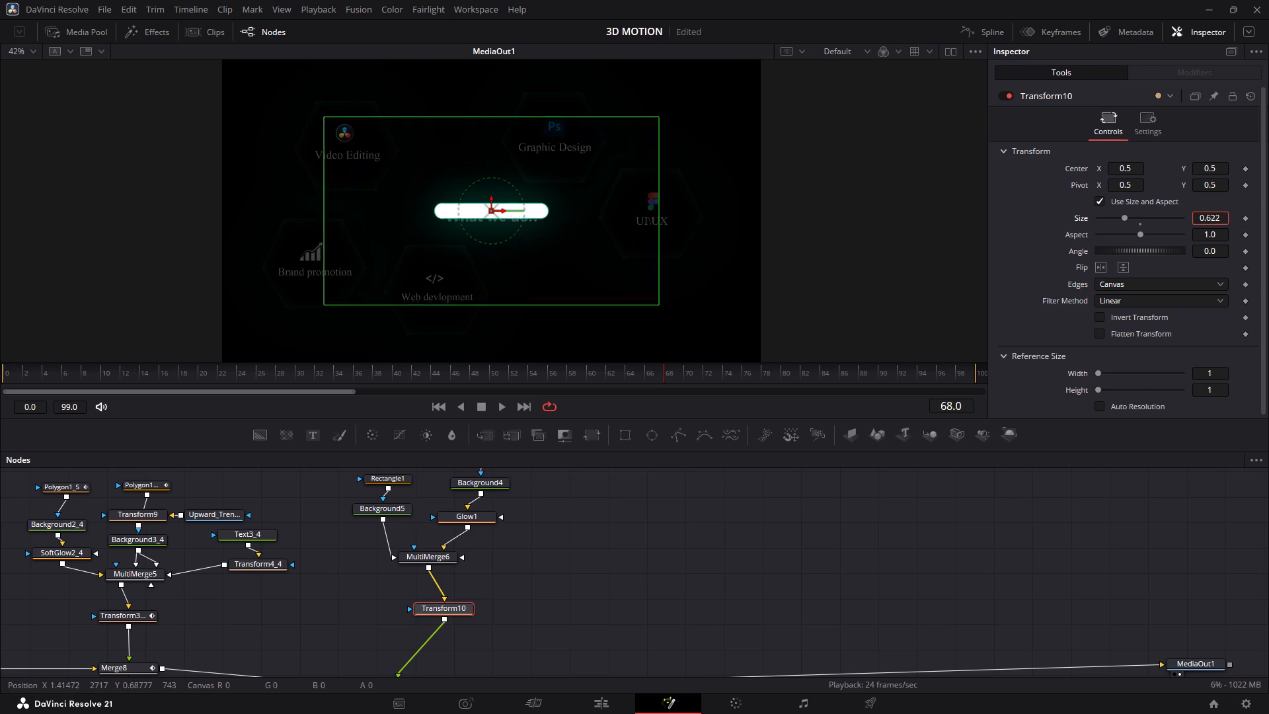
left_click_drag(1109, 145, 1243, 137)
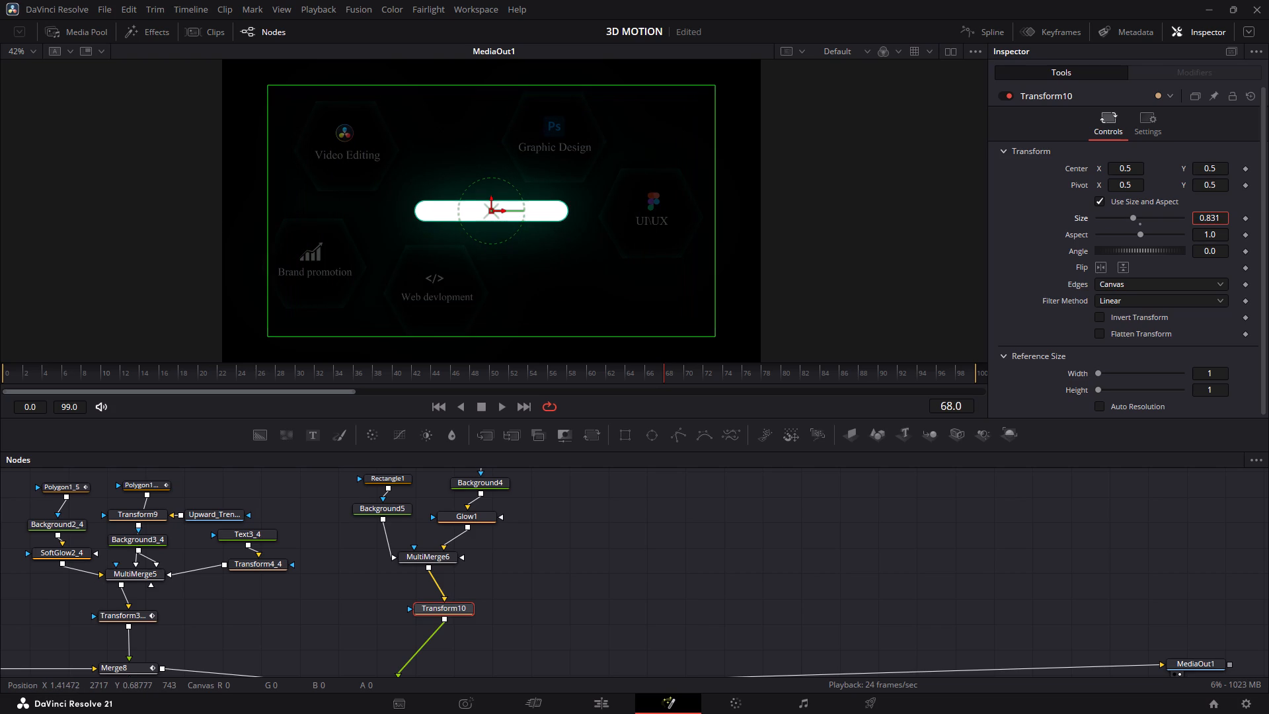
left_click_drag(1243, 137, 1255, 136)
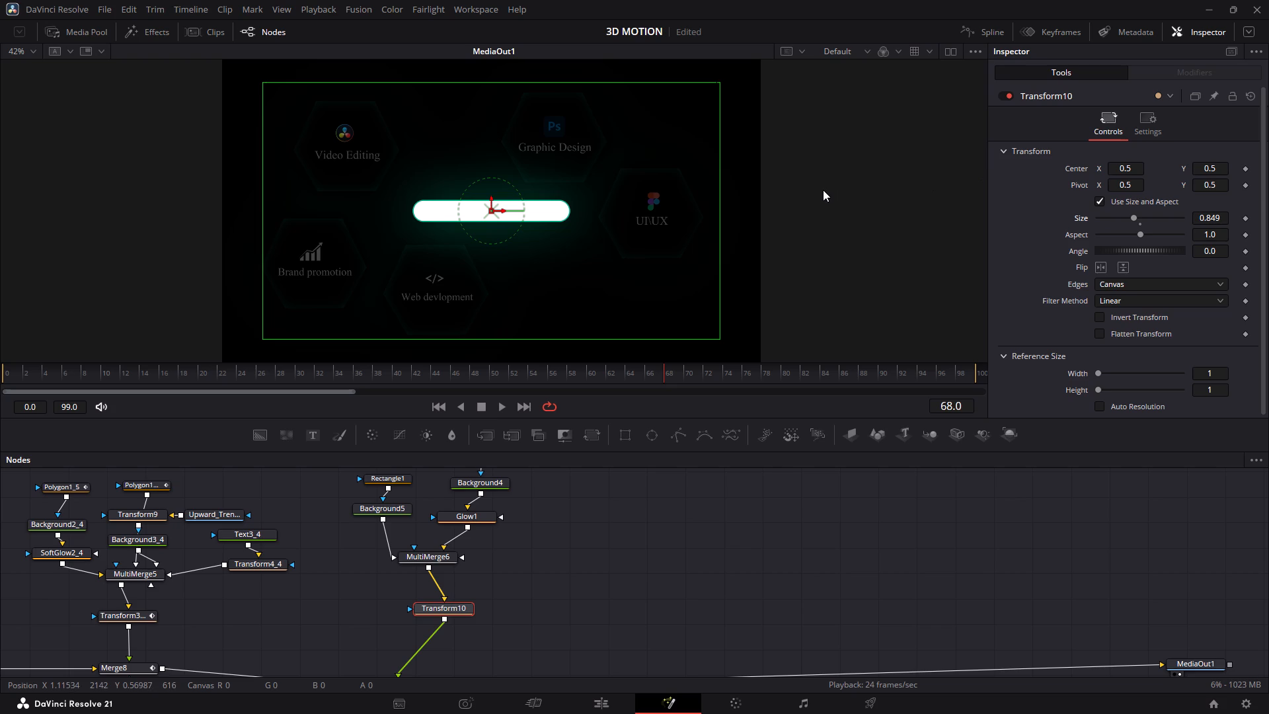
left_click(766, 557)
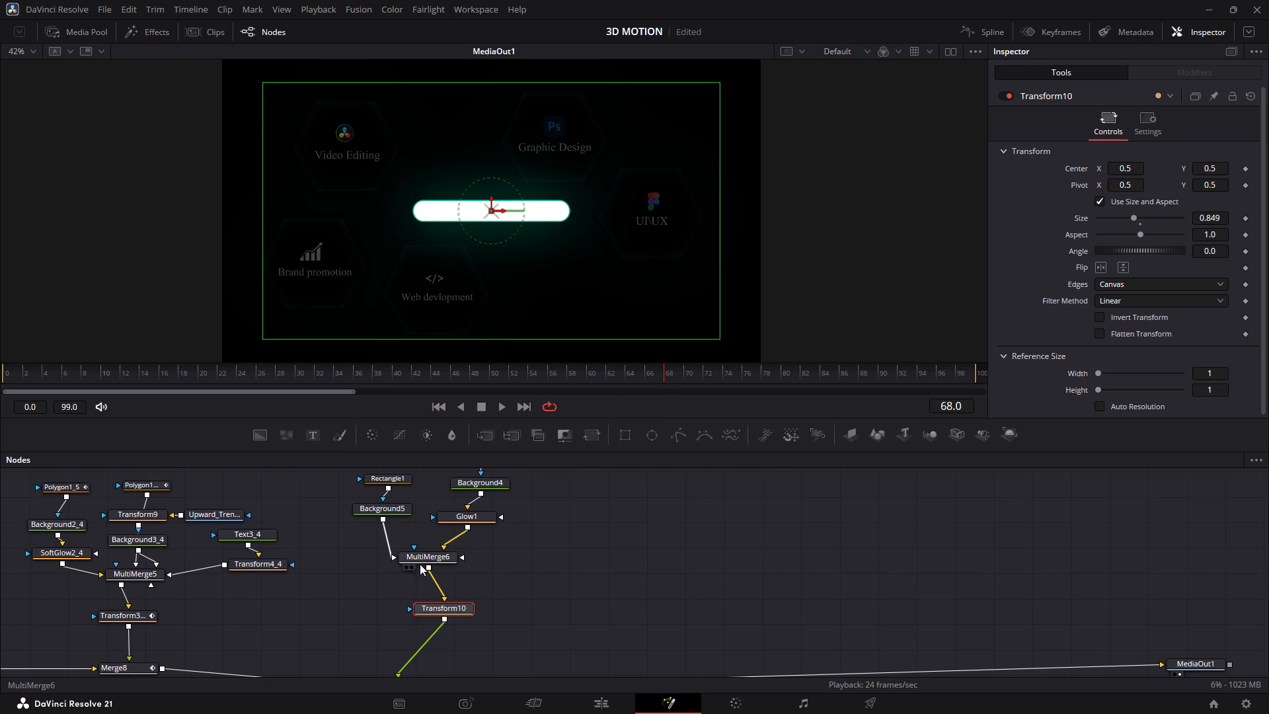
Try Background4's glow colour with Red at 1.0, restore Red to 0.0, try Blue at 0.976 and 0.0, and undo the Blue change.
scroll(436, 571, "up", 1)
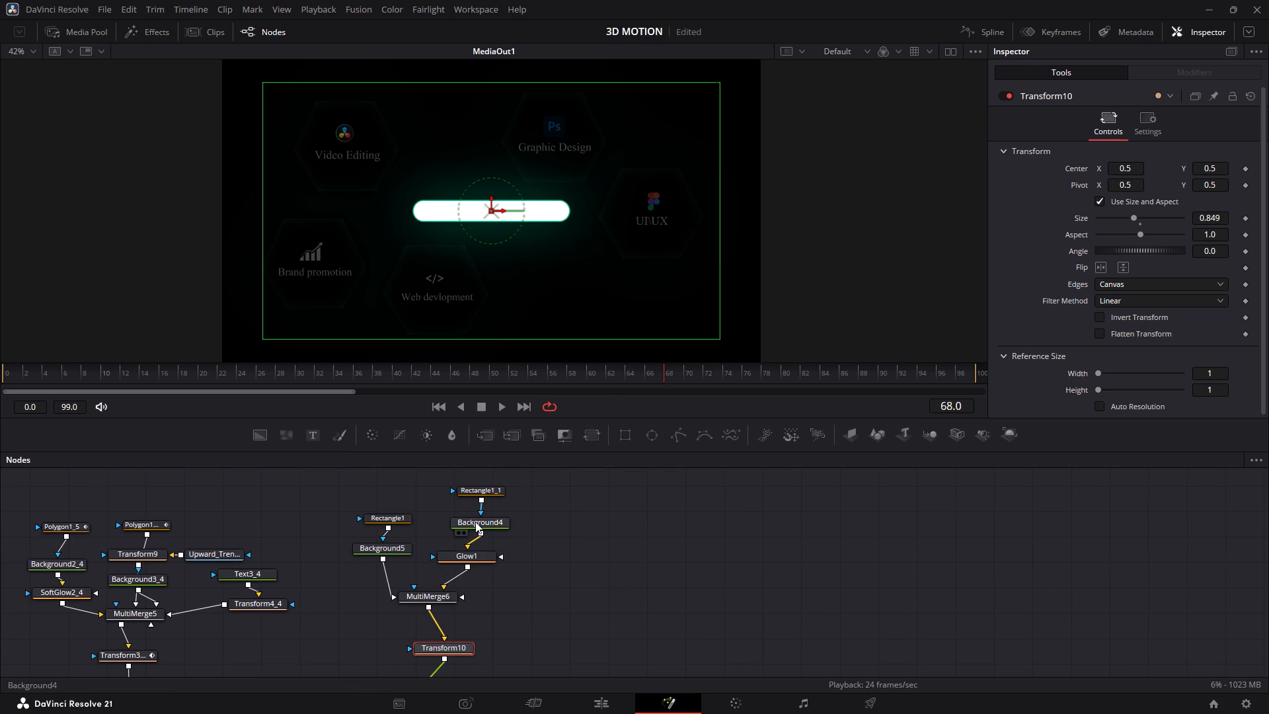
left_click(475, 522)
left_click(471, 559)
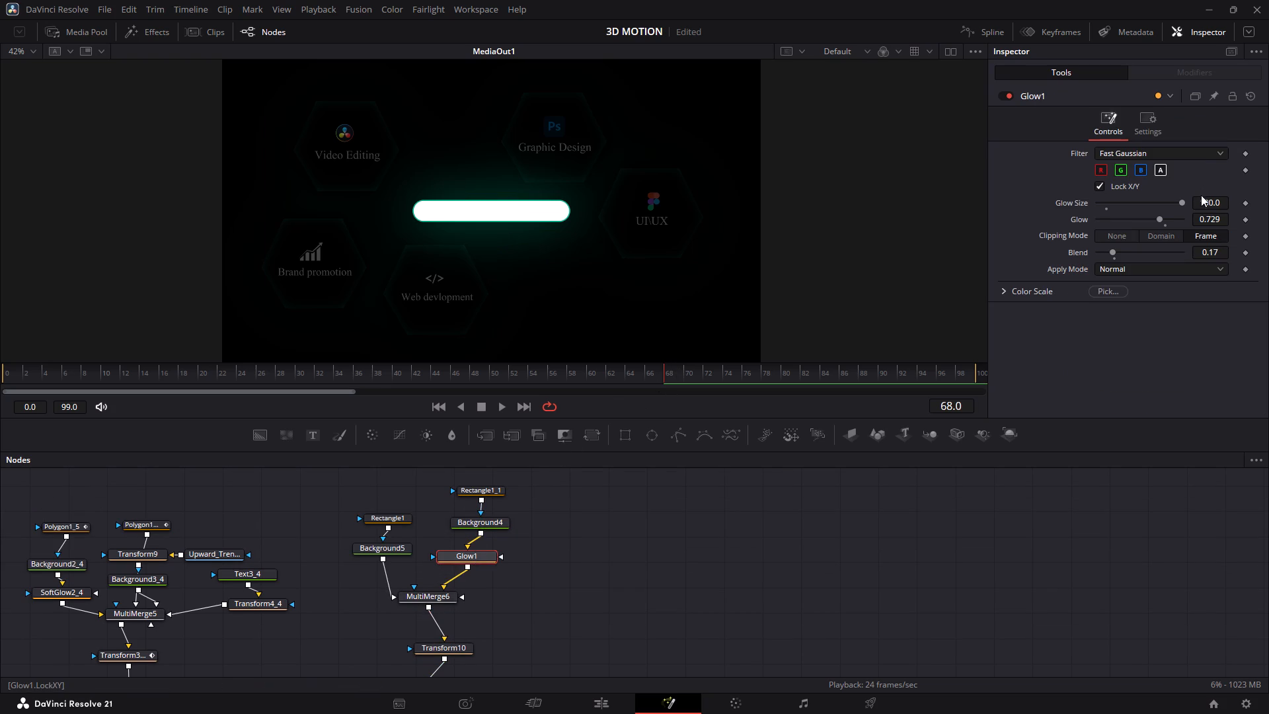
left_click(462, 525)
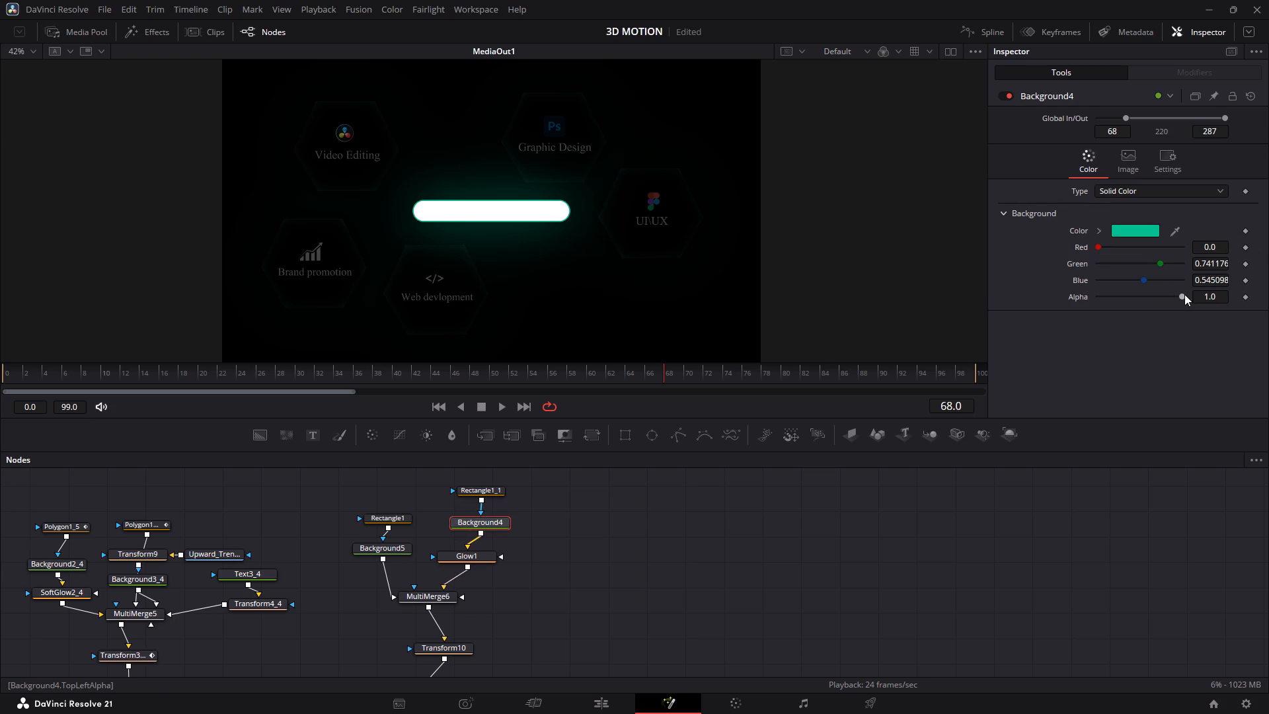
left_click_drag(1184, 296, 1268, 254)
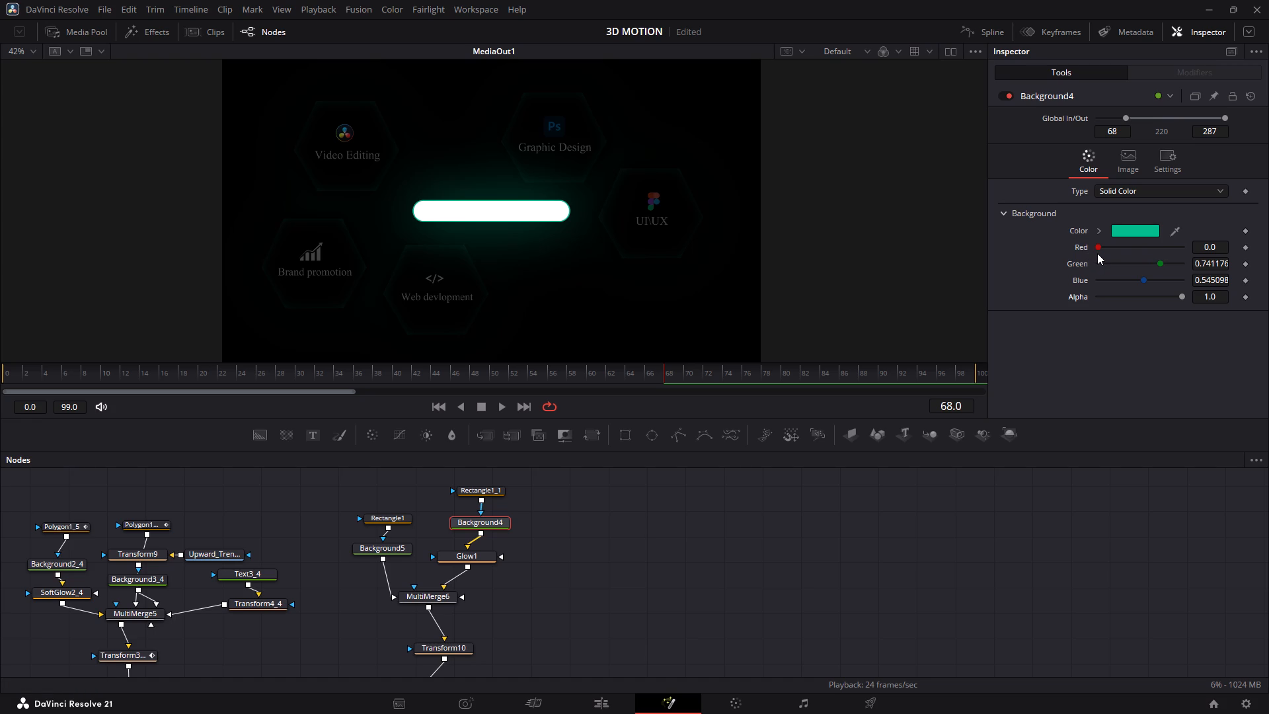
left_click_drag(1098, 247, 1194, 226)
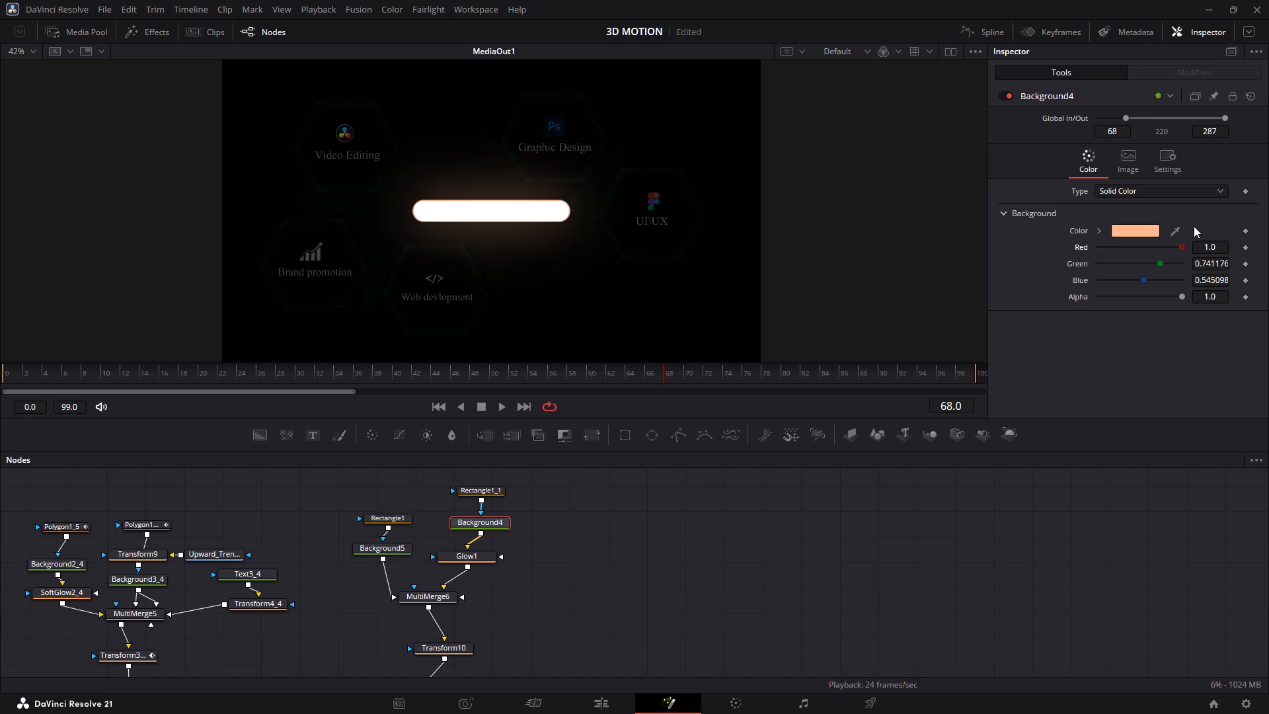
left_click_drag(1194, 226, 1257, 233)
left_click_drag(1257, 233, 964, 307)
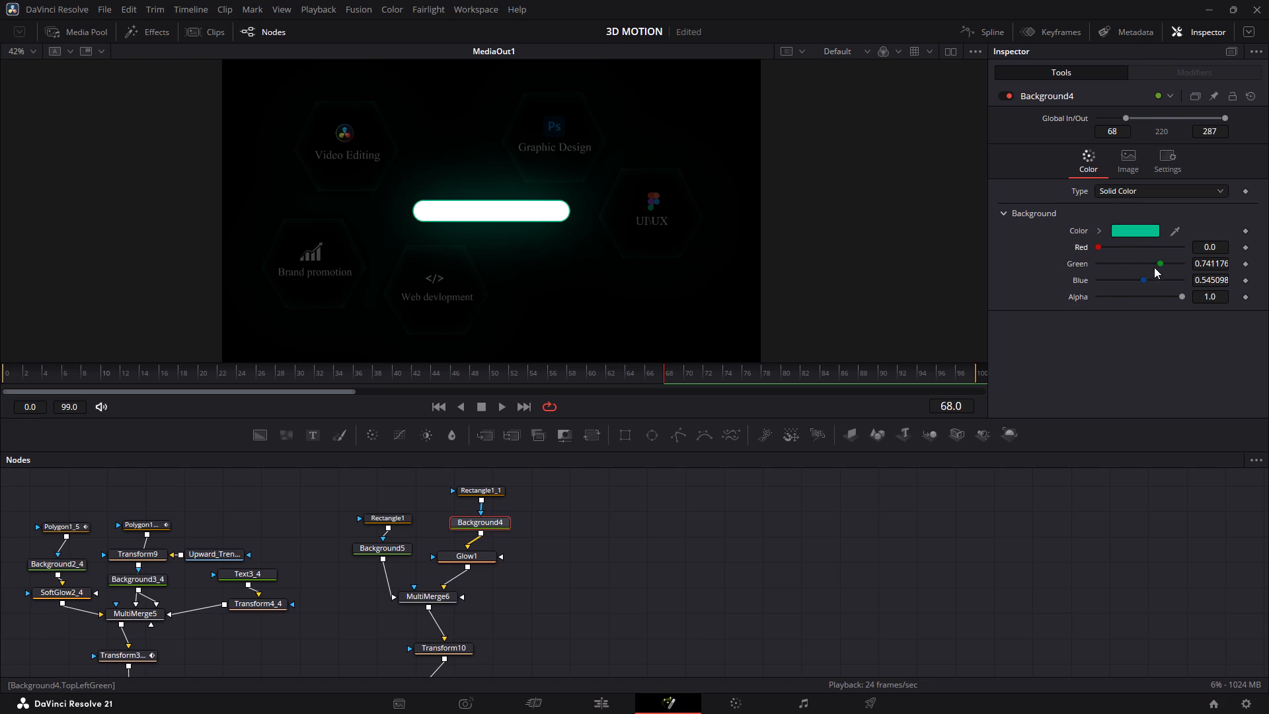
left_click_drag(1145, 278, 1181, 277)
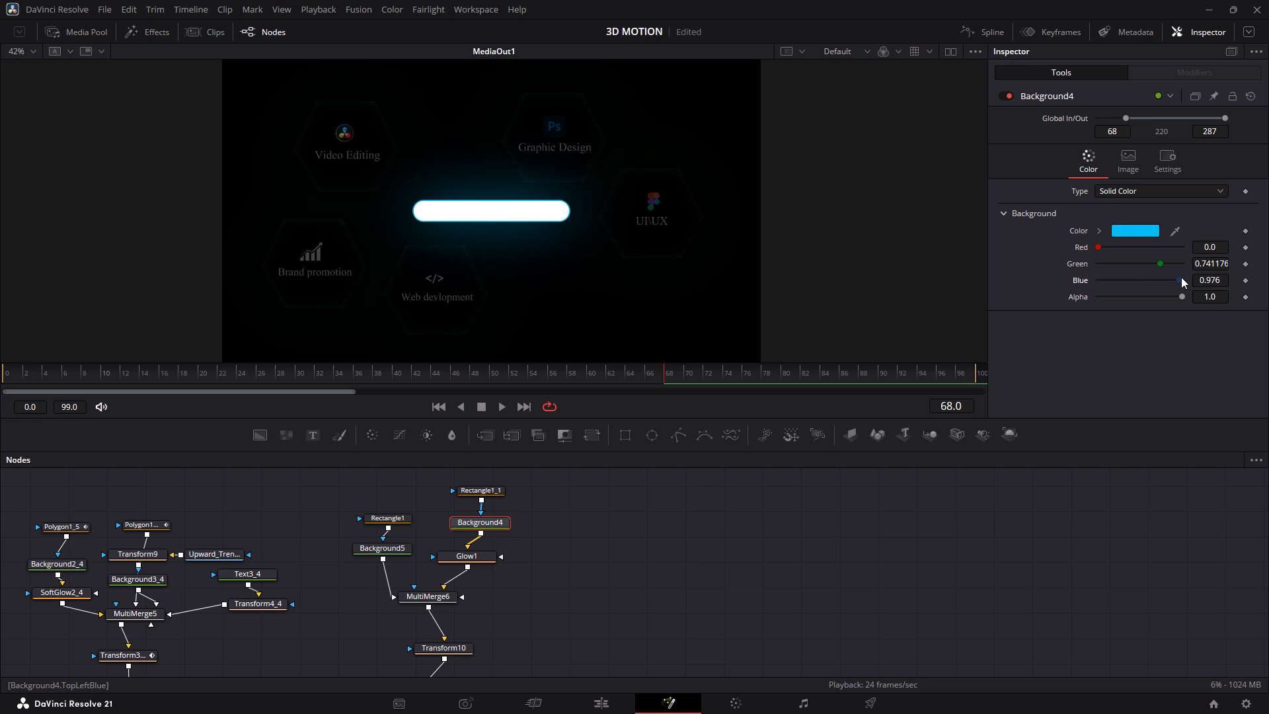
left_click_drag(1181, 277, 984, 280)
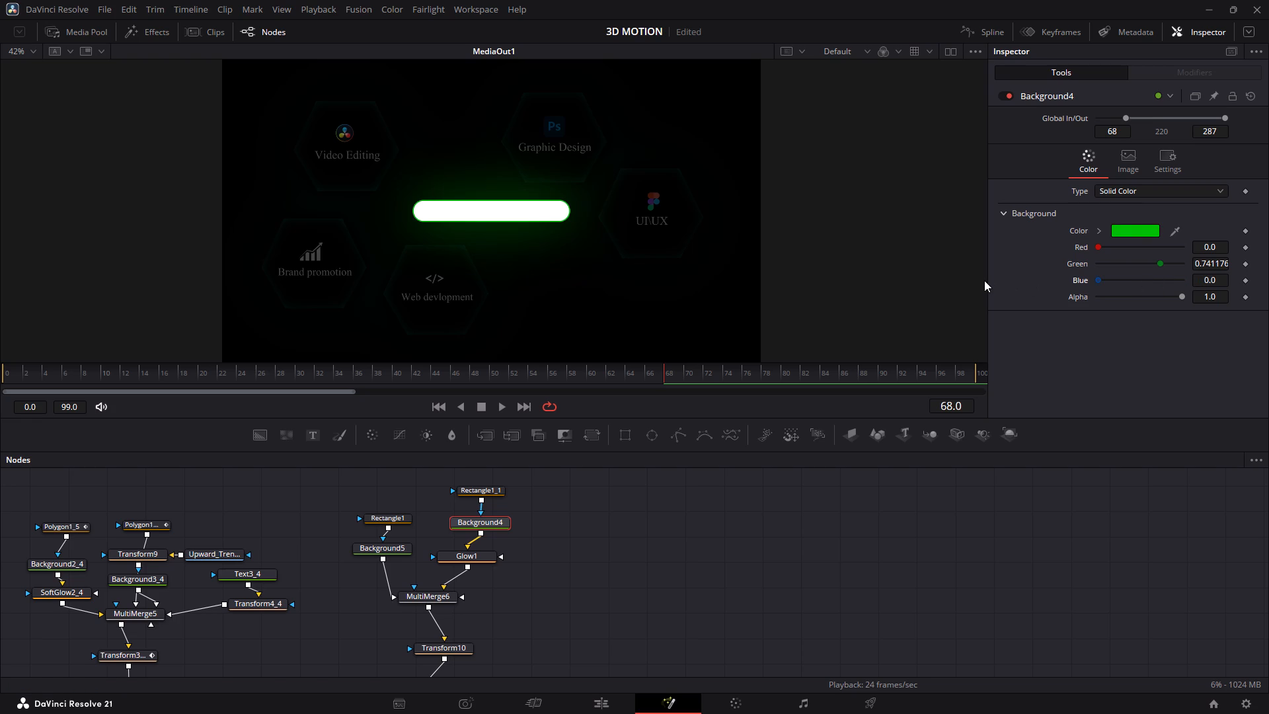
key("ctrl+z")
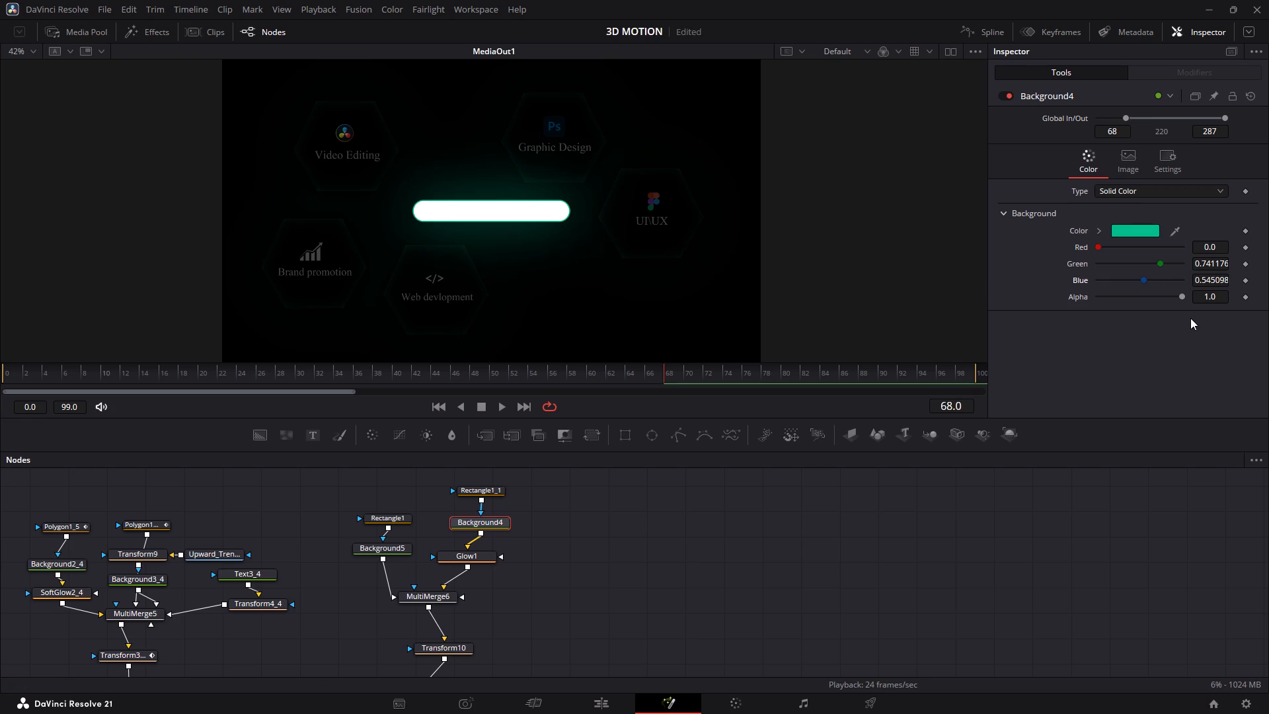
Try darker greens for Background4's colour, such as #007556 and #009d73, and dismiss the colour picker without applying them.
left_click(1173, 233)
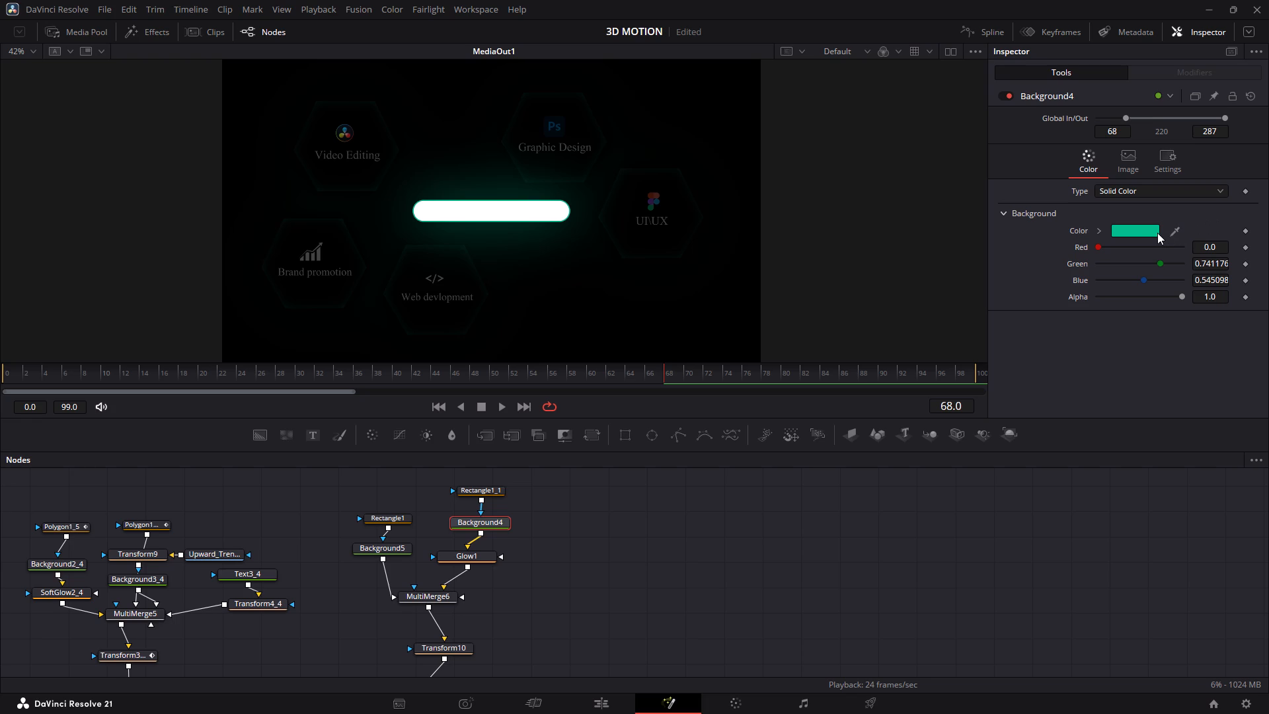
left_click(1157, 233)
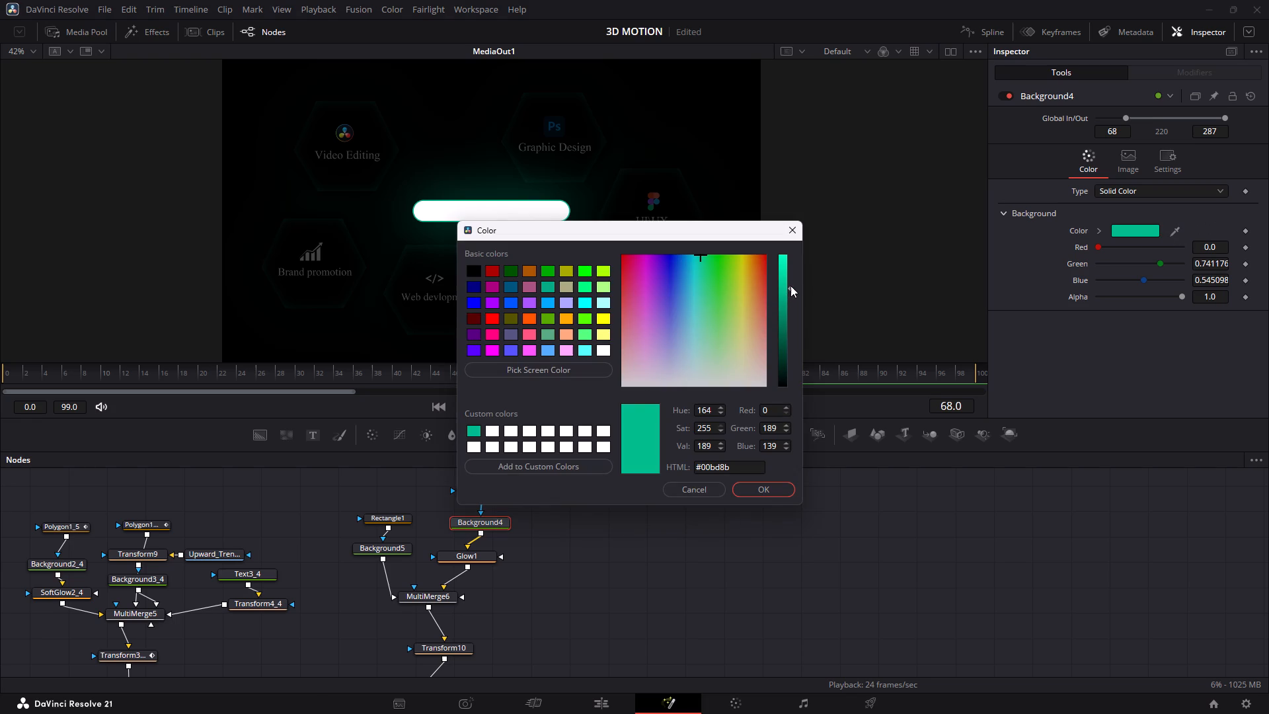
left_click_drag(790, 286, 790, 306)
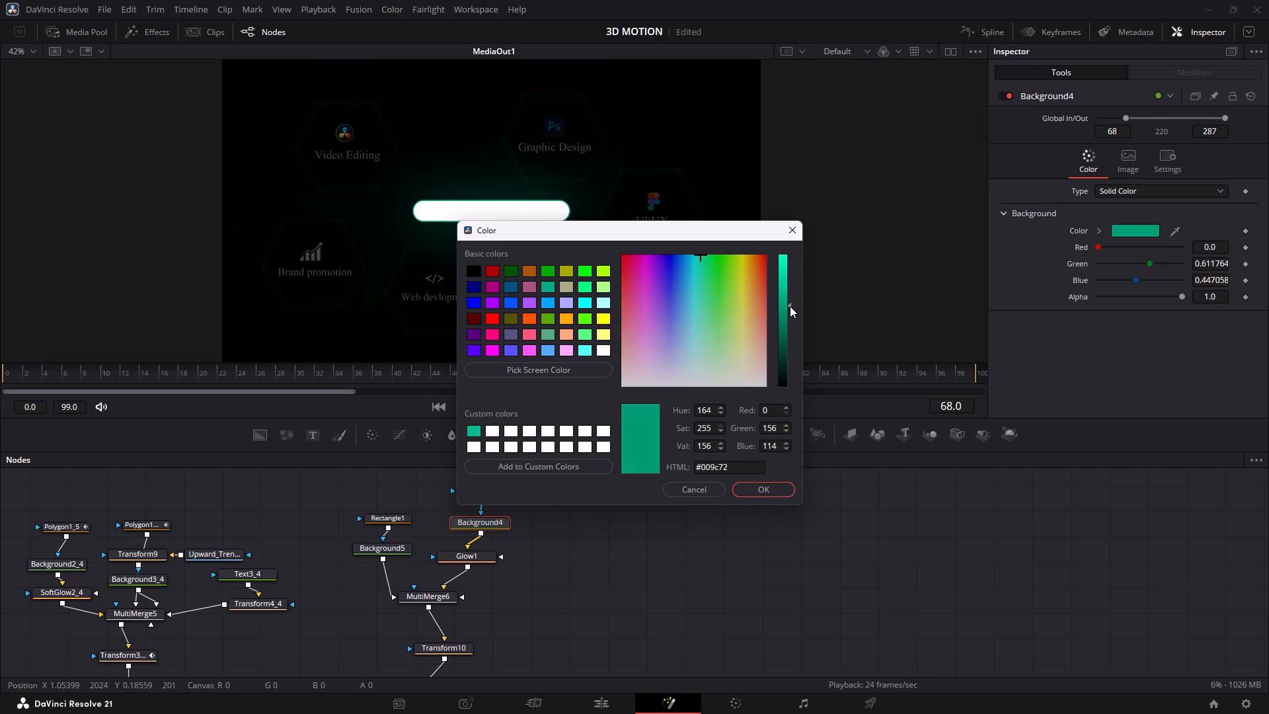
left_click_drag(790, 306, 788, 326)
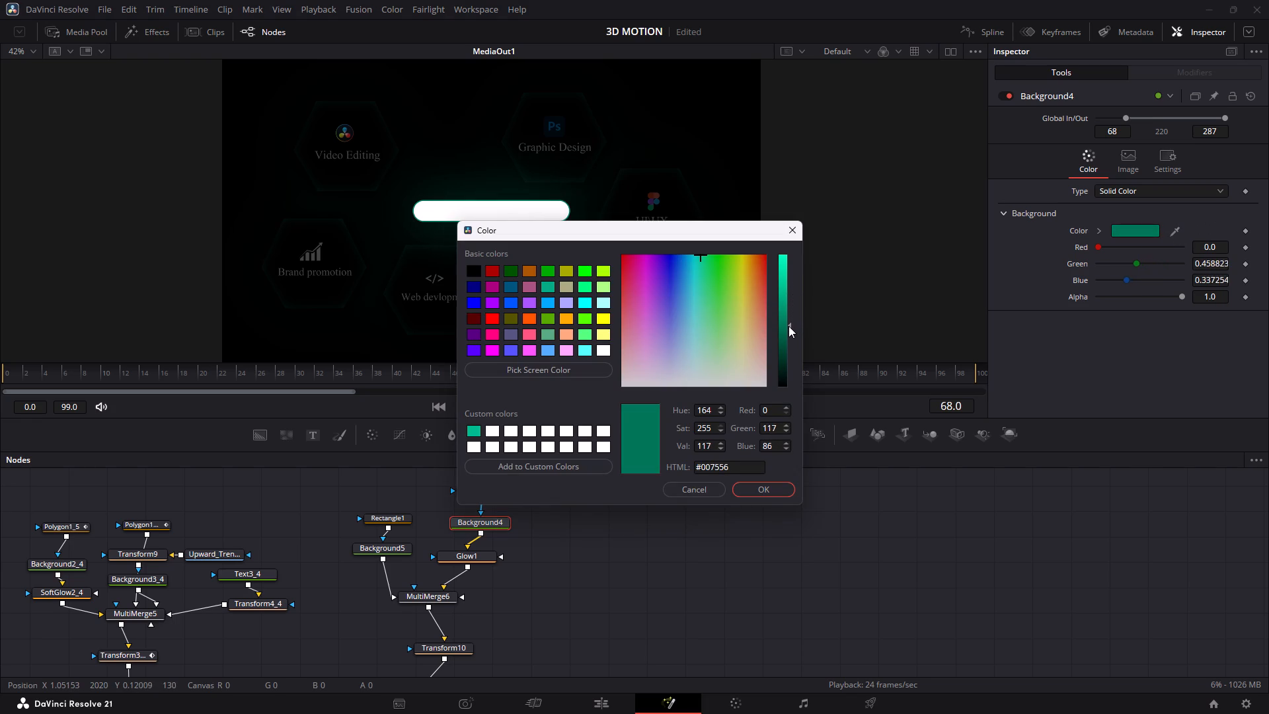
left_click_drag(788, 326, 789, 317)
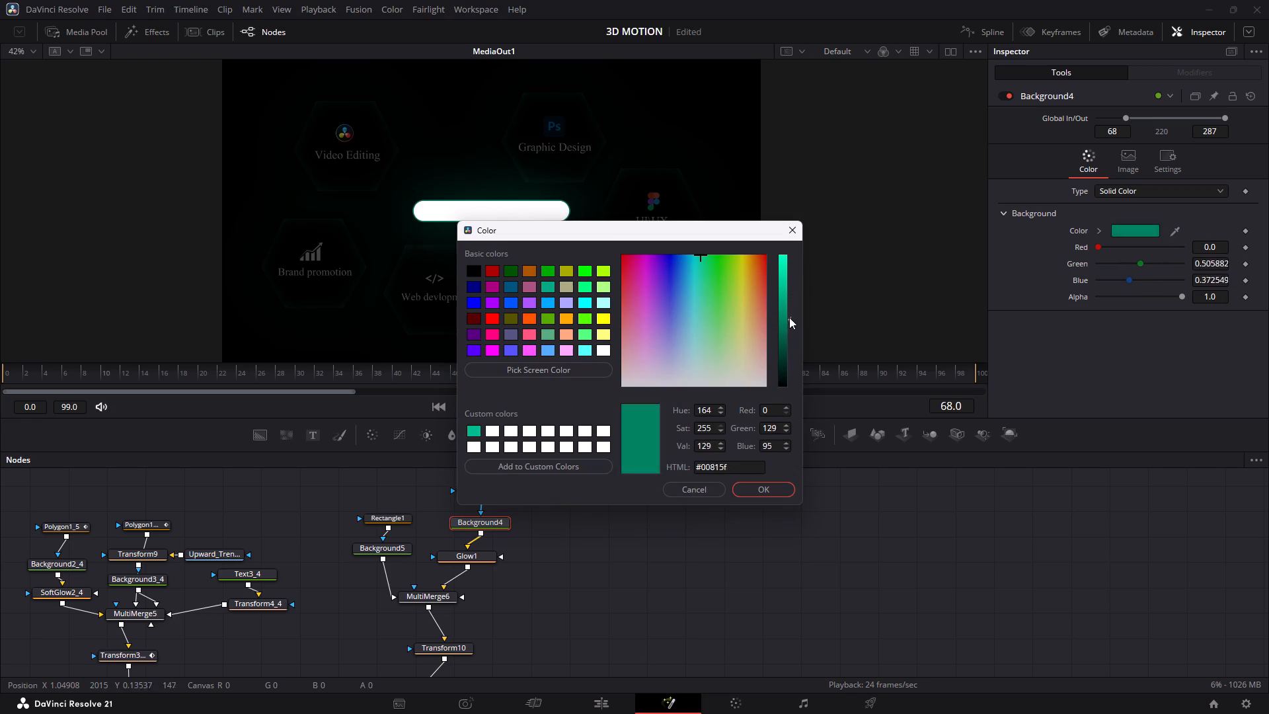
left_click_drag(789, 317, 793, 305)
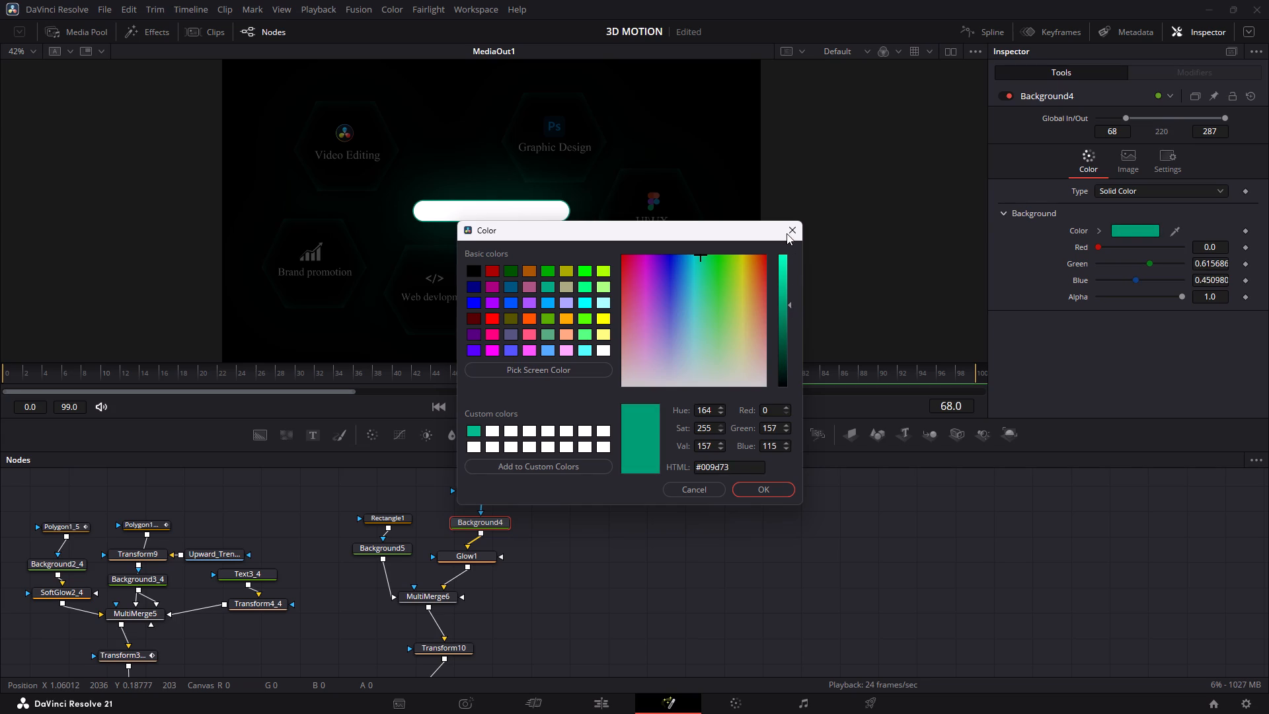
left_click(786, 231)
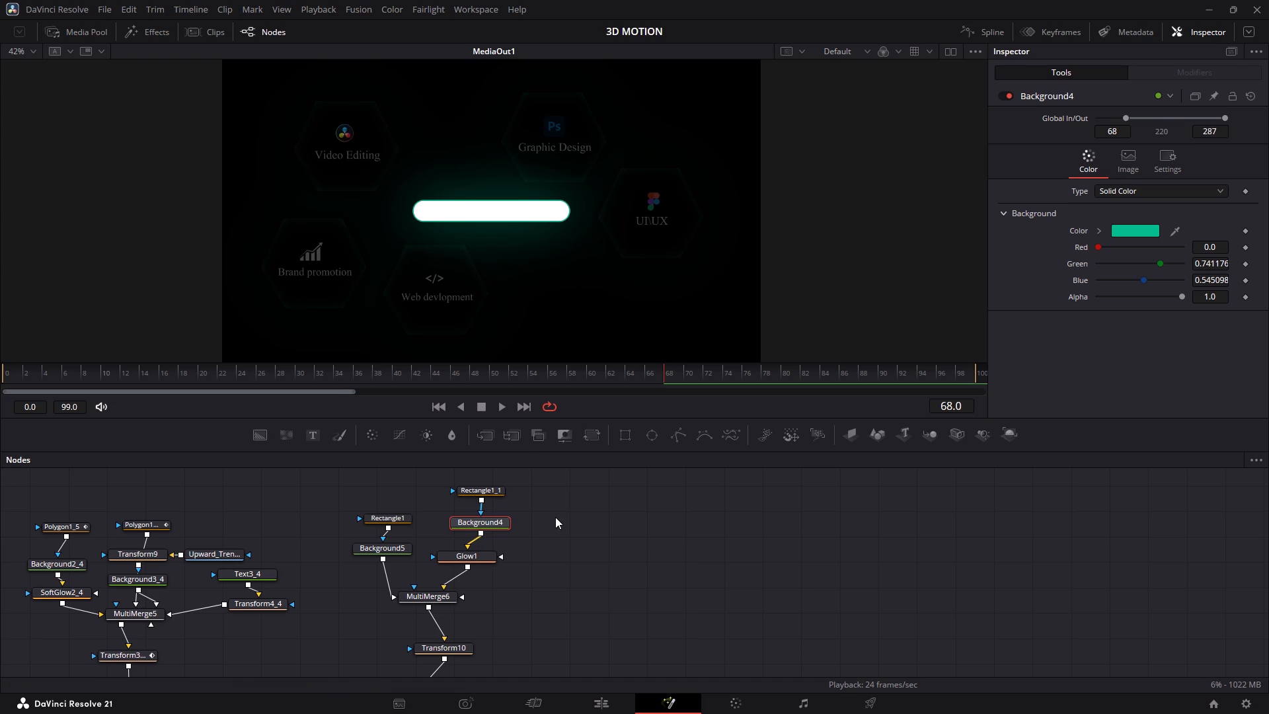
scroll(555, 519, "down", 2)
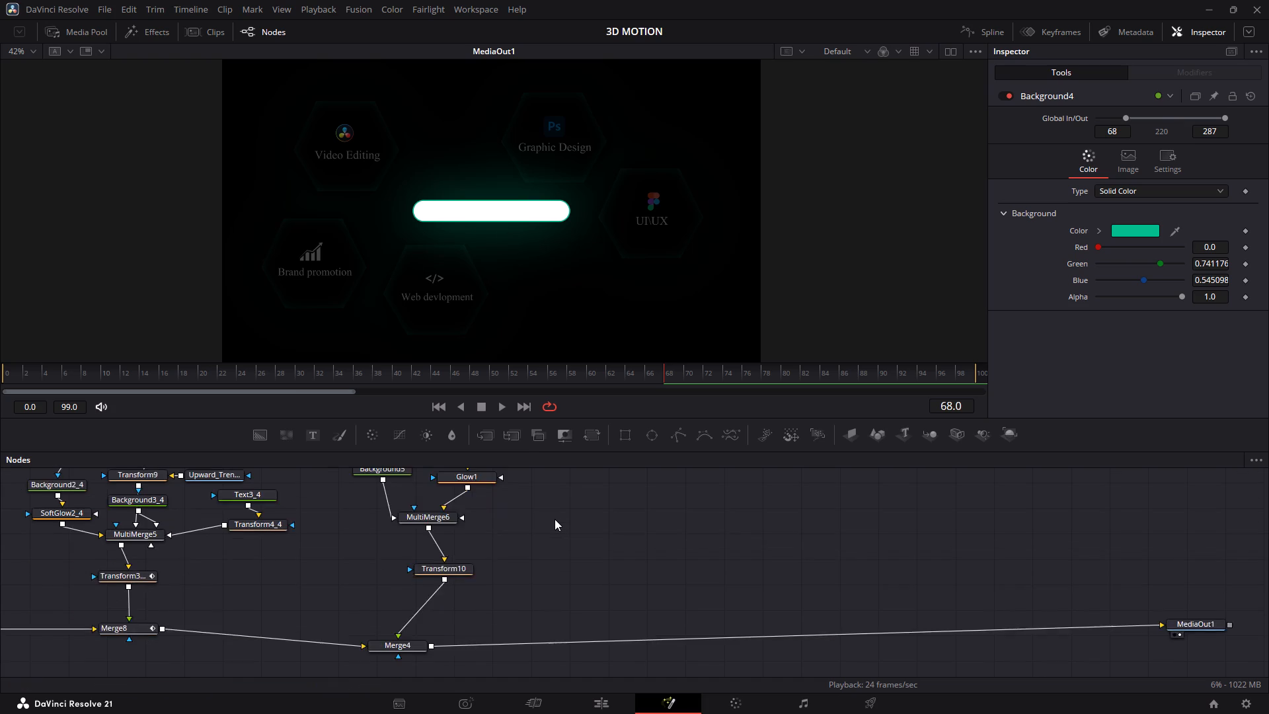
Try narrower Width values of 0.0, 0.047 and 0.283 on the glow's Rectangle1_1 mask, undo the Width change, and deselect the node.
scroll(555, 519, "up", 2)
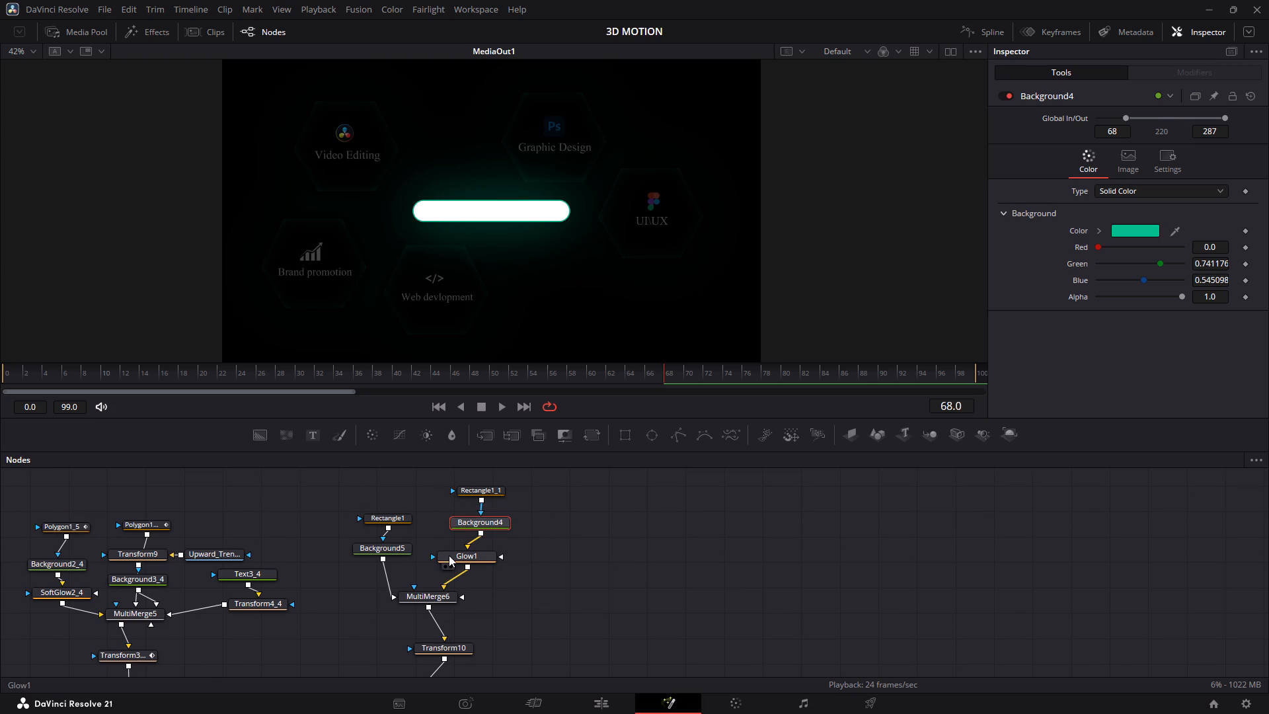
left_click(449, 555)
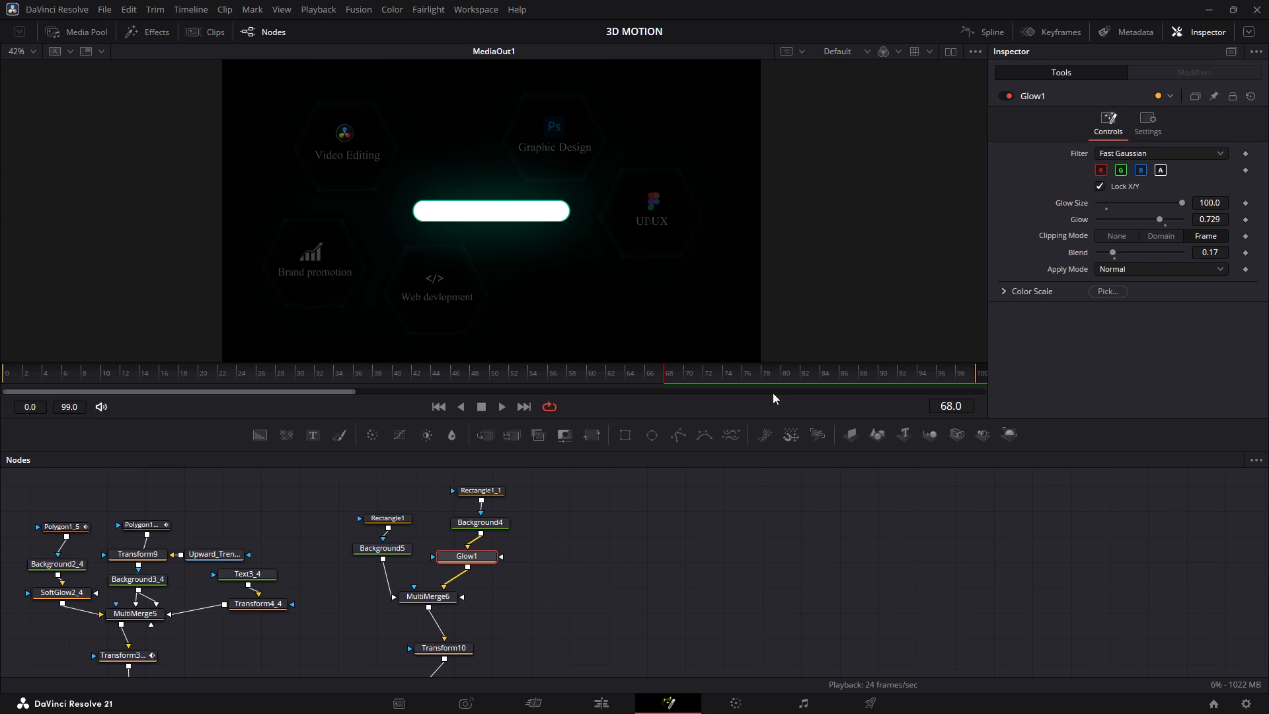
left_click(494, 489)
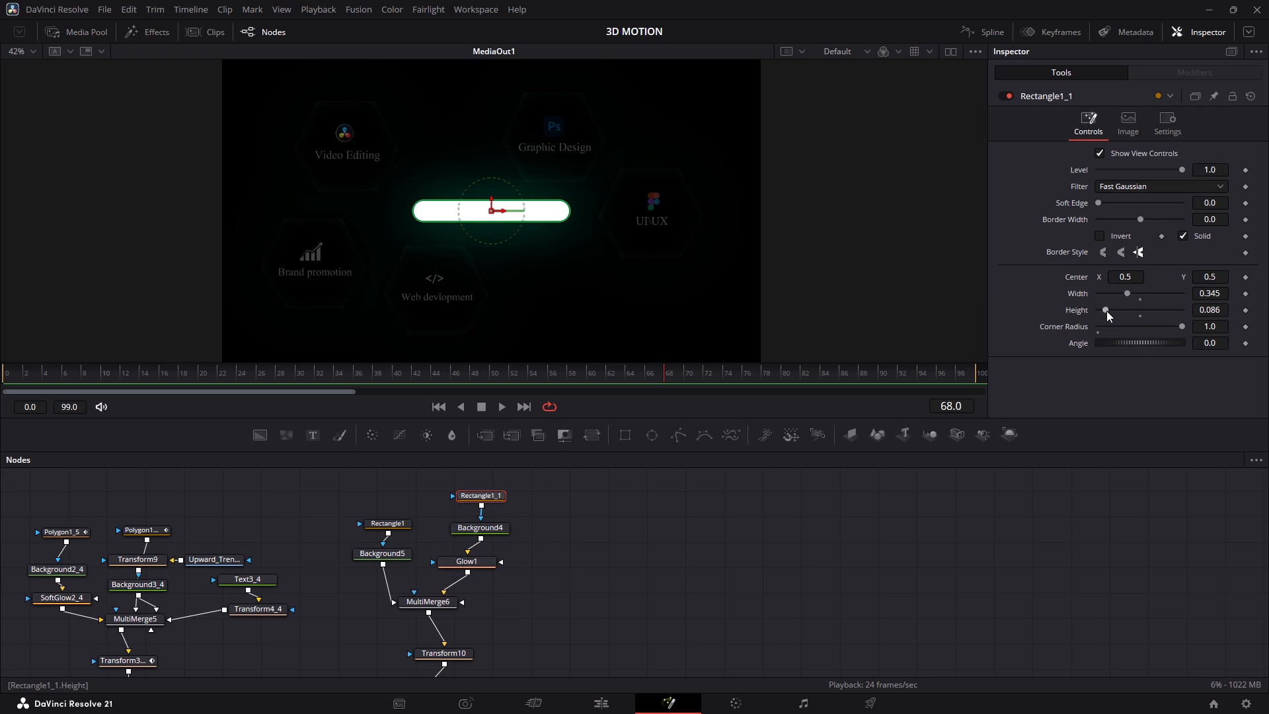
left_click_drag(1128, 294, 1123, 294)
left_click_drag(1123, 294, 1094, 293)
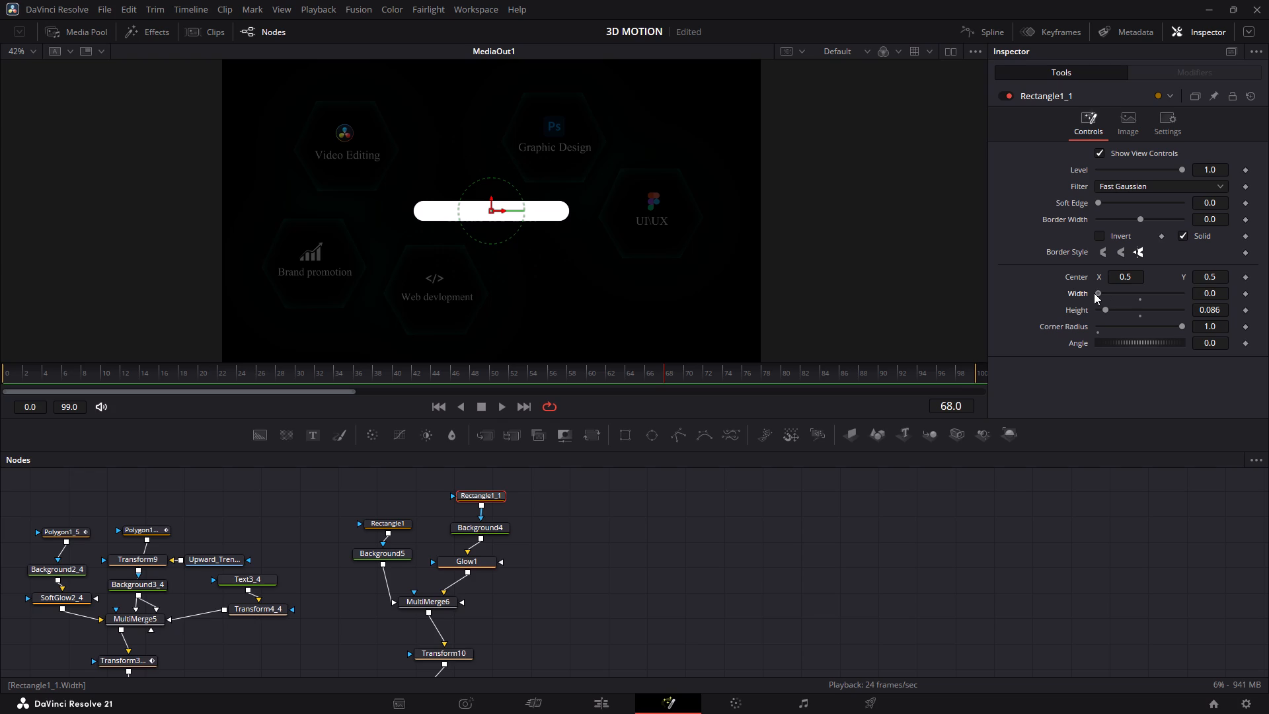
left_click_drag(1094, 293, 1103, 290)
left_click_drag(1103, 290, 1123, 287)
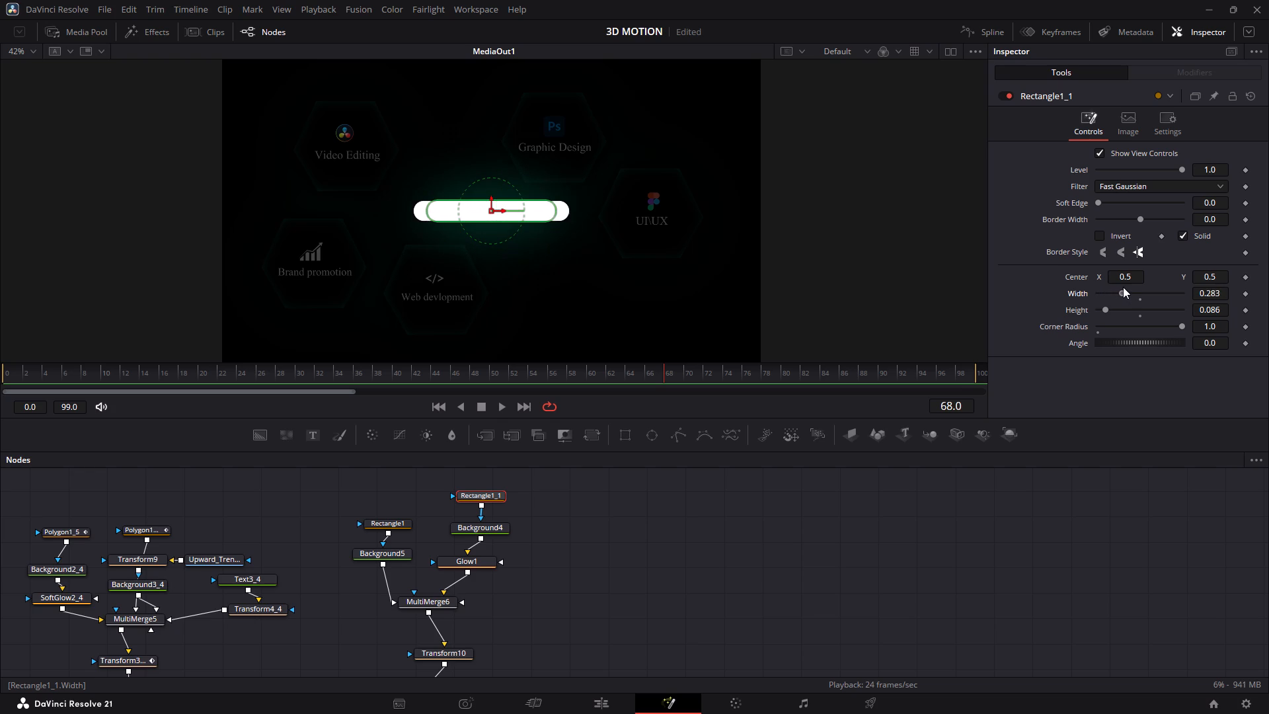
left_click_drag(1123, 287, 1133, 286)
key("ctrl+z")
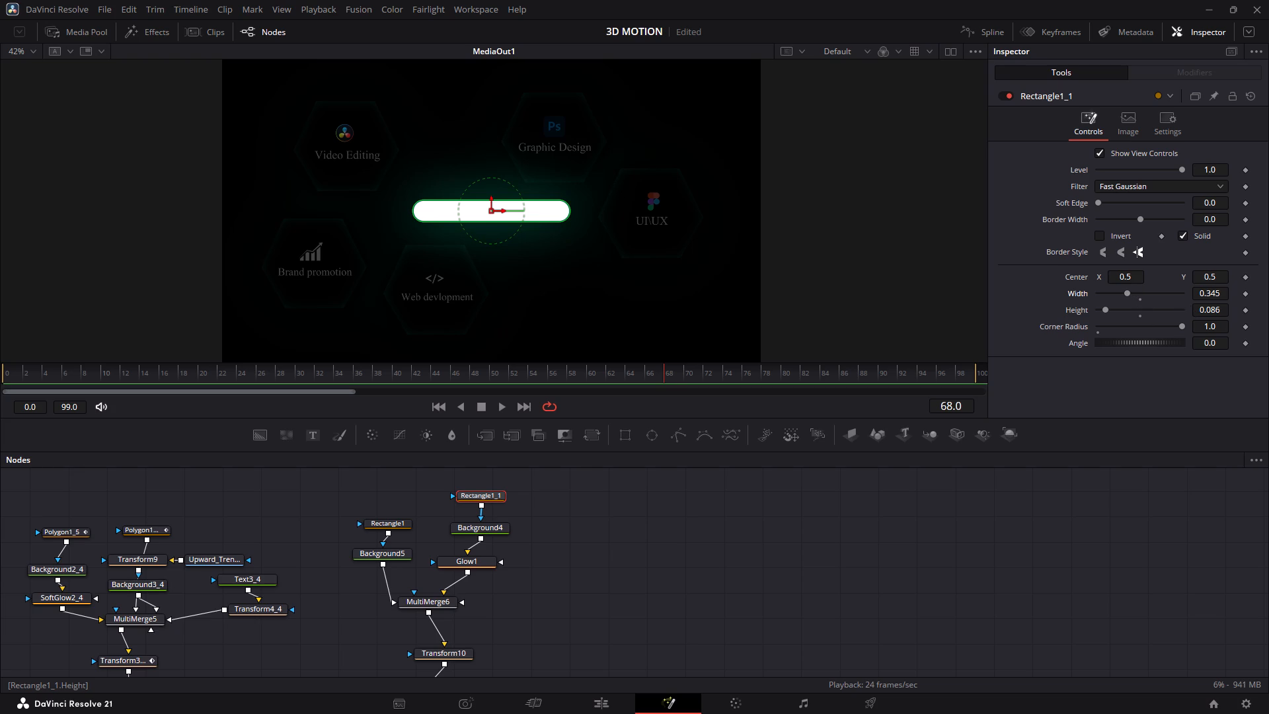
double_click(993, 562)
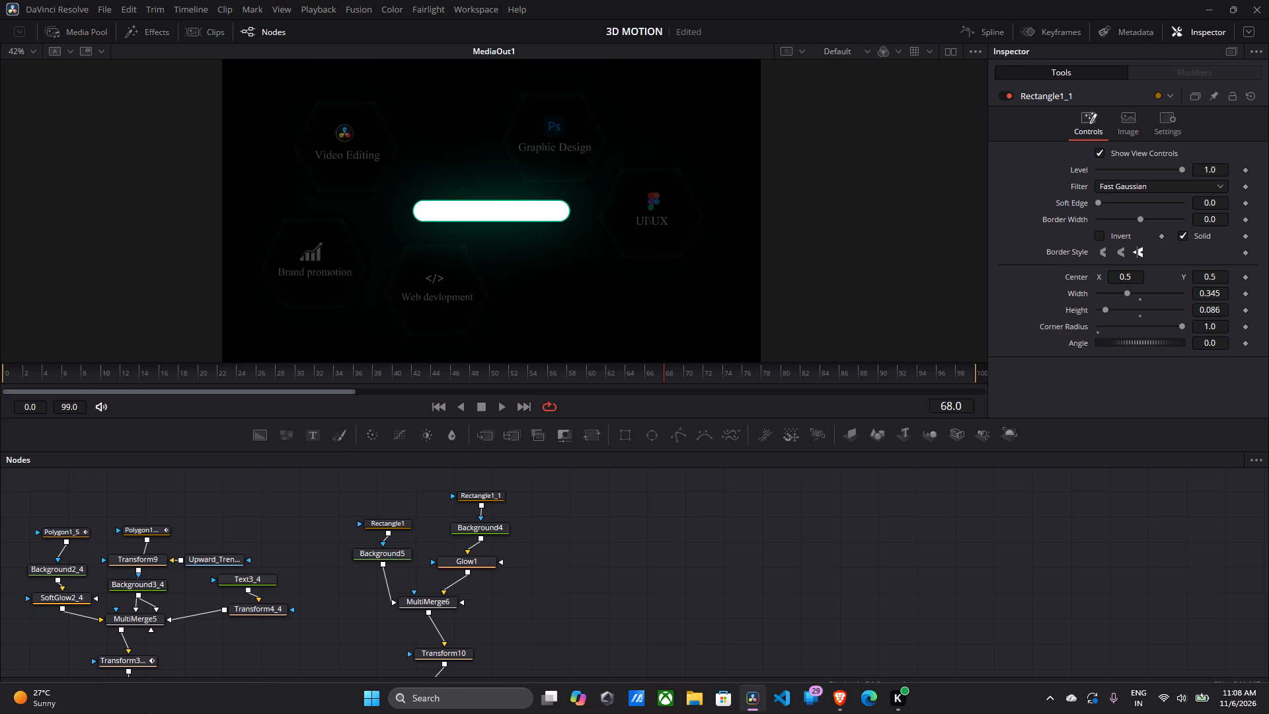
Examine the size settings of the Rectangle1 mask that shapes the white bar.
left_click(393, 519)
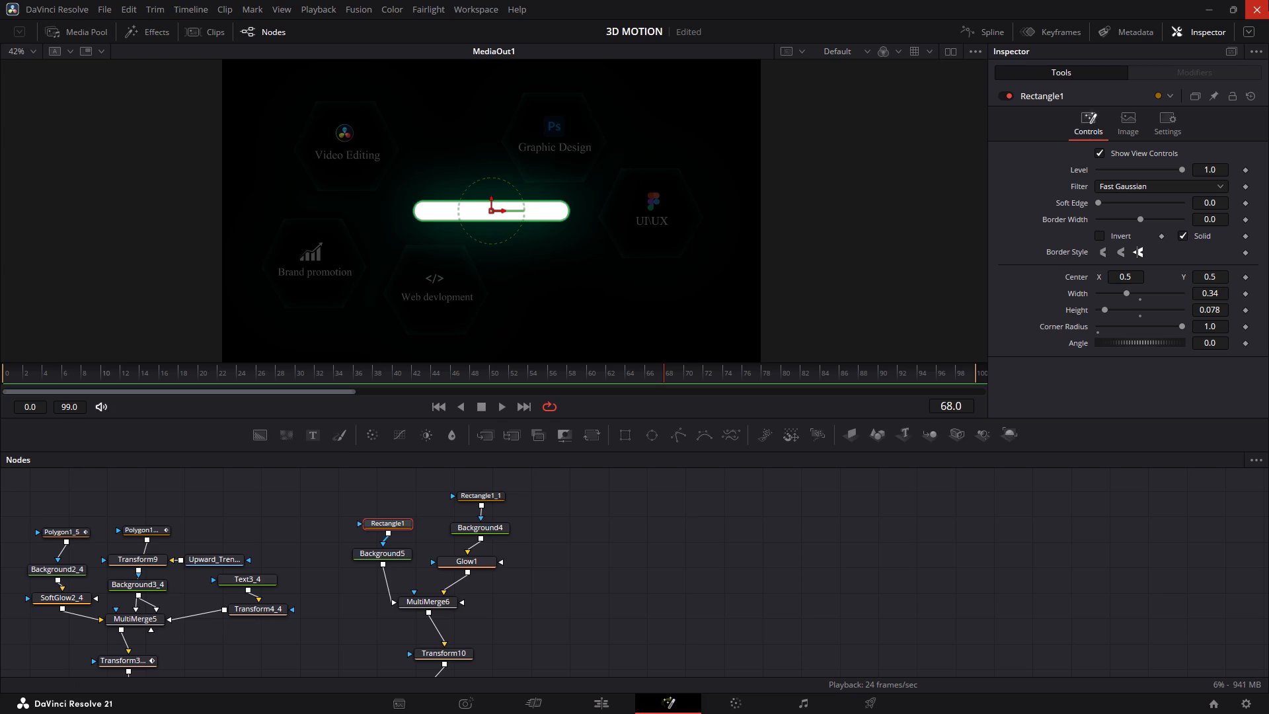
Exit DaVinci Resolve from the 3D MOTION project.
left_click(1268, 0)
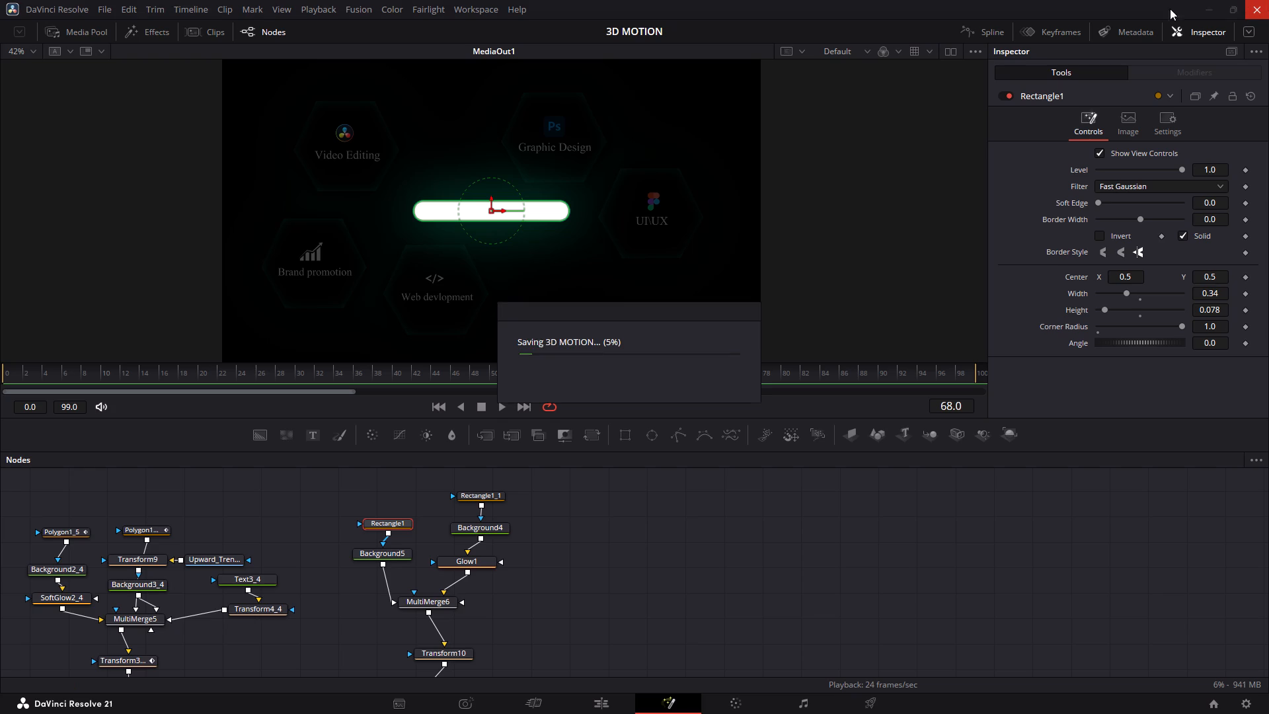
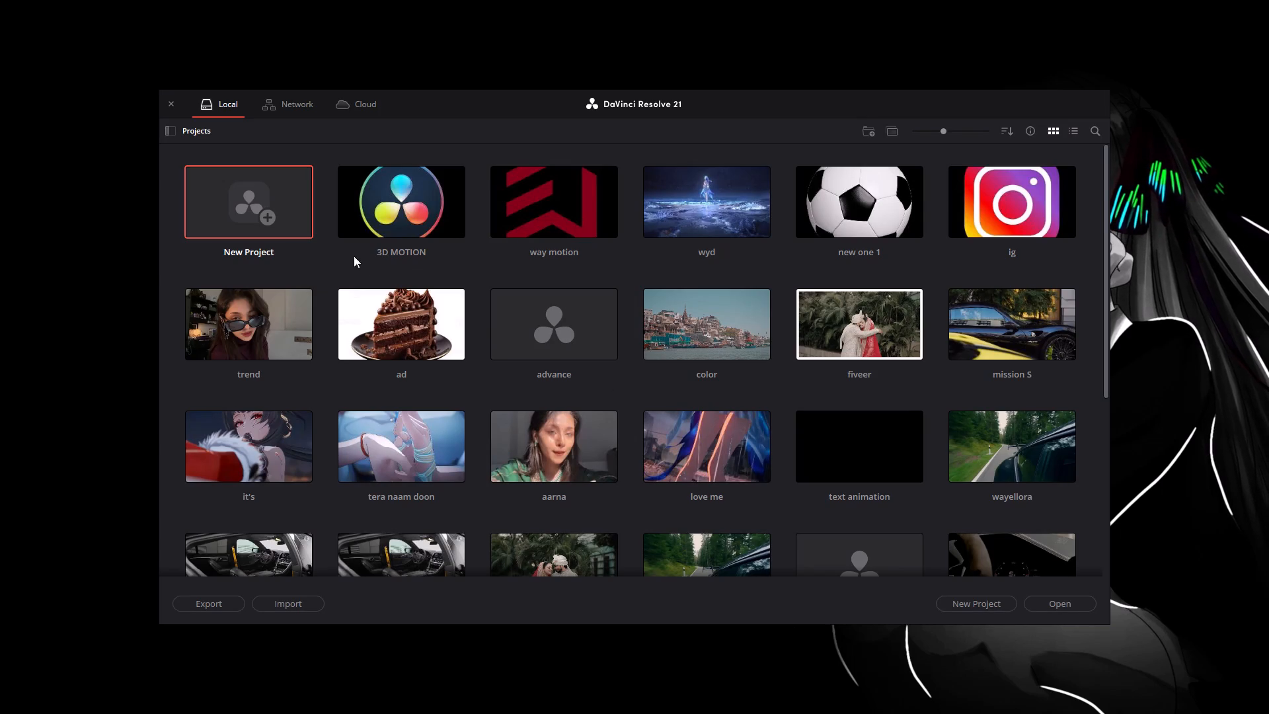
Open the 3D MOTION project from the local project library.
double_click(387, 201)
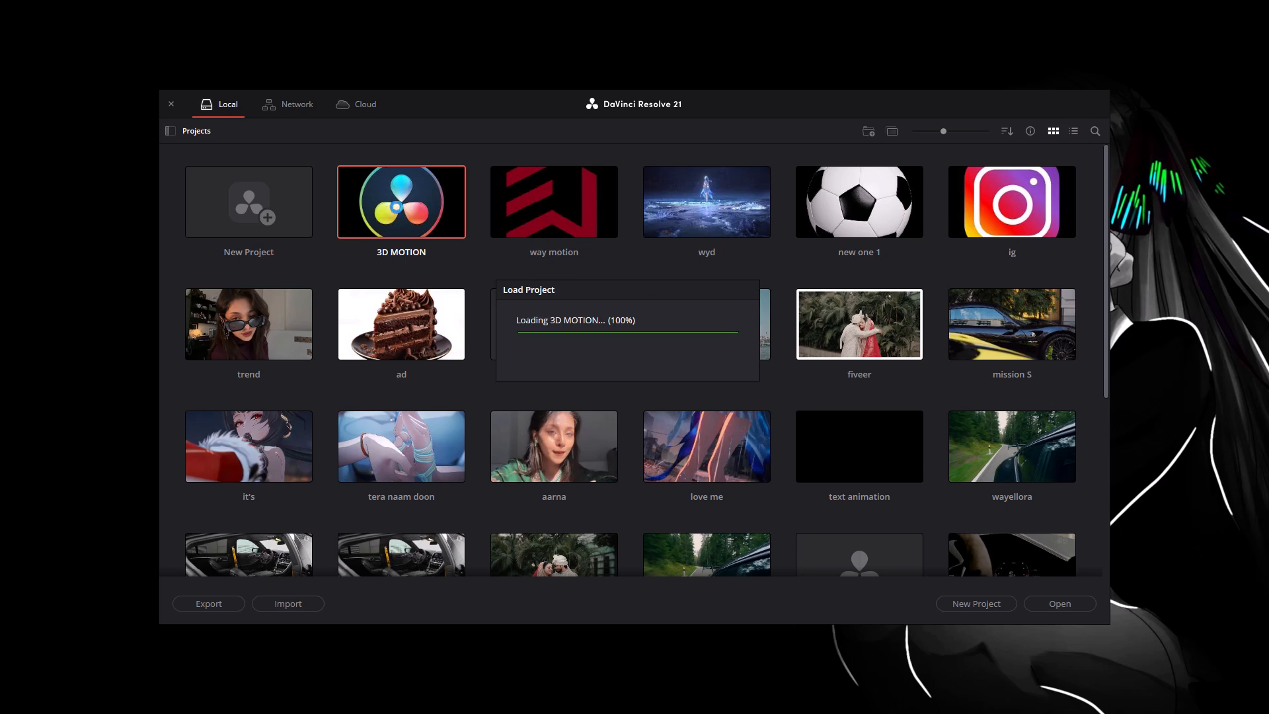
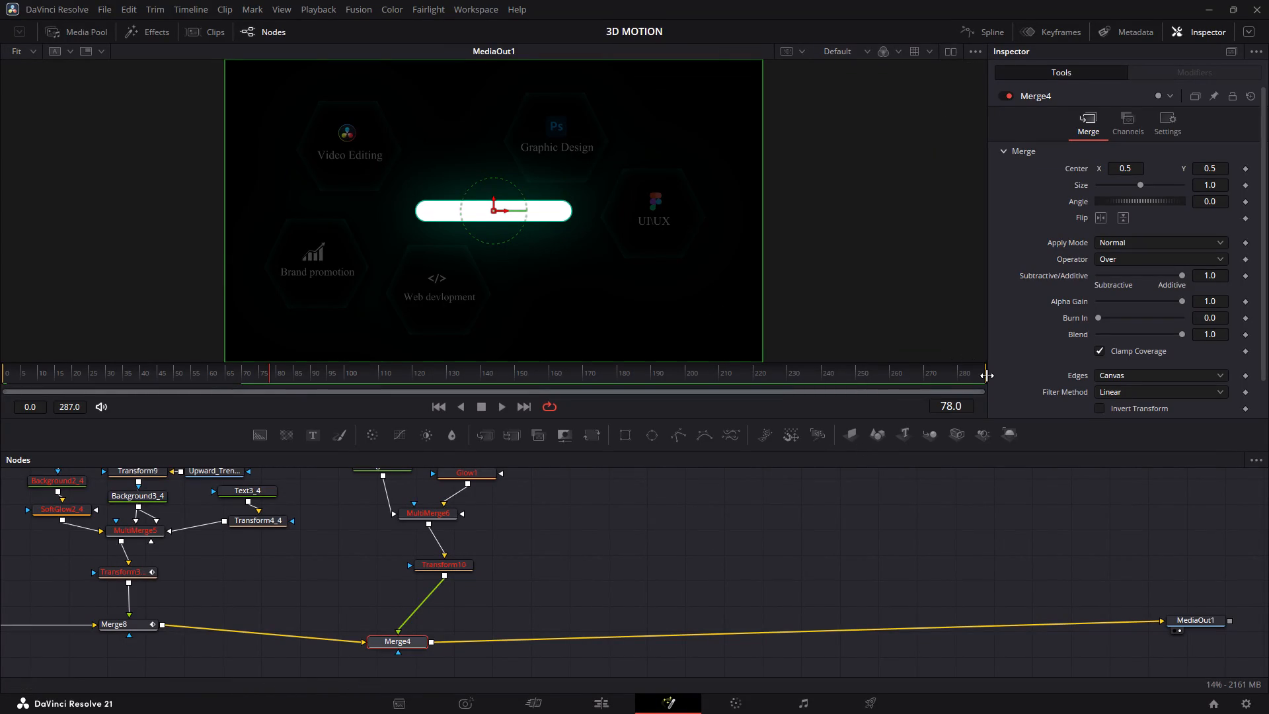
Limit the composition's render range to frames 61 through 99.
left_click_drag(983, 374, 803, 374)
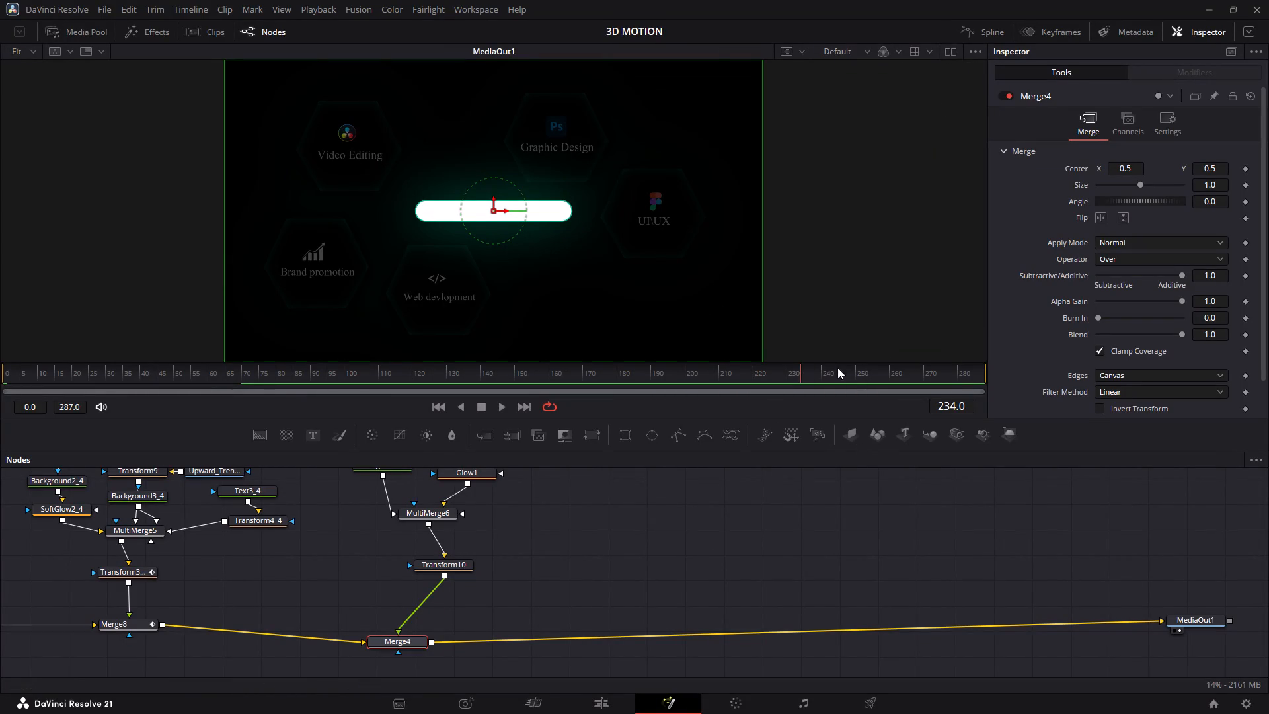
left_click_drag(984, 374, 962, 372)
left_click_drag(962, 372, 385, 370)
left_click_drag(385, 370, 344, 370)
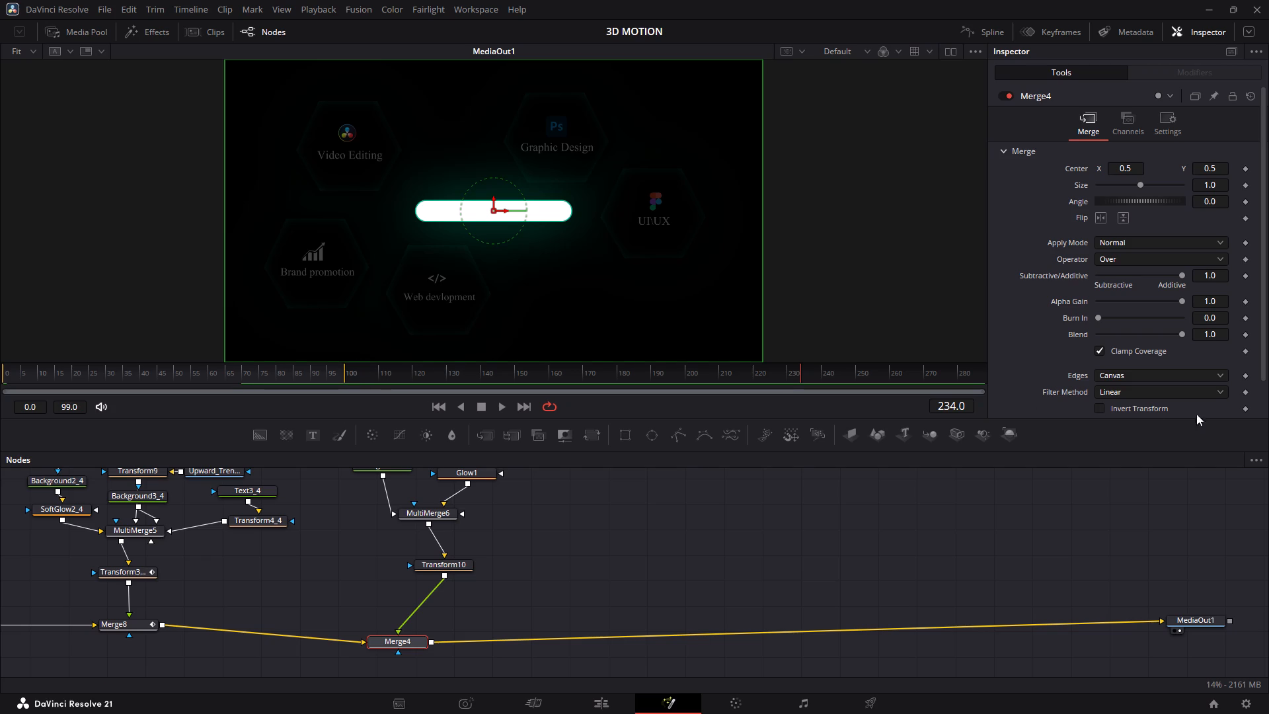
left_click_drag(982, 391, 545, 420)
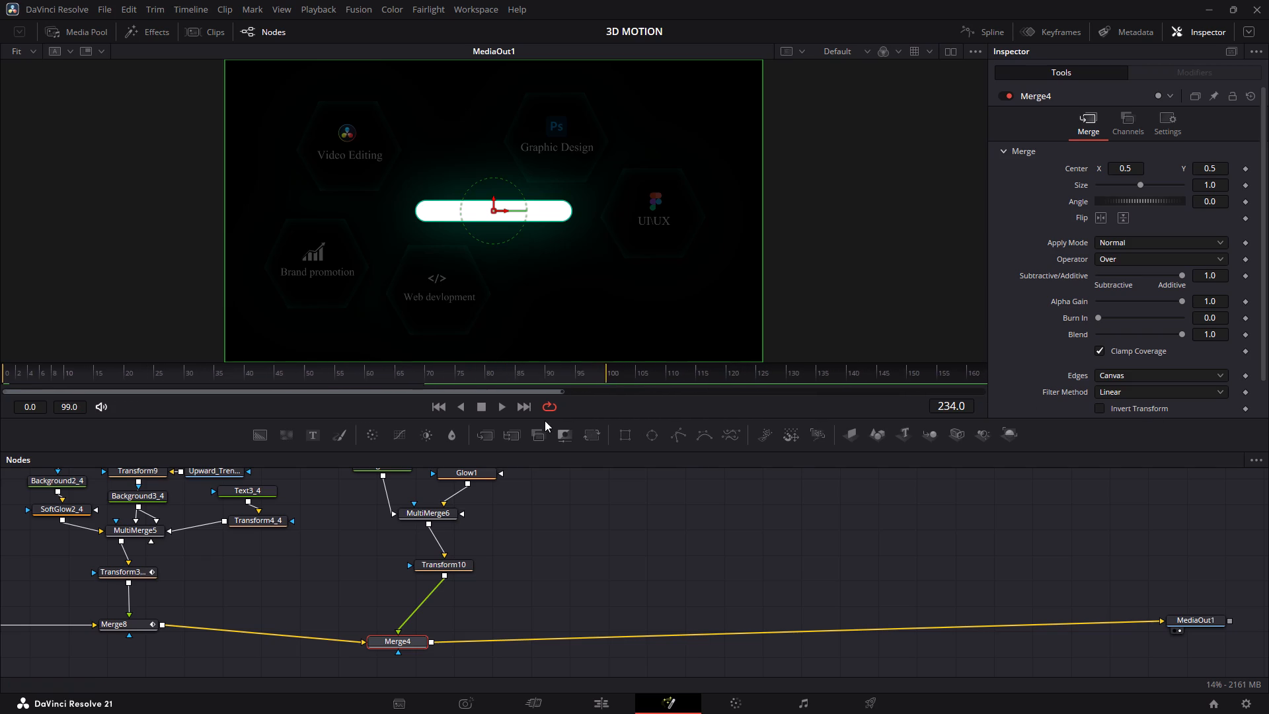
left_click_drag(545, 420, 352, 433)
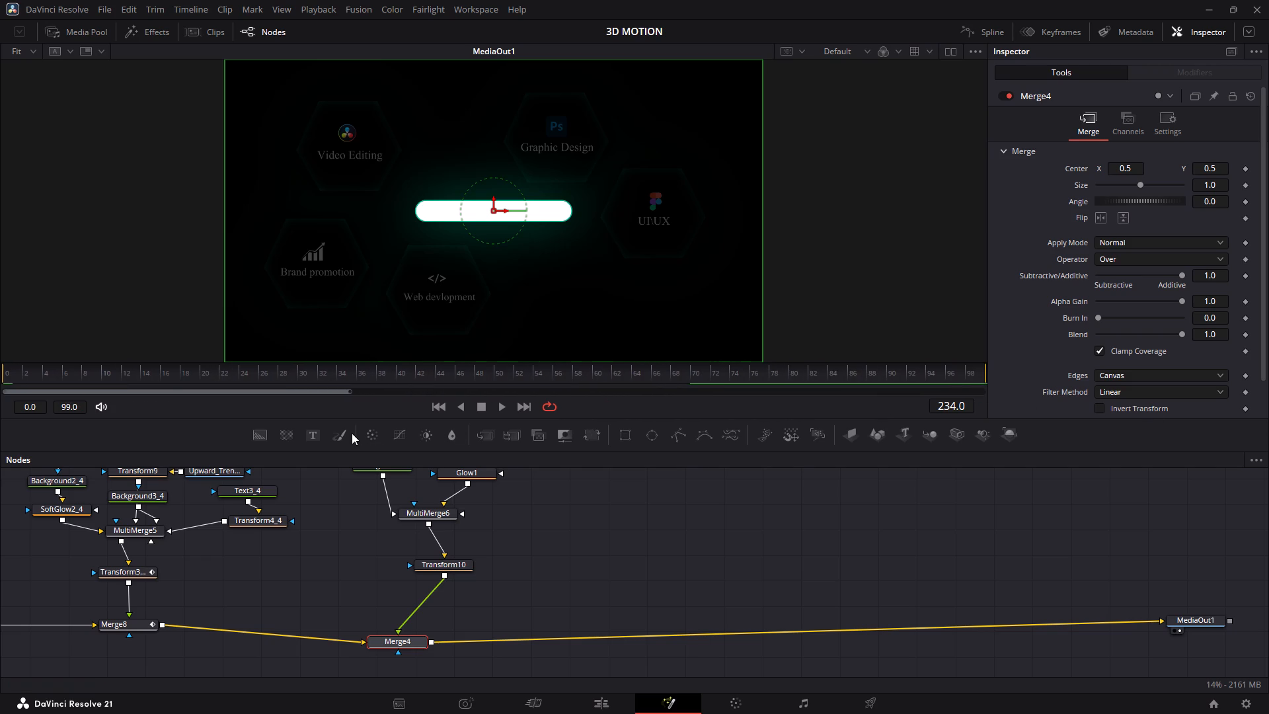
left_click_drag(352, 433, 355, 433)
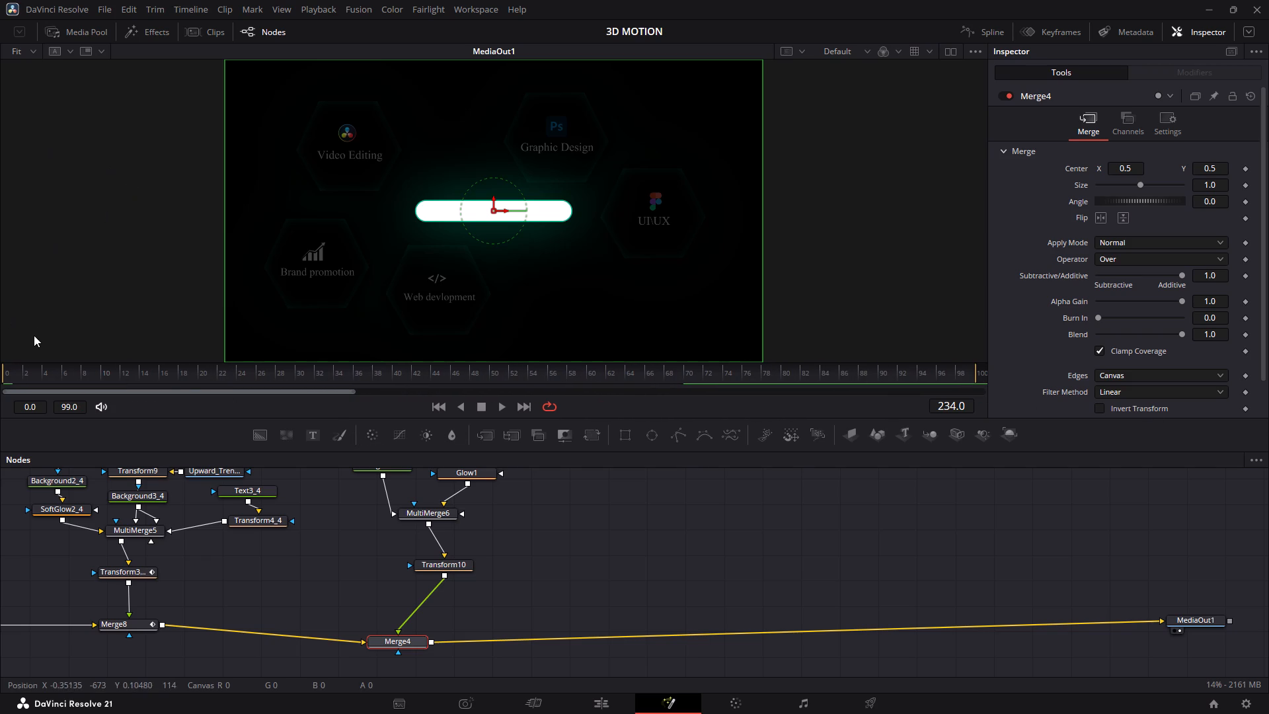
left_click_drag(3, 373, 317, 361)
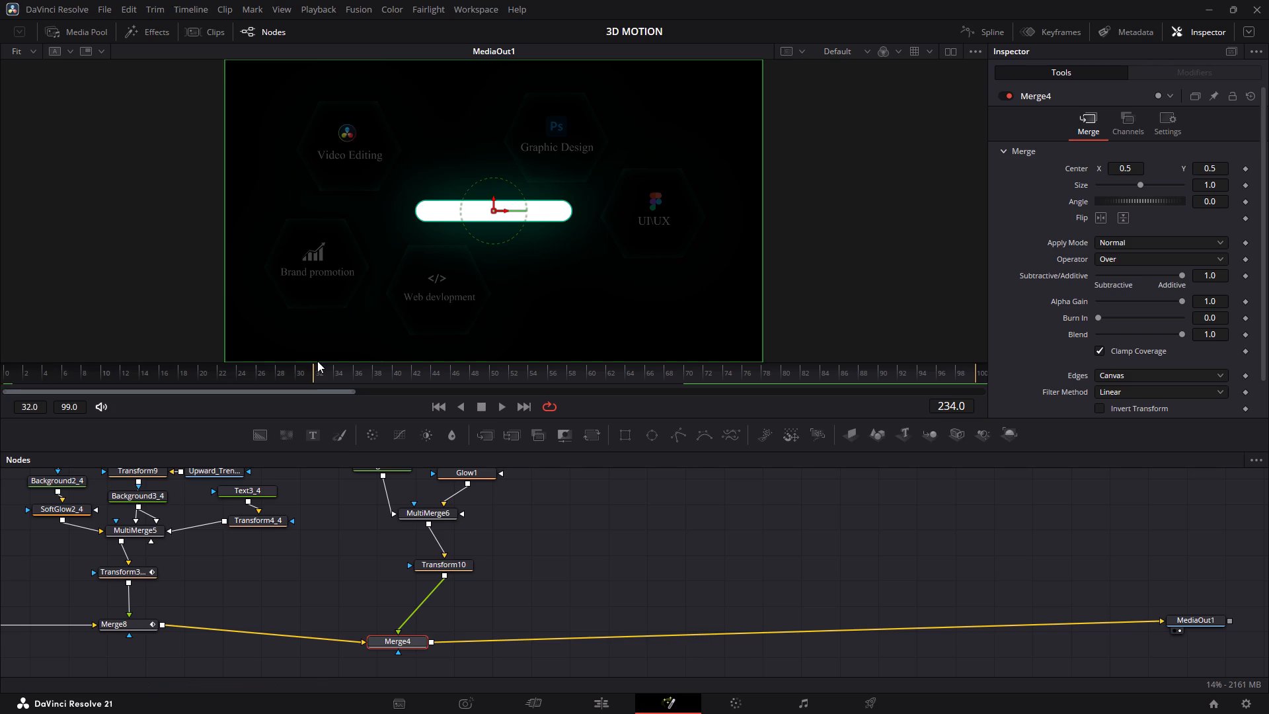
left_click_drag(317, 361, 596, 358)
Play back the shortened range to preview the transition from the service layout to the glowing bar.
key("space")
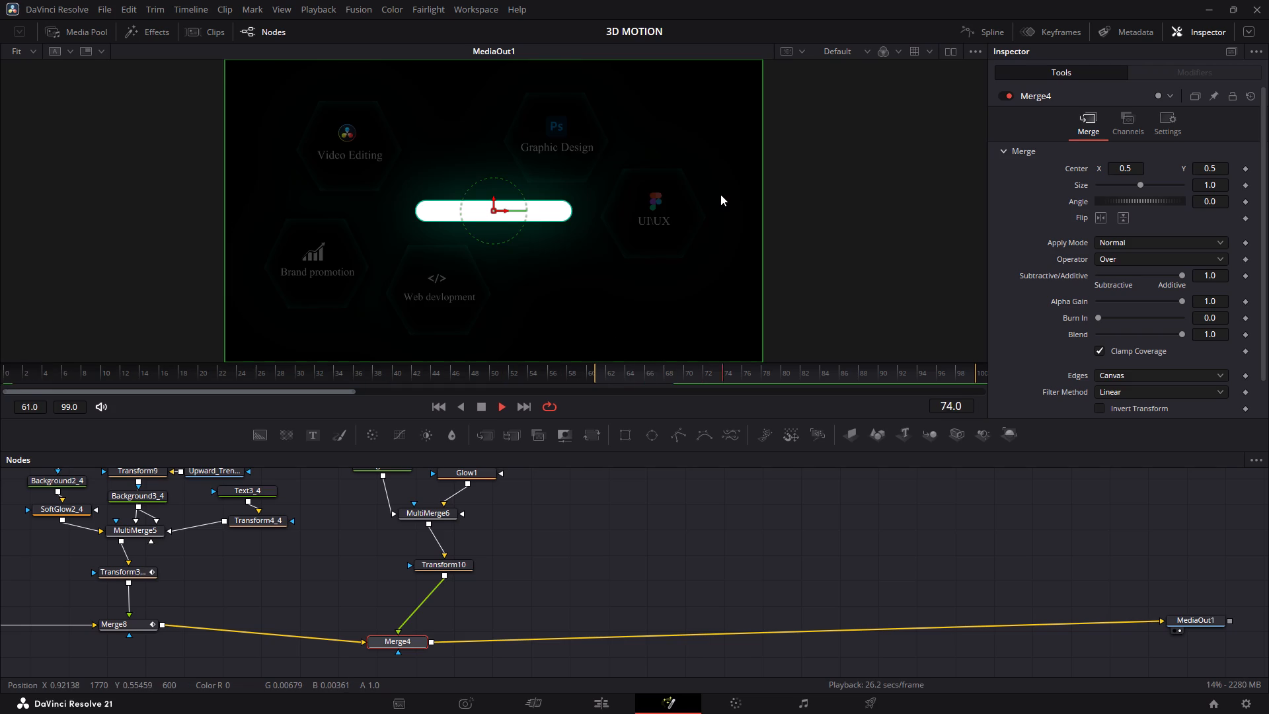
key("space")
key("space")
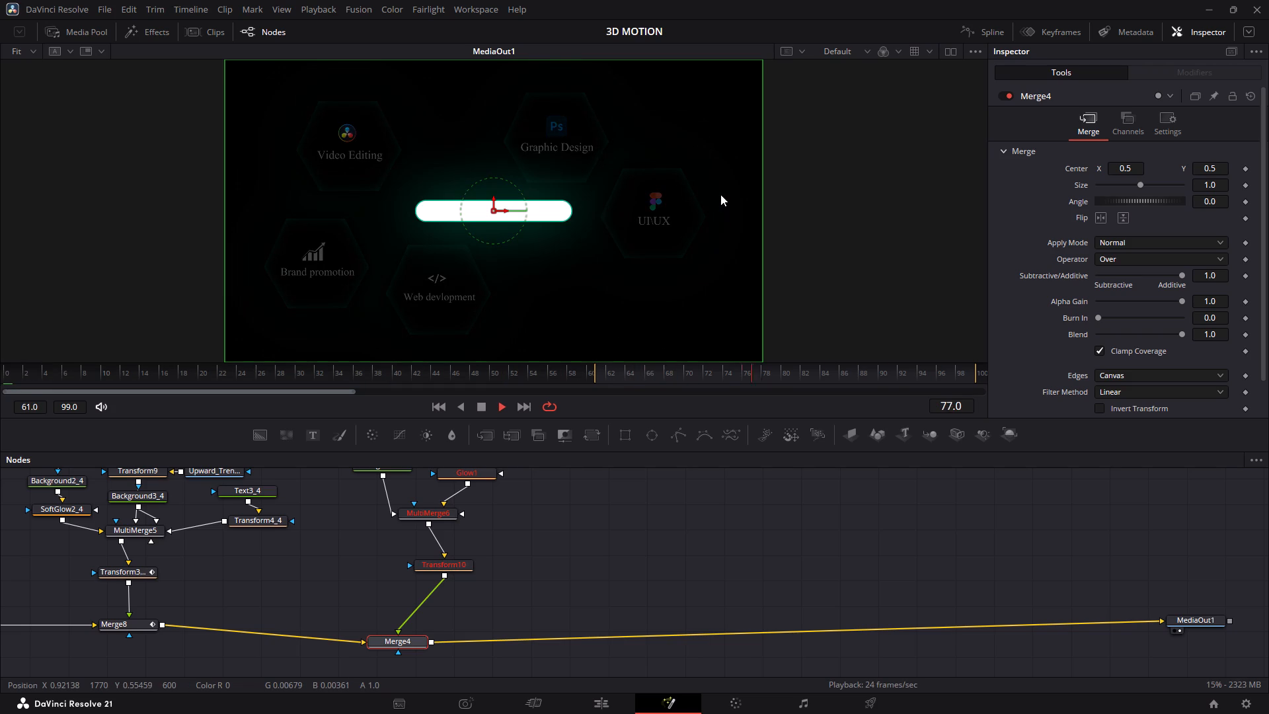
key("space")
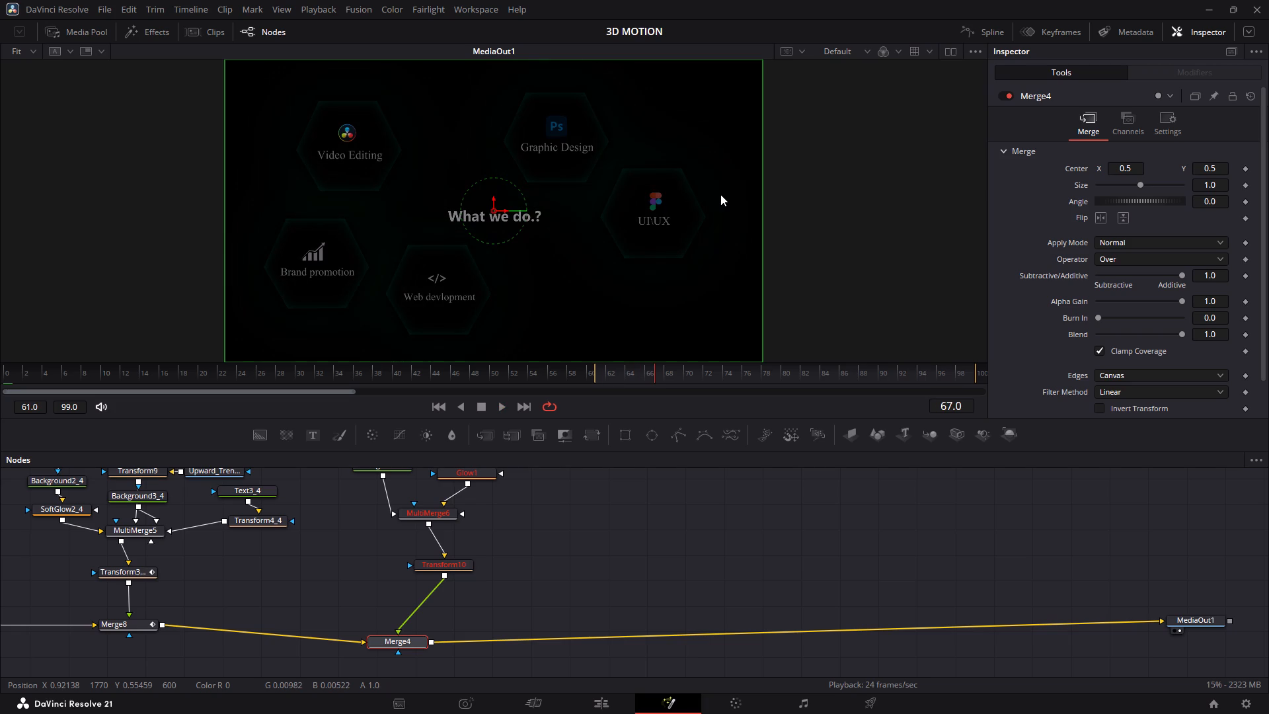
Nudge Merge4's Center X to 0.503645 and clear the node selection.
key("Left")
key("Right")
key("Right")
key("Right")
key("Right")
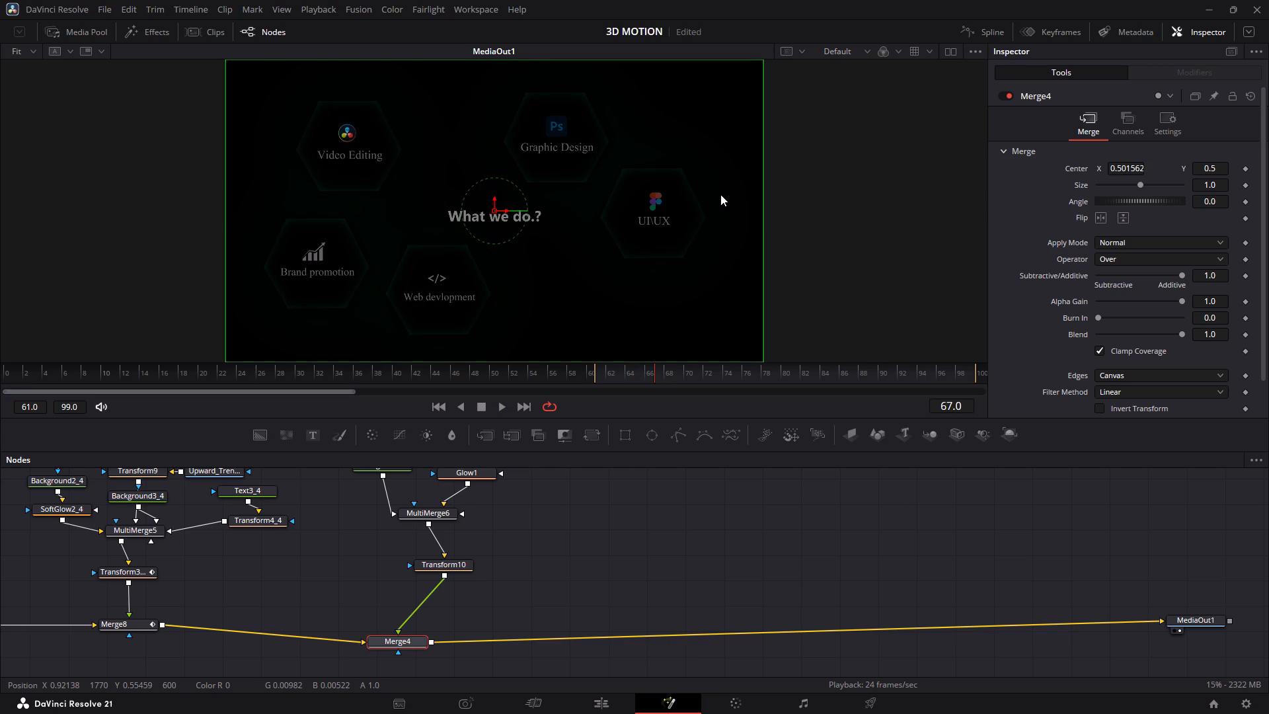
key("Right")
key("Right")
key("Right")
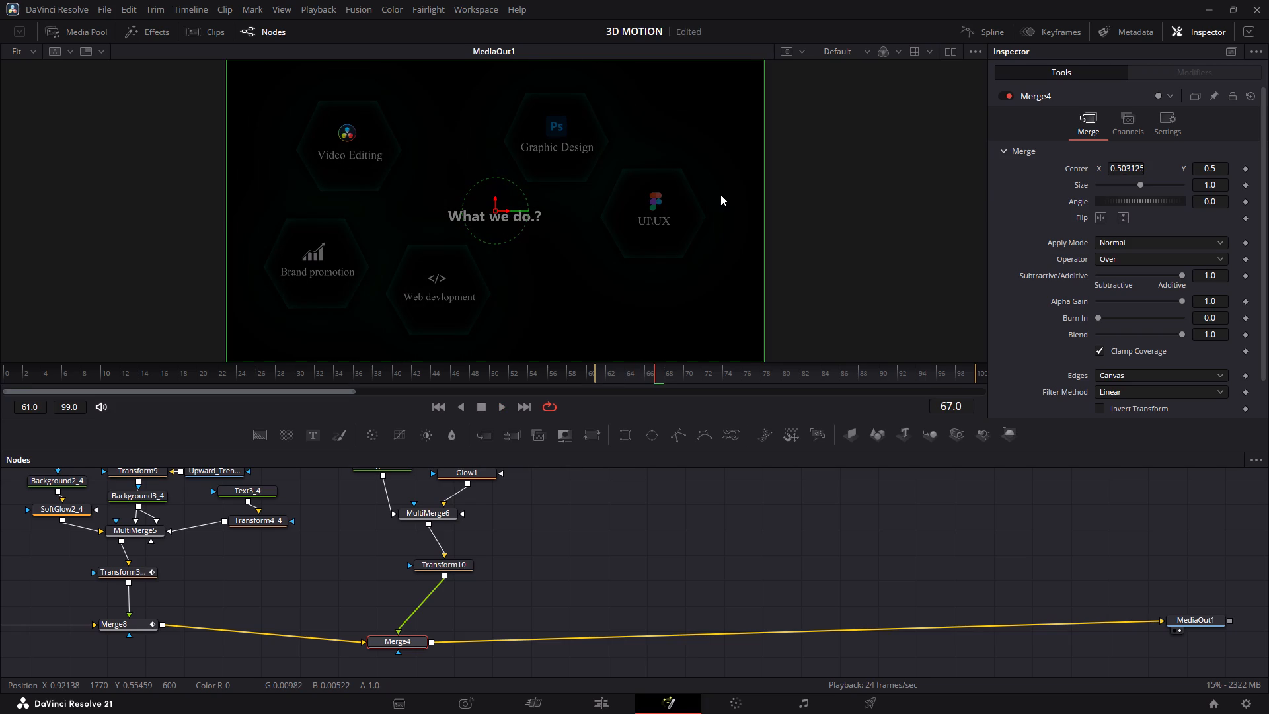
key("Right")
left_click(645, 519)
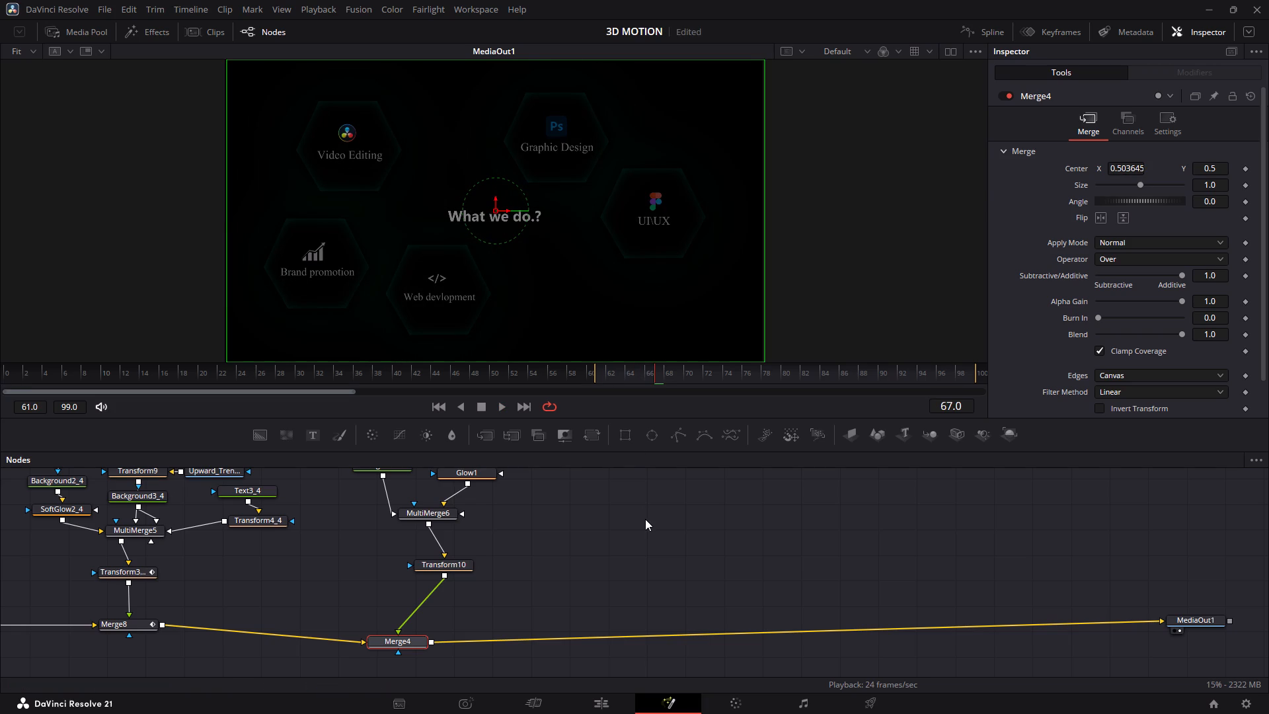
left_click(652, 496)
left_click(640, 572)
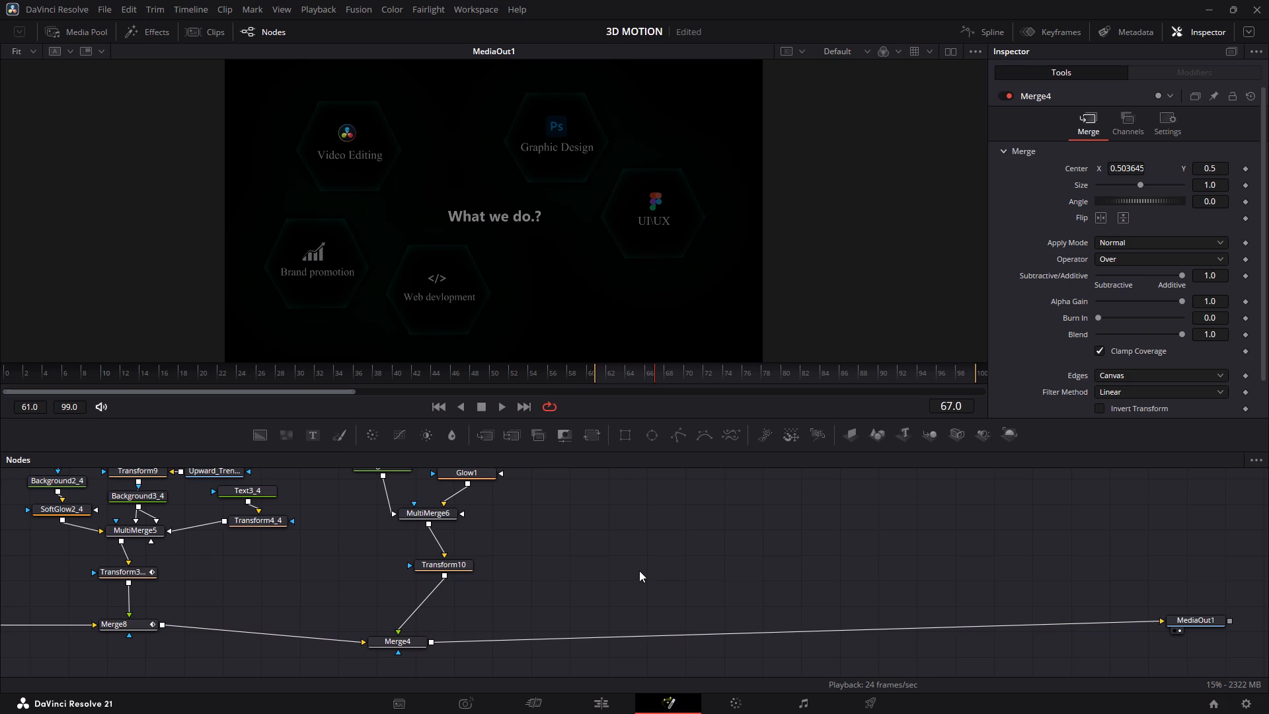
Step frame by frame between frames 65 and 68 to examine where the glowing bar replaces the "What we do.?" title.
key("Right")
key("Right")
key("Left")
key("Left")
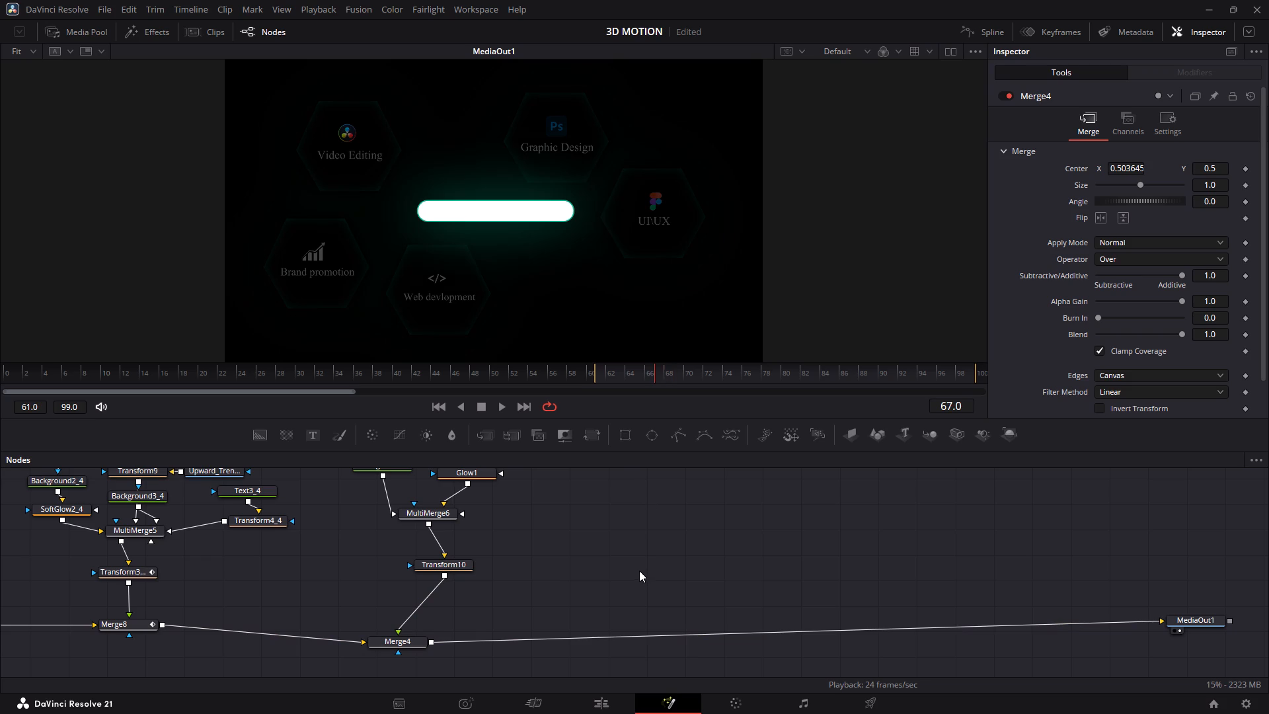
key("Right")
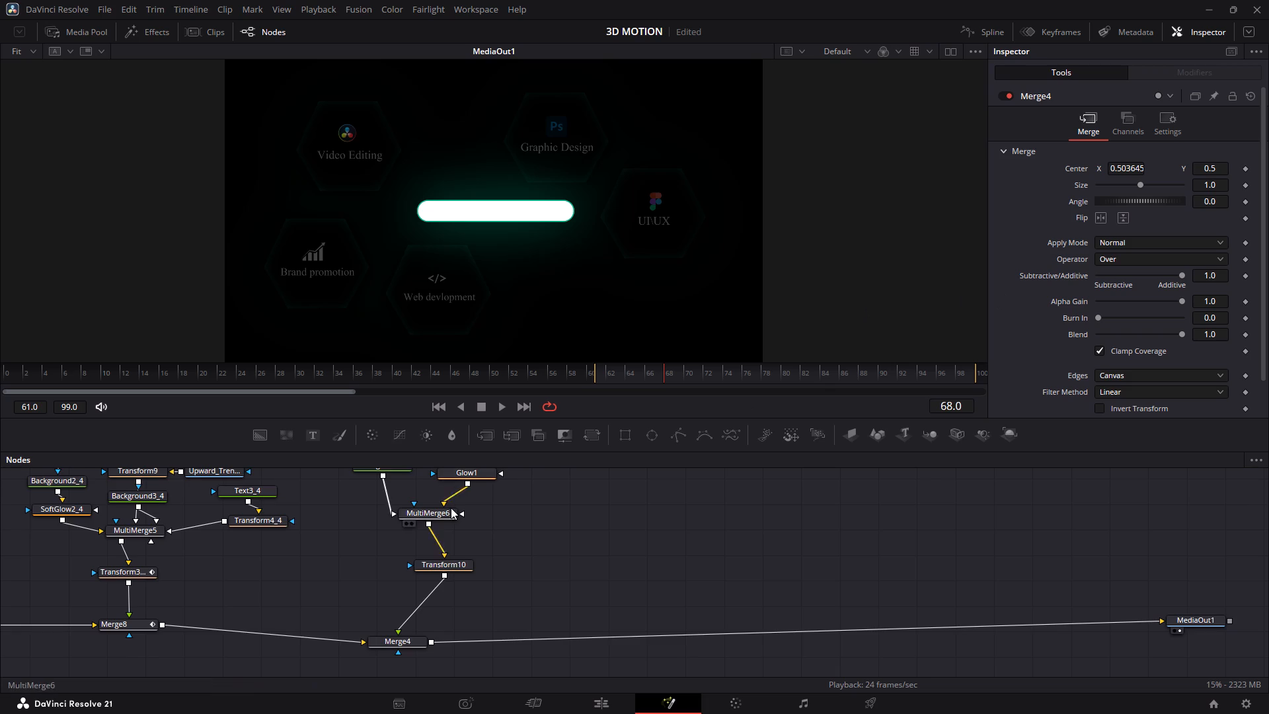
scroll(451, 508, "up", 3)
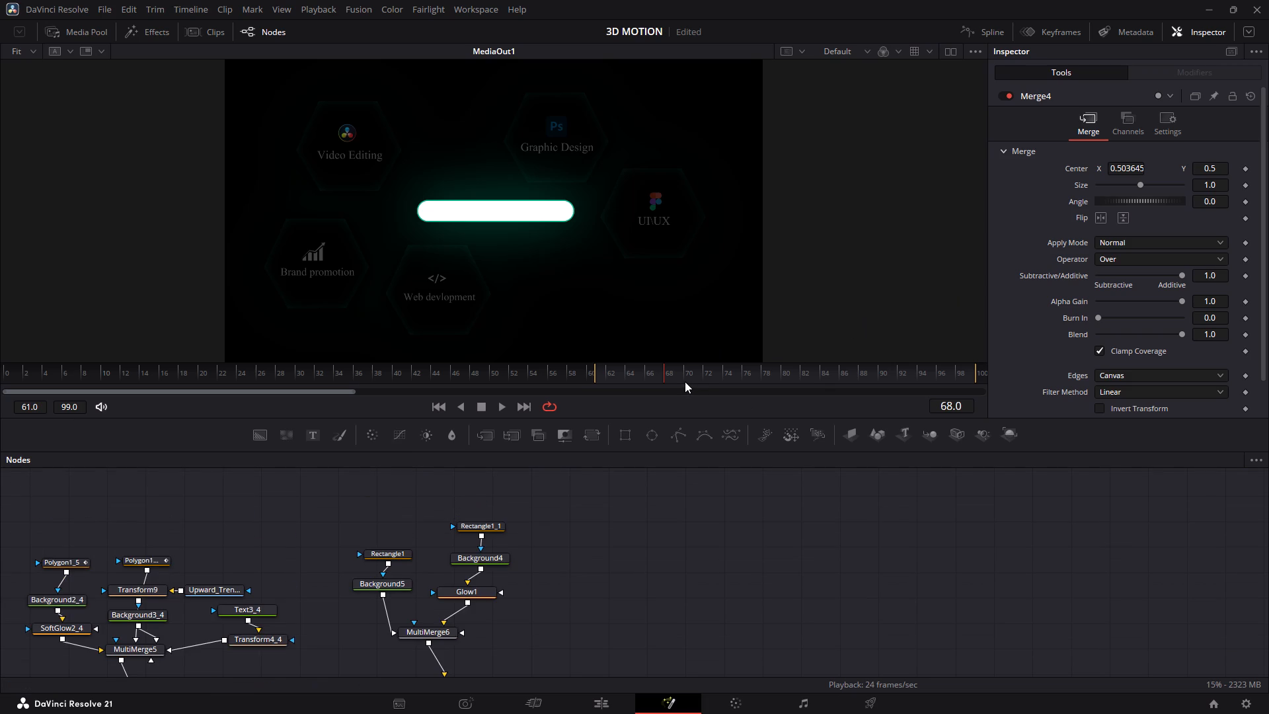
left_click(644, 377)
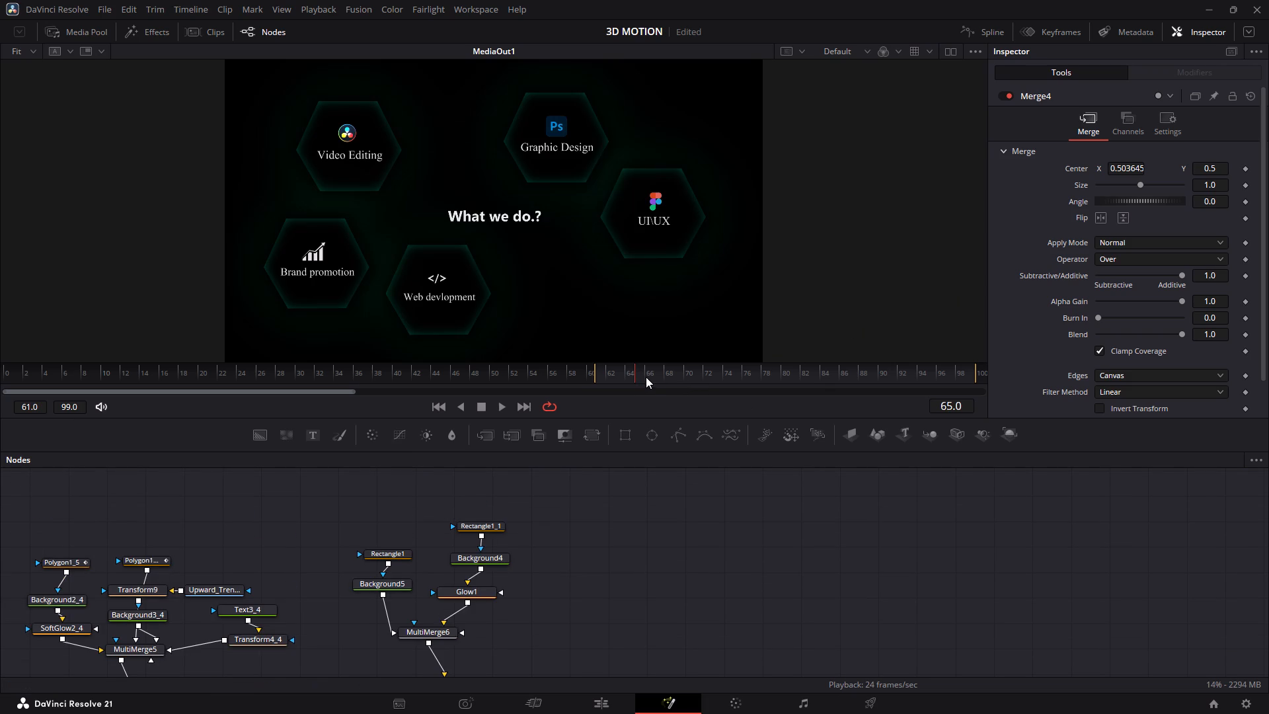
key("Right")
key("Left")
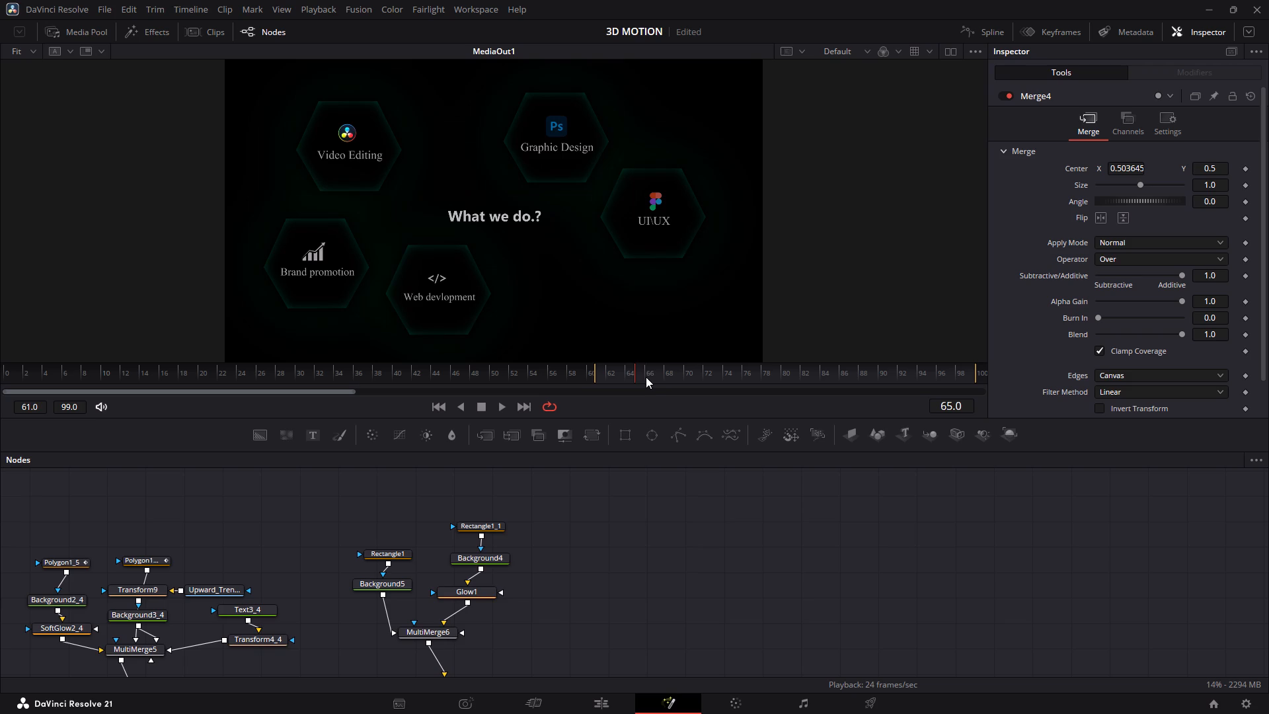
key("Right")
key("Right")
key("Right")
key("Left")
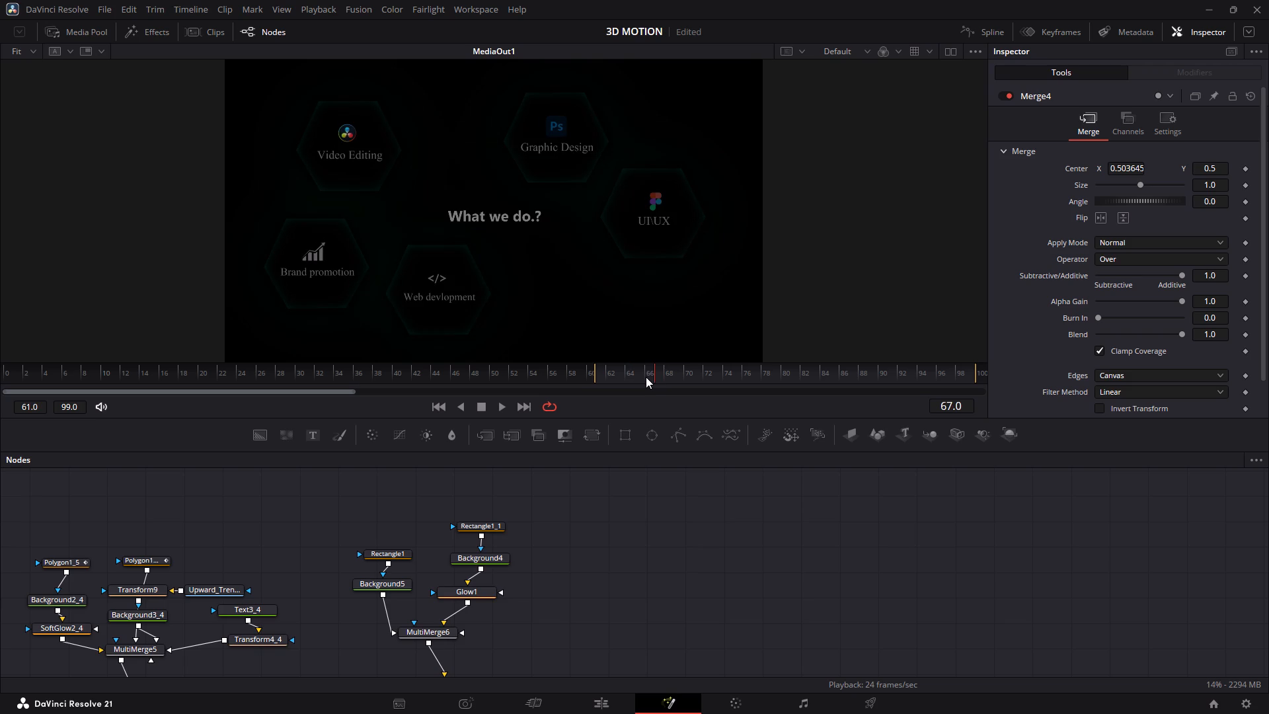
key("Left")
key("Right")
key("Left")
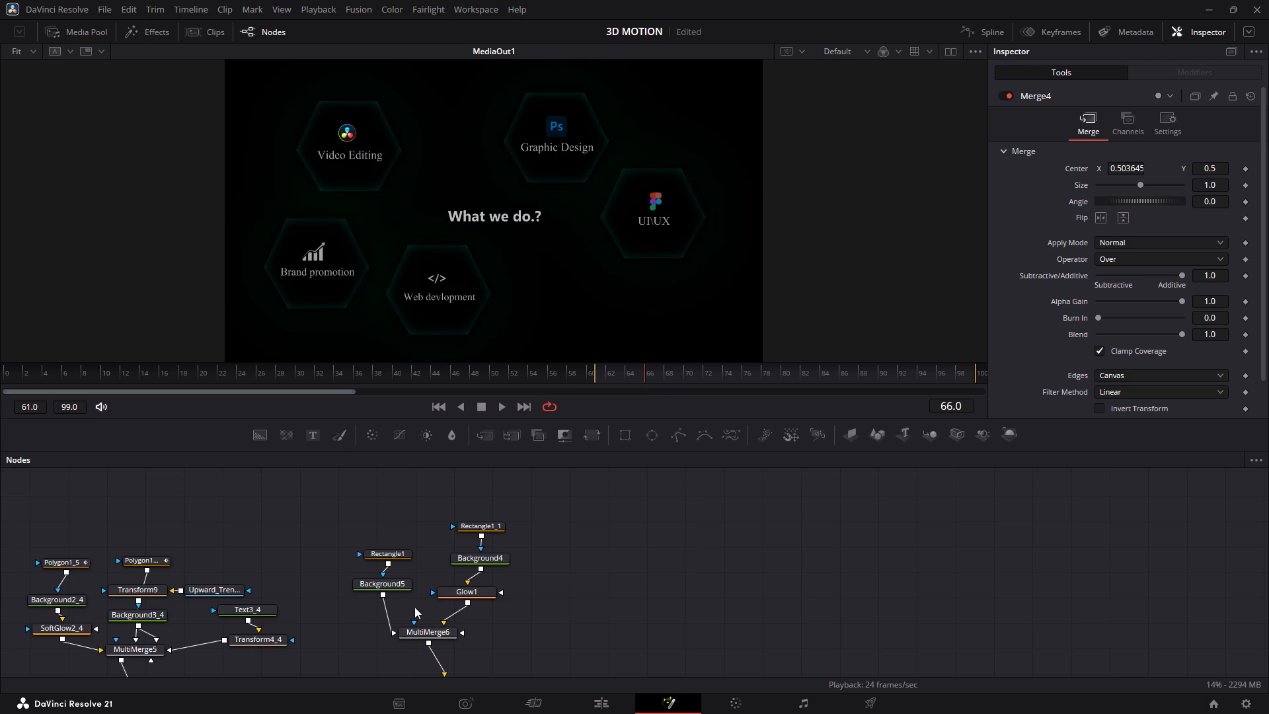
Inspect the Rectangle1 mask settings and compare the Global In/Out ranges of Background5 and Background4.
left_click(407, 588)
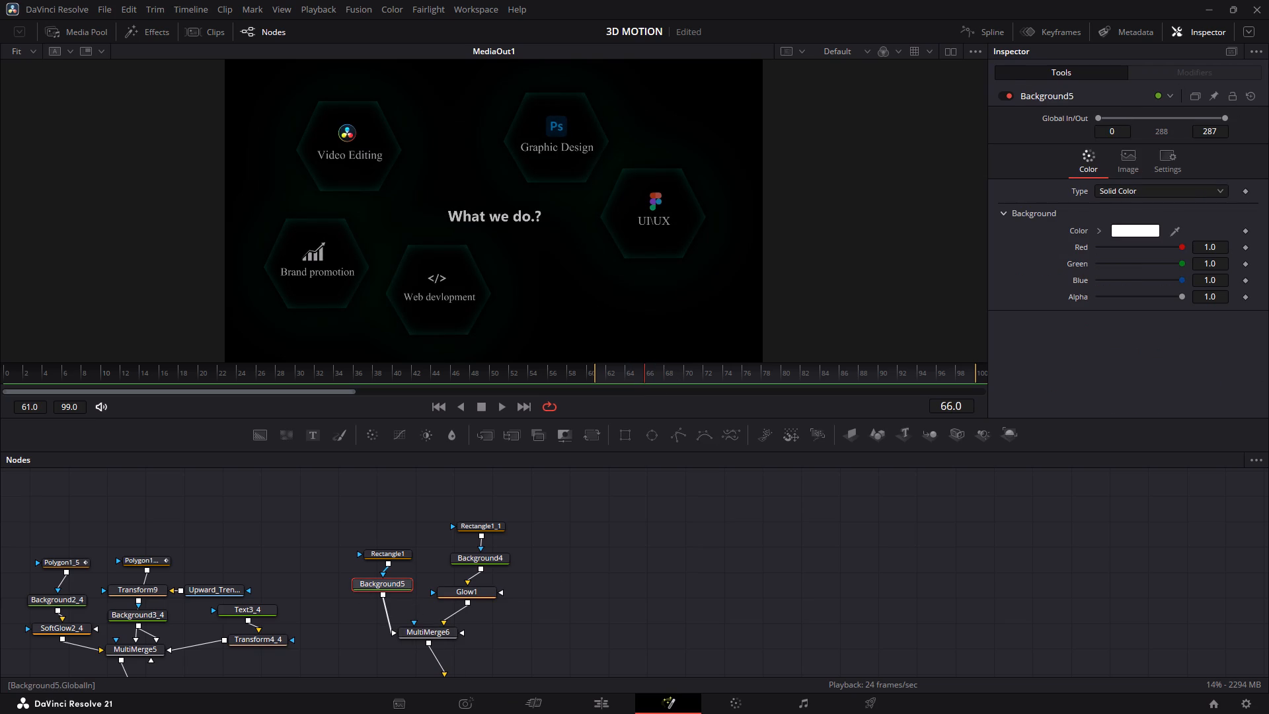
left_click(392, 554)
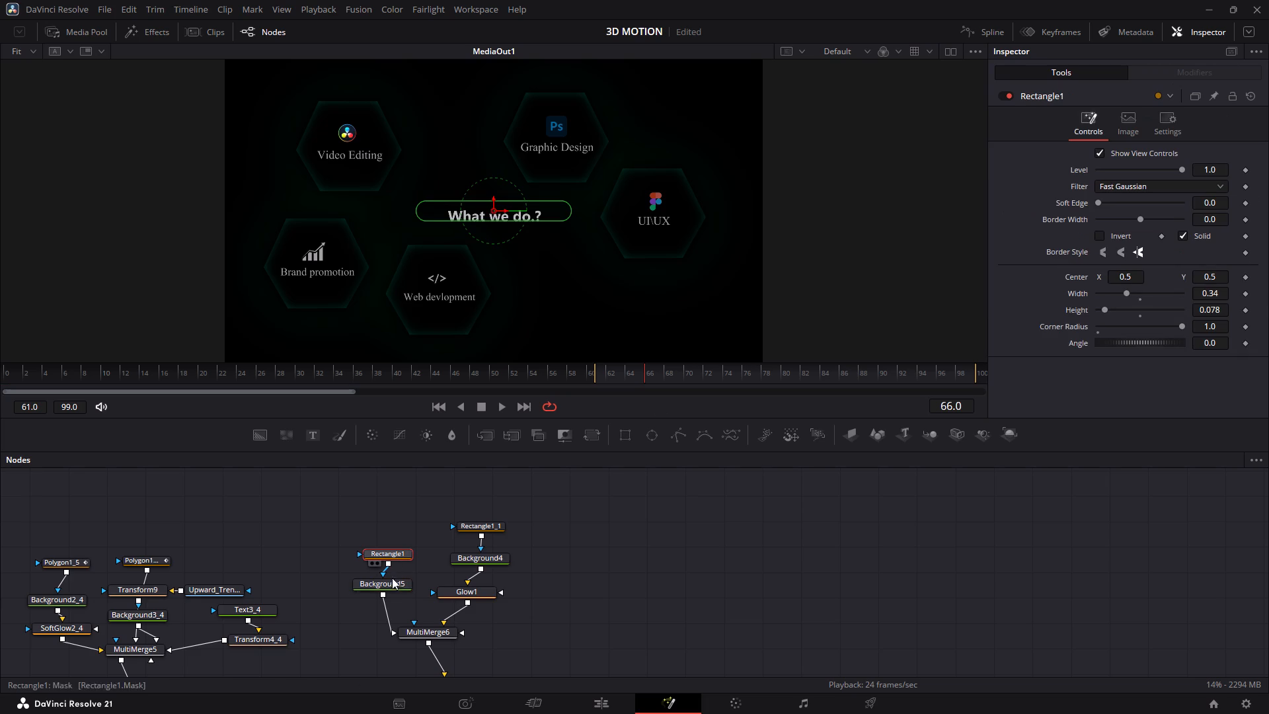
left_click(393, 586)
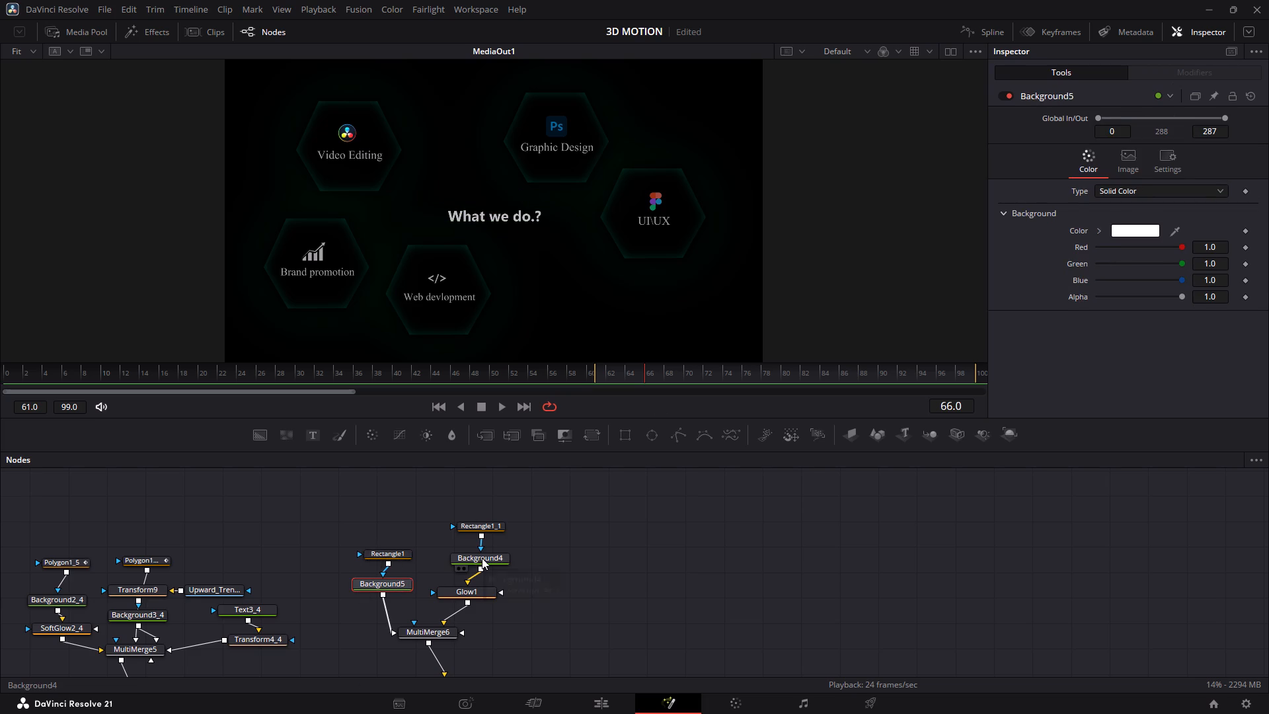
left_click(482, 558)
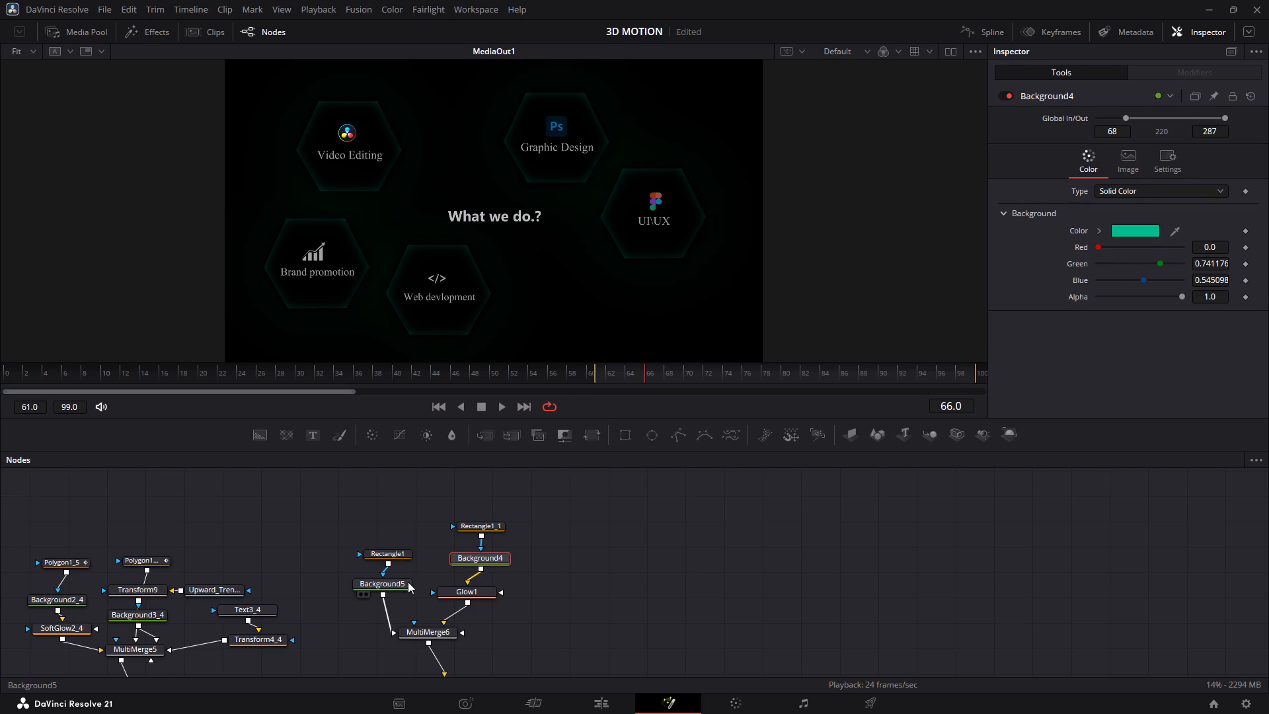
left_click(403, 583)
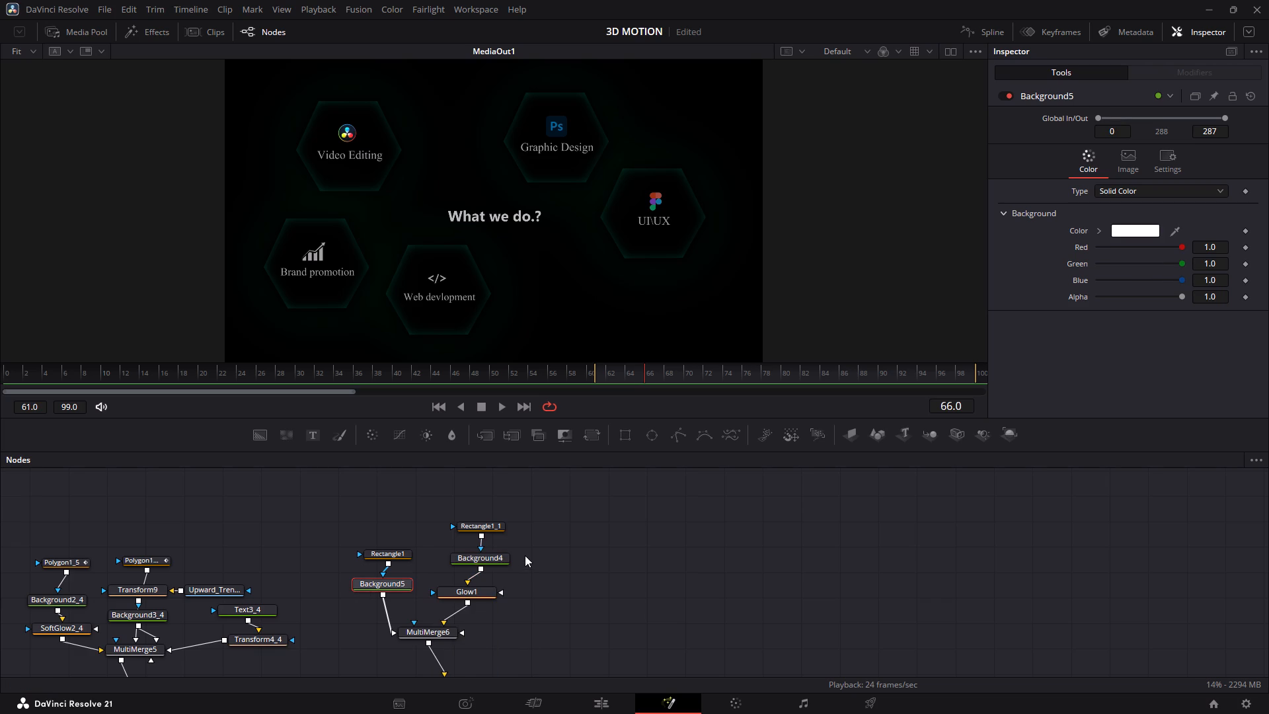
With Background5 selected, step back and forth through frames 66 to 69 to examine the bar's first visible frame.
key("Right")
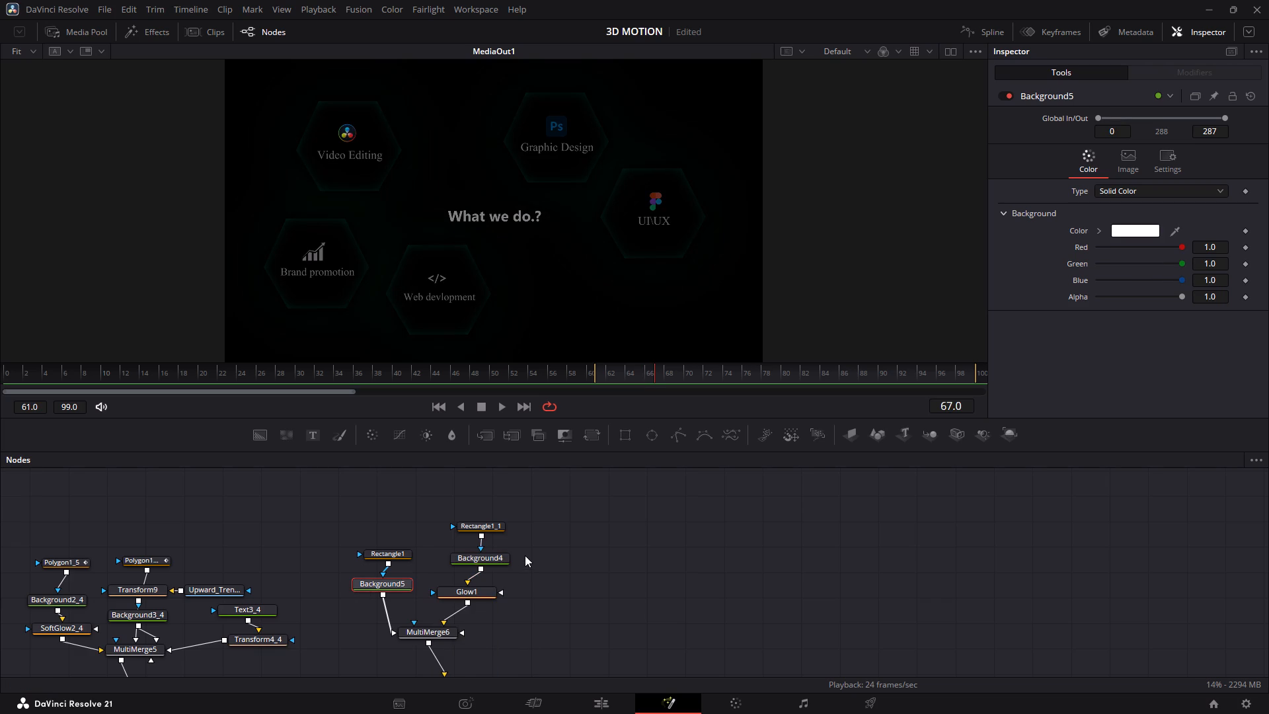
key("Right")
key("Right")
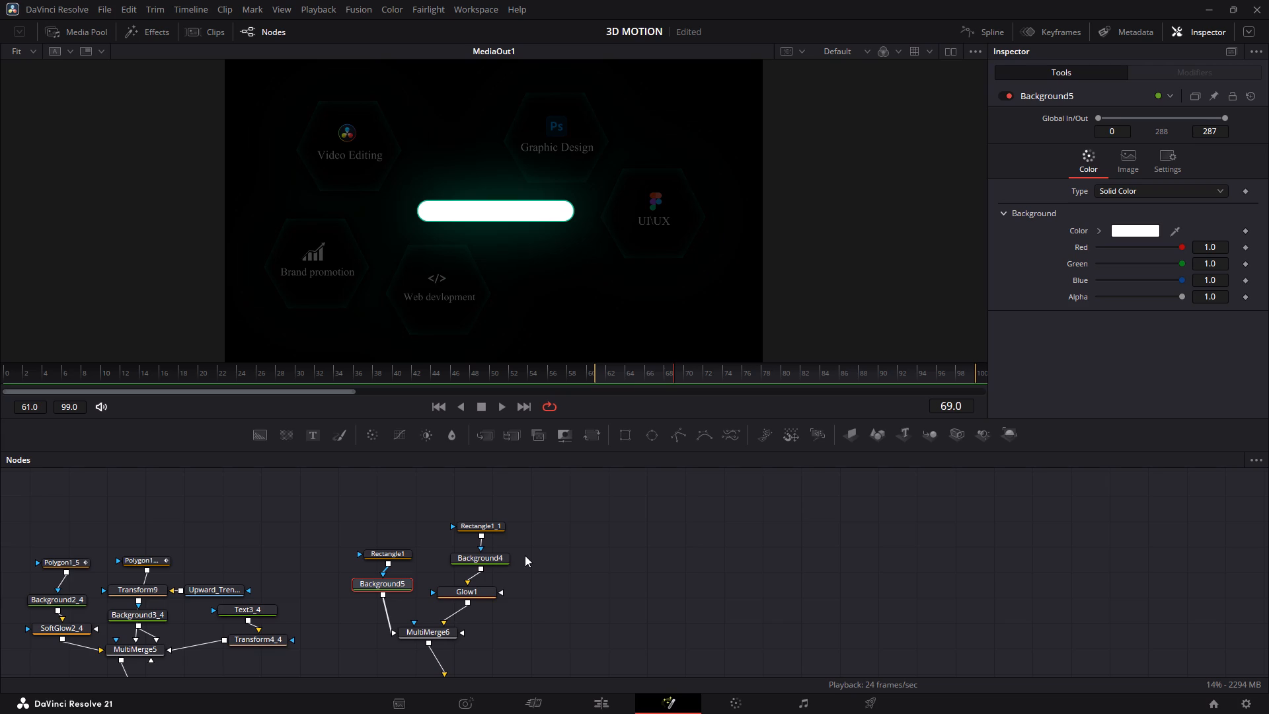
key("Left")
key("Left")
key("Right")
key("Left")
key("Right")
key("Left")
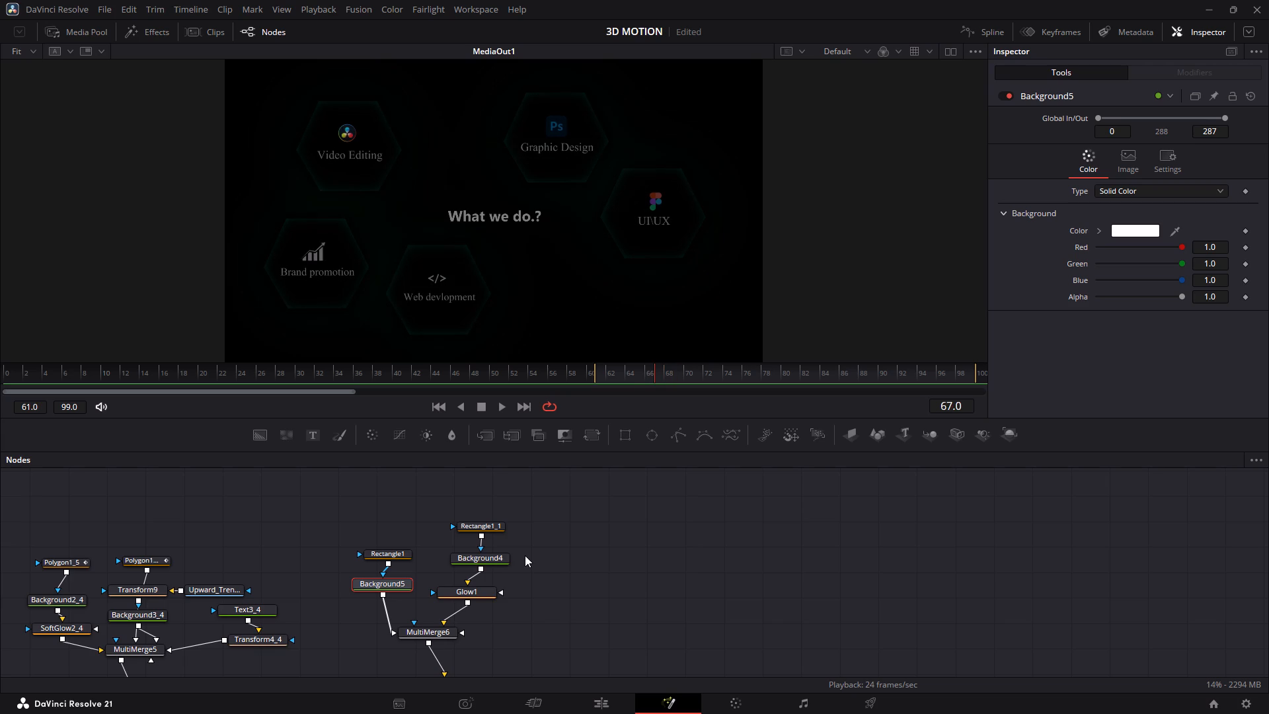
key("Left")
key("Right")
key("Right")
key("Left")
key("Left")
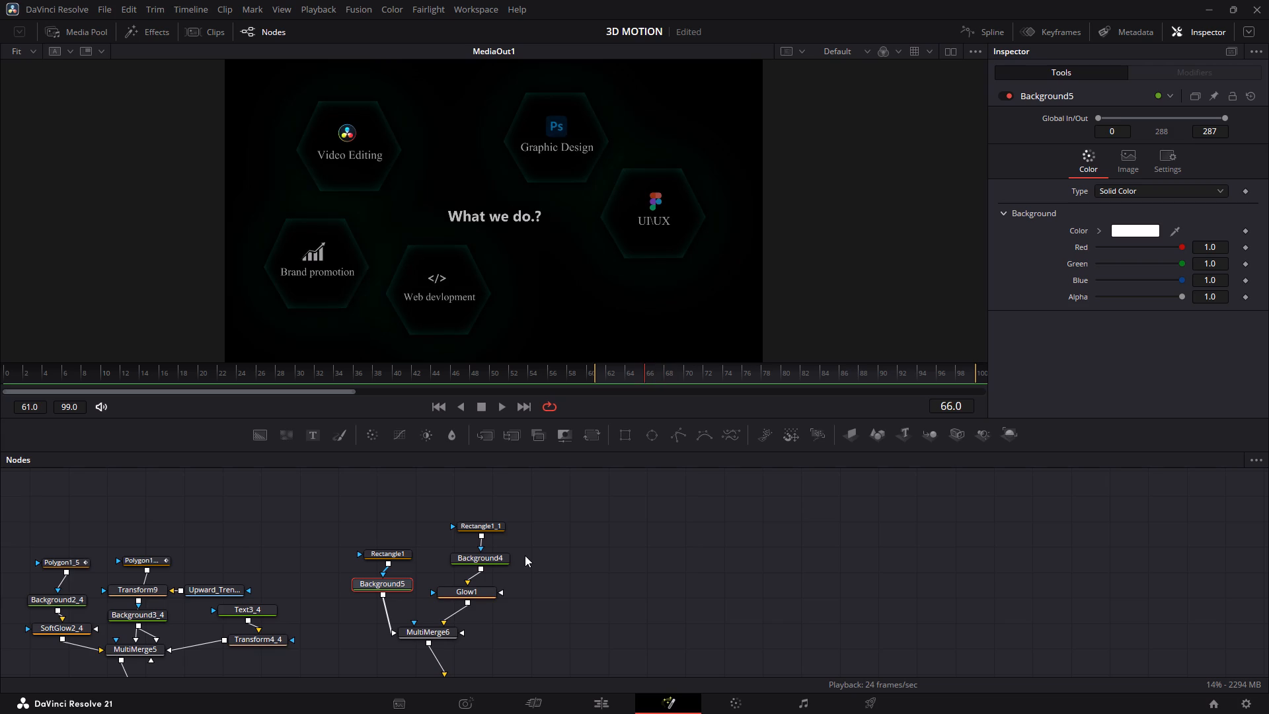
Keyframe the Rectangle1 mask's Width at frame 66 and set it to 0.0 there.
left_click(401, 550)
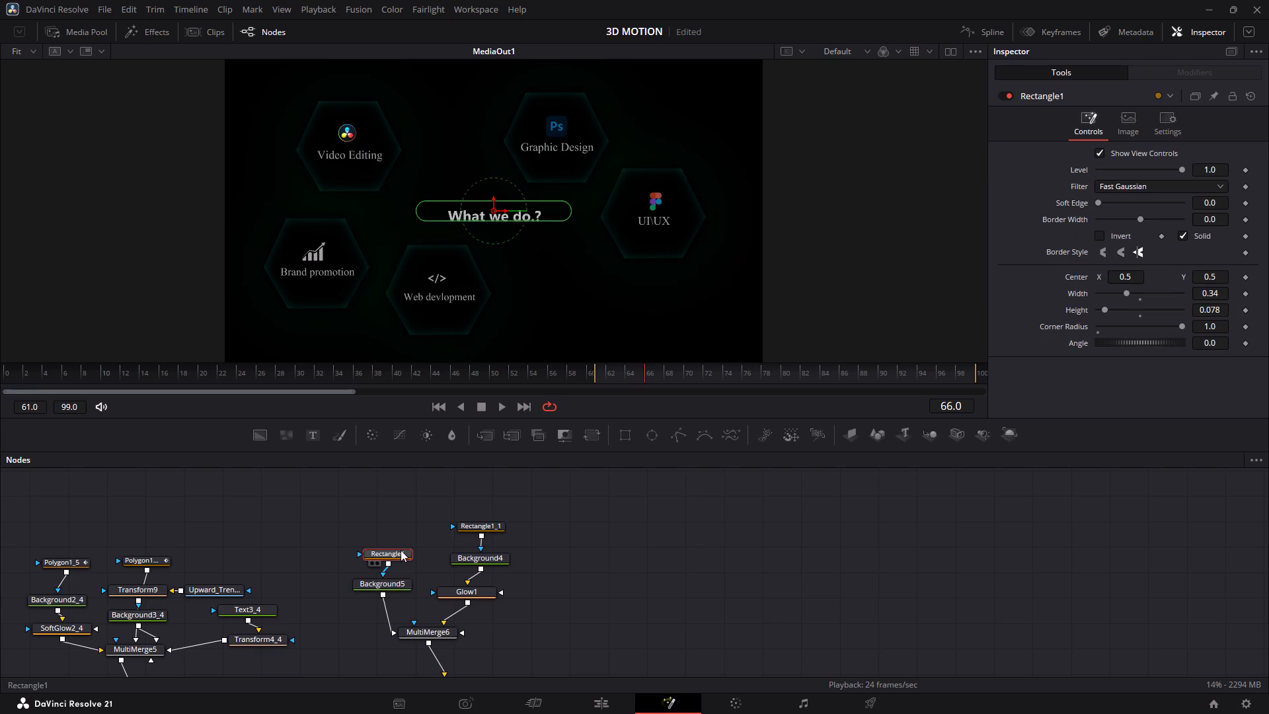
left_click(1247, 292)
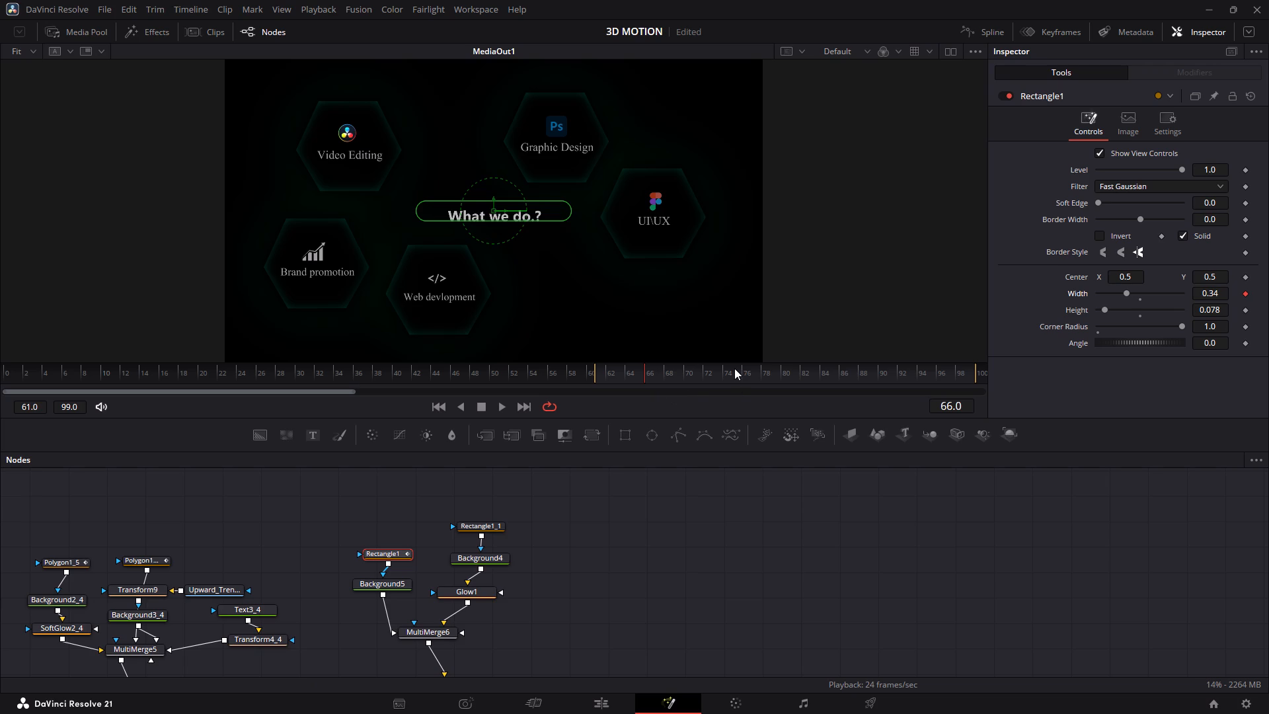
key("Right")
key("Right")
key("Right")
key("Right")
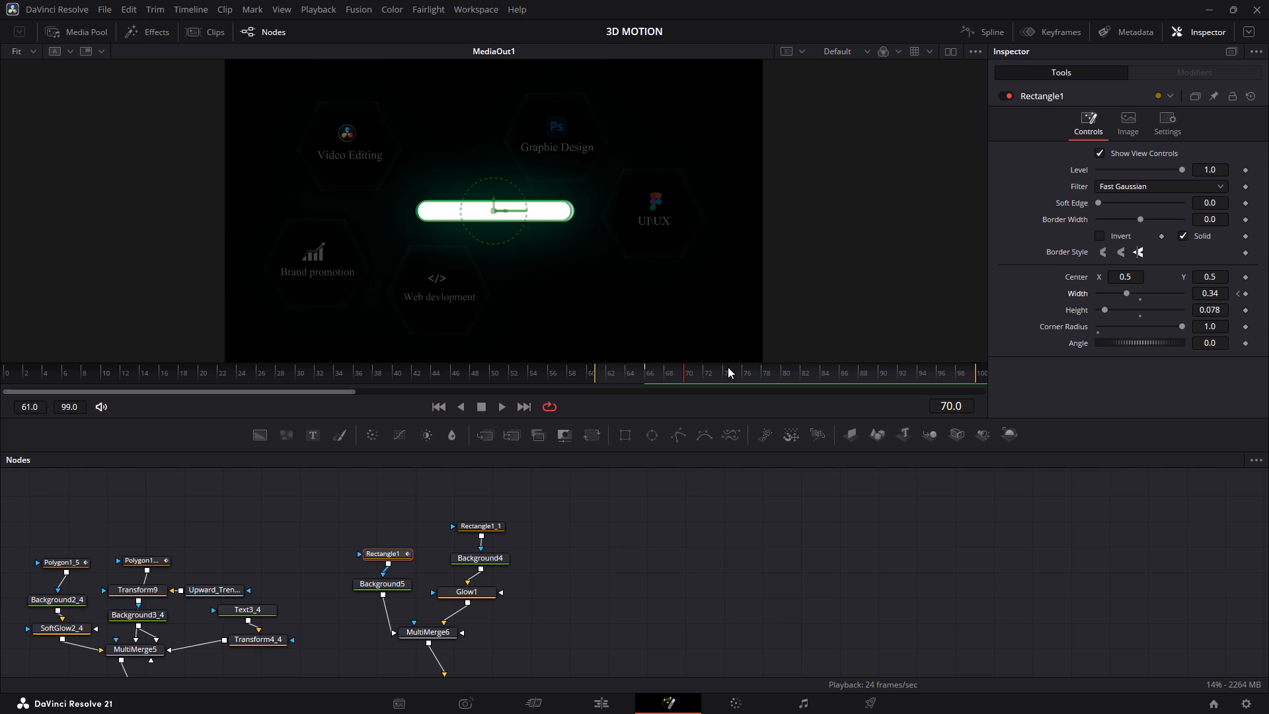
key("Right")
key("Right")
left_click(646, 370)
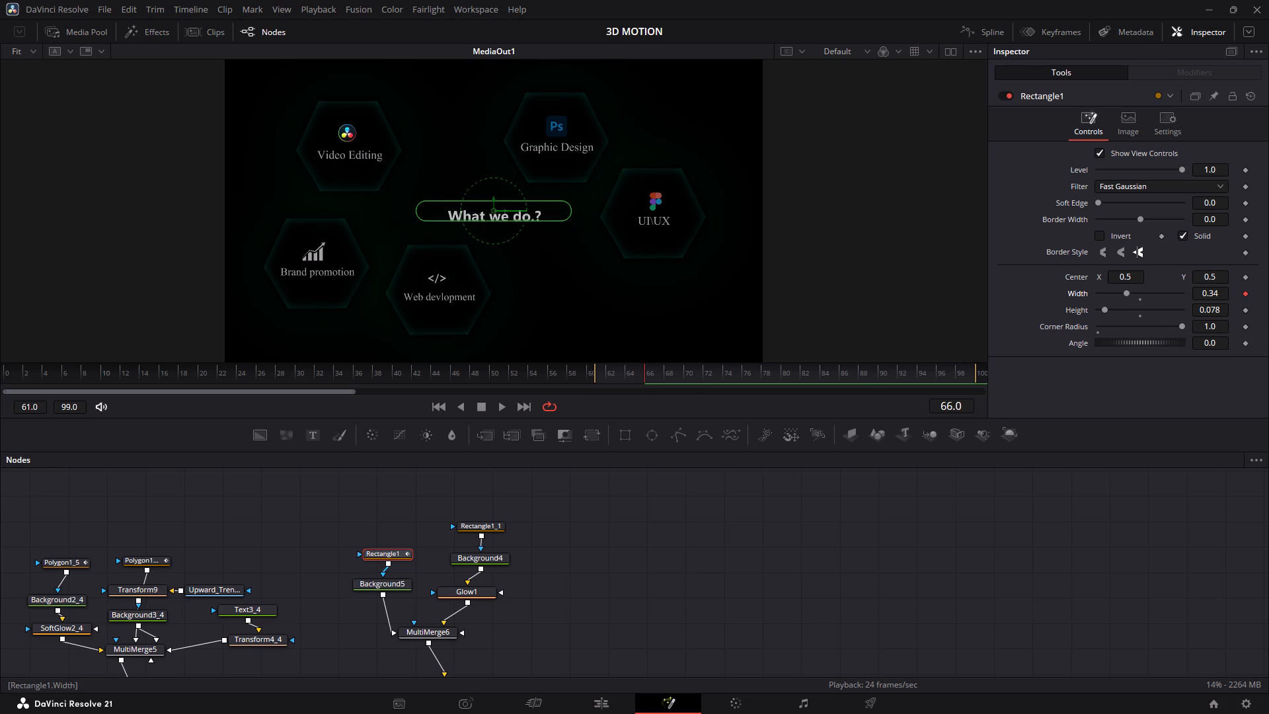
left_click_drag(1128, 291, 1077, 294)
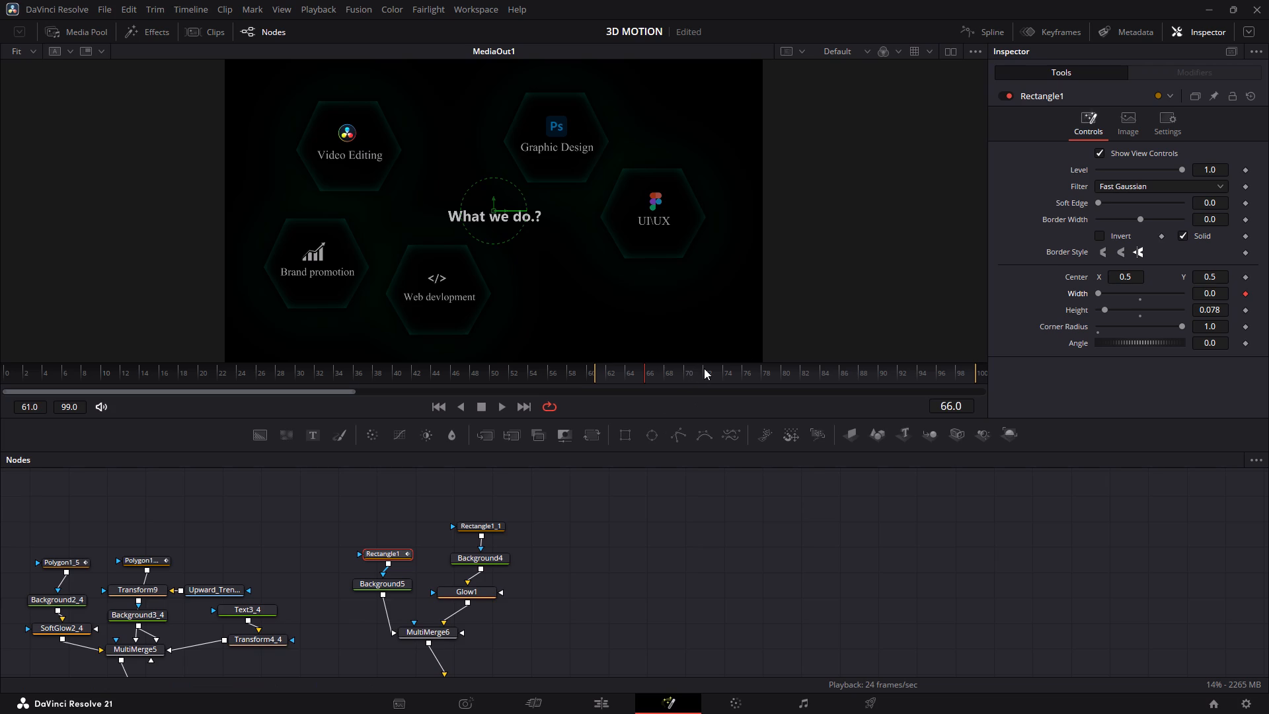
At frame 72, set the Rectangle1 mask's Width to 0.34 and clear the node selection.
left_click(704, 368)
left_click_drag(1096, 292, 1098, 292)
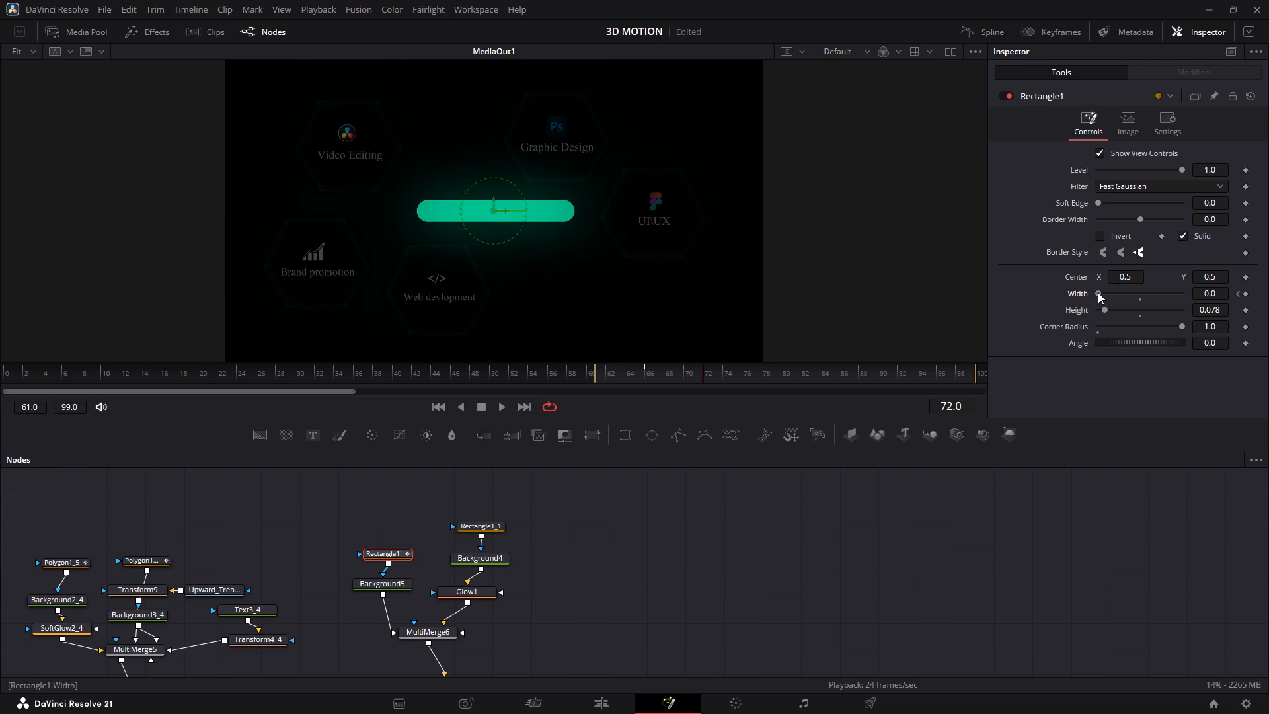
left_click_drag(1098, 292, 1124, 293)
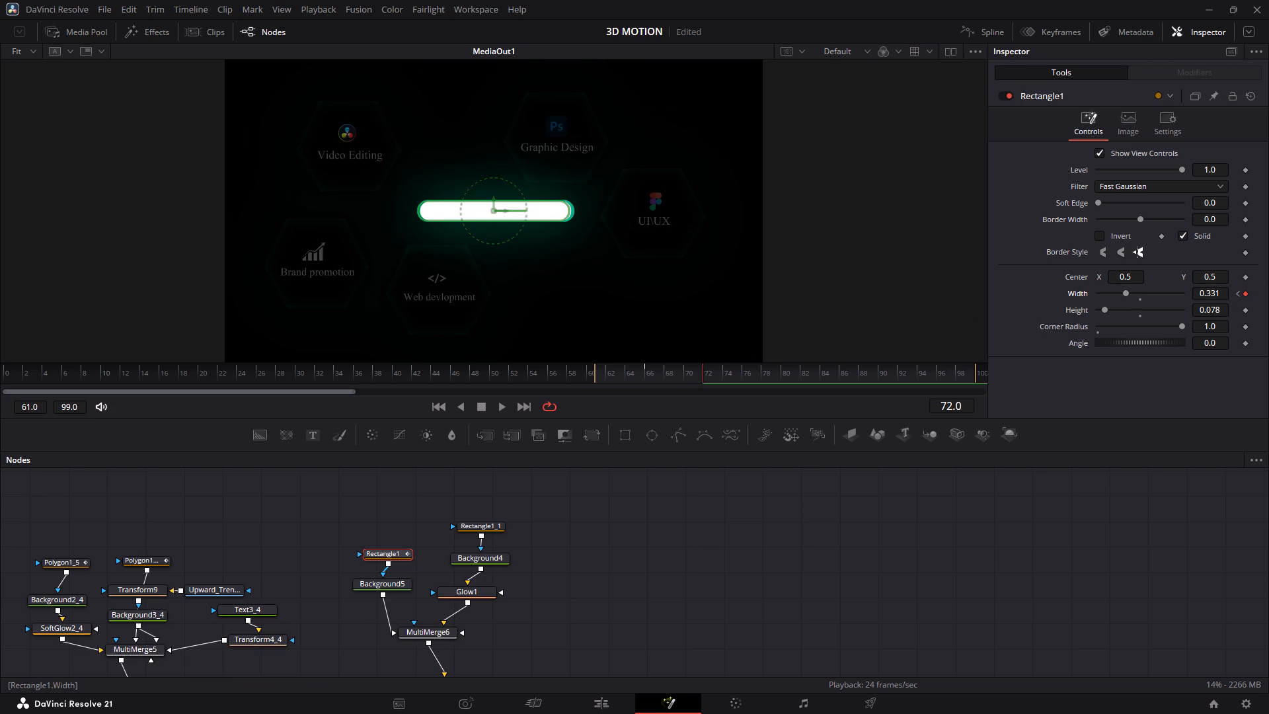
left_click(1217, 292)
key("Right")
key("BackSpace")
key("BackSpace")
key("4")
key("Return")
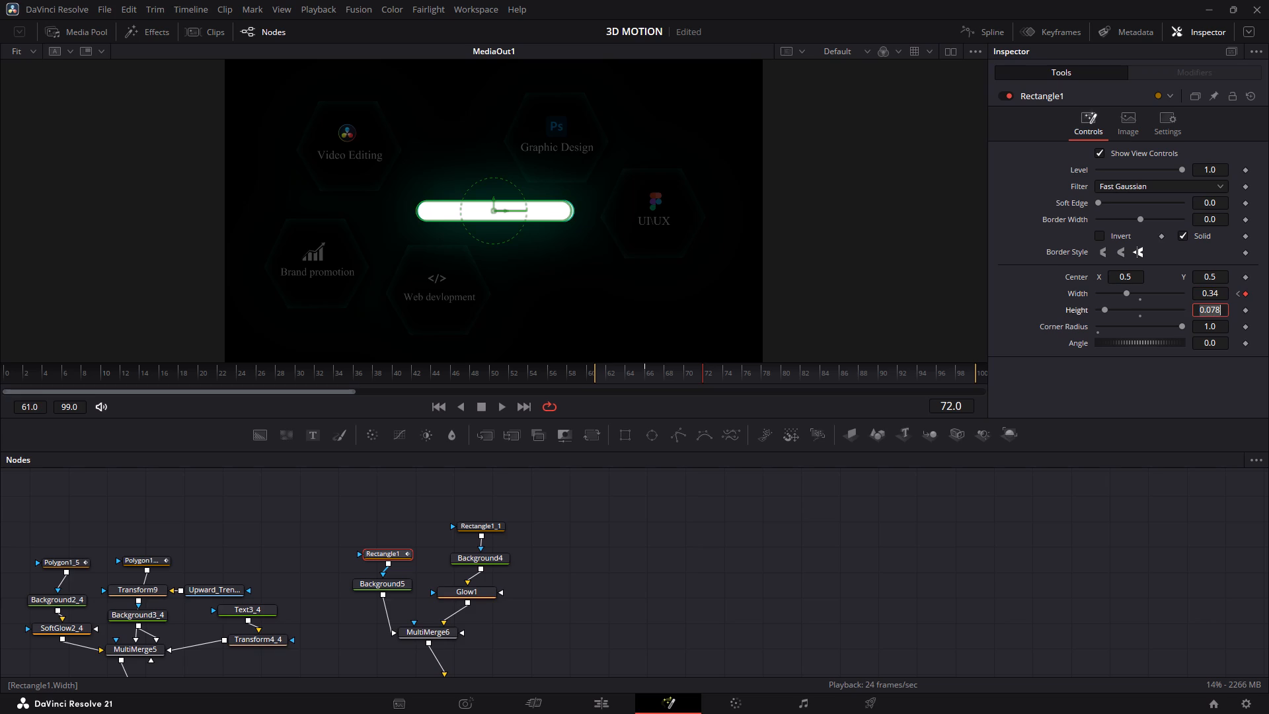
left_click(835, 570)
left_click(835, 570)
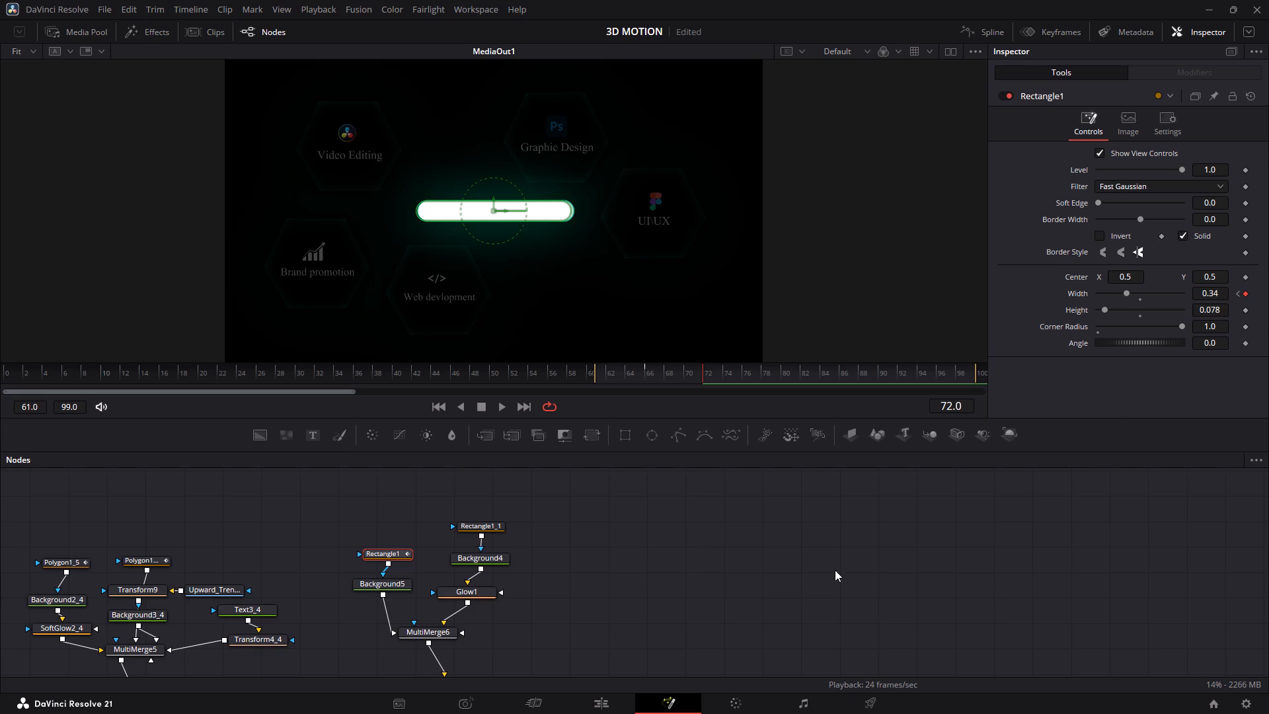
Keyframe the Rectangle1_1 mask's Width at frame 66 and set it to 0.0 there.
left_click(495, 524)
left_click(648, 377)
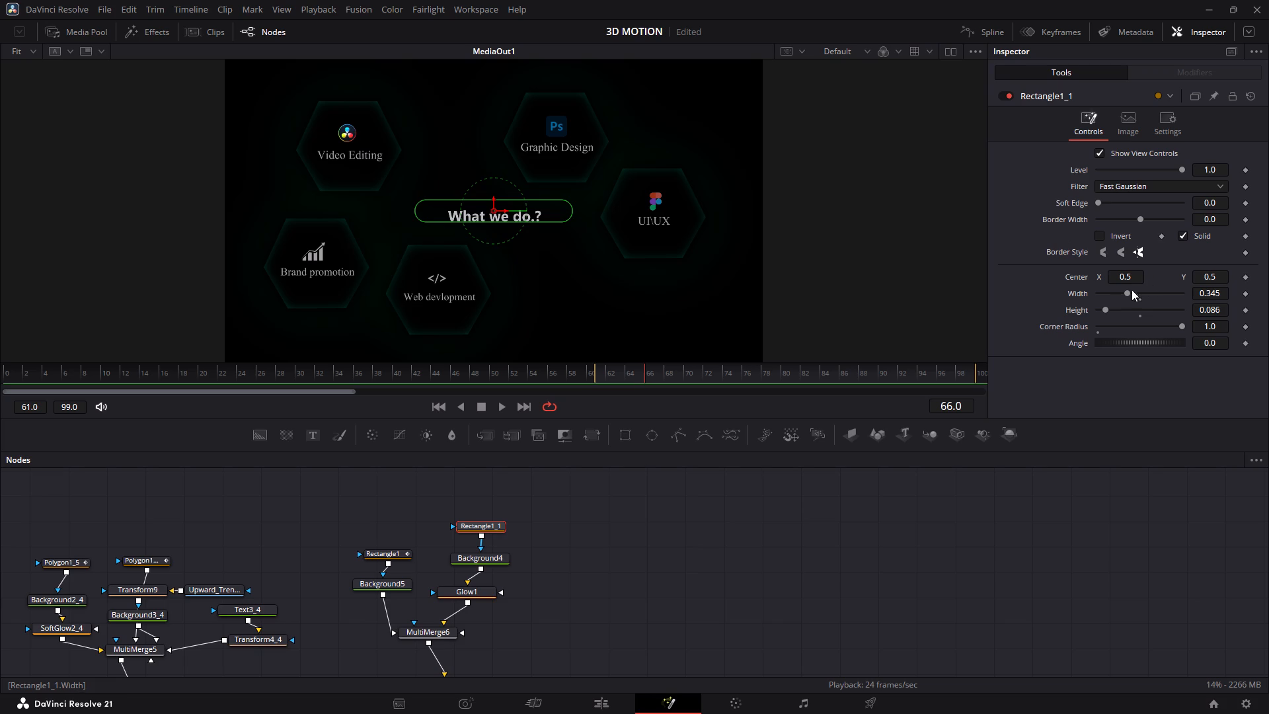
left_click(1244, 294)
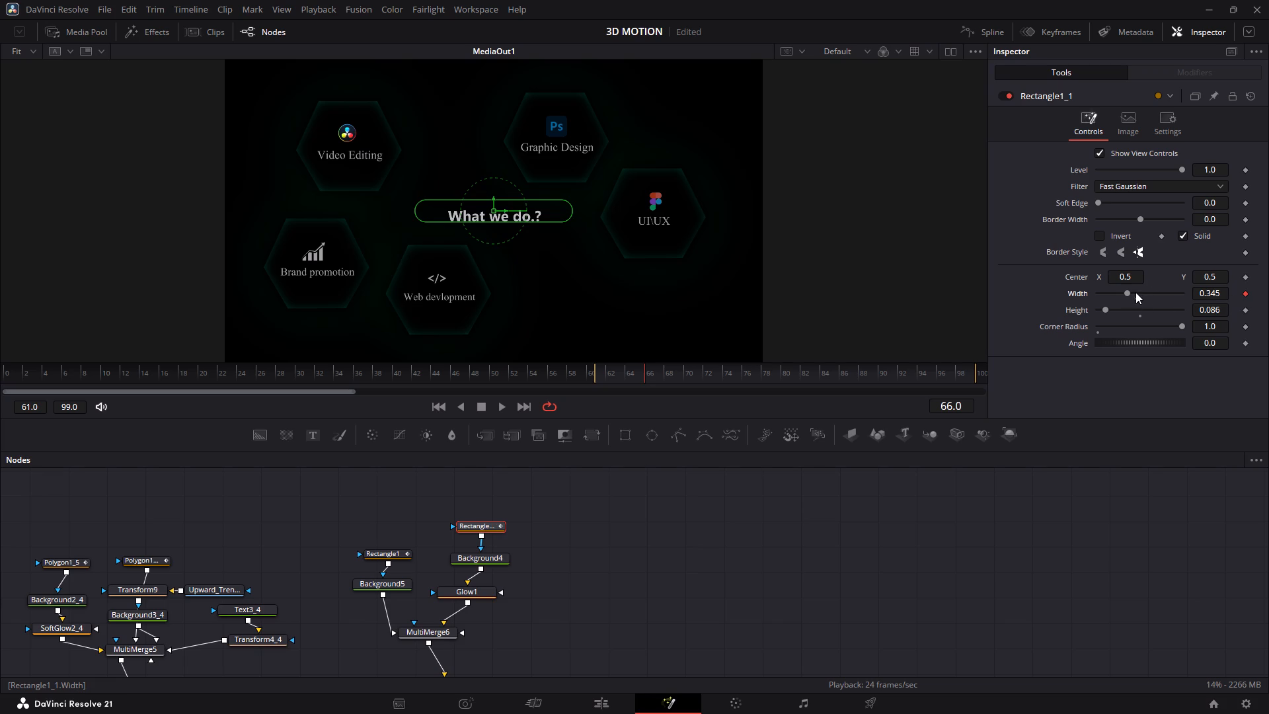
left_click_drag(1128, 292, 1068, 296)
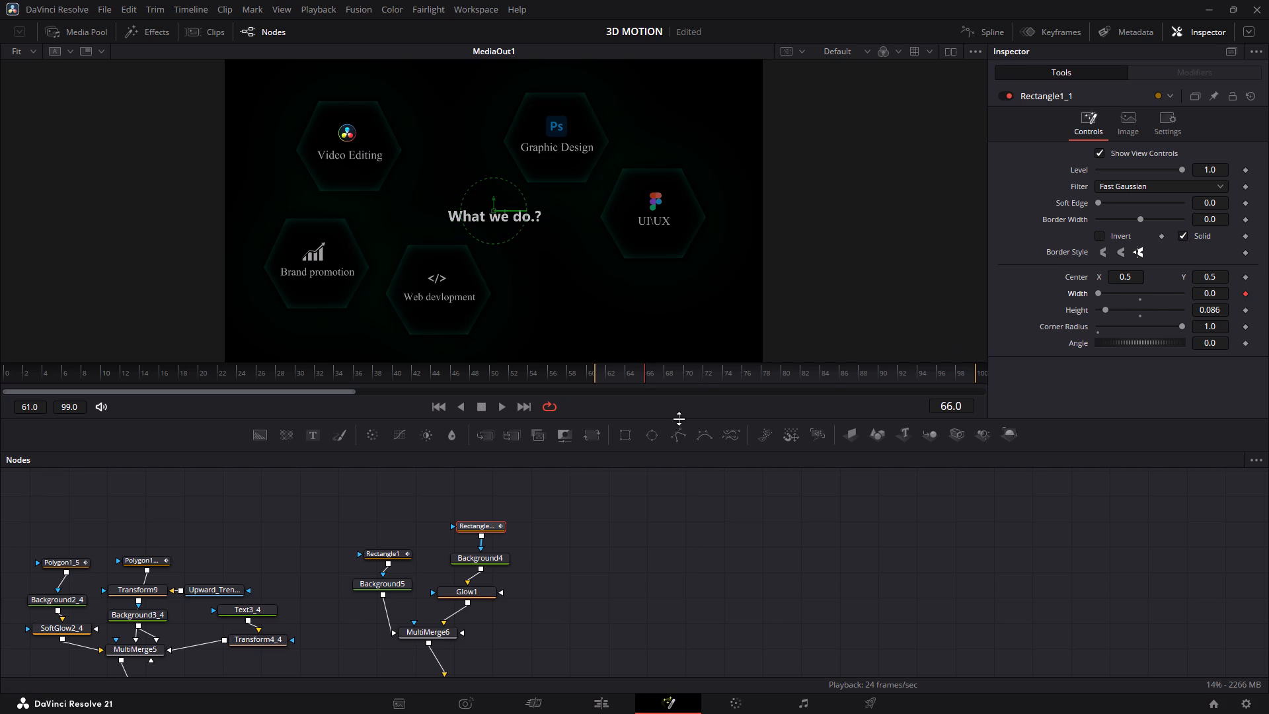
At frame 72, set the Rectangle1_1 mask's Width to 0.345, clear the node selection and play the animation back.
left_click(704, 368)
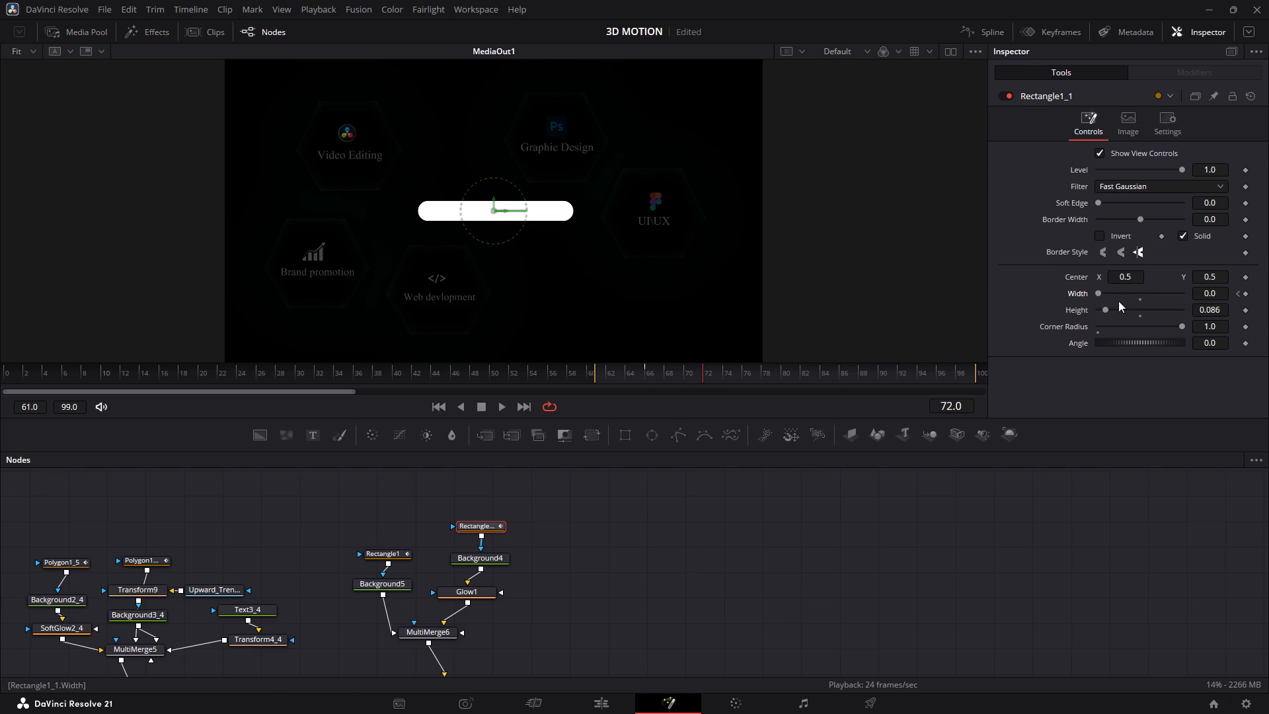
left_click(1215, 292)
key("BackSpace")
key("BackSpace")
key("BackSpace")
type("0.")
key("3")
type("45")
key("Return")
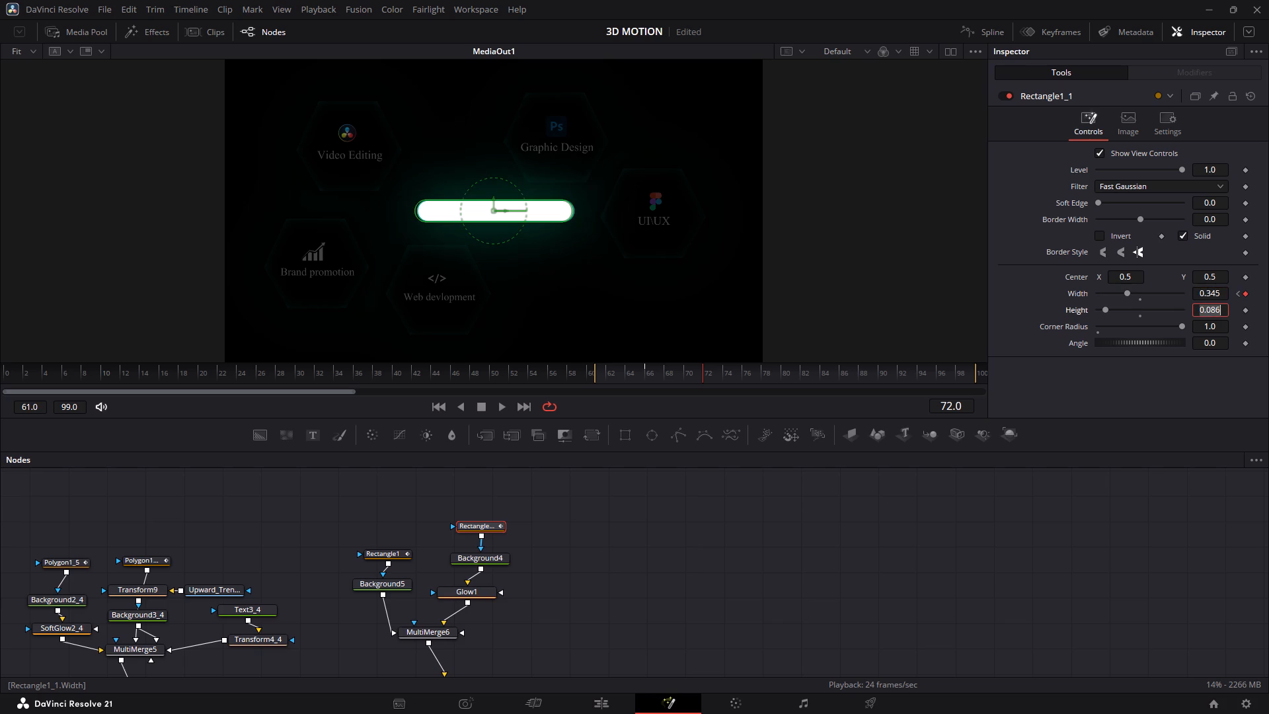
left_click(932, 643)
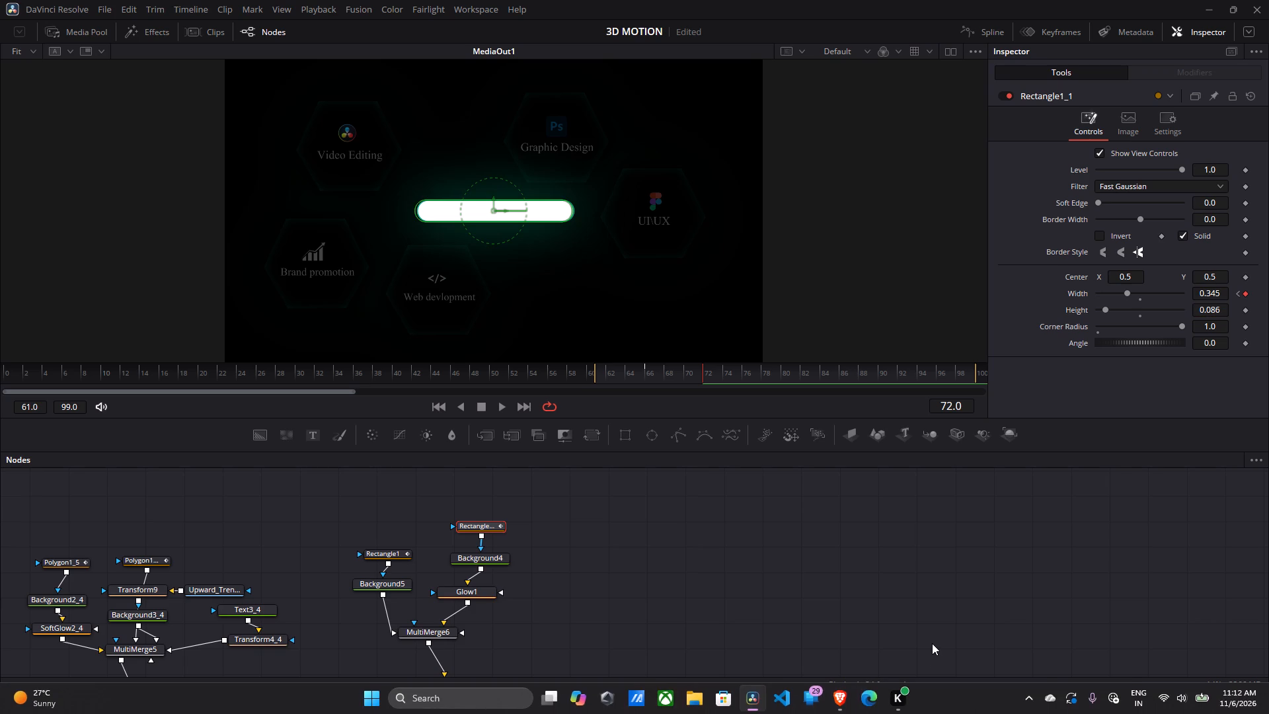
left_click(728, 481)
key("space")
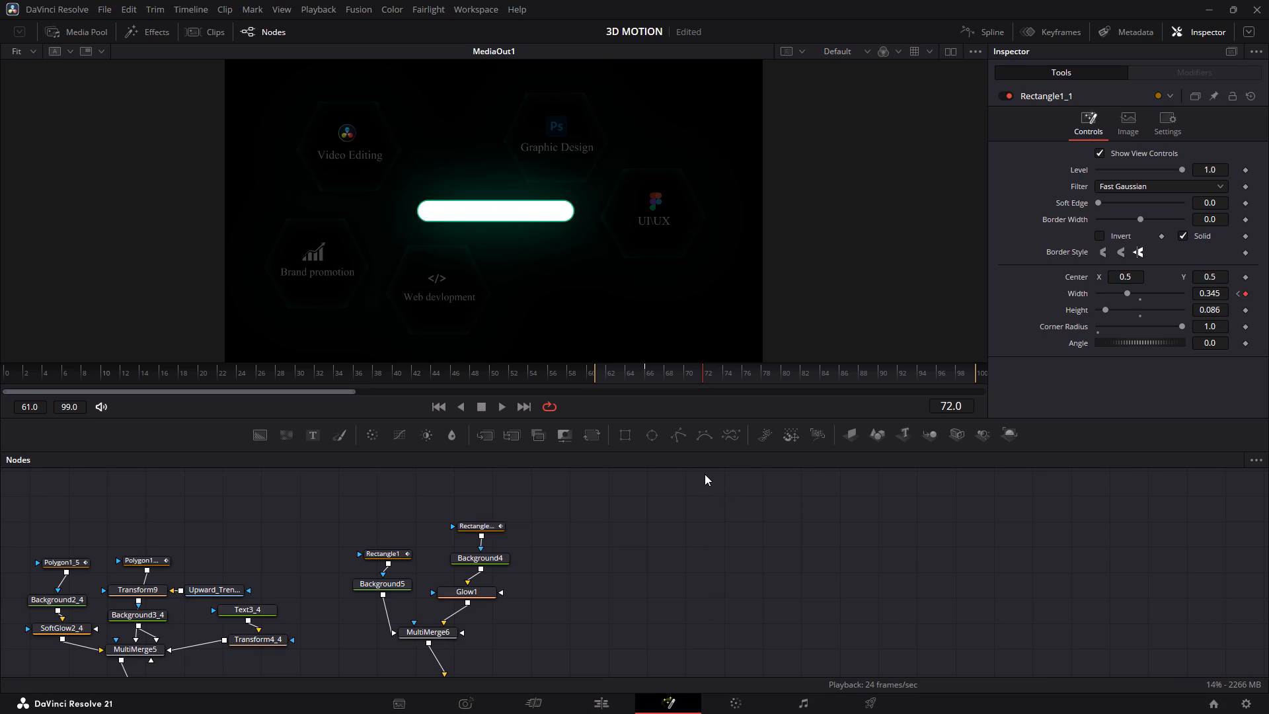
key("space")
Add a keyframe for Transform10's Size at frame 66.
scroll(451, 602, "down", 2)
left_click(451, 602)
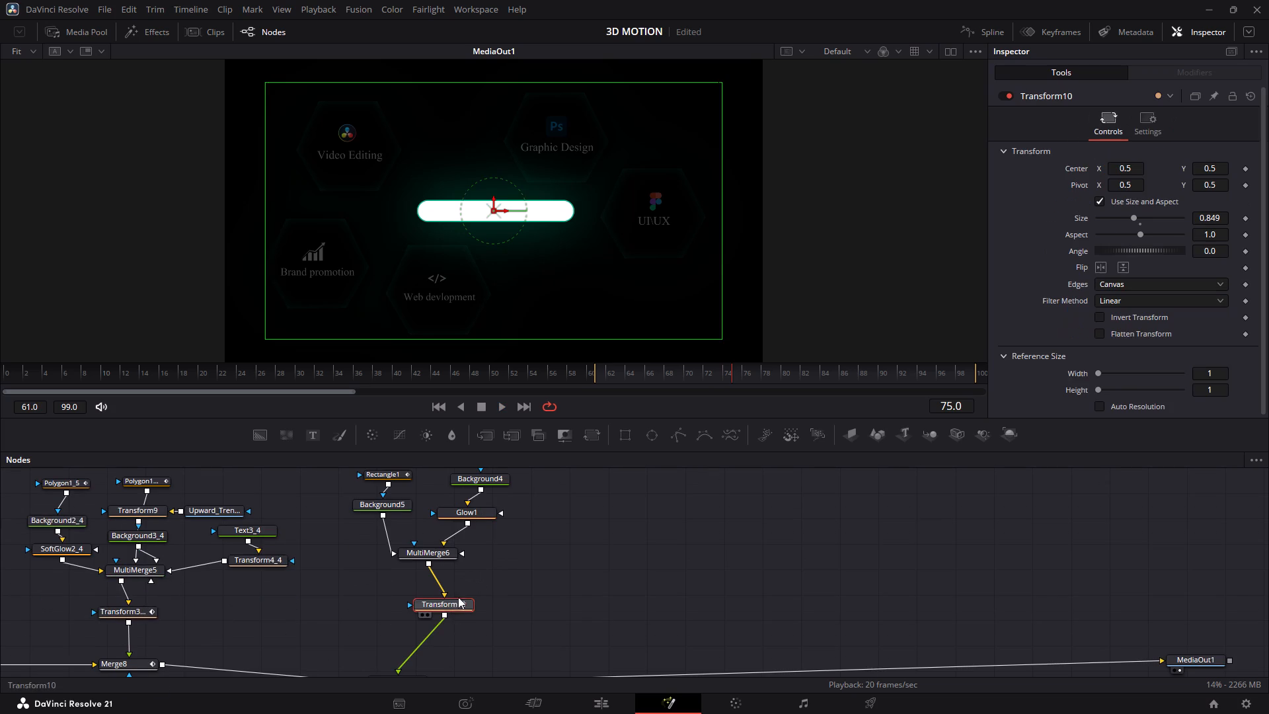
left_click(644, 373)
left_click(644, 373)
left_click(646, 373)
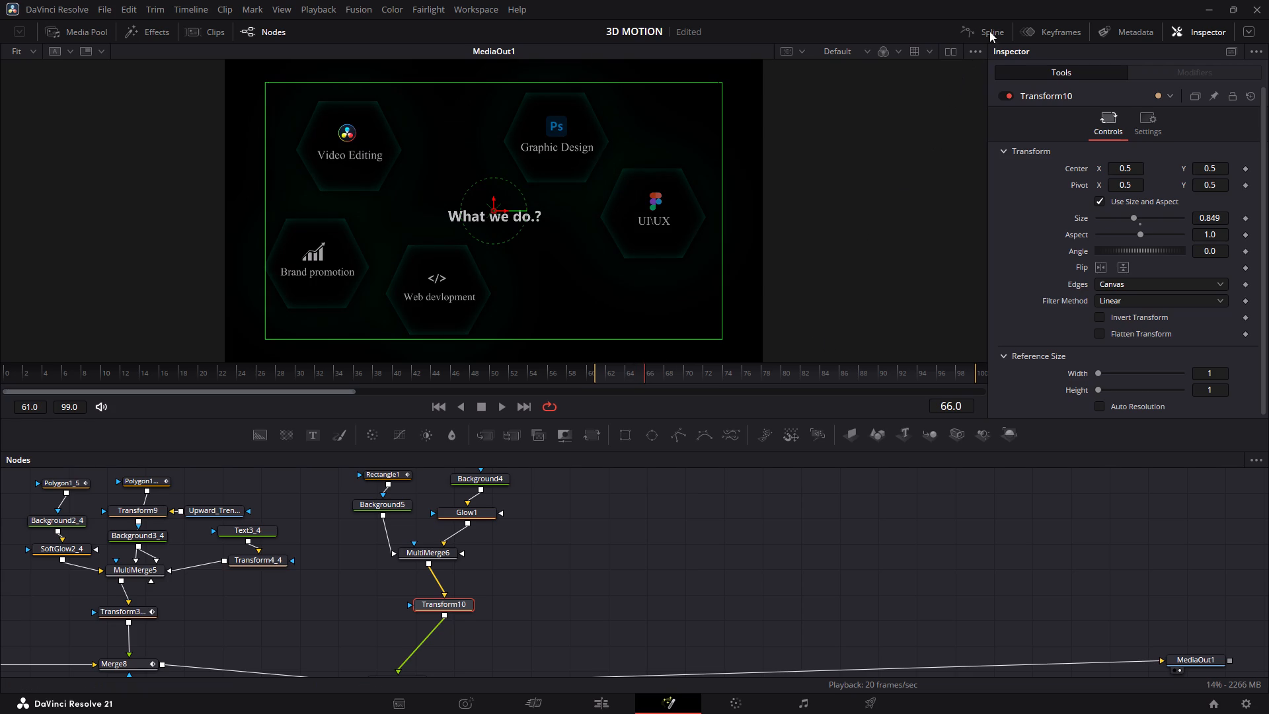
left_click(1243, 218)
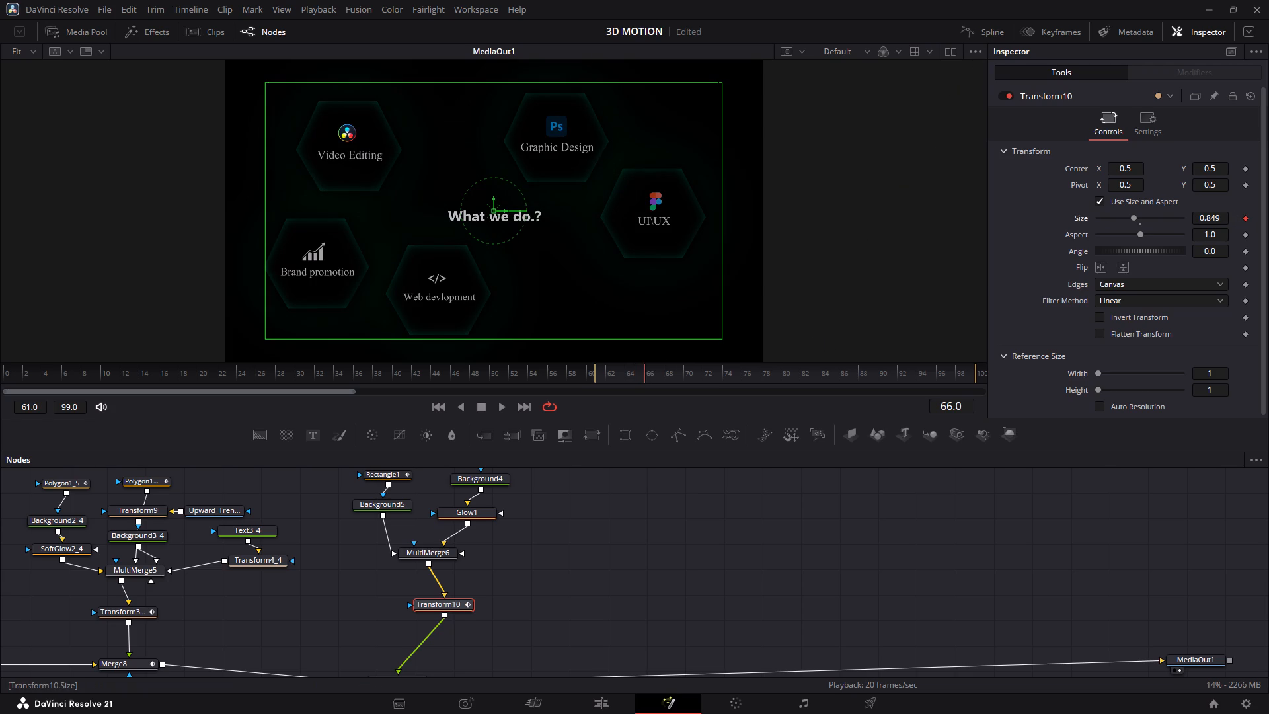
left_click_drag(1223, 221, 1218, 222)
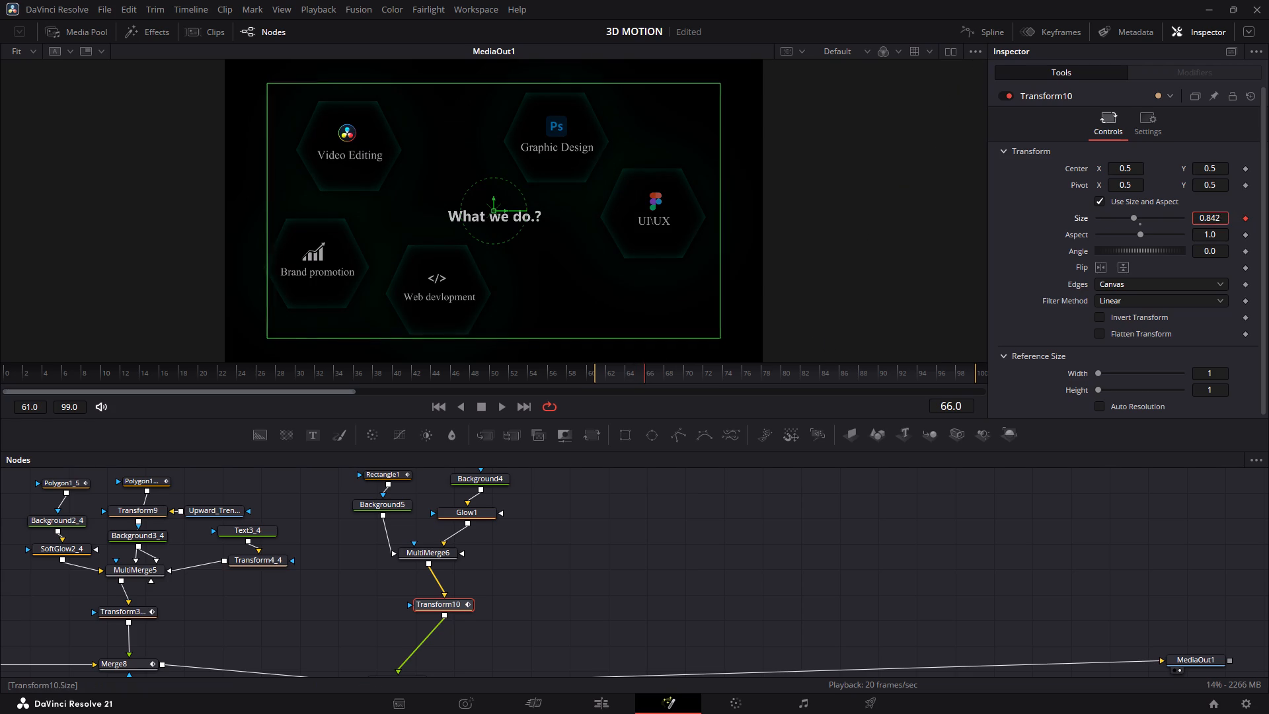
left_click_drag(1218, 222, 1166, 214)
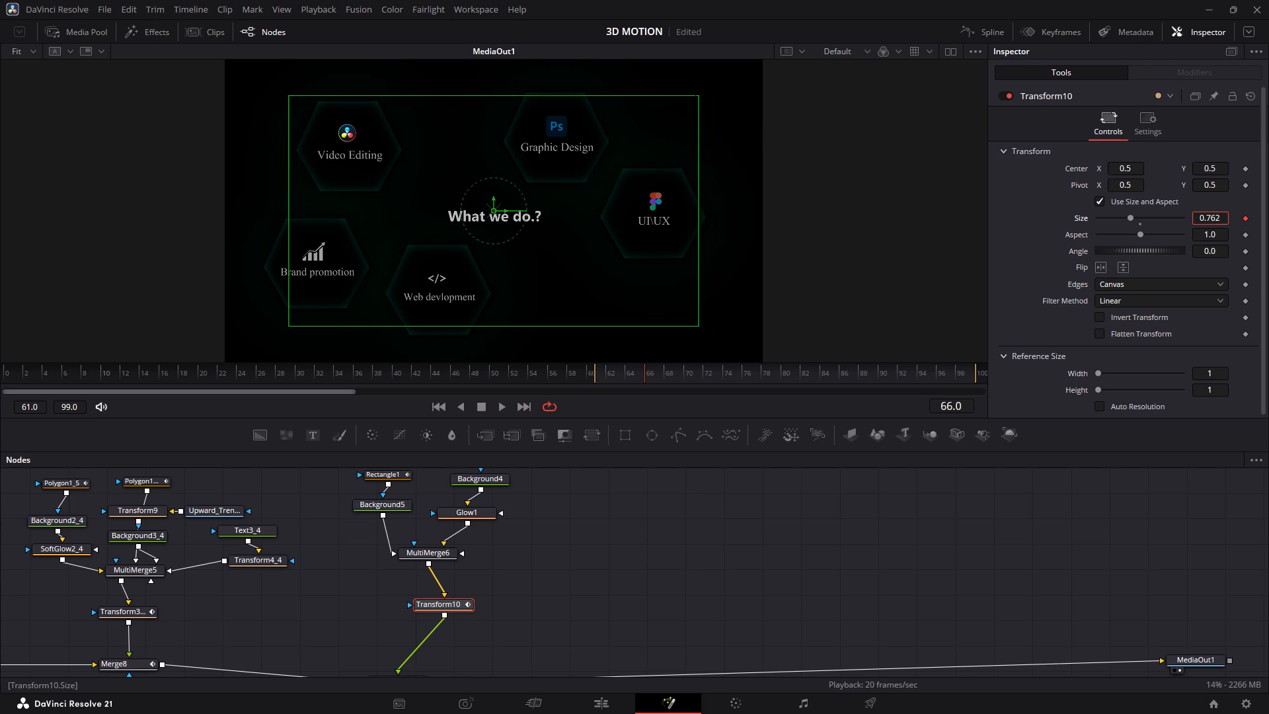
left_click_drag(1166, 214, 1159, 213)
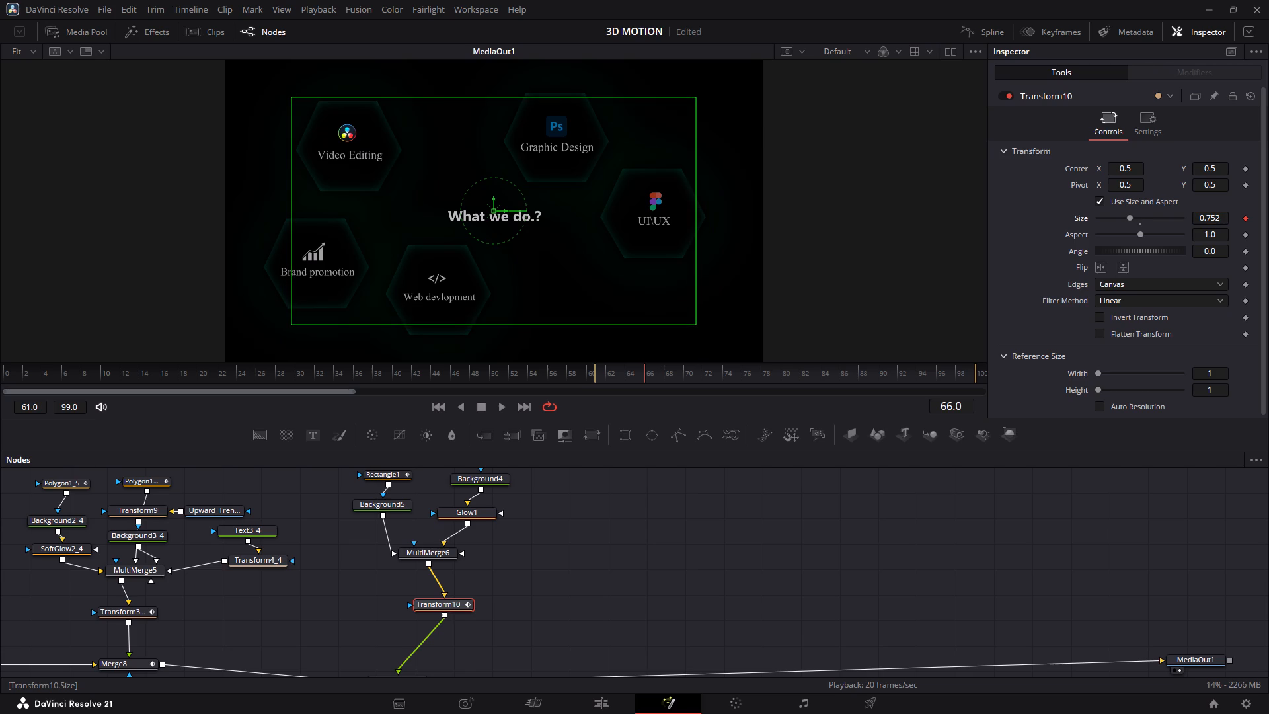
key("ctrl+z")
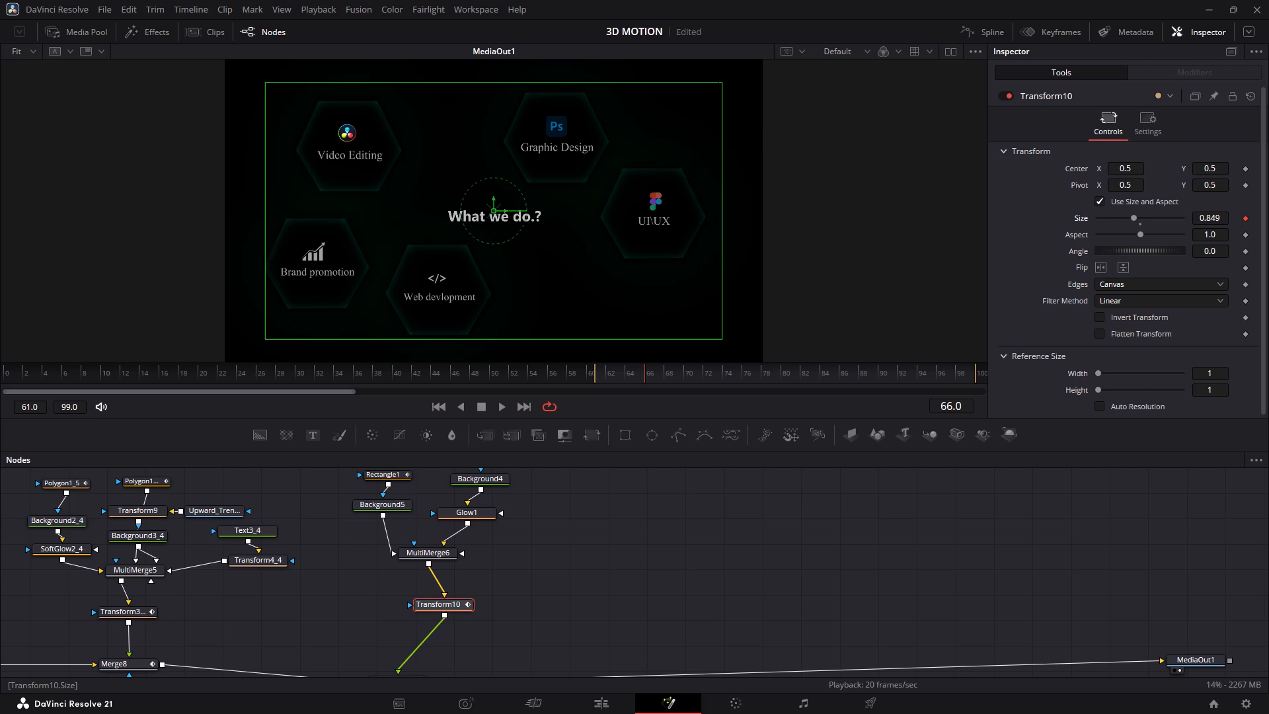
Reduce Transform10's Size to 0.76 at the frame 66 keyframe.
left_click_drag(1223, 220, 1165, 210)
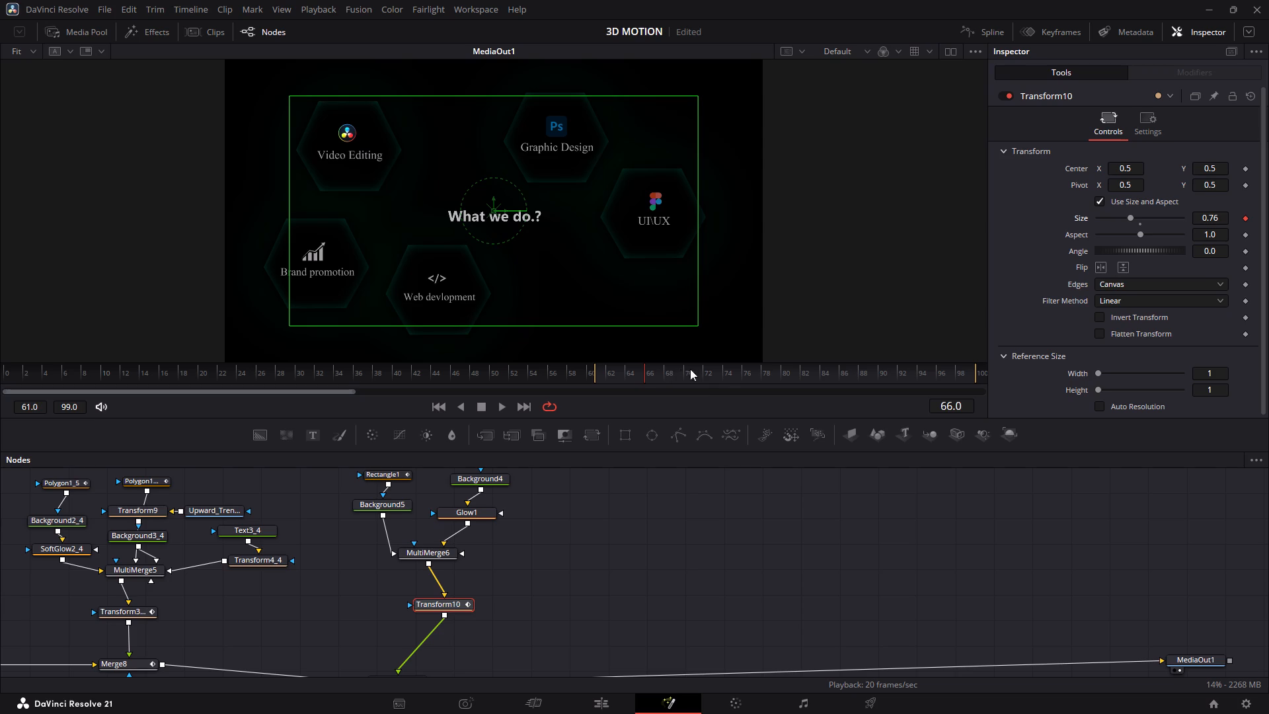
At frame 72, raise Transform10's Size to 0.87.
left_click(705, 369)
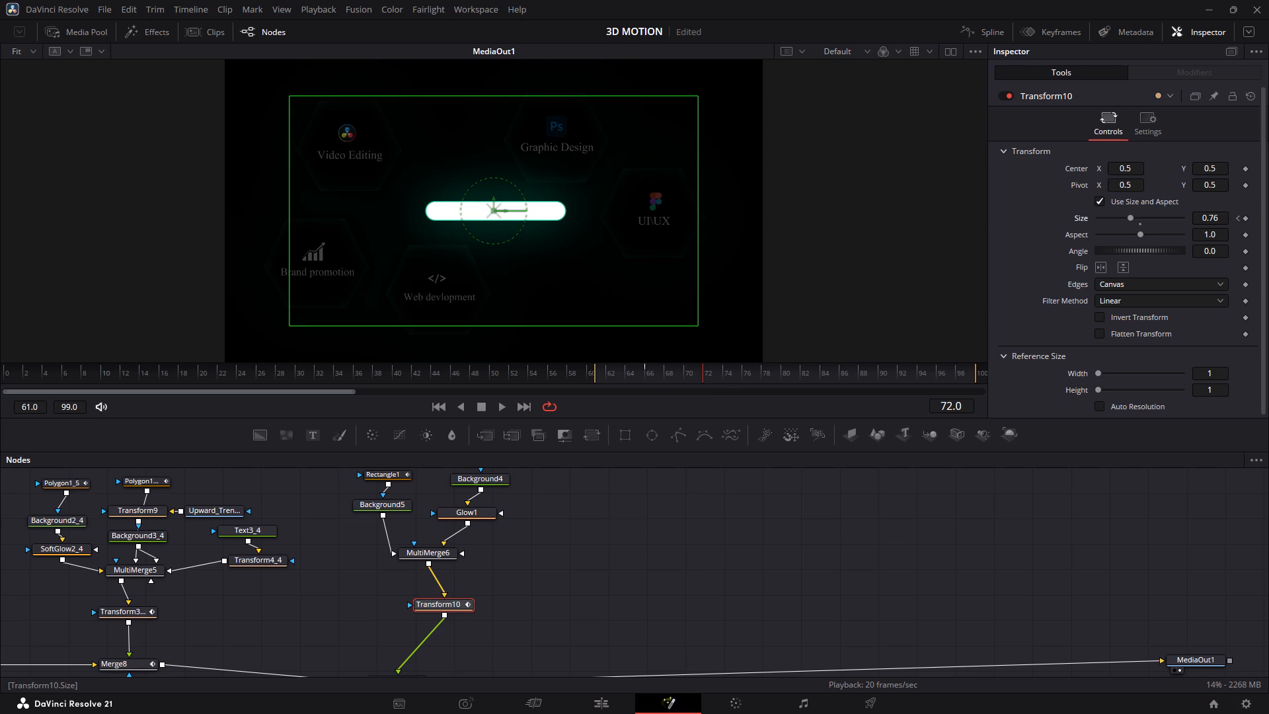
left_click_drag(1220, 218, 1229, 218)
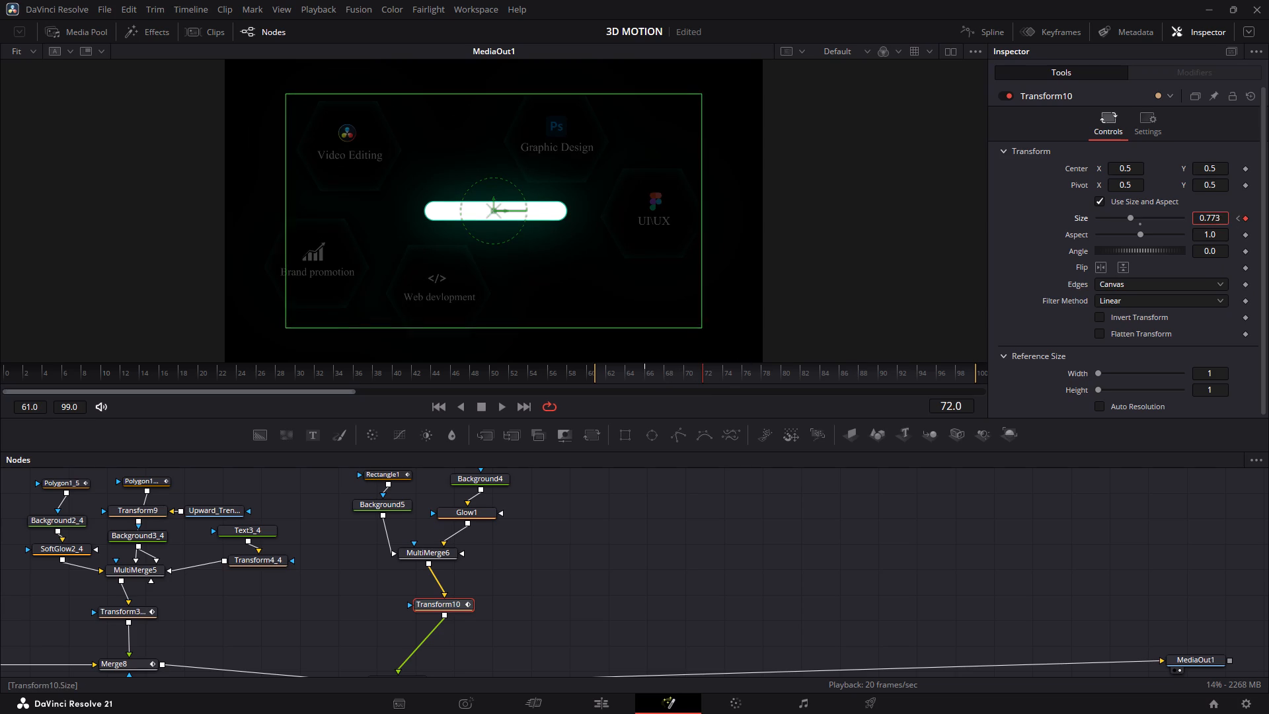
left_click_drag(1229, 218, 1254, 219)
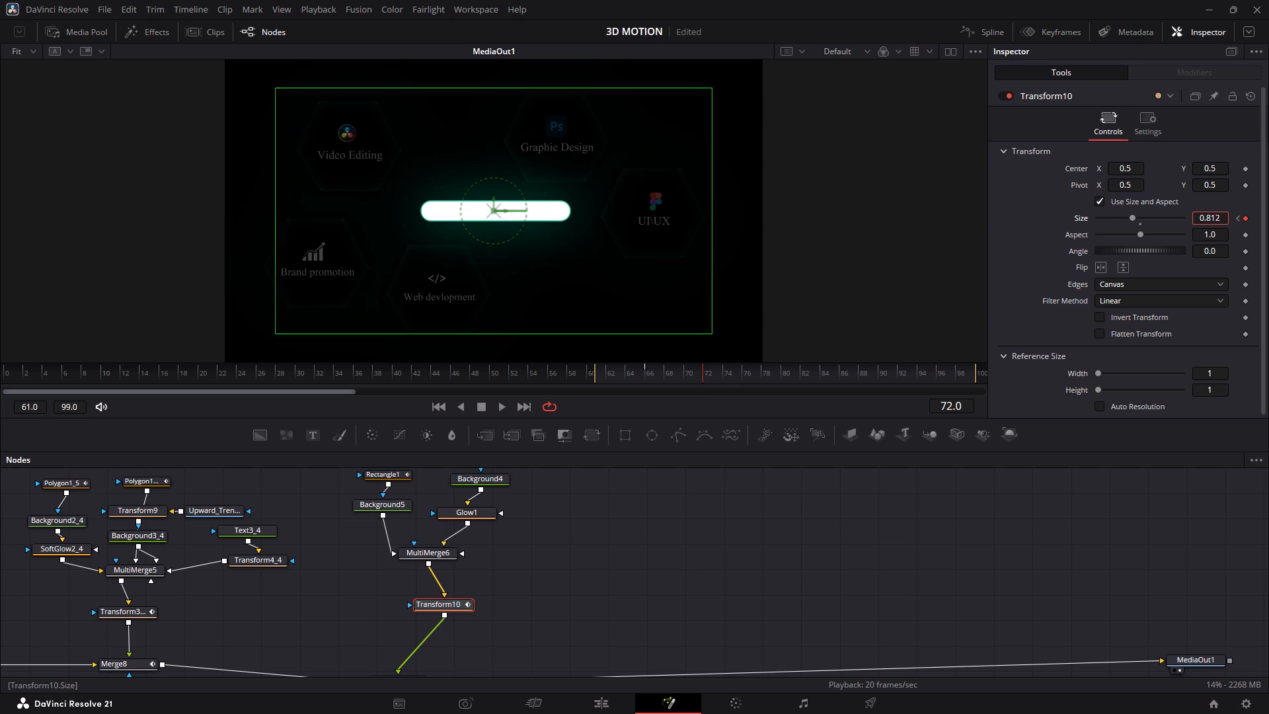
left_click_drag(1254, 219, 658, 220)
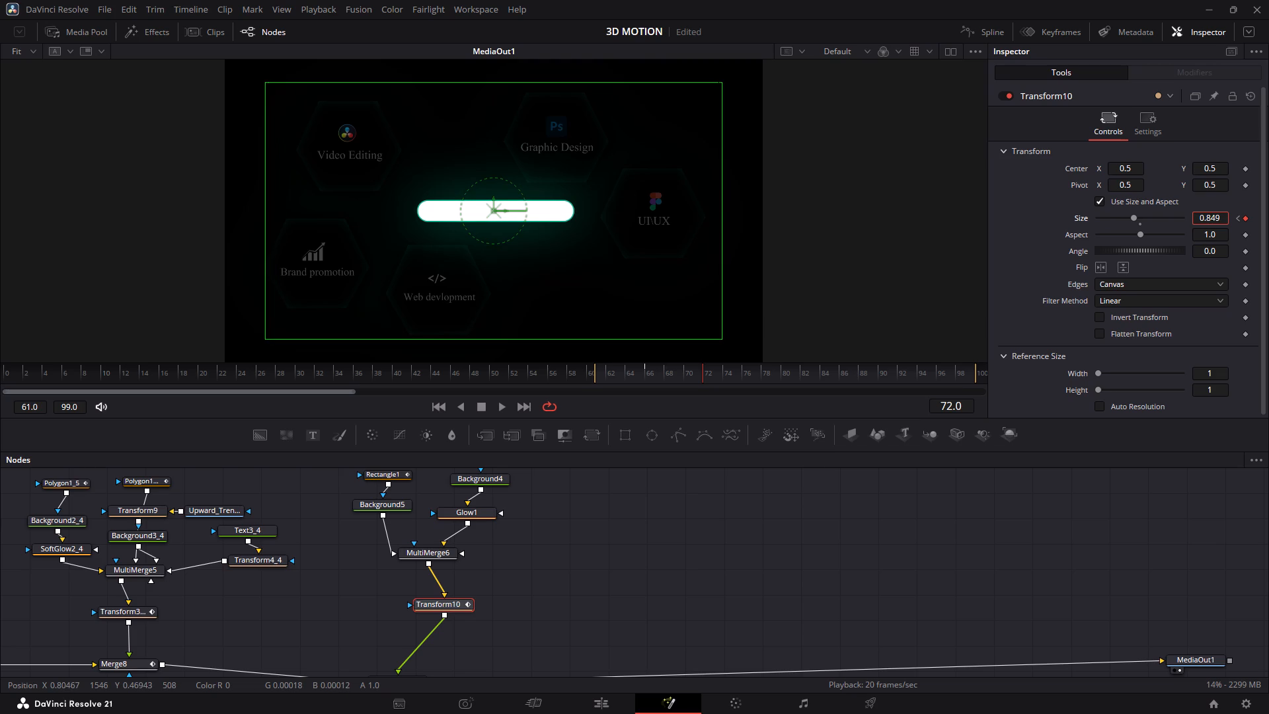
left_click_drag(658, 220, 666, 220)
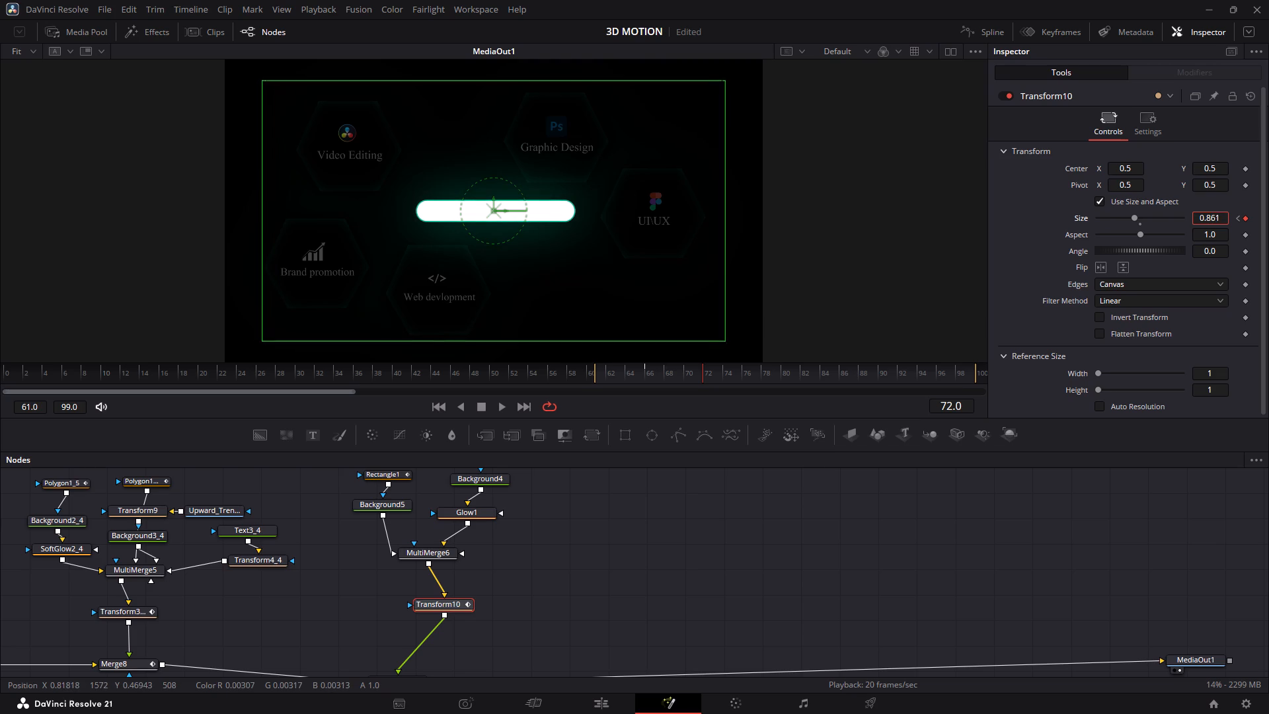
left_click_drag(666, 220, 672, 221)
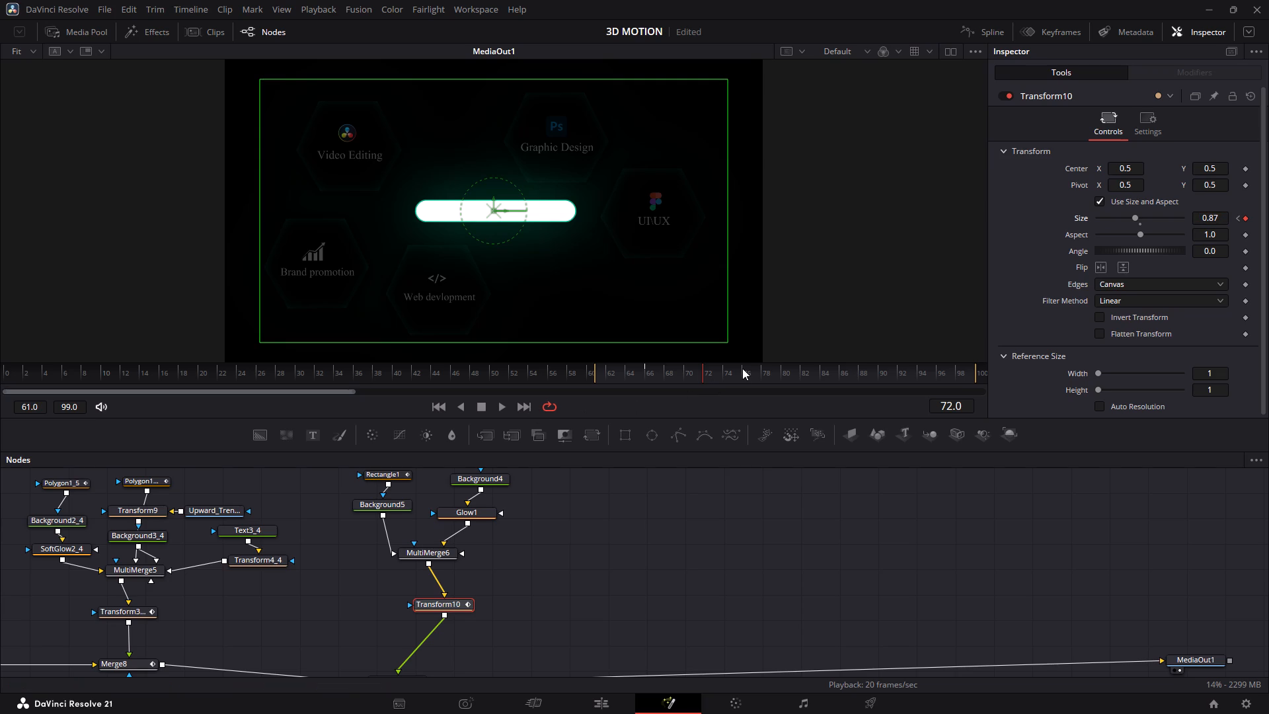
At frame 74, set Transform10's Size to 0.849 so the bar settles back slightly.
left_click(722, 374)
left_click(727, 372)
left_click_drag(1221, 220, 1203, 224)
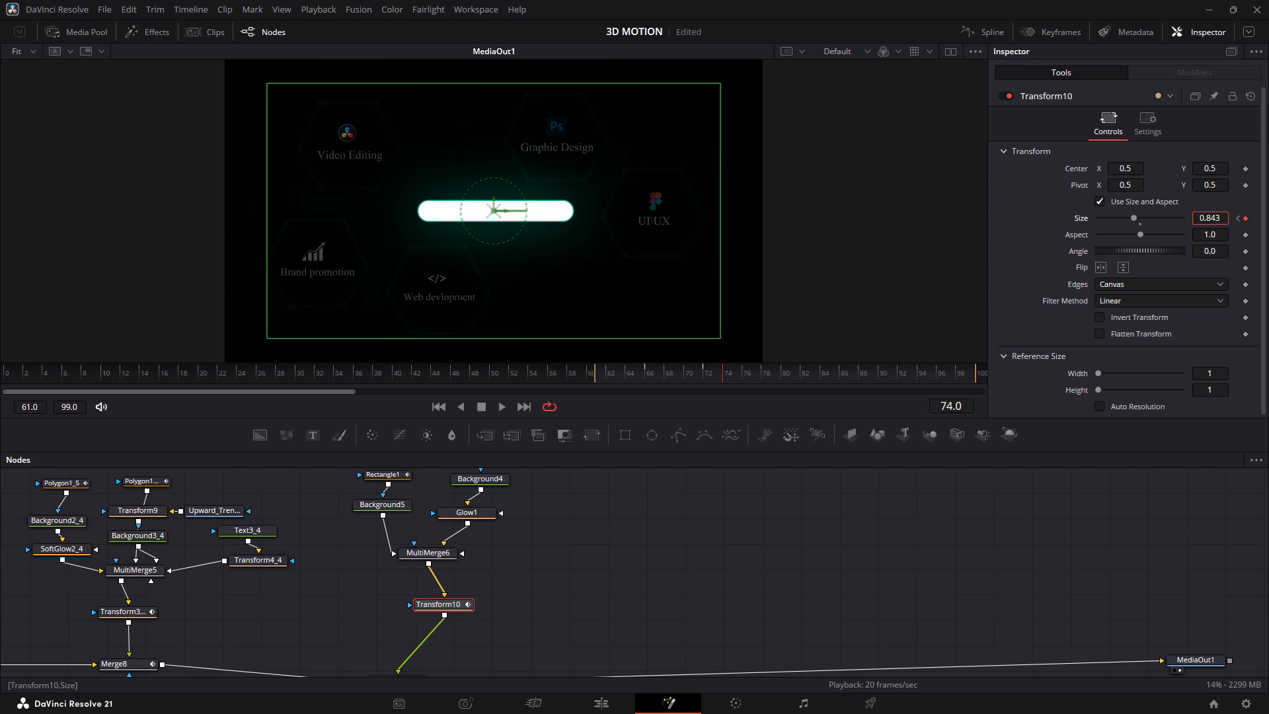
left_click_drag(1203, 224, 1206, 221)
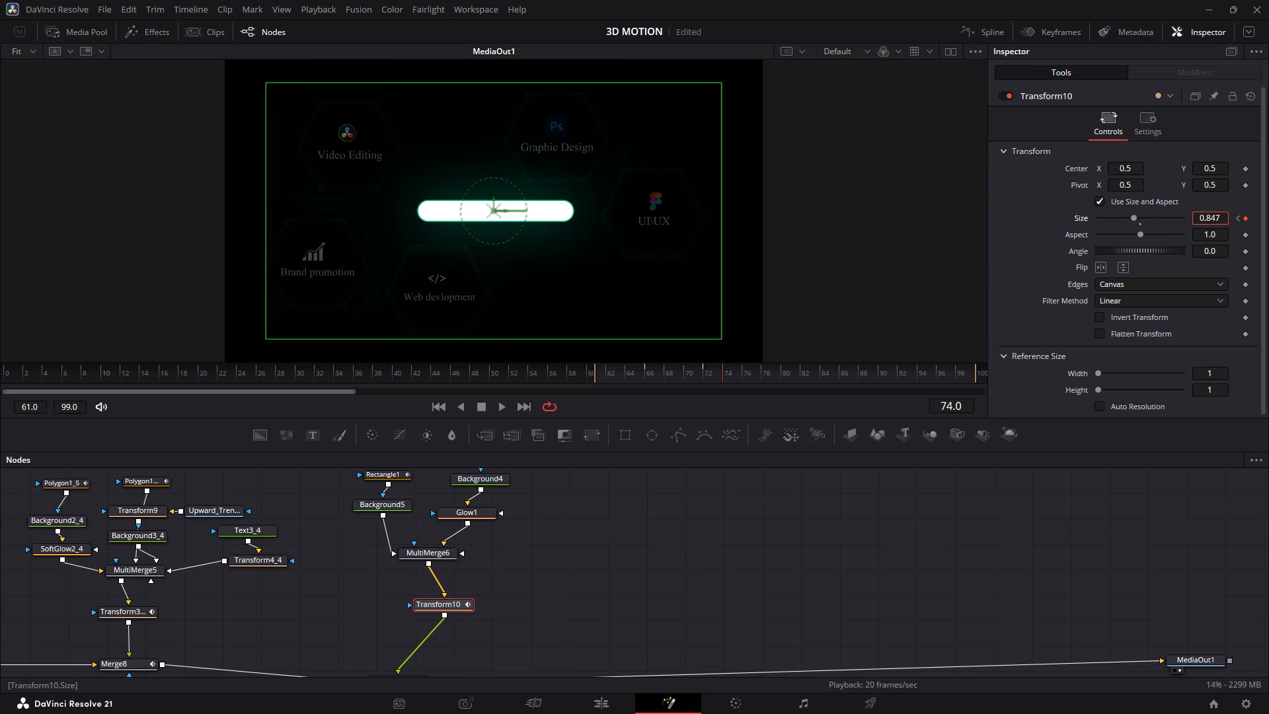
left_click_drag(1206, 221, 1208, 221)
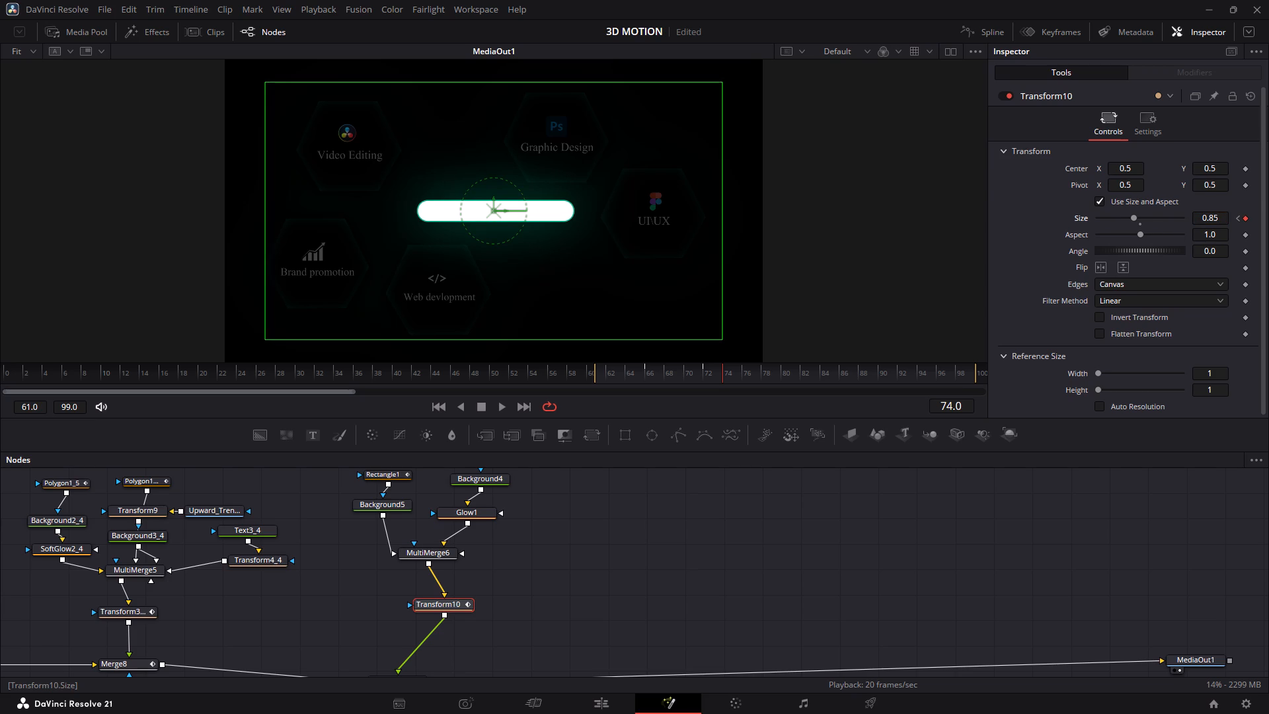
left_click(1220, 219)
key("BackSpace")
type("49")
key("Return")
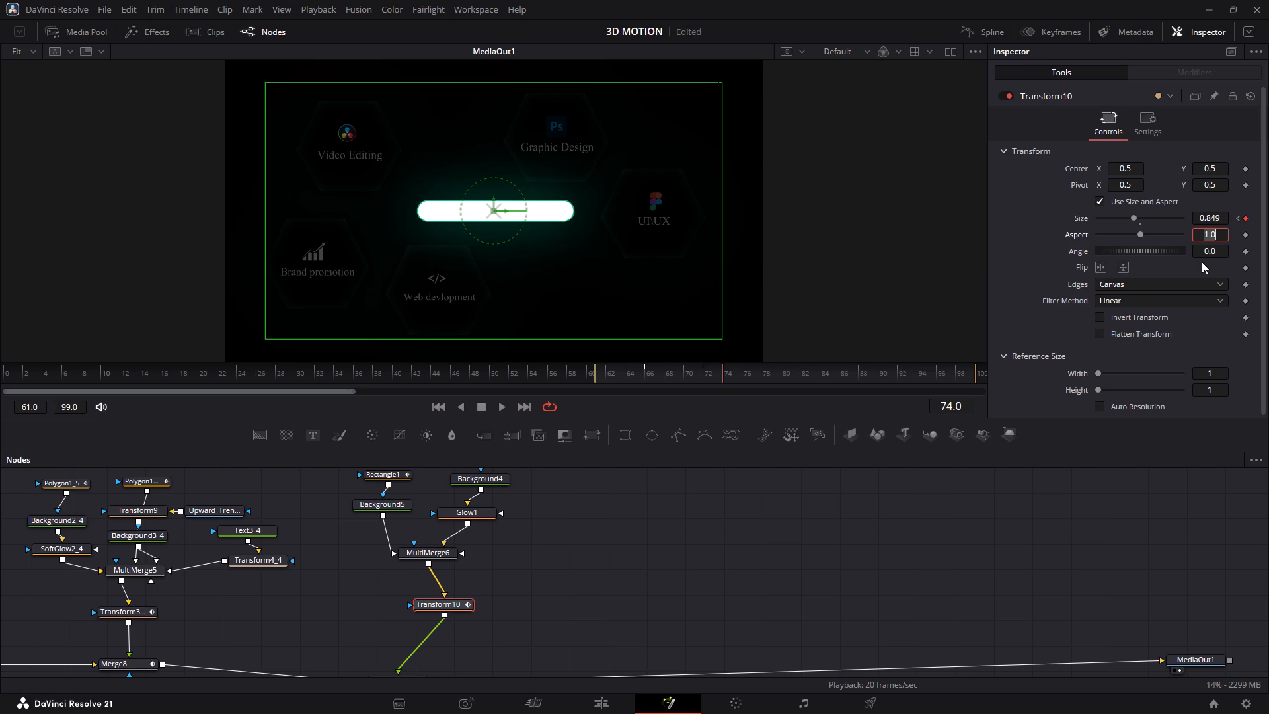
Play the animation back and clear the node selection to examine how the glowing bar grows and settles.
left_click(1014, 621)
key("space")
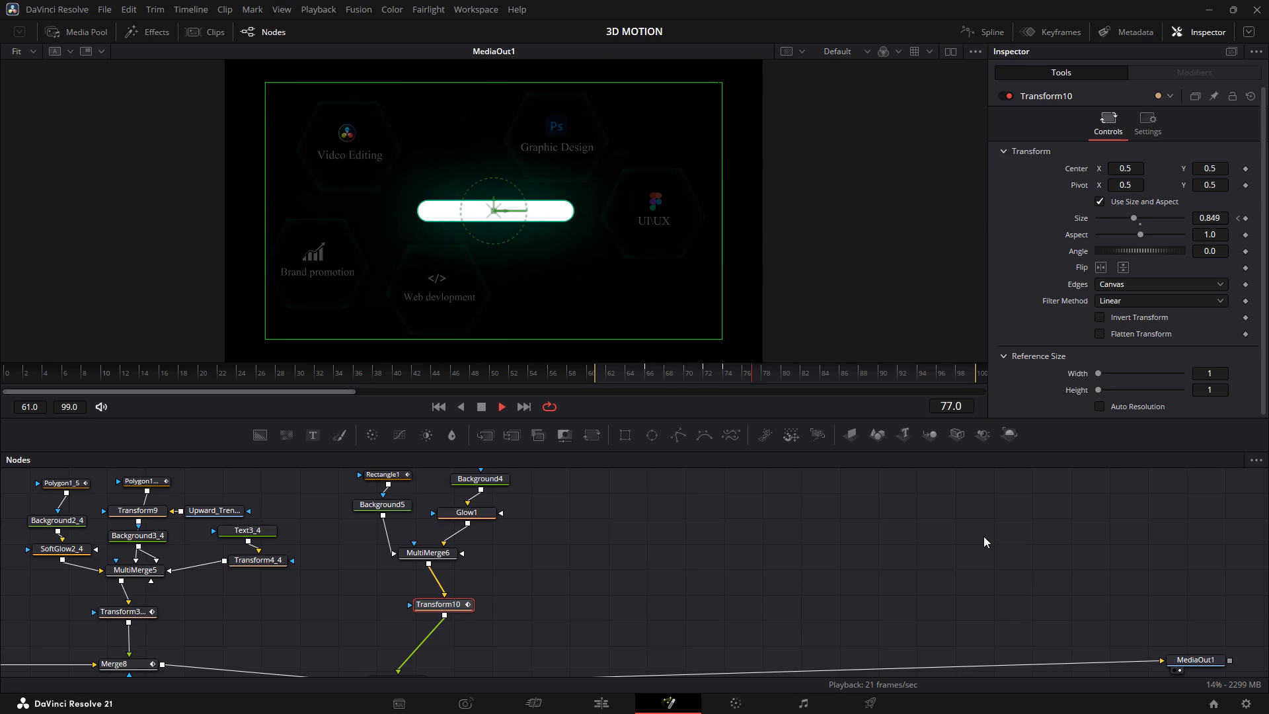
key("space")
key("space")
key("space")
key("space")
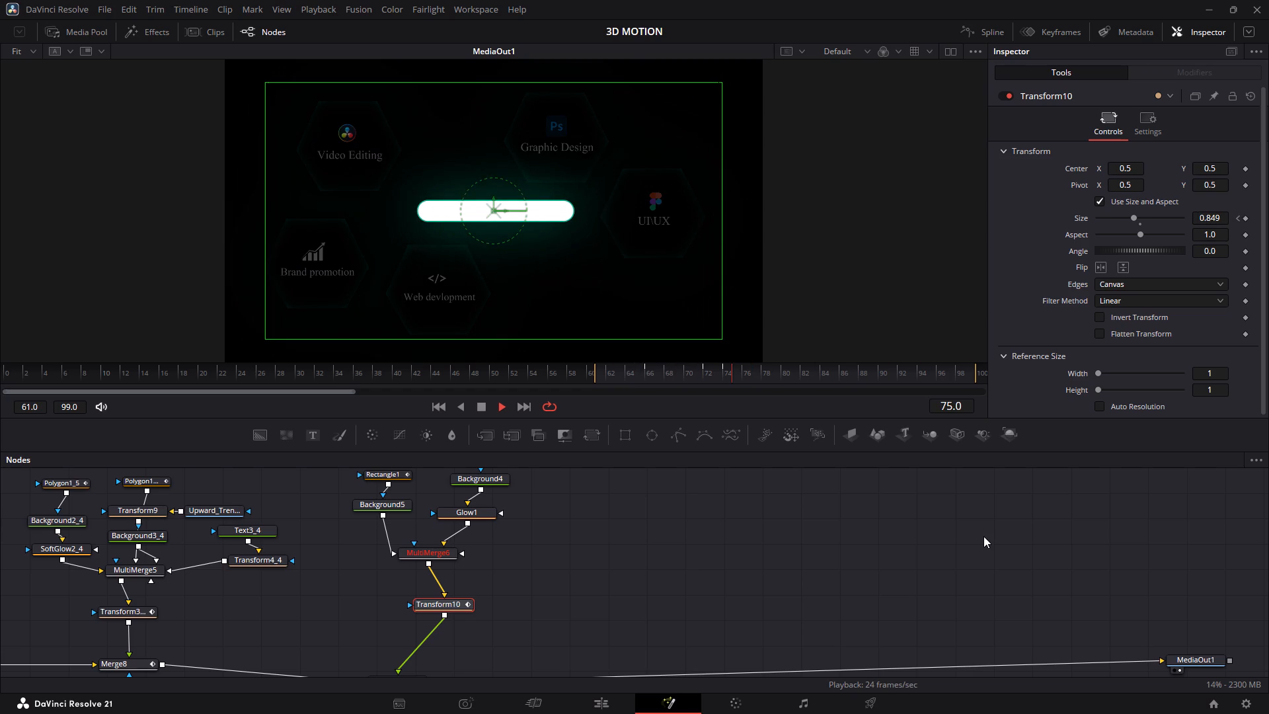
key("space")
double_click(983, 535)
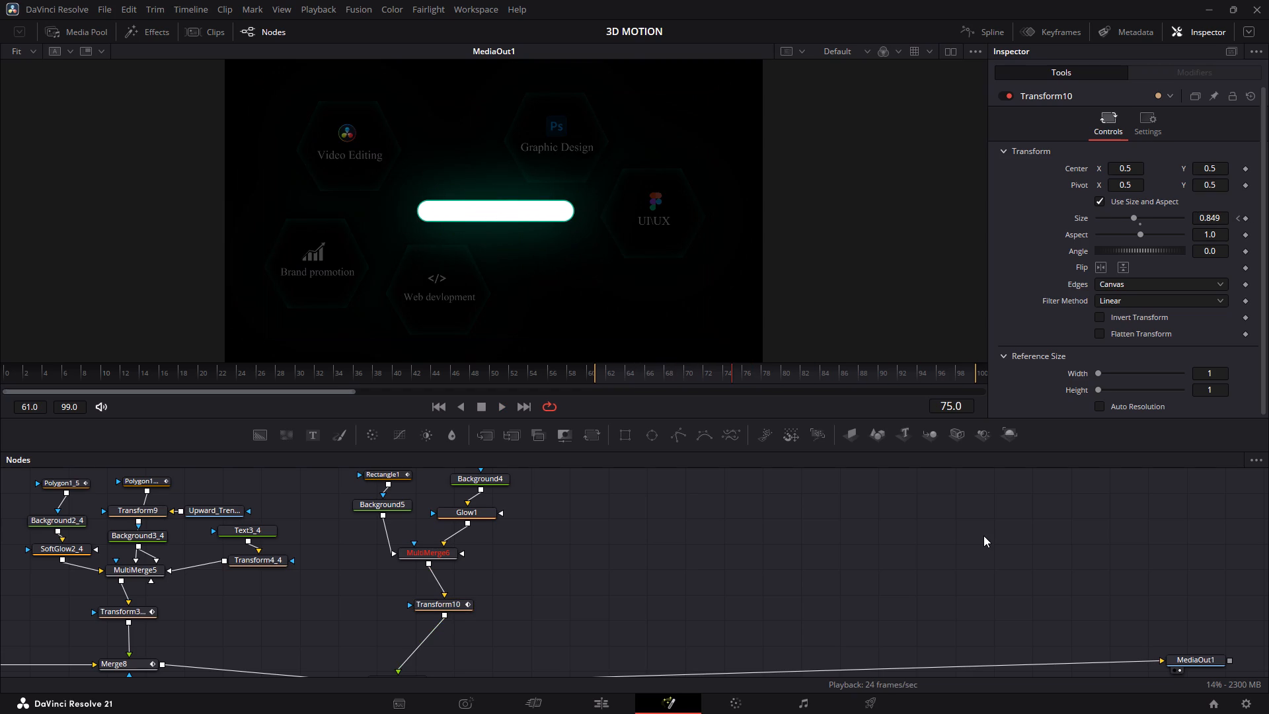
key("space")
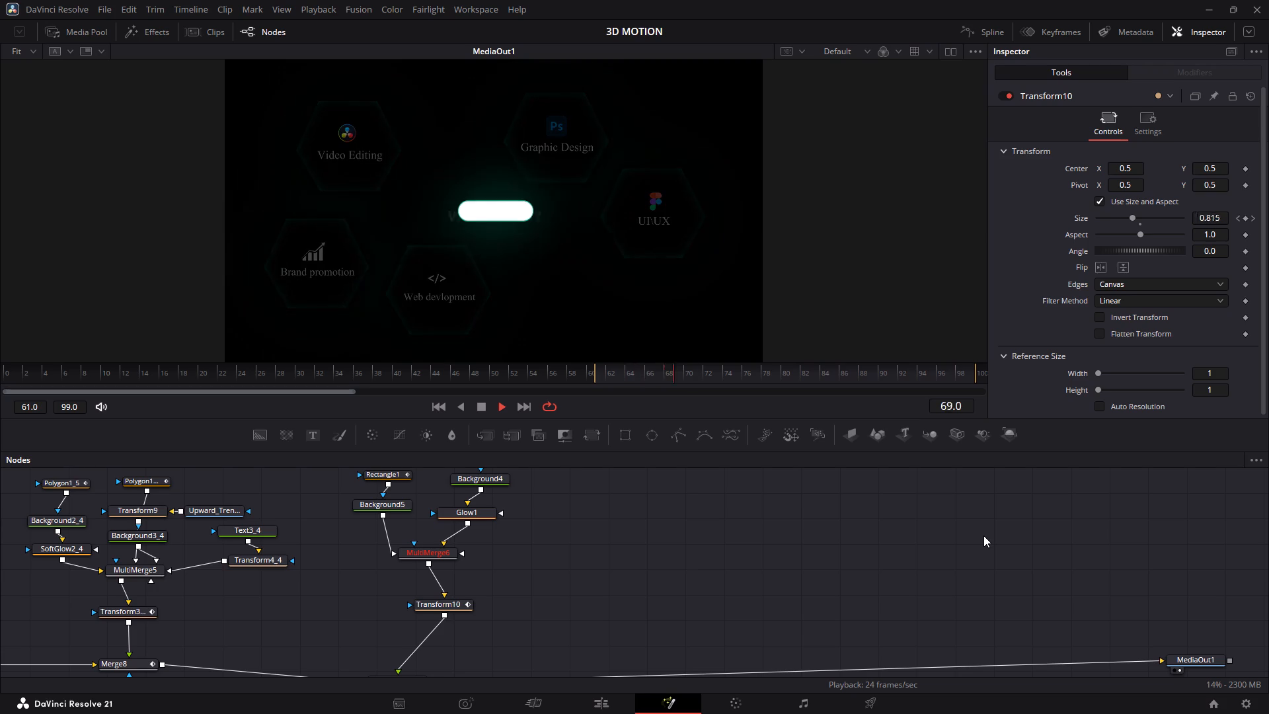
key("space")
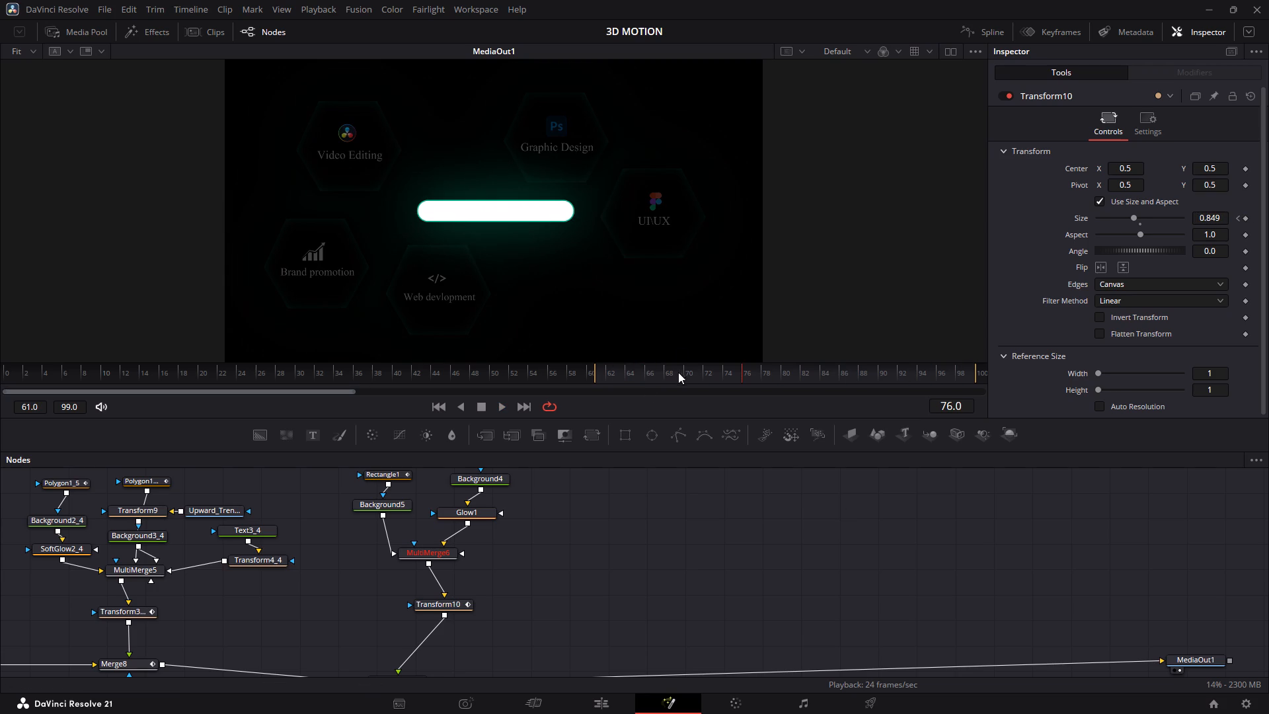
Reduce Transform10's Size to 0.64 at the frame 66 keyframe, play the animation back and clear the node selection.
left_click(434, 608)
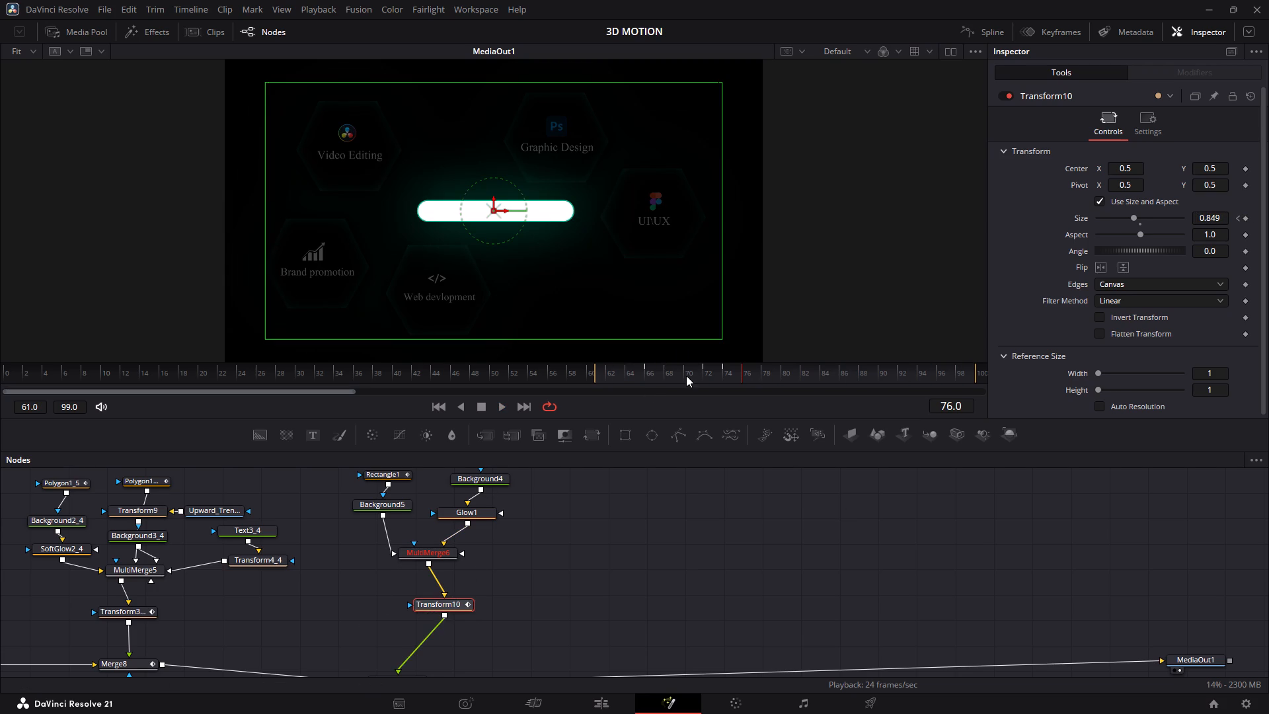
left_click(641, 370)
left_click(646, 371)
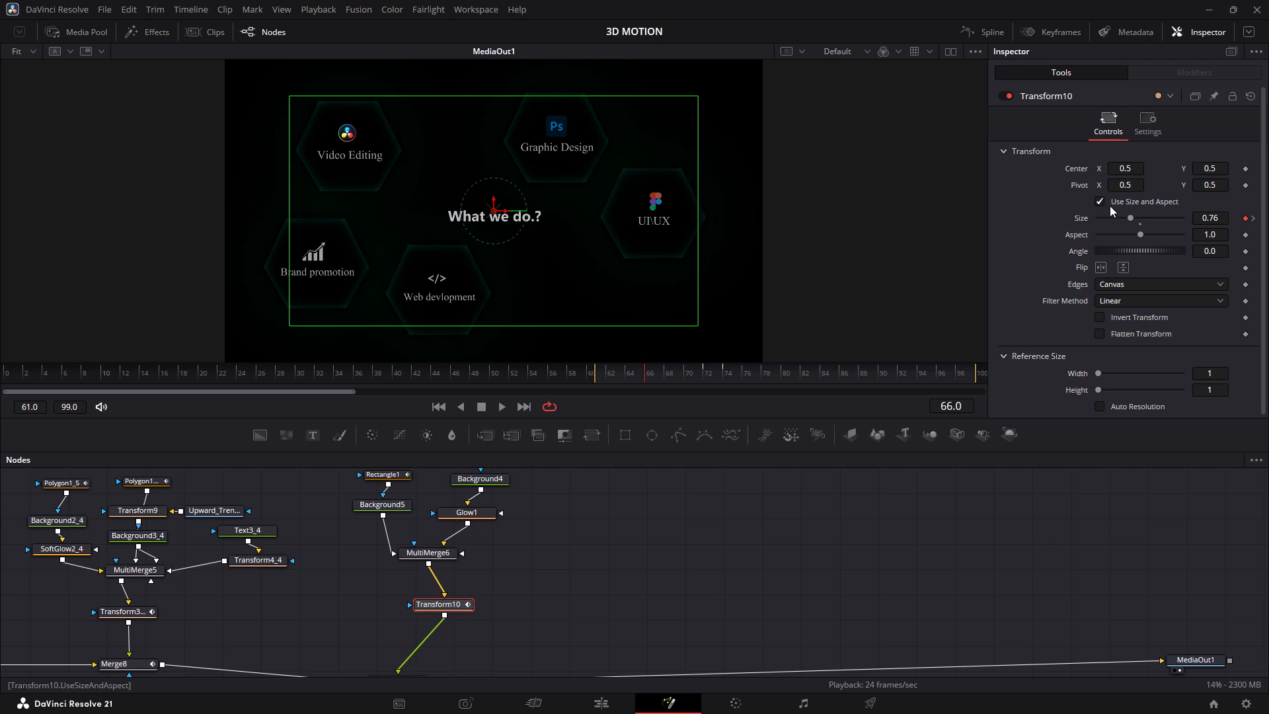
left_click_drag(1220, 218, 1167, 211)
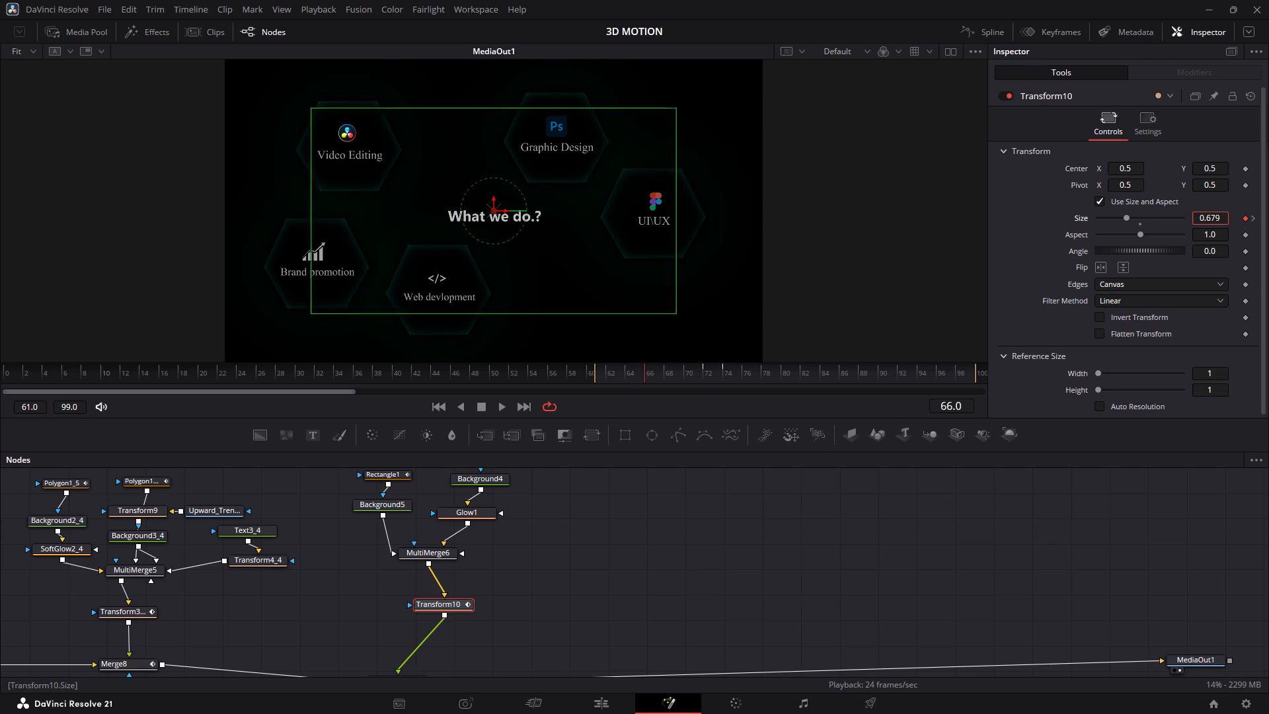
left_click_drag(1167, 211, 1141, 202)
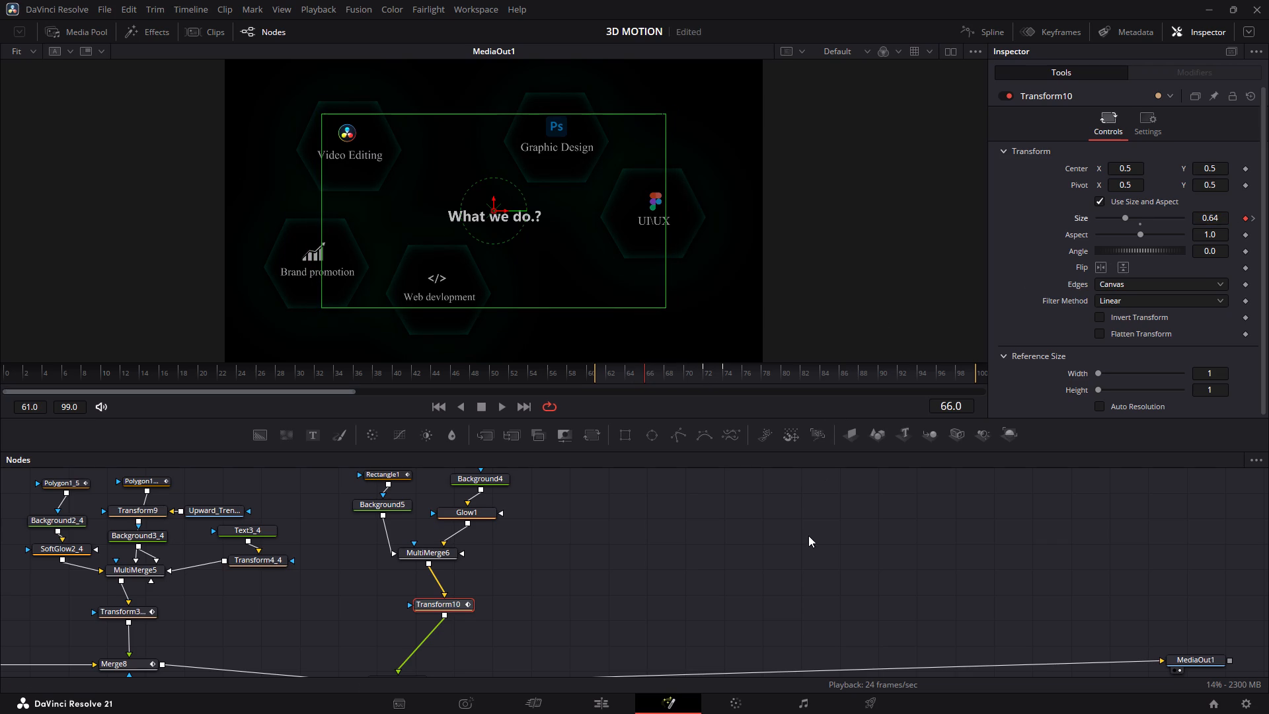
left_click(808, 539)
key("space")
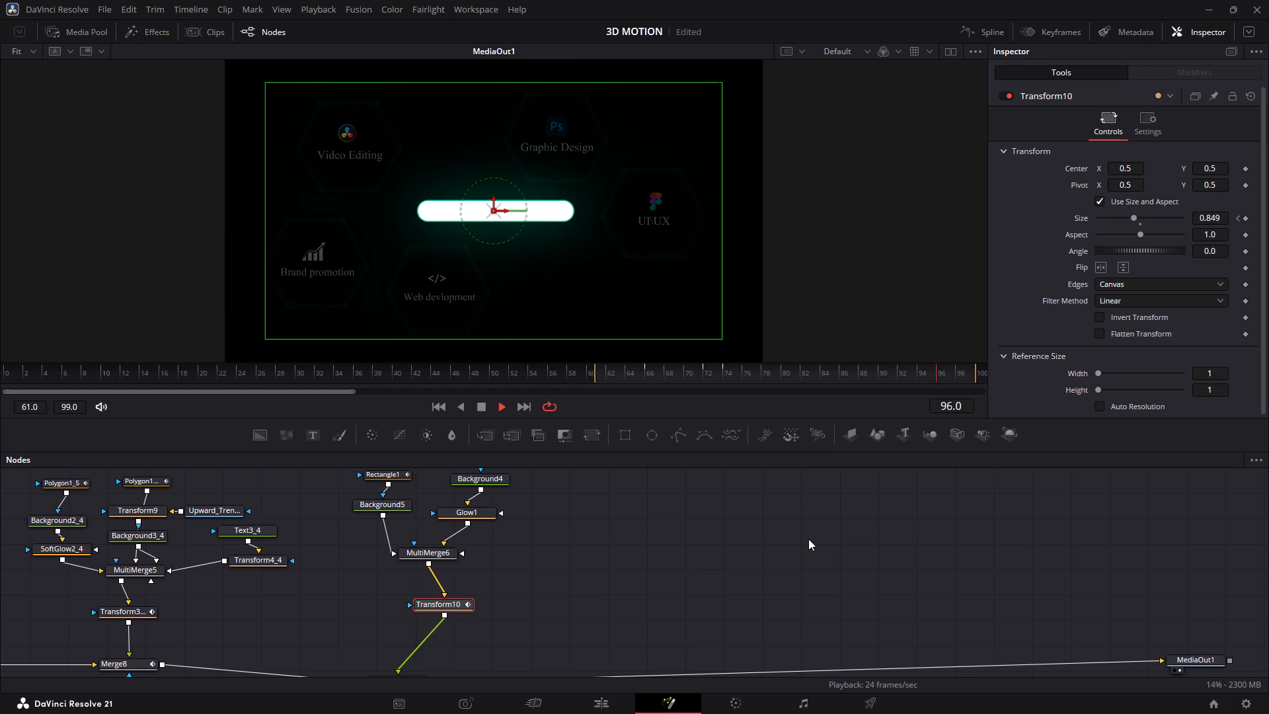
left_click(804, 567)
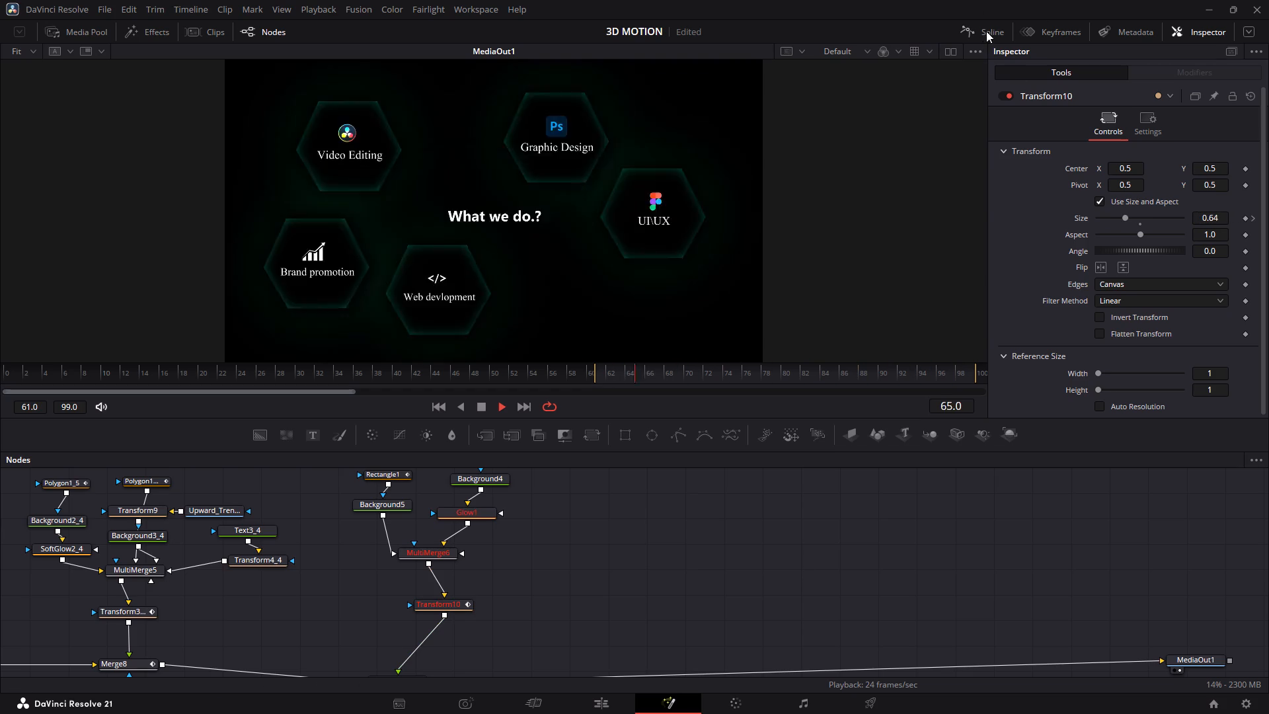
Open the Spline editor, stop playback and hide Transform10's Size curve, keeping only the Rectangle1 and Rectangle1_1 Width curves shown.
left_click(986, 31)
key("space")
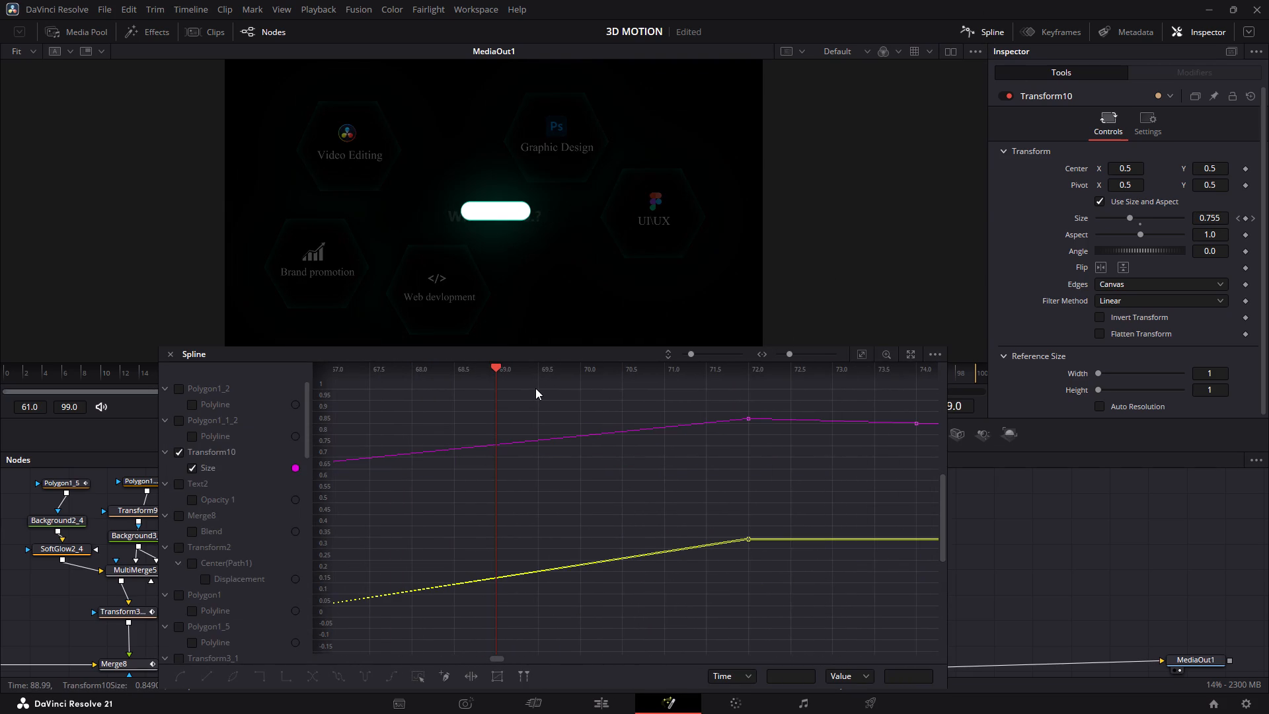
scroll(164, 488, "down", 5)
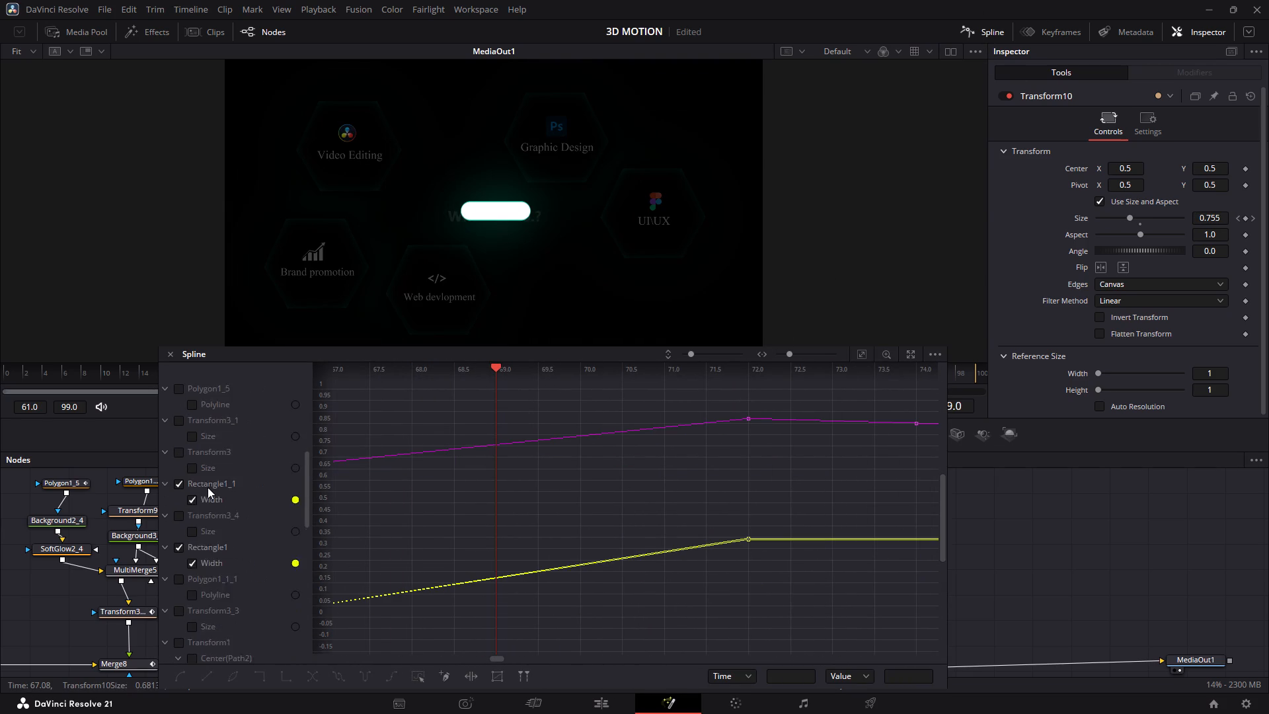
scroll(208, 487, "down", 15)
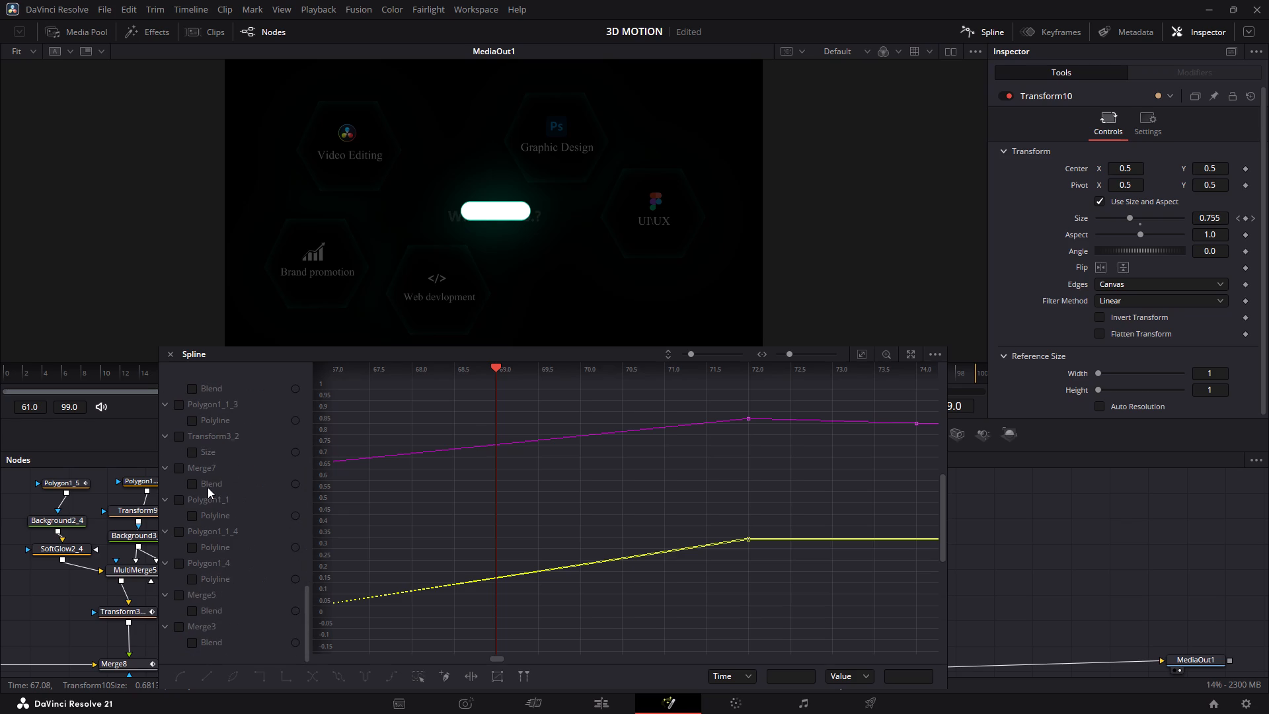
scroll(208, 487, "down", 9)
scroll(210, 487, "up", 20)
scroll(210, 487, "up", 8)
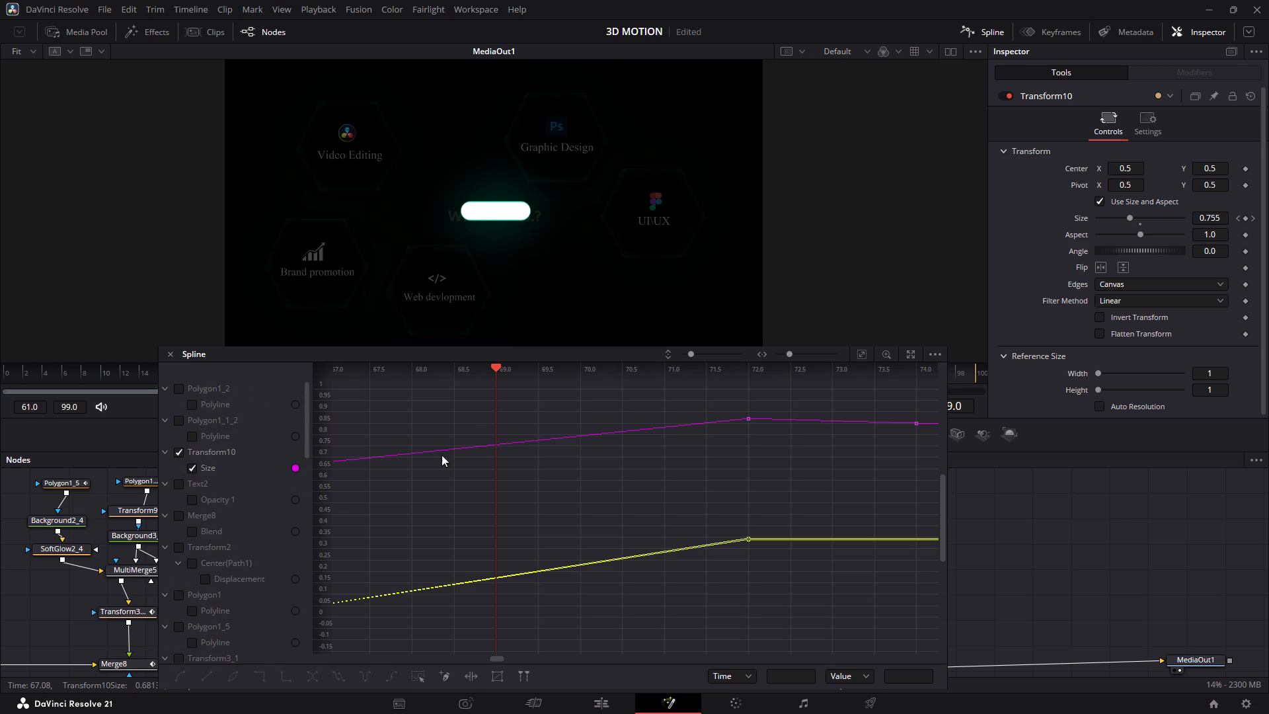
double_click(181, 450)
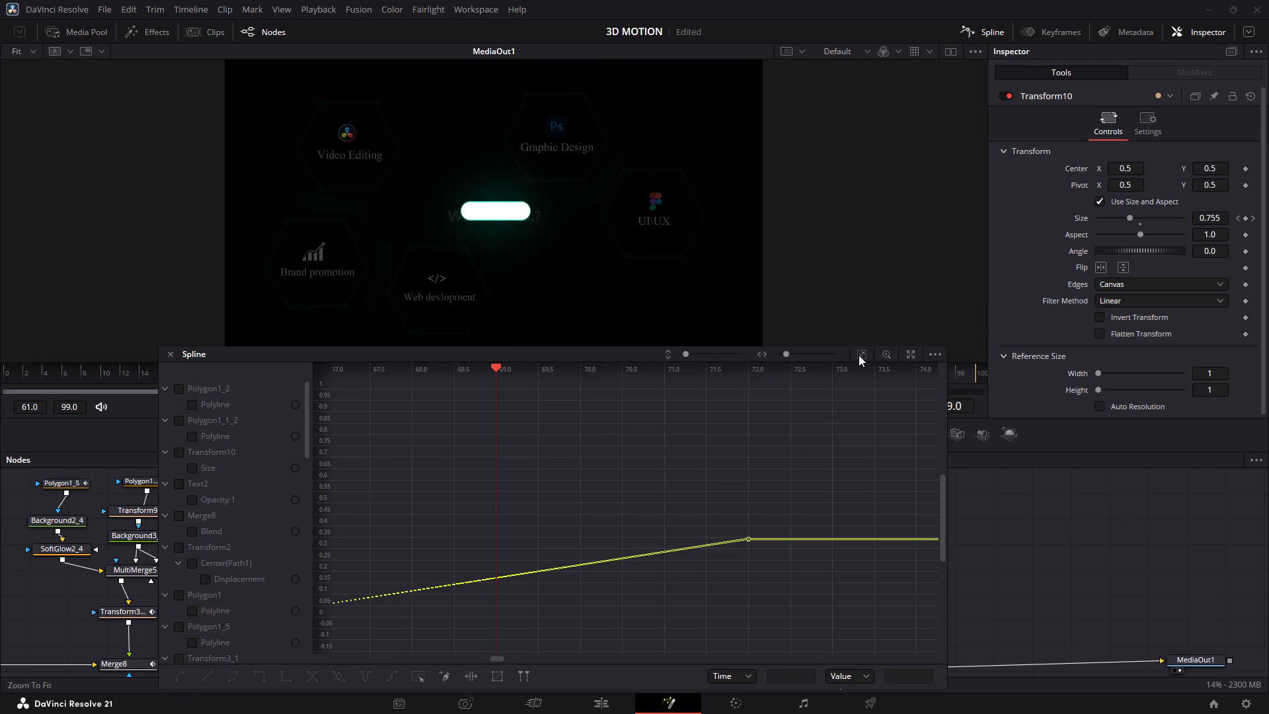
Select the keyframes of the Rectangle1 and Rectangle1_1 Width curves between frames 66 and 72 and smooth them.
left_click(859, 354)
left_click_drag(911, 389, 364, 631)
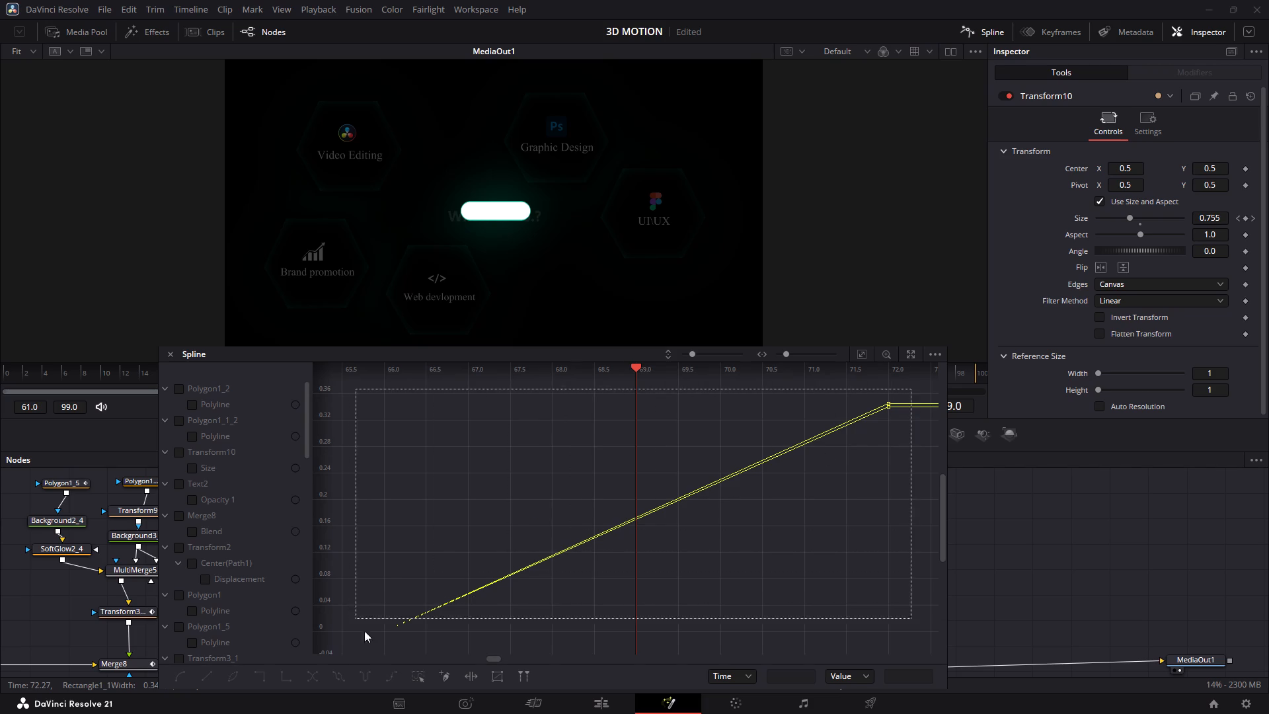
left_click_drag(364, 631, 369, 643)
scroll(537, 559, "down", 2)
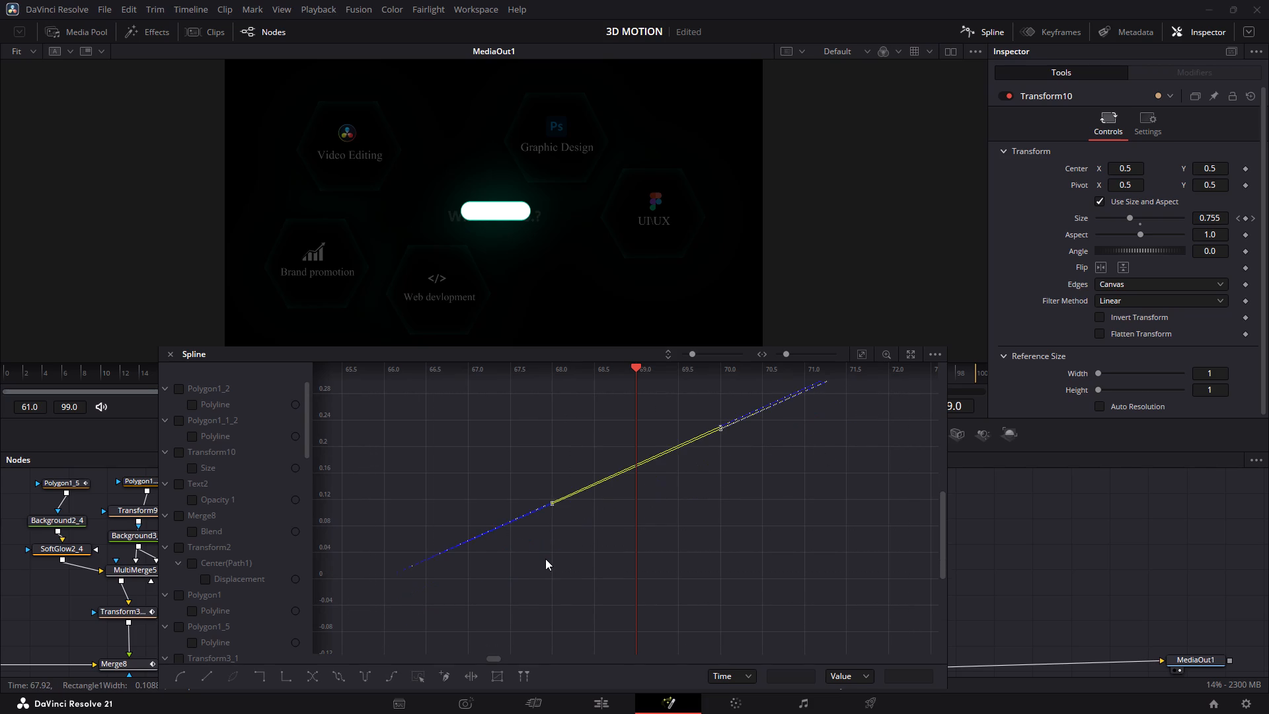
scroll(545, 559, "up", 1)
scroll(545, 559, "right", 1)
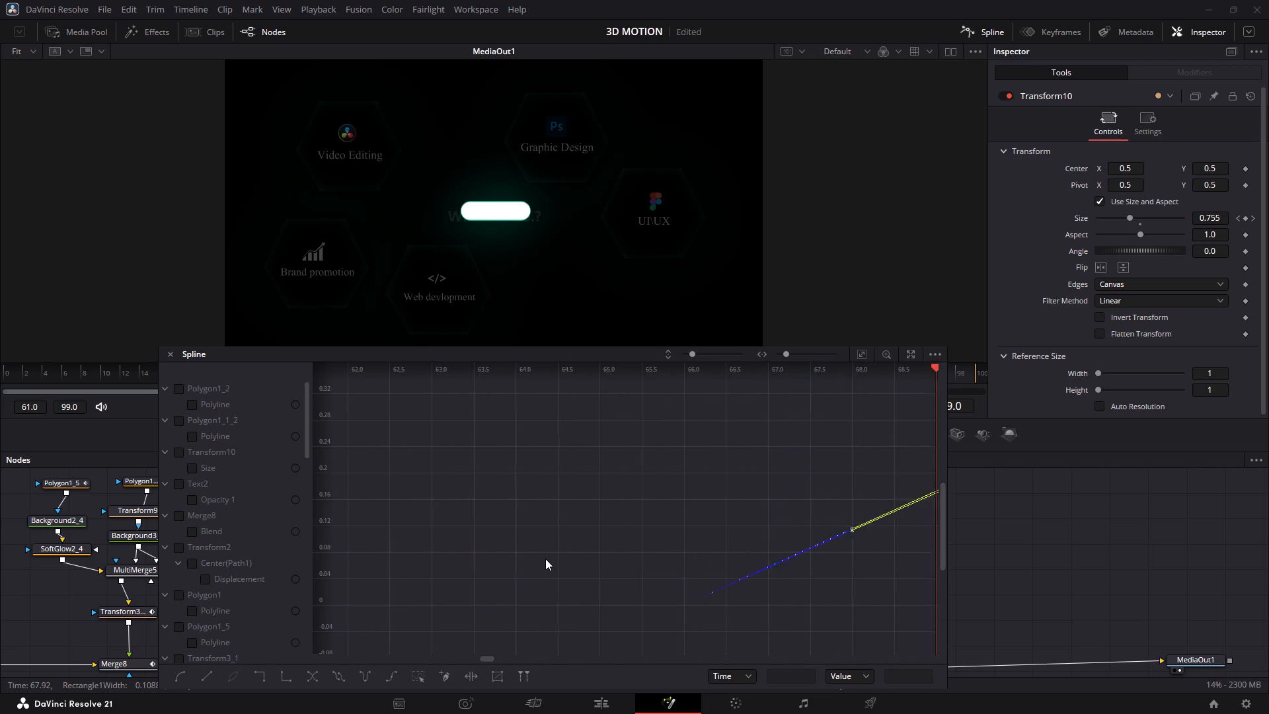
scroll(545, 559, "right", 2)
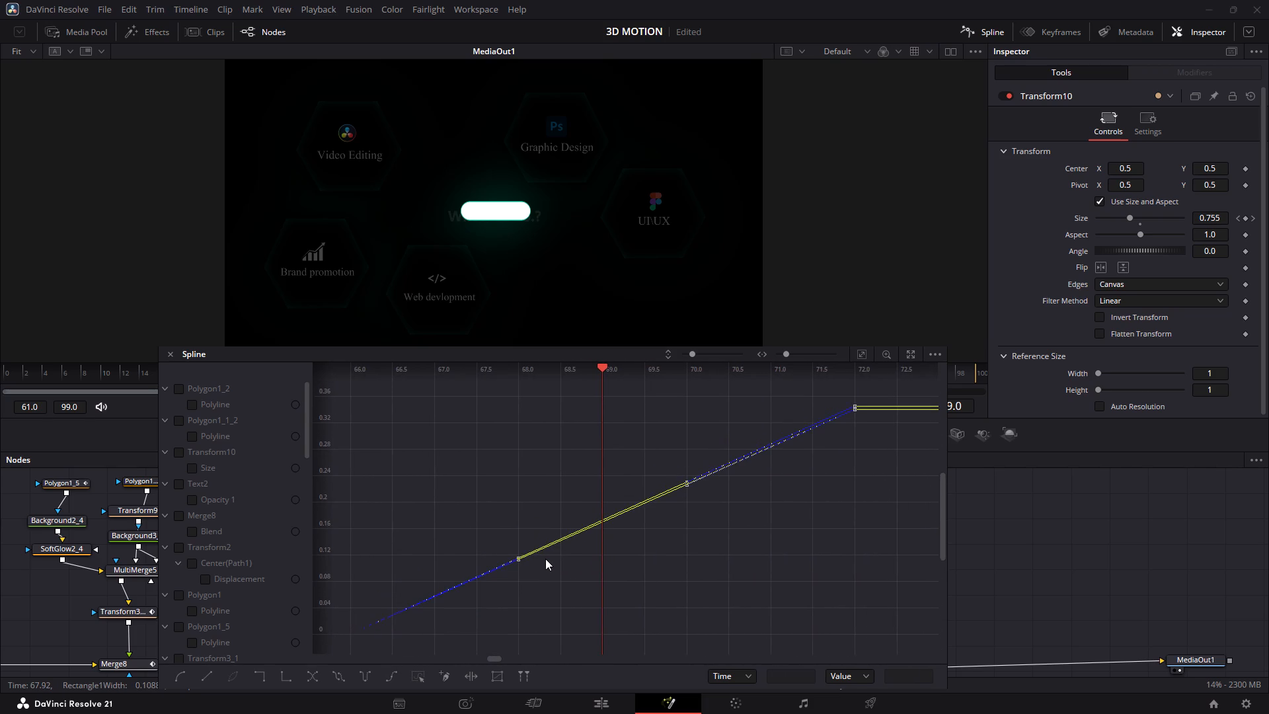
scroll(545, 559, "right", 1)
key("s")
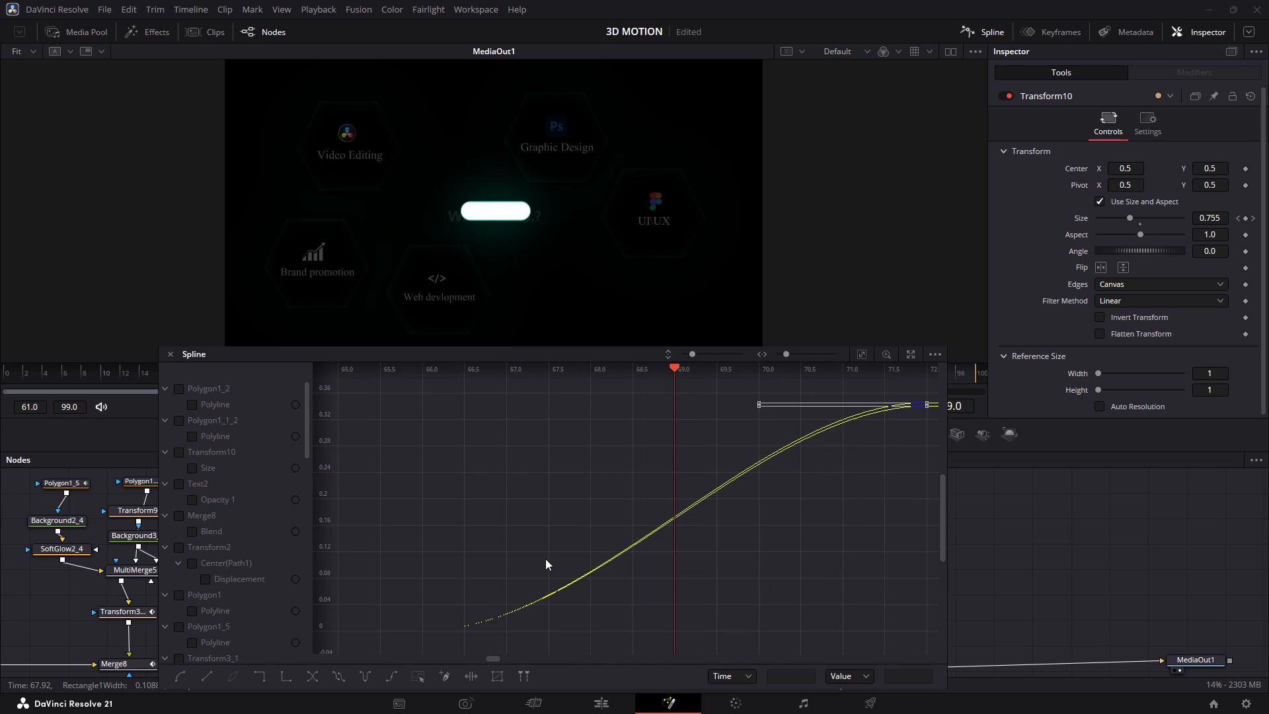
scroll(701, 525, "up", 1)
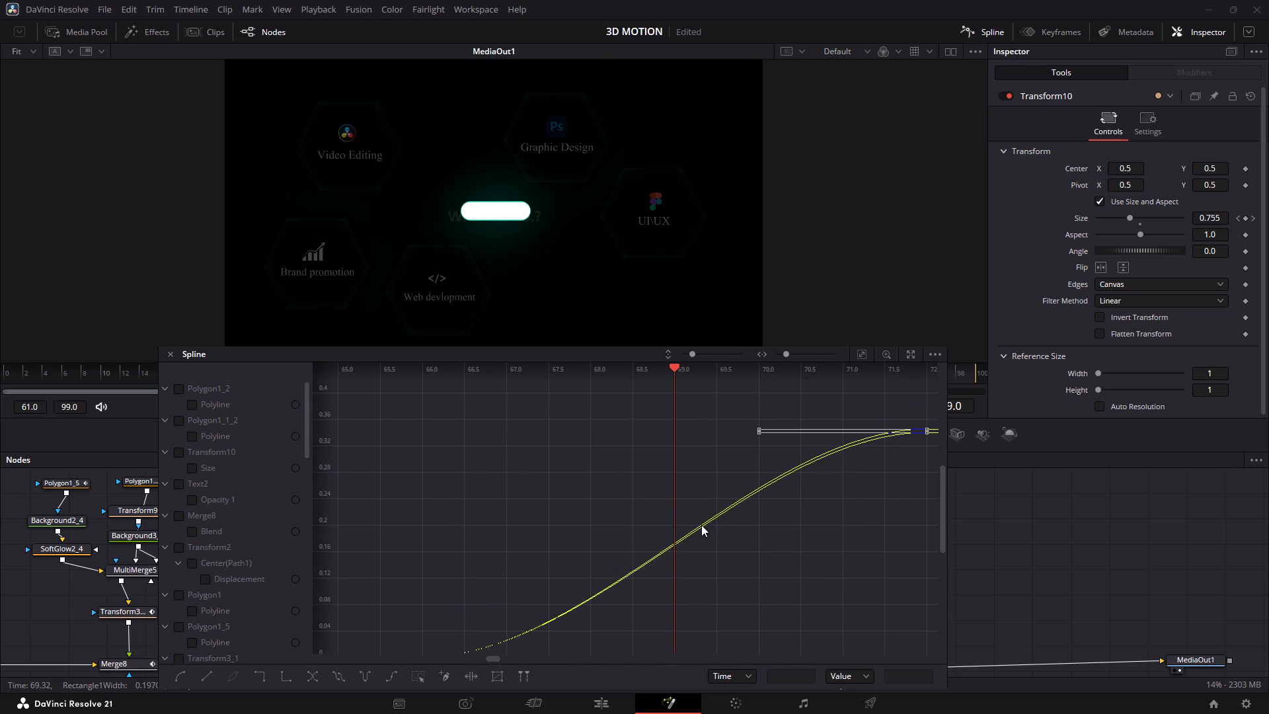
Play the animation back and step frame by frame between frames 64 and 74 to examine the glowing bar's smoothed growth.
key("space")
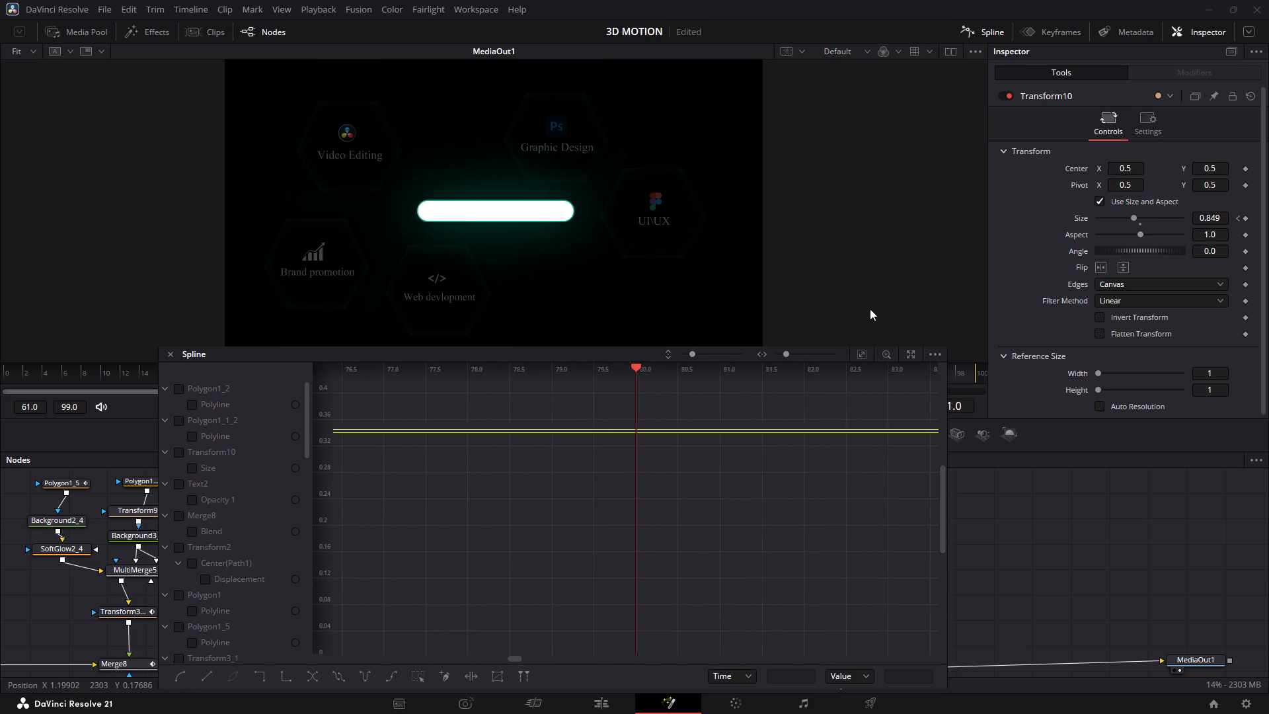
key("space")
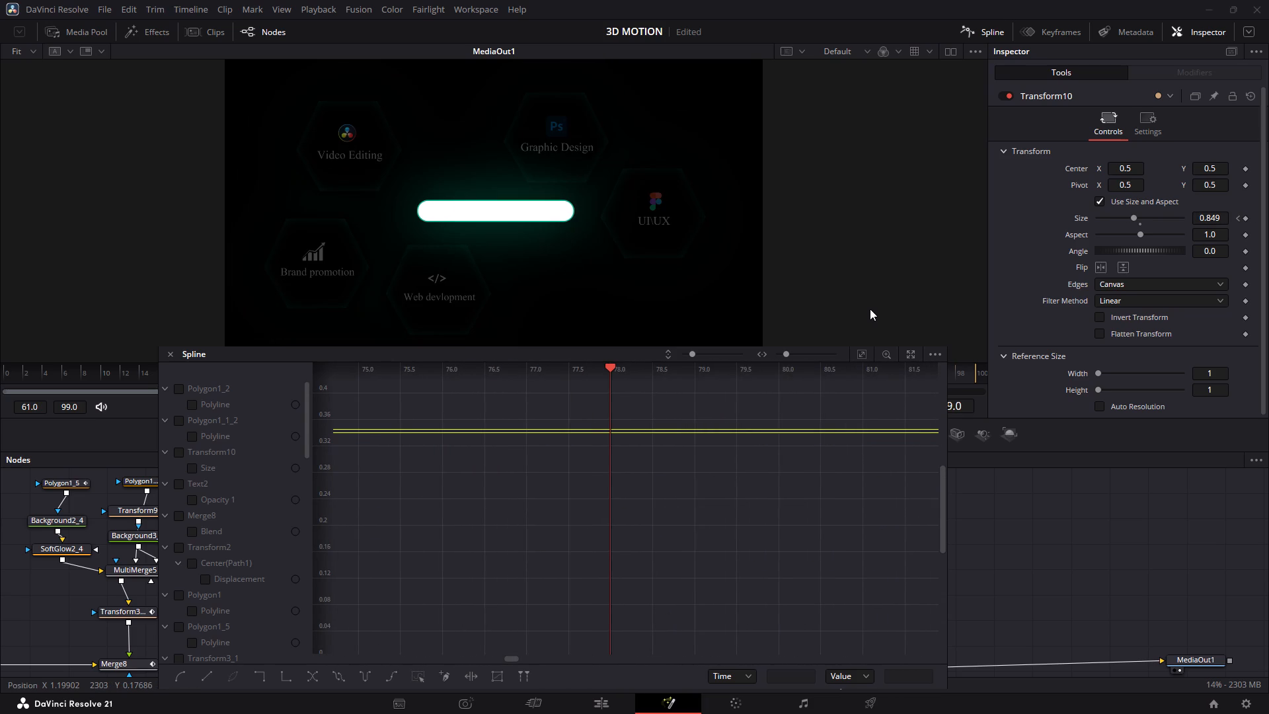
key("Left")
key("Left")
key("Left")
key("Left")
key("Left")
key("Left")
key("Left")
key("Left")
key("Left")
key("Left")
key("Left")
key("Left")
key("Left")
key("Left")
key("Left")
key("Left")
key("Left")
key("Left")
key("Left")
key("Left")
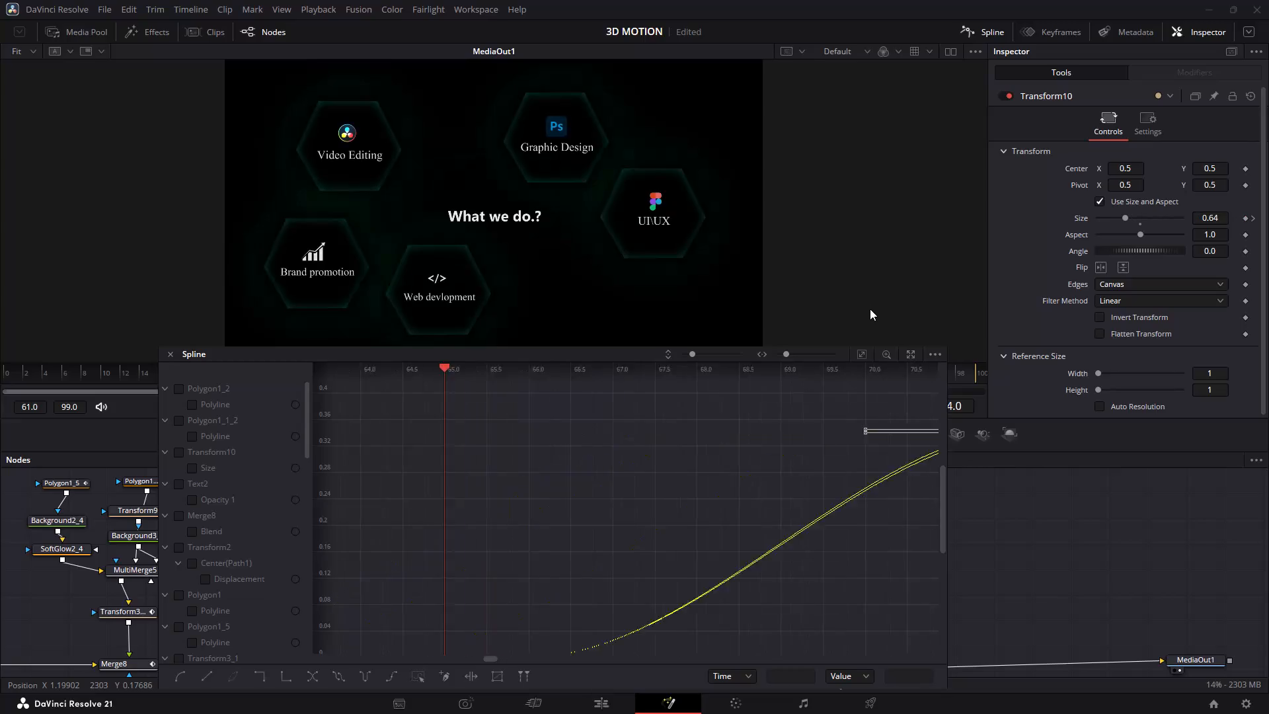
key("Right")
key("Right")
key("Right")
key("Right")
key("Right")
key("Right")
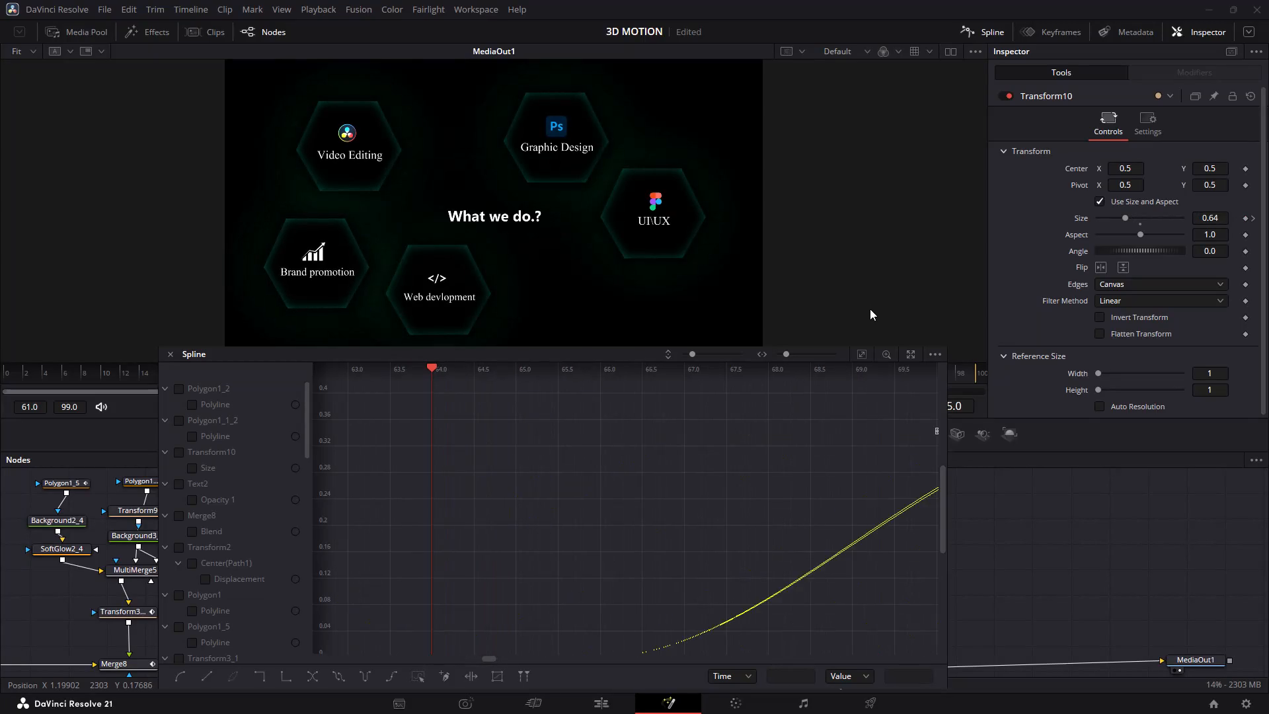
key("Right")
key("Right")
key("Right")
key("Right")
key("Right")
key("Right")
key("Right")
key("Right")
key("Right")
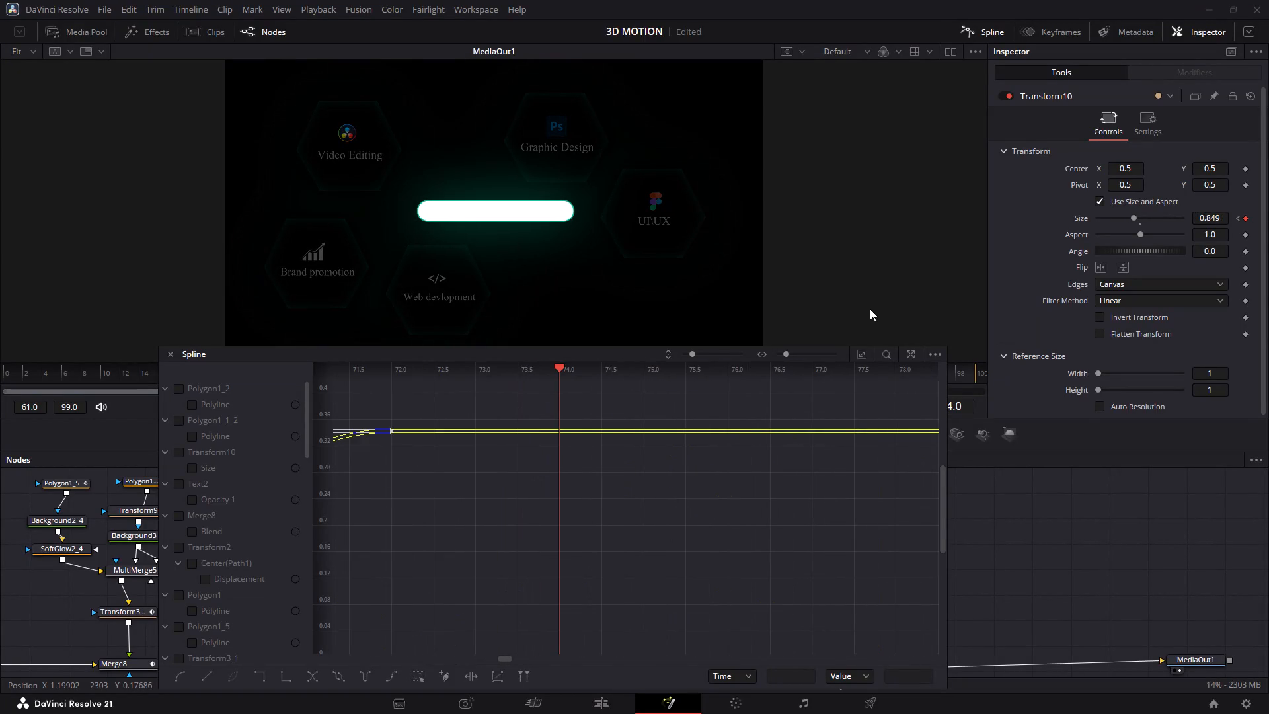
key("Left")
key("Left")
key("Left")
key("Left")
key("Left")
key("Left")
key("Left")
key("Left")
key("Right")
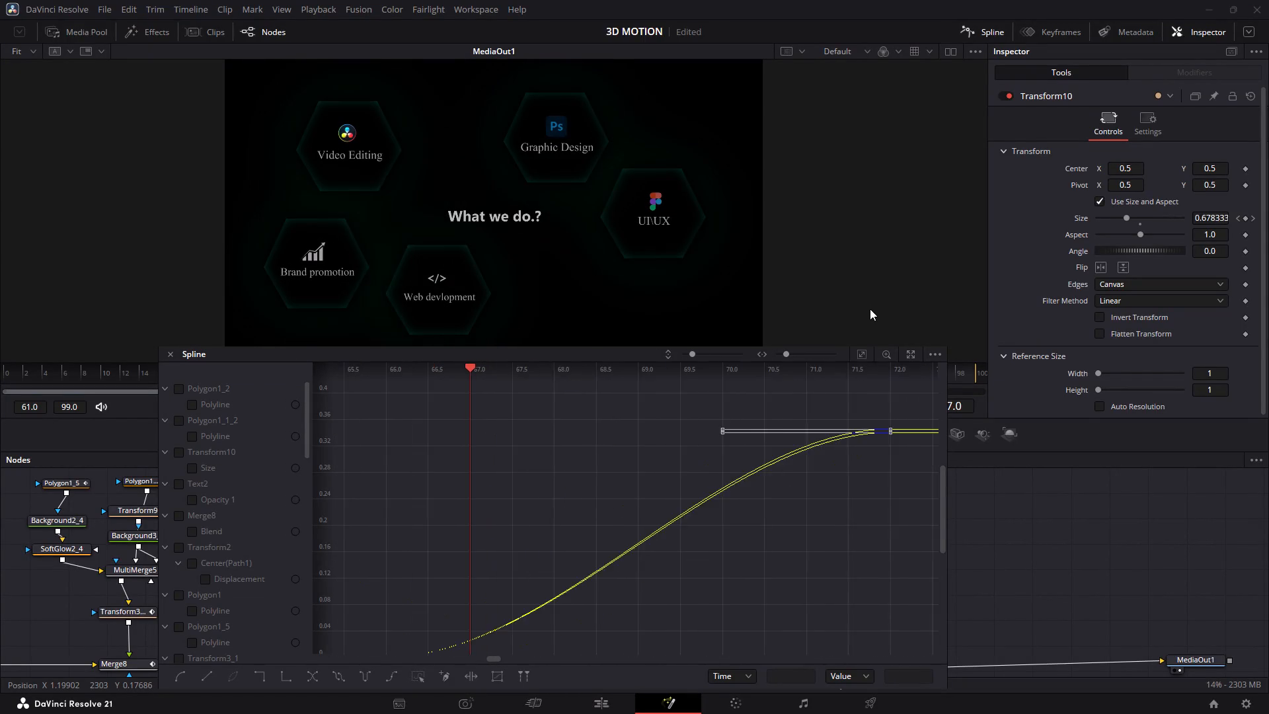
key("Right")
key("Right")
key("Right")
key("Right")
key("Right")
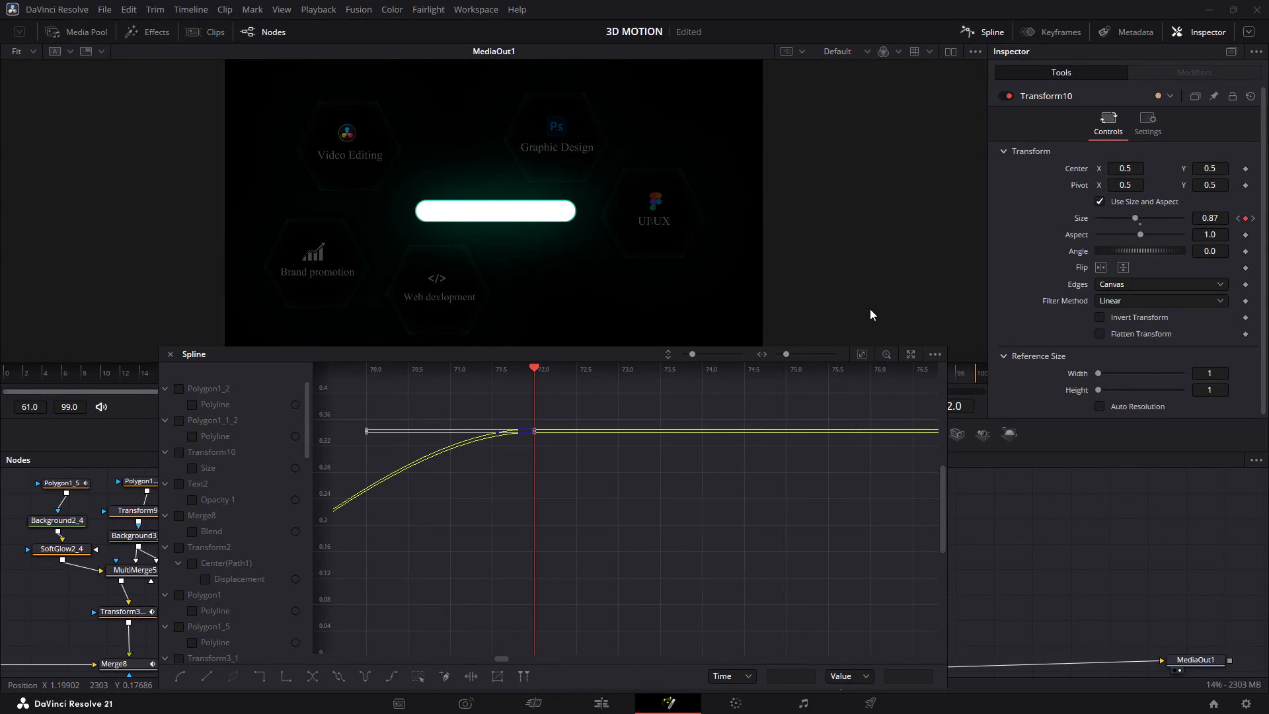
Replay the animation and step through frames 66 to 71 to examine how the bar appears as the layout fades.
key("space")
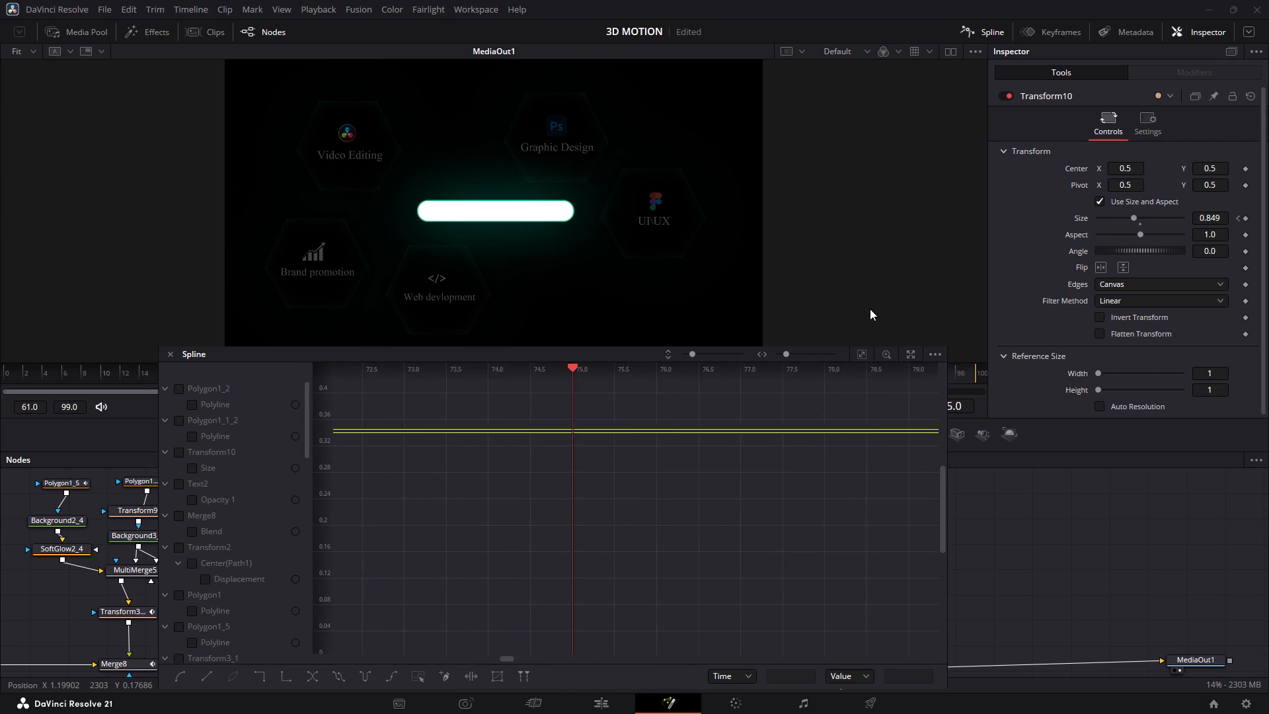
key("space")
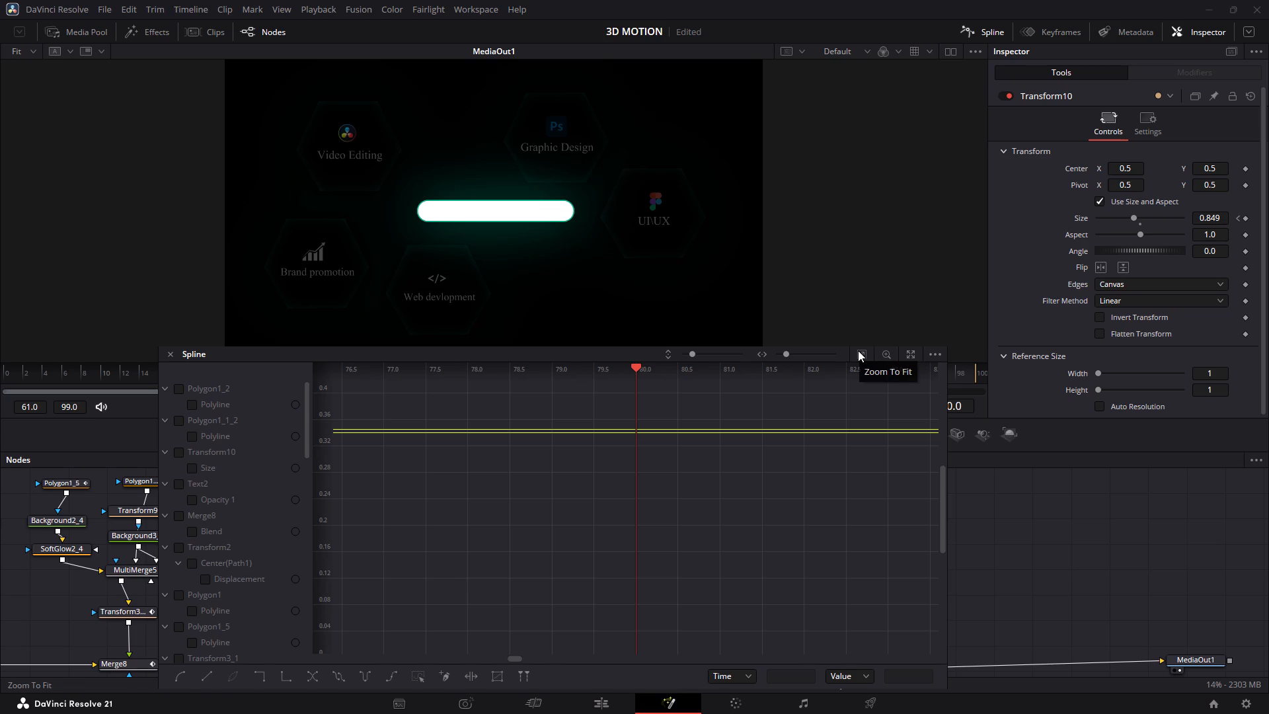
key("Left")
key("Left")
key("Left")
key("Left")
key("Left")
key("Left")
key("Left")
key("Left")
key("Left")
key("Left")
key("Left")
key("Left")
key("Left")
key("Left")
key("Left")
key("Left")
key("Left")
key("Left")
key("Left")
key("Left")
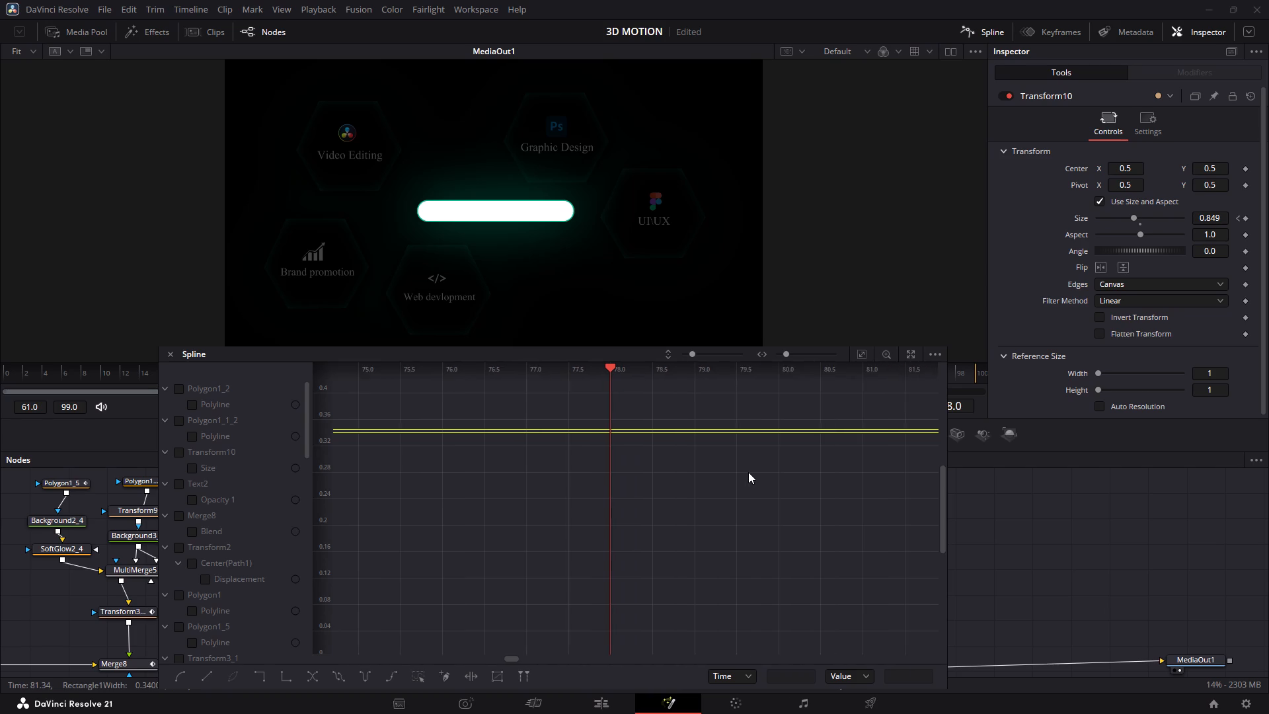
key("Right")
key("Right")
key("Right")
key("Right")
key("Right")
key("Right")
key("Right")
key("Right")
key("Right")
key("Right")
key("Right")
key("Right")
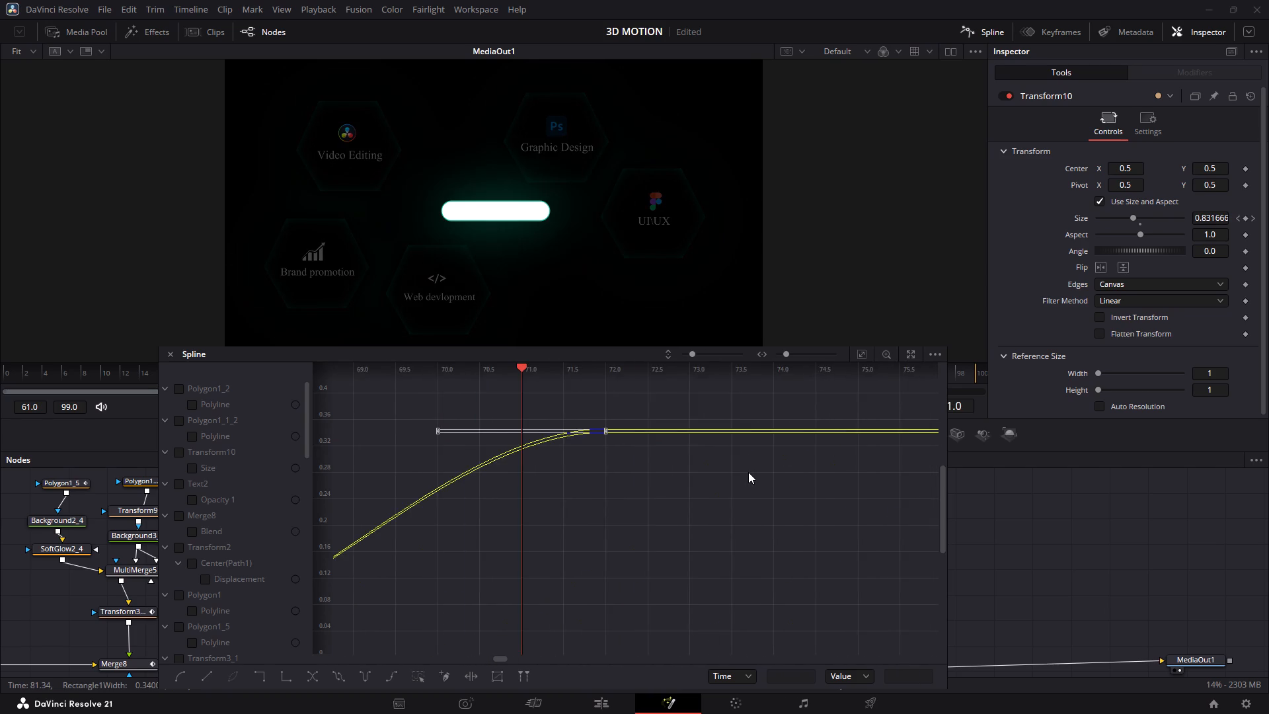
key("Left")
key("Left")
key("Left")
key("Left")
key("Left")
key("Left")
key("Right")
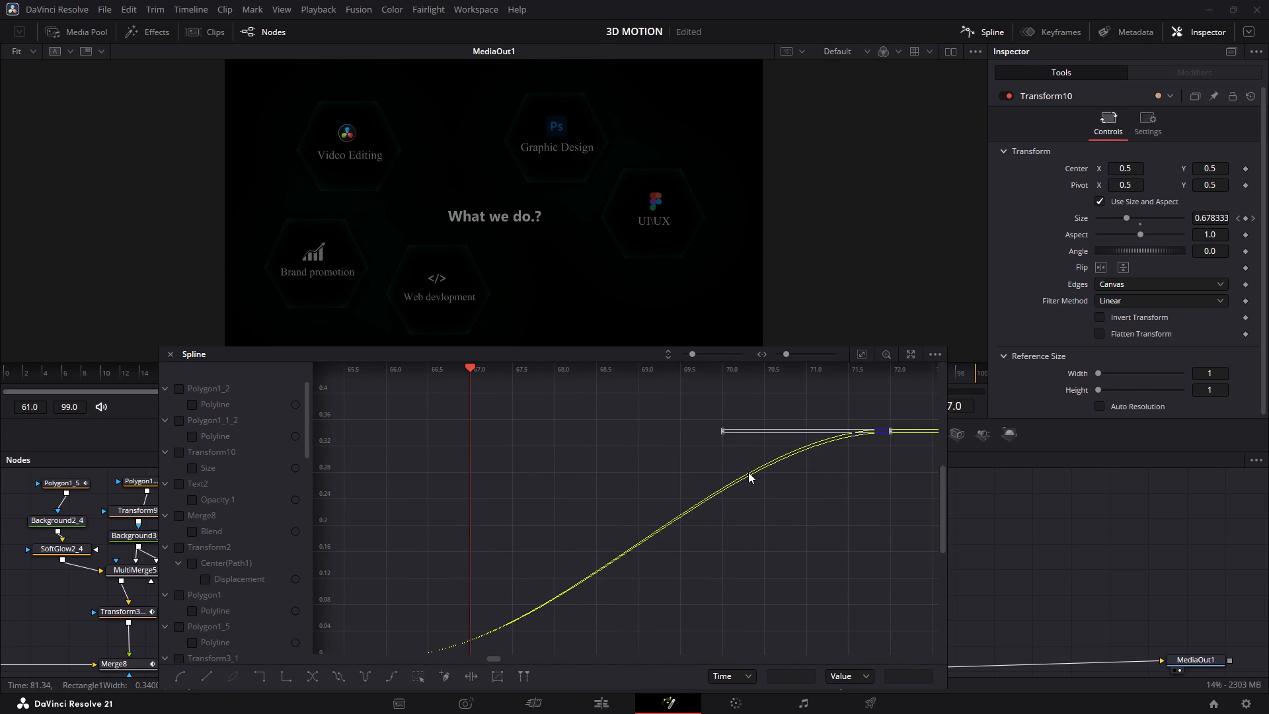
key("Right")
key("Right")
key("Right")
key("Right")
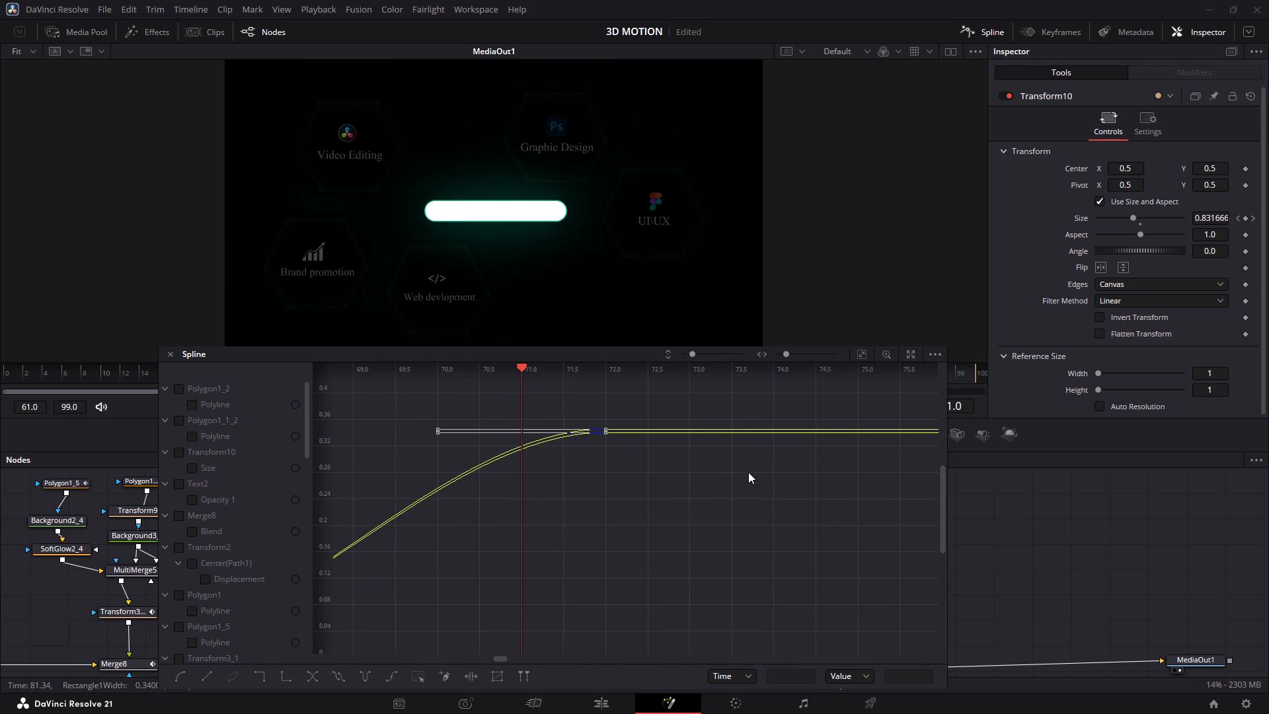
key("Left")
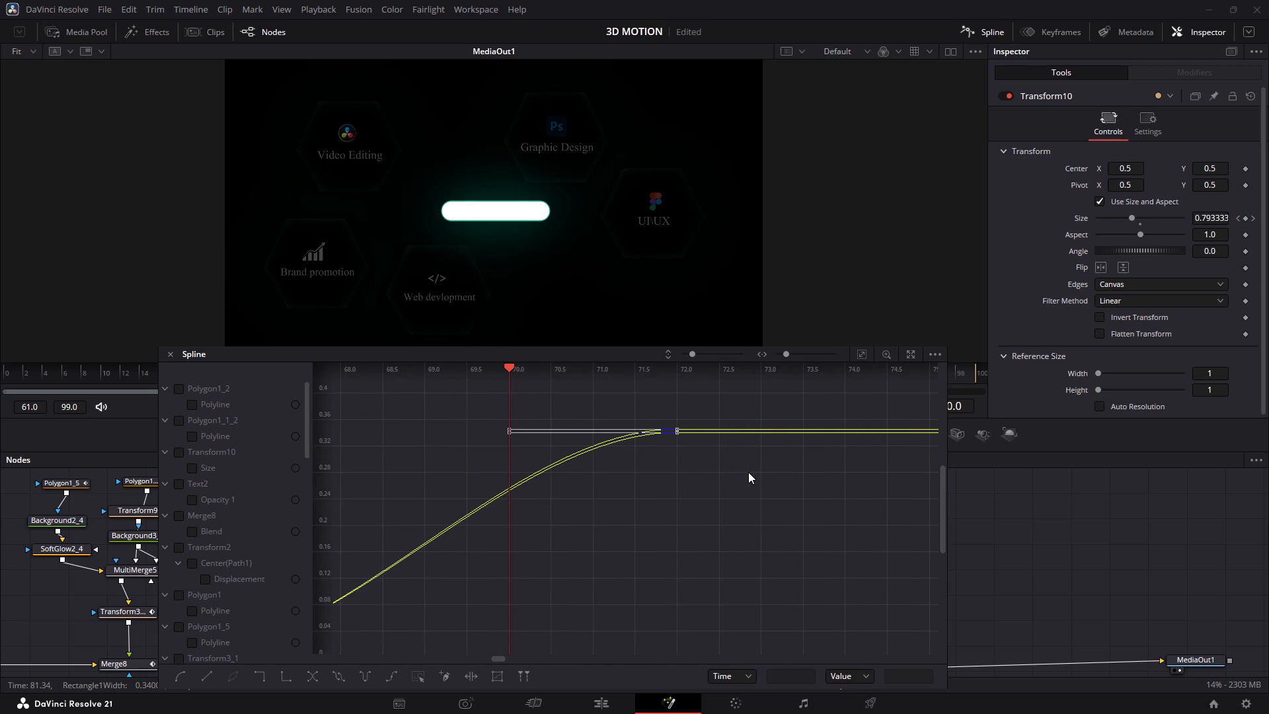
Set the selected Width keyframes of both rectangles to Ease In 51.7 and Ease Out 24.8, and play back the result.
scroll(748, 472, "right", 2)
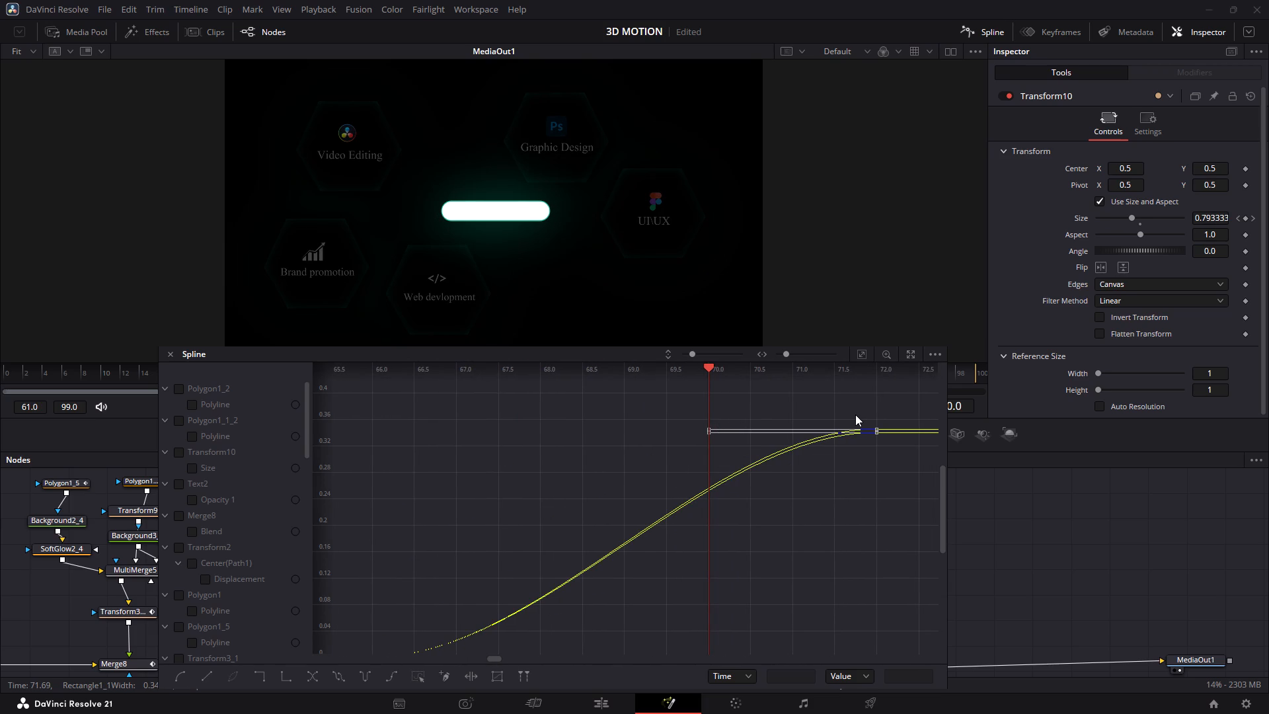
key("t")
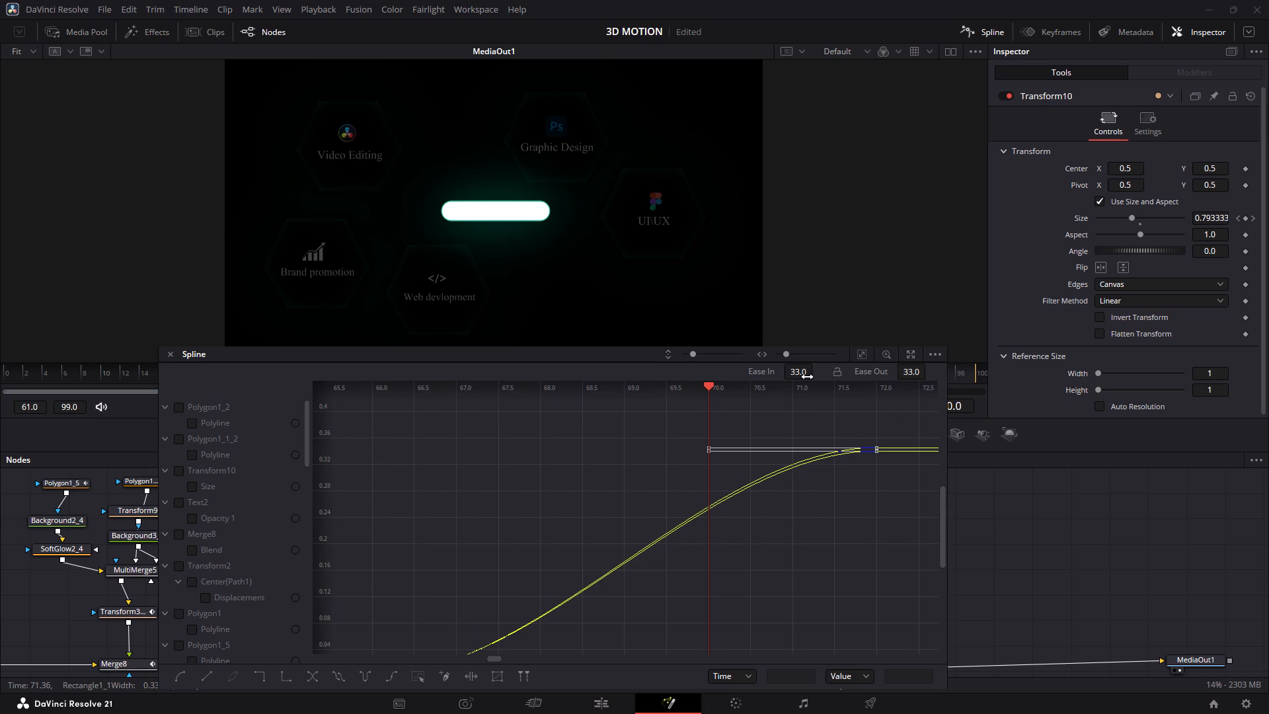
left_click_drag(806, 375, 820, 375)
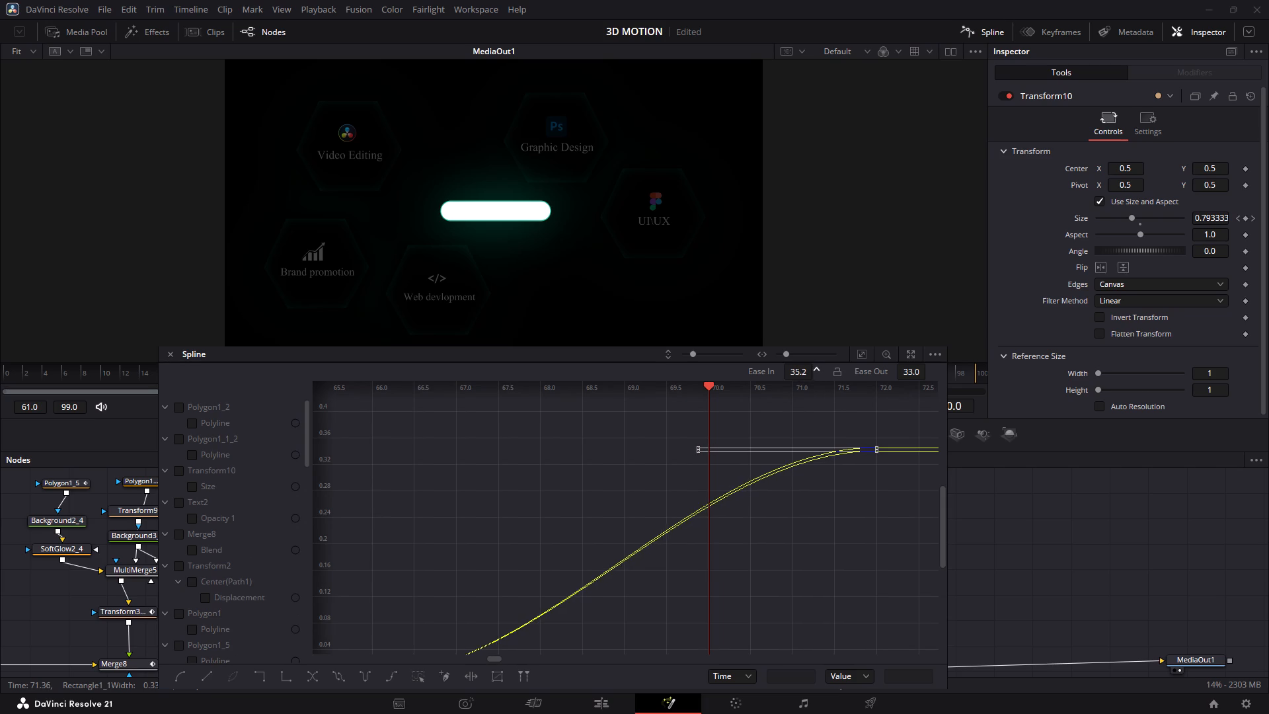
left_click_drag(820, 375, 929, 366)
left_click_drag(918, 372, 913, 374)
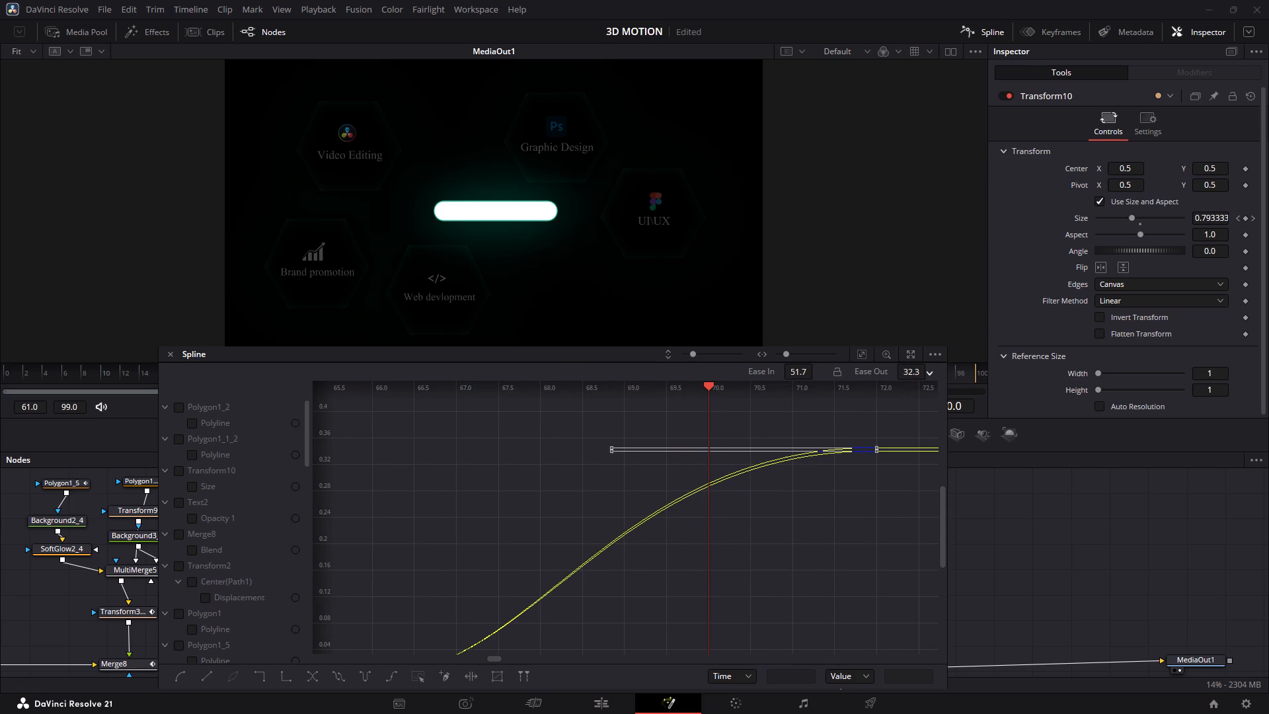
left_click_drag(913, 374, 864, 373)
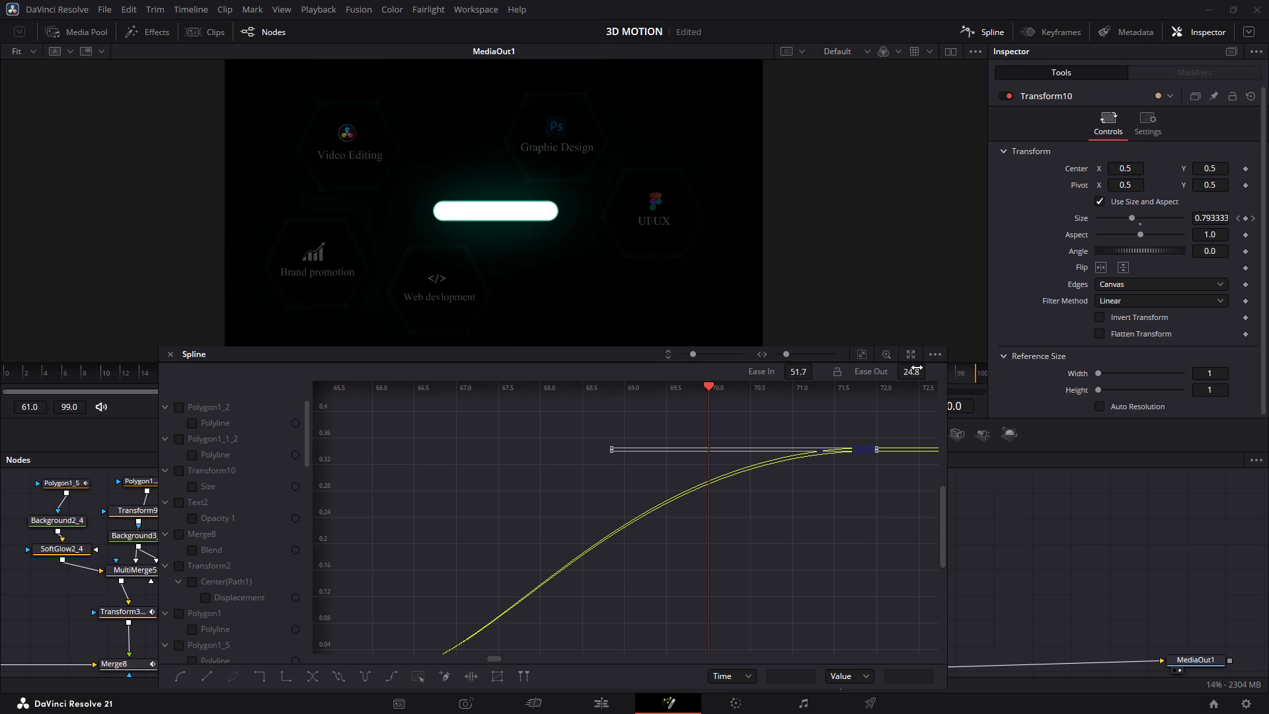
key("space")
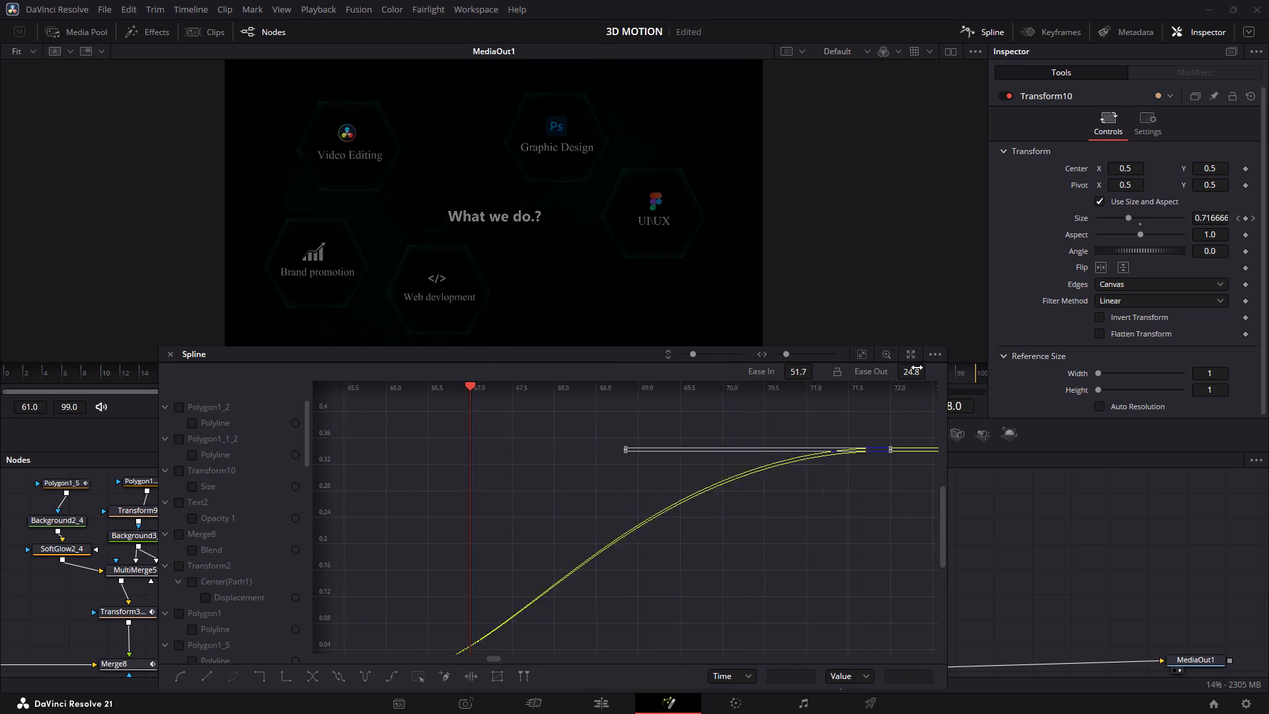
key("space")
key("space")
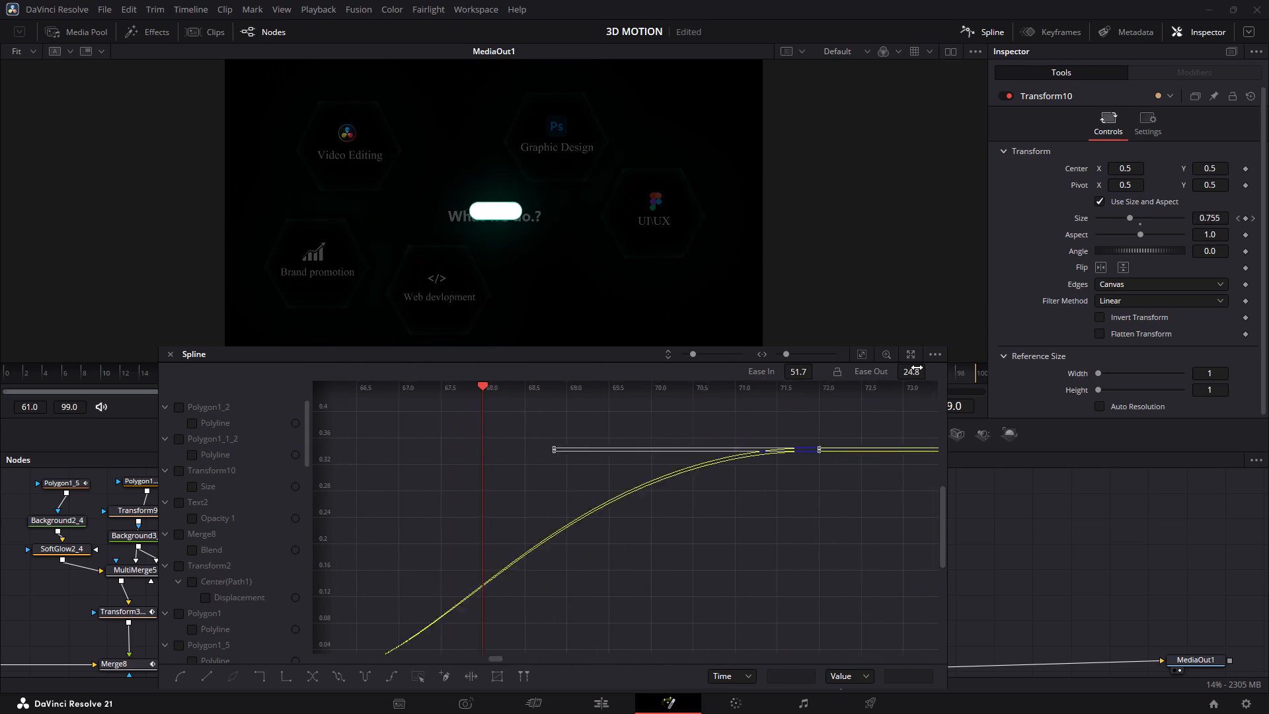
key("space")
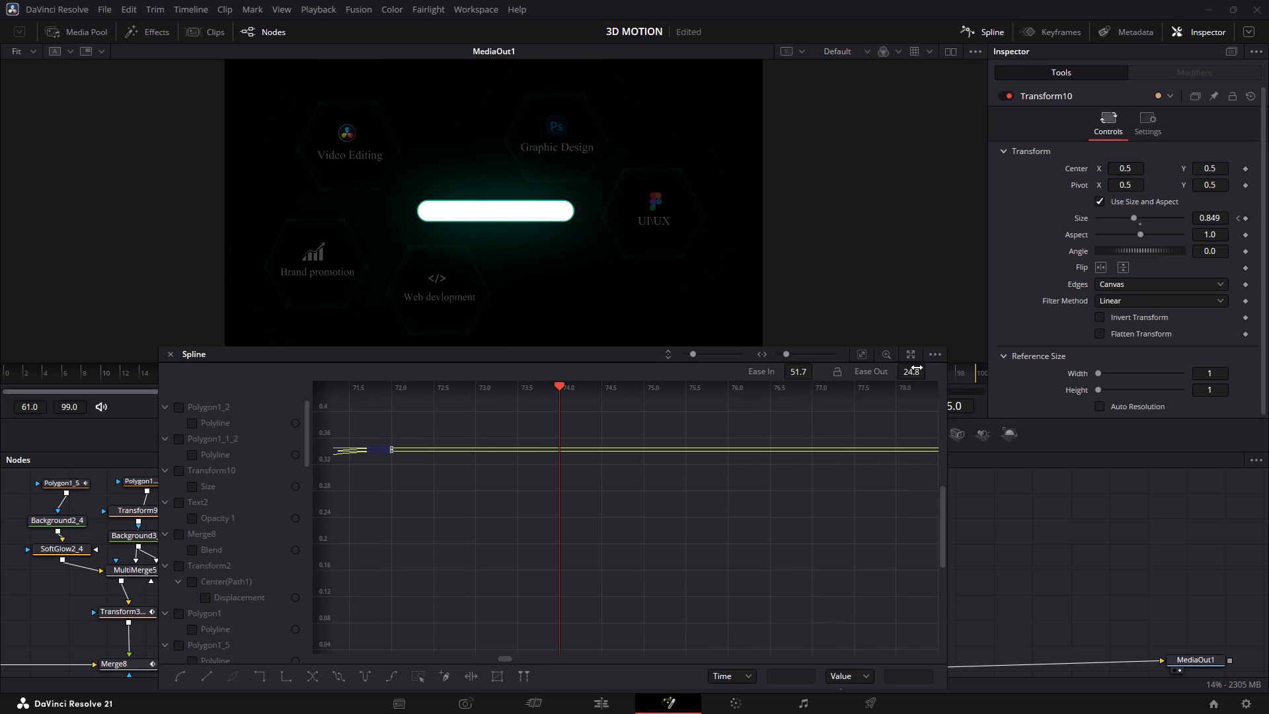
Hide the Rectangle1_1 and Rectangle1 Width curves and show only Transform10's Size curve, fitted to the Spline editor.
scroll(212, 537, "down", 4)
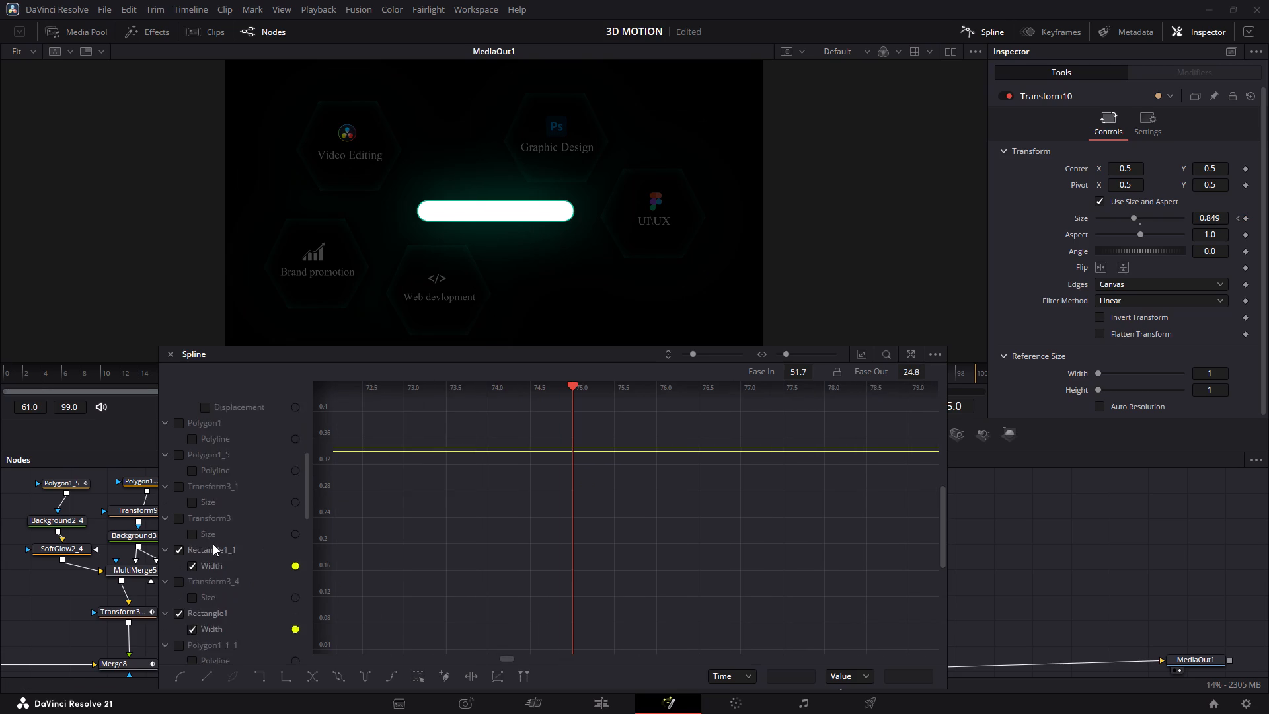
scroll(213, 544, "up", 2)
scroll(213, 544, "down", 3)
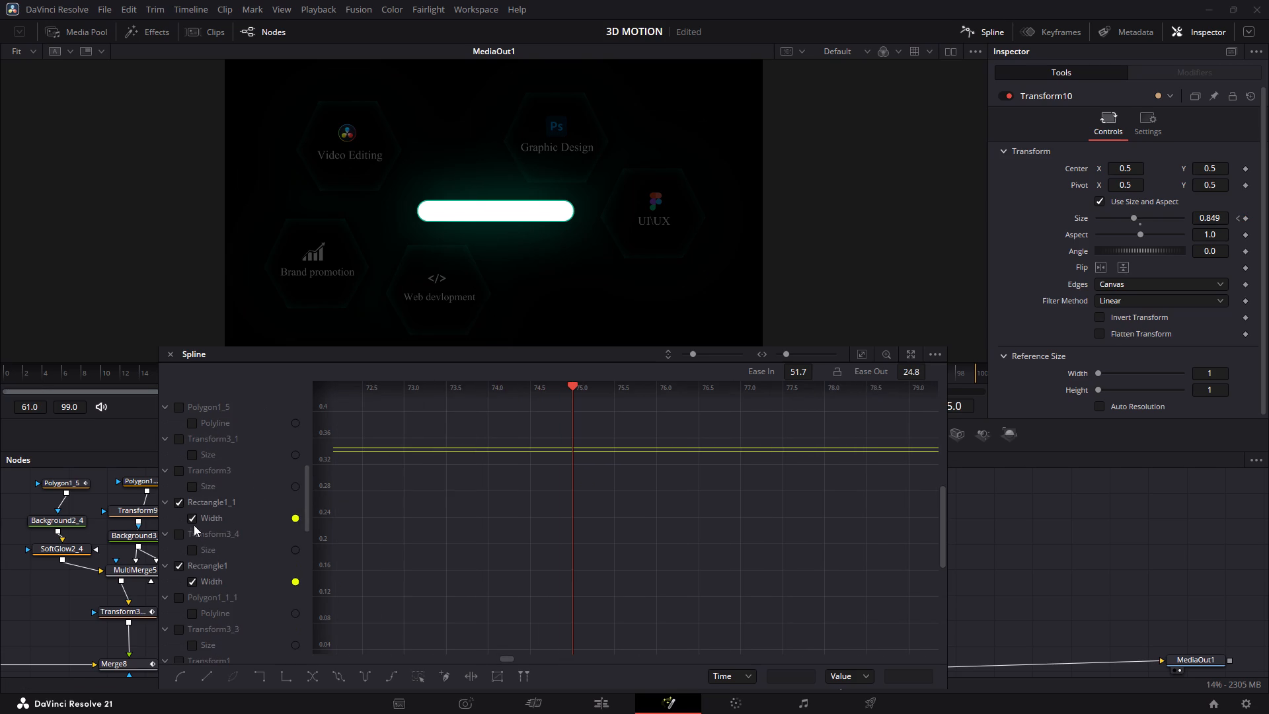
double_click(182, 502)
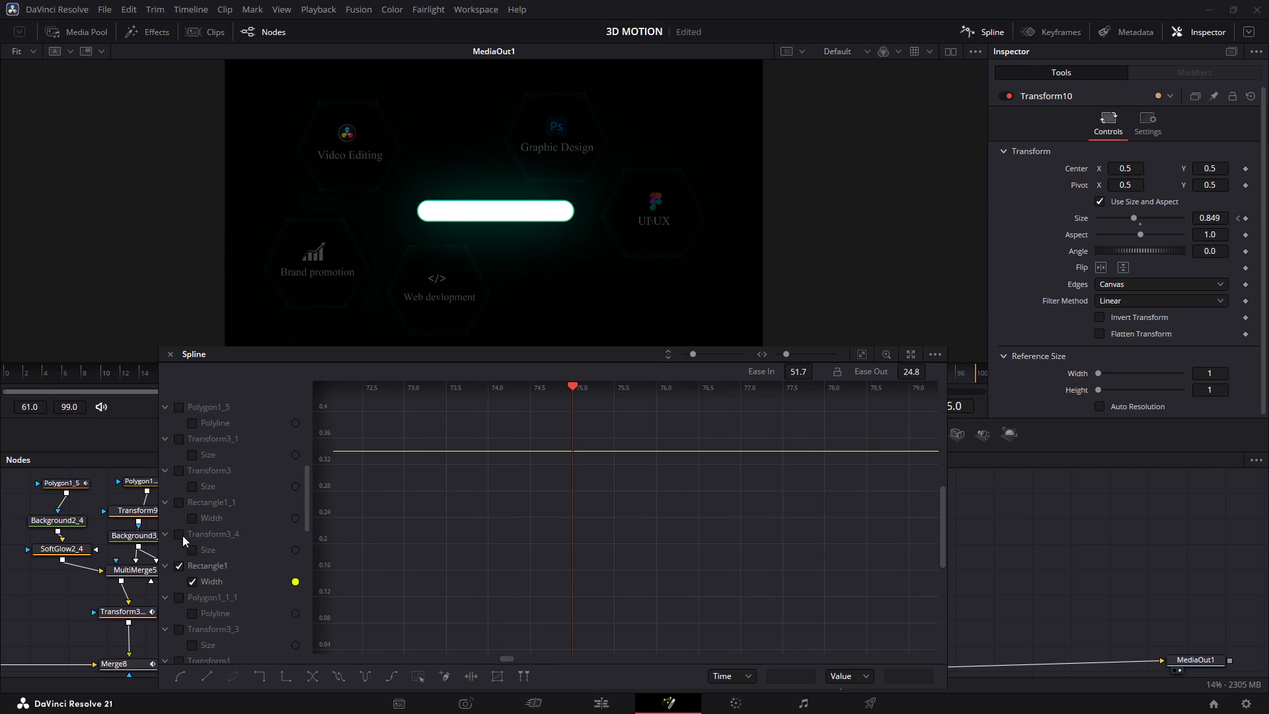
double_click(182, 567)
scroll(211, 541, "up", 5)
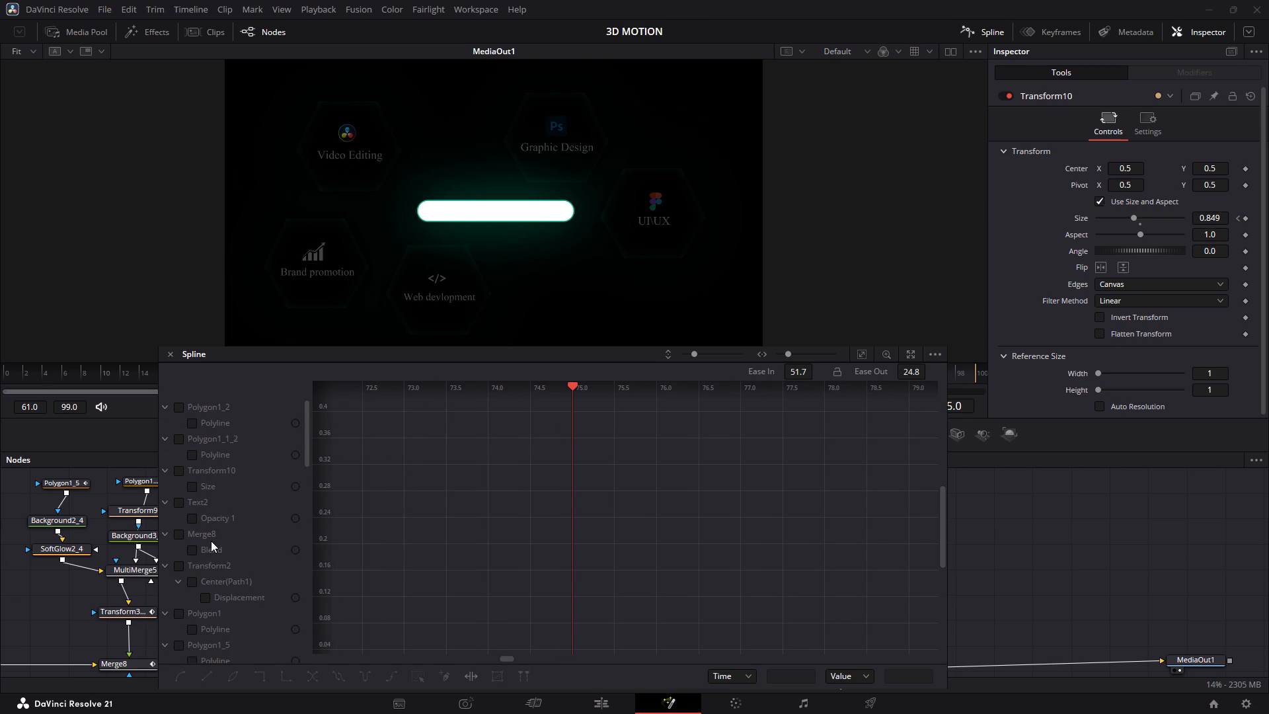
scroll(211, 541, "up", 3)
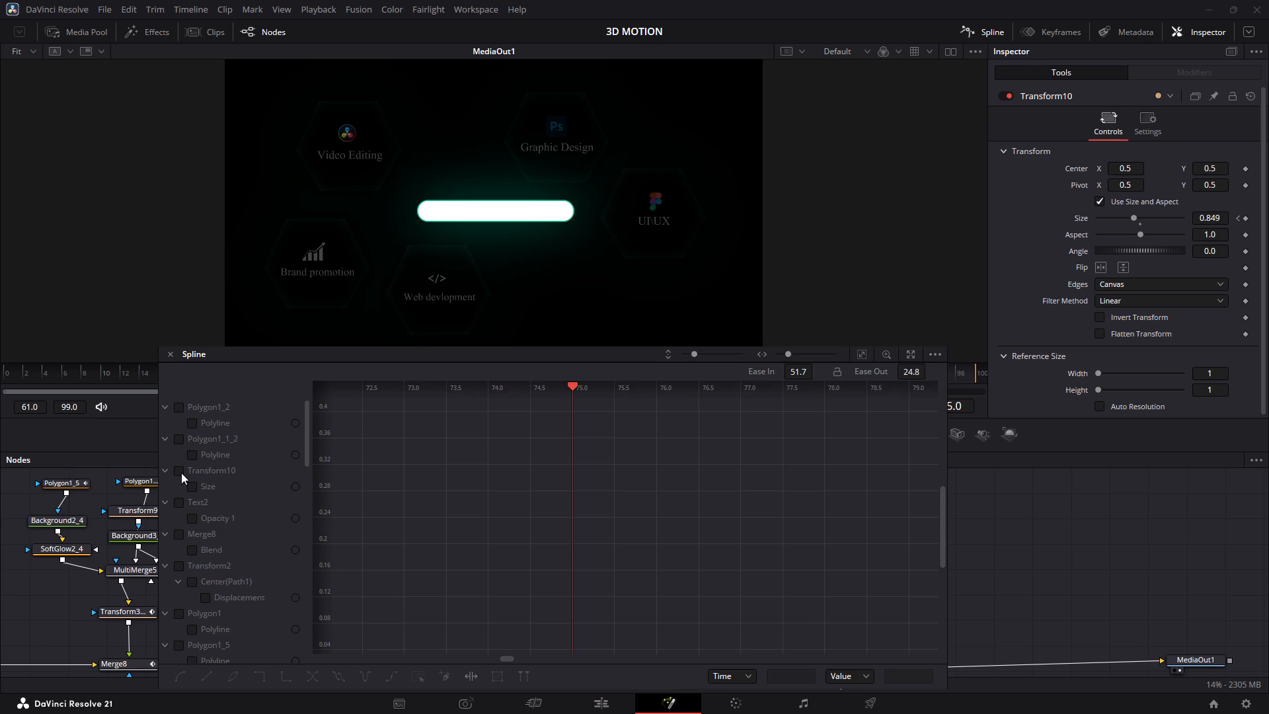
left_click(181, 473)
left_click(865, 357)
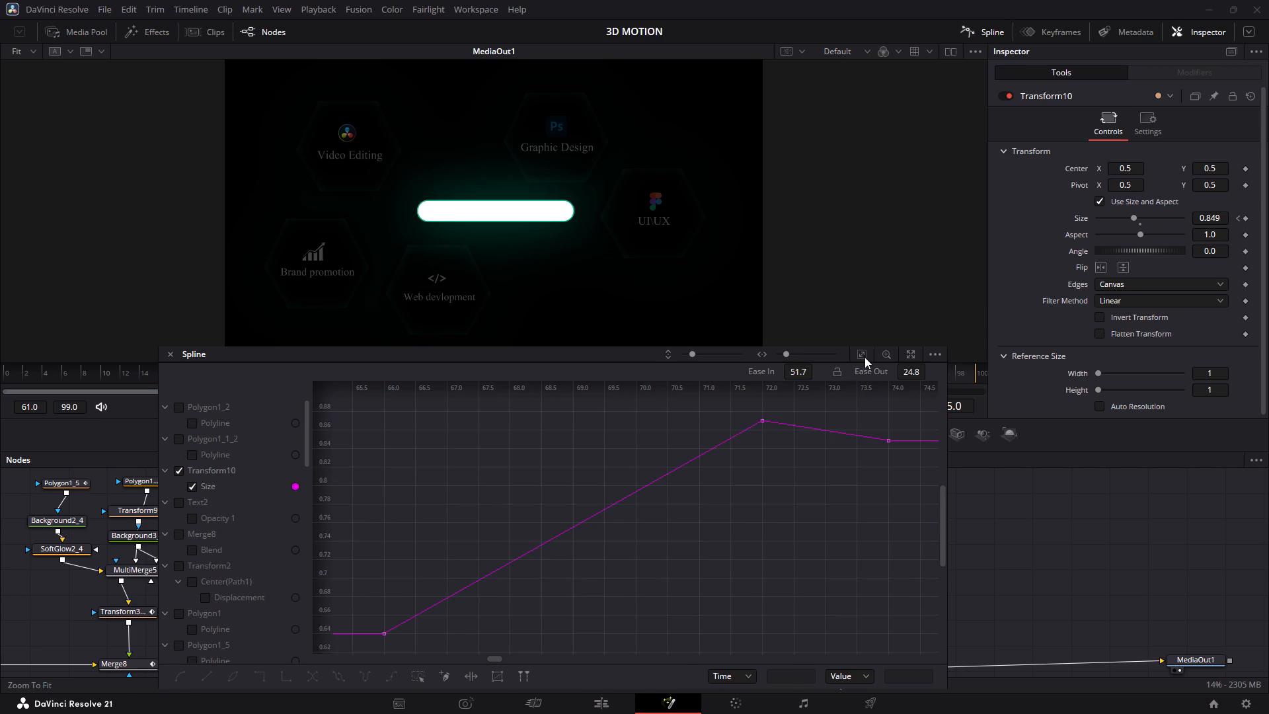
Smooth all Transform10 Size keyframes from frame 66 to 74, play the animation back and clear the keyframe selection.
left_click_drag(919, 406, 633, 524)
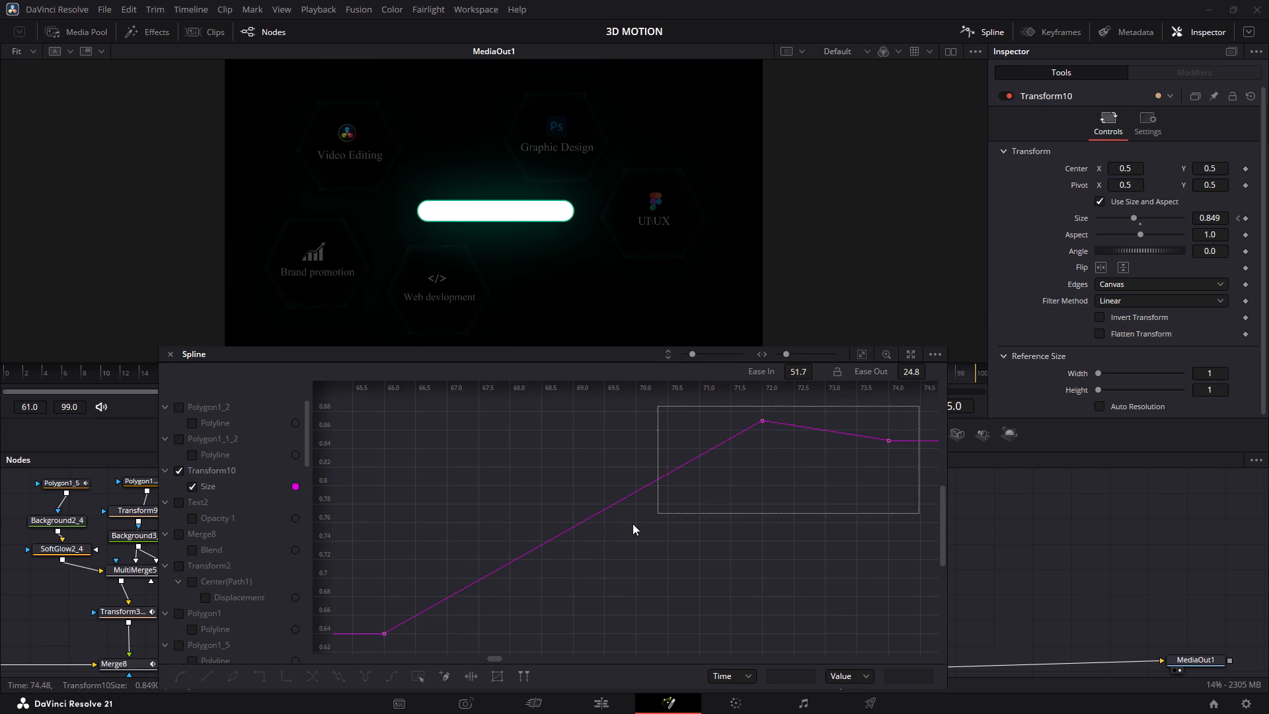
left_click_drag(633, 524, 374, 641)
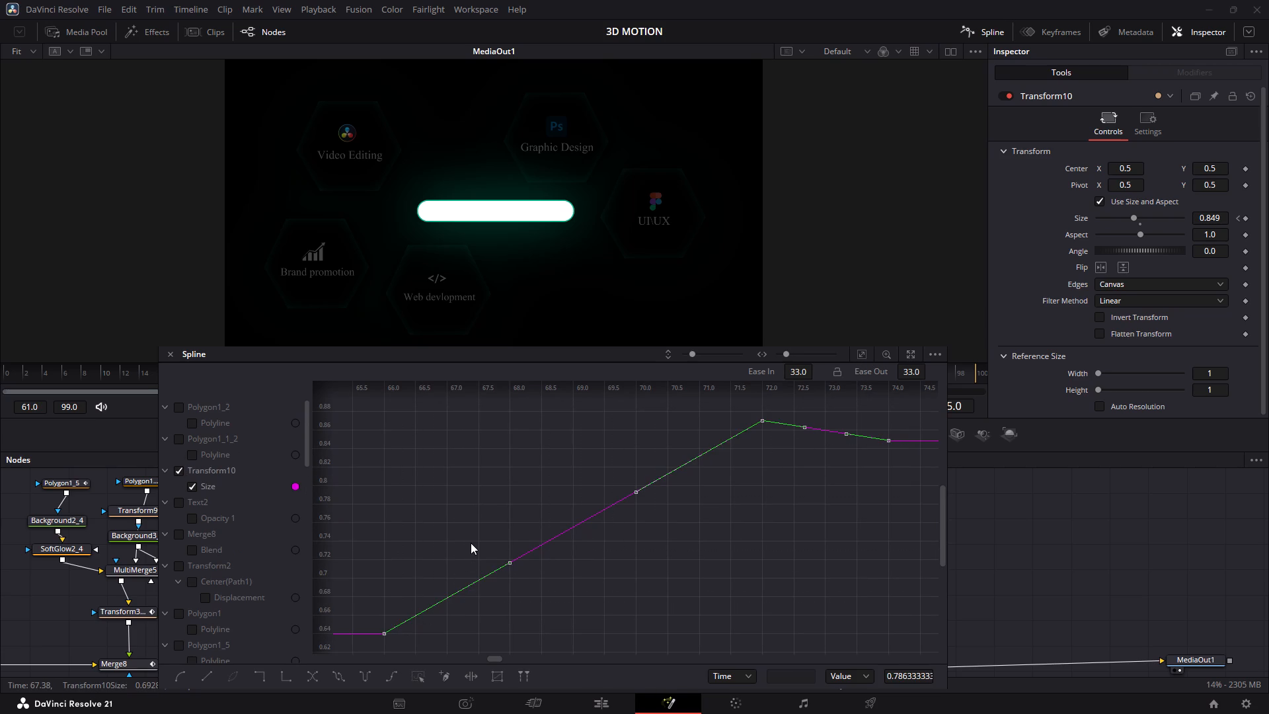
key("s")
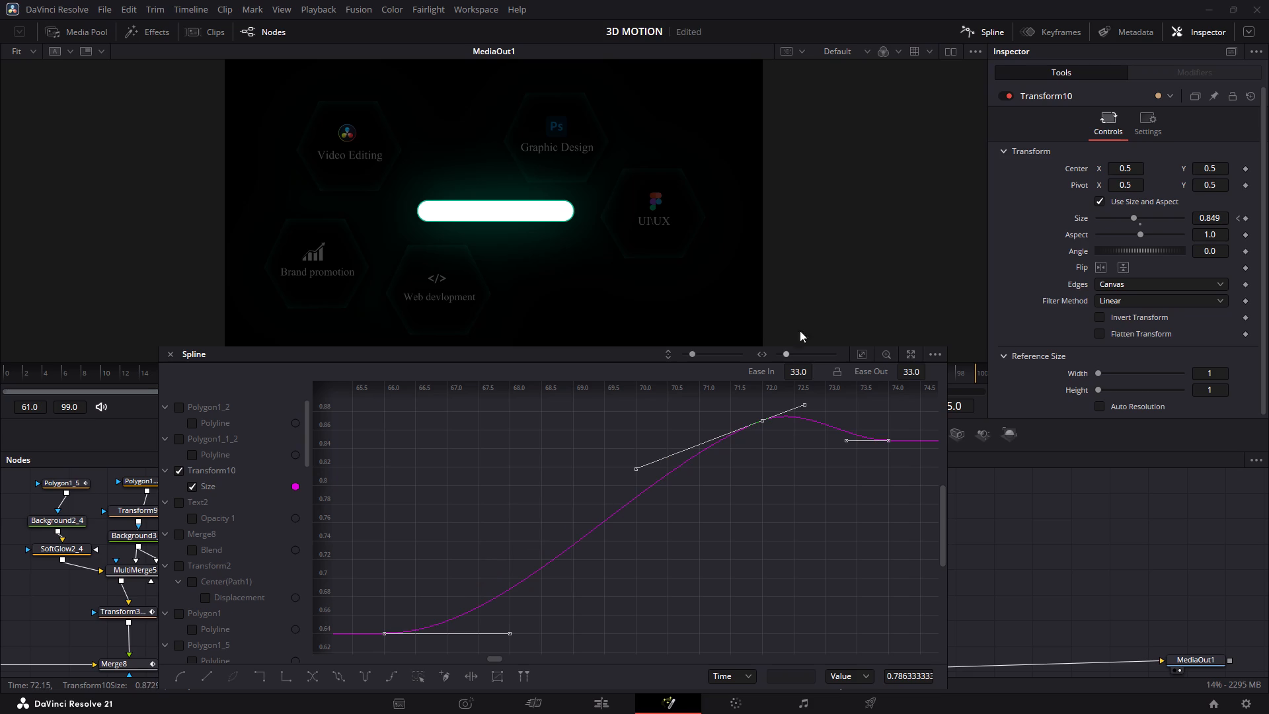
key("space")
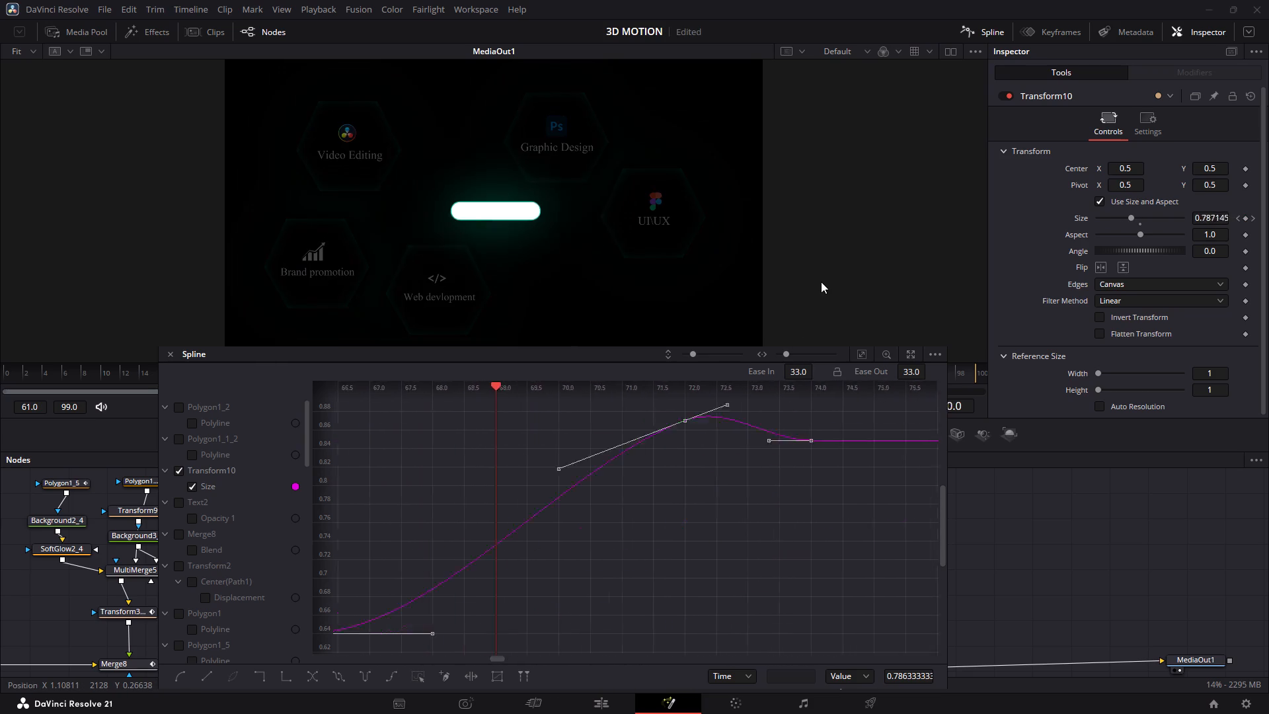
key("space")
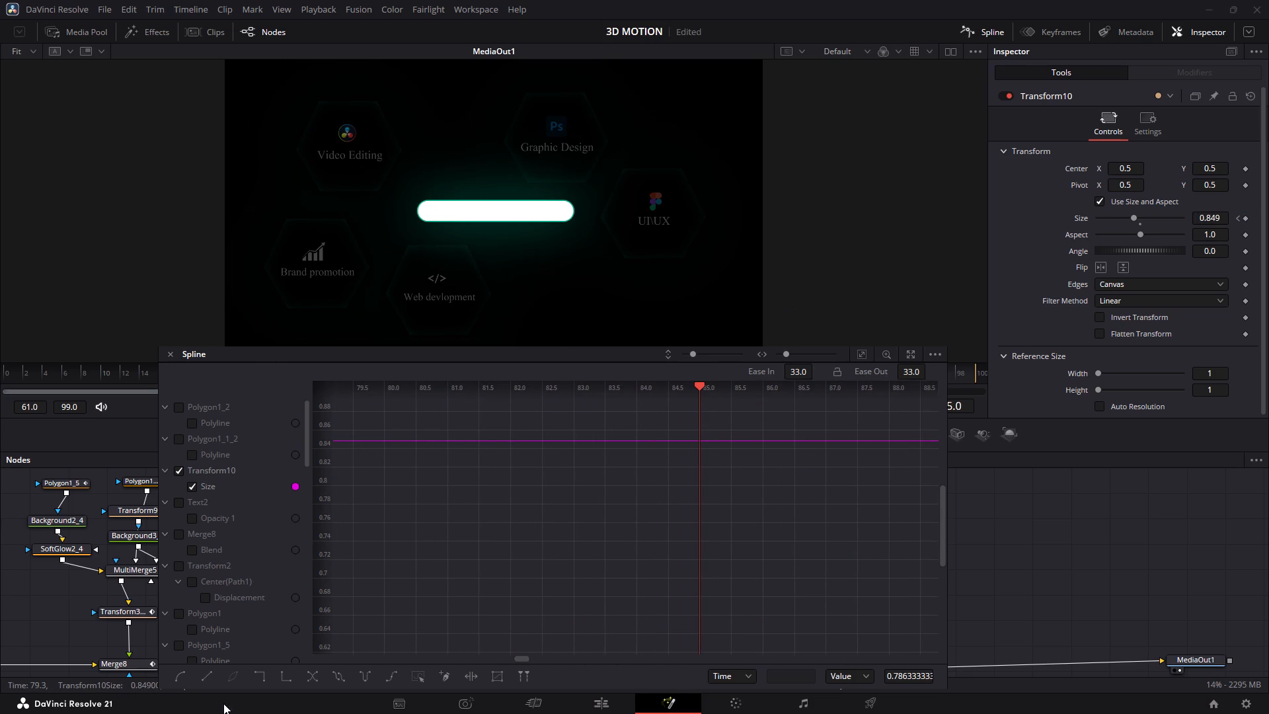
scroll(619, 513, "right", 7)
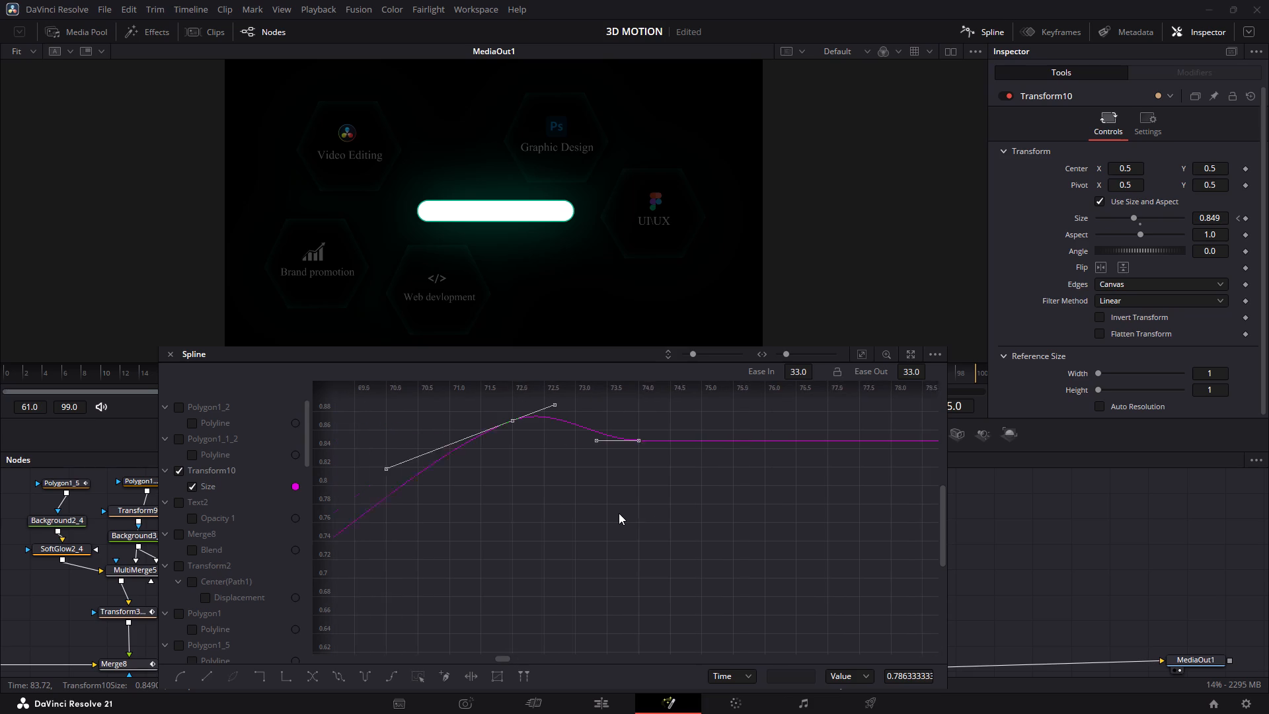
left_click(683, 466)
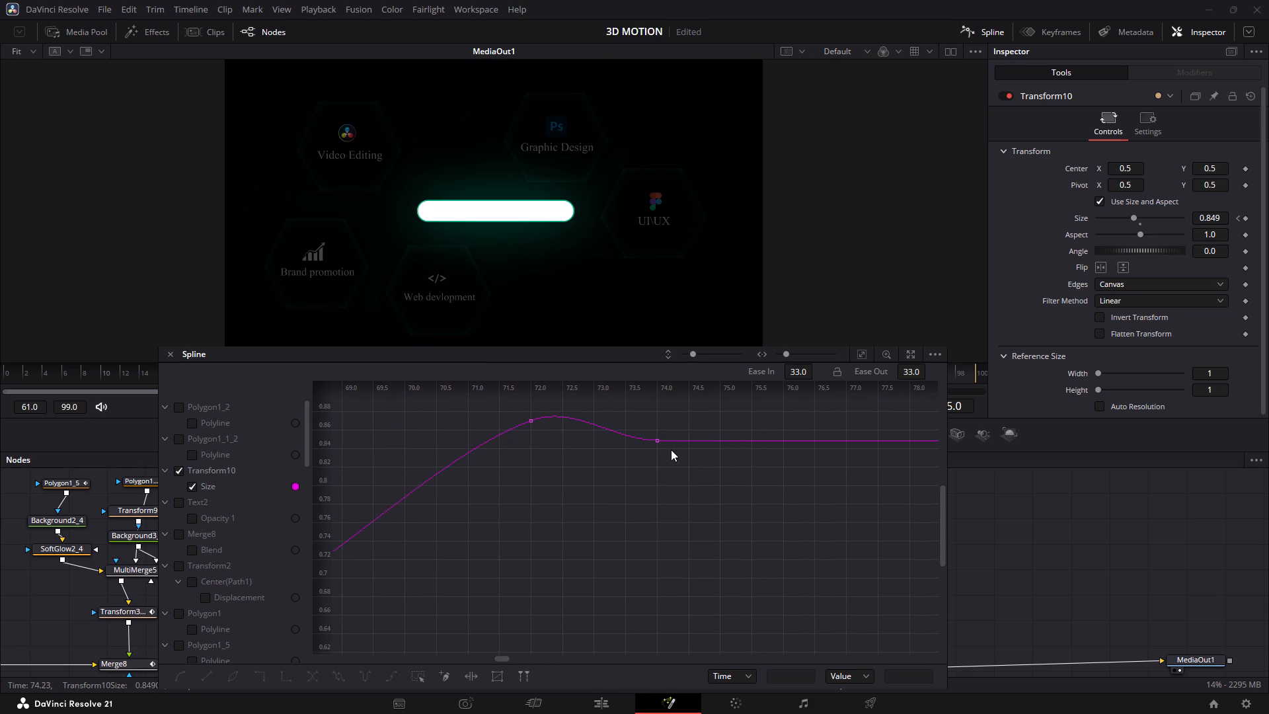
Move Transform10's last Size keyframe to frame 75, keeping its value at 0.849, and play back the result.
left_click(658, 440)
left_click_drag(658, 440, 693, 440, "shift")
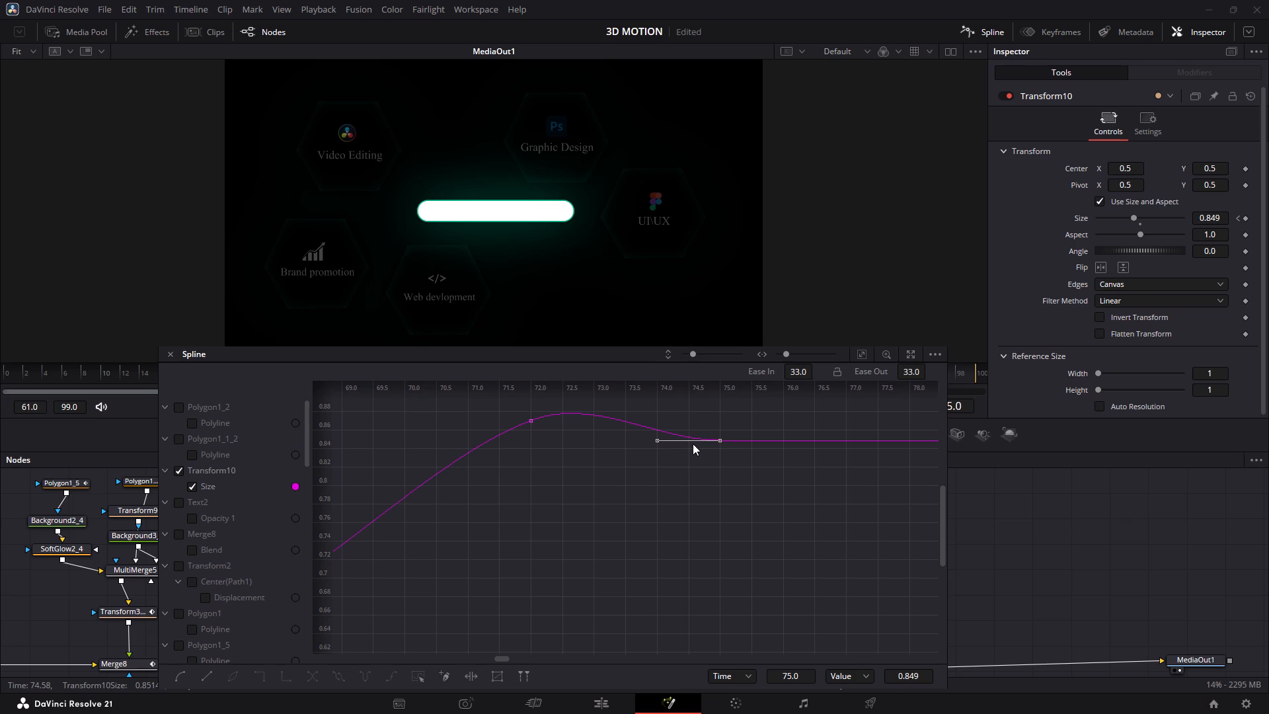
key("space")
key("space")
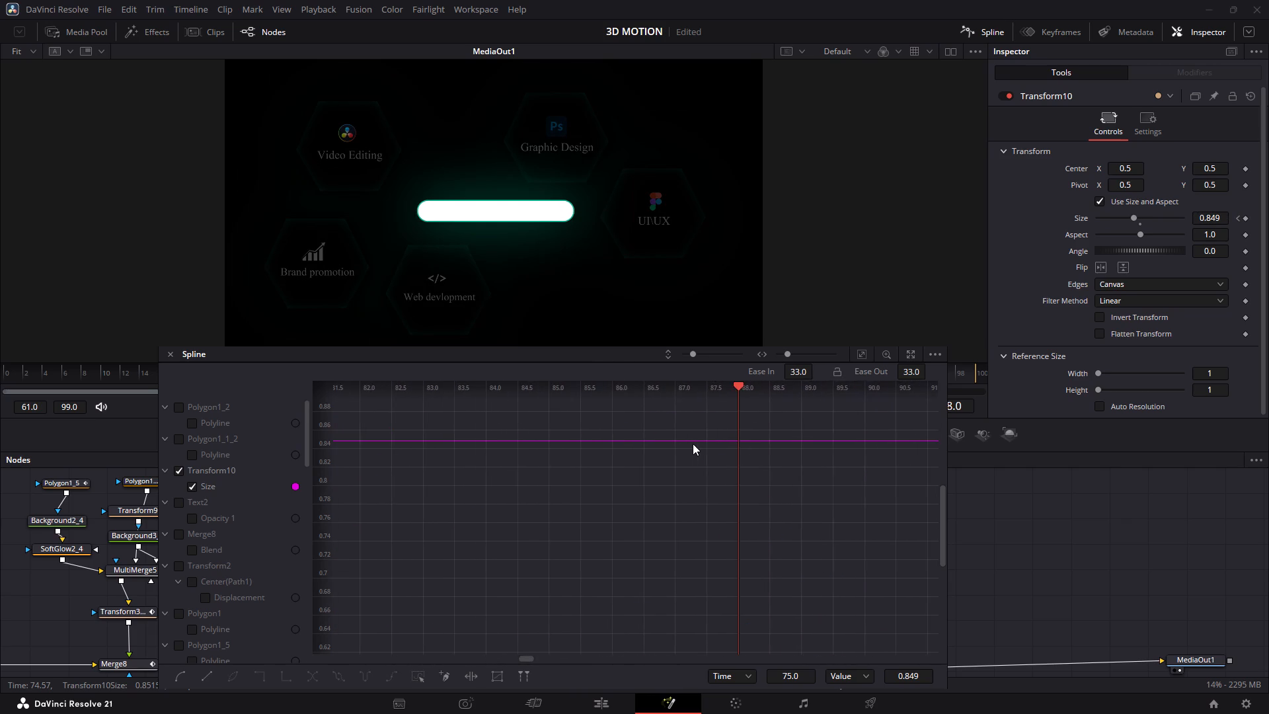
key("space")
key("space")
key("space")
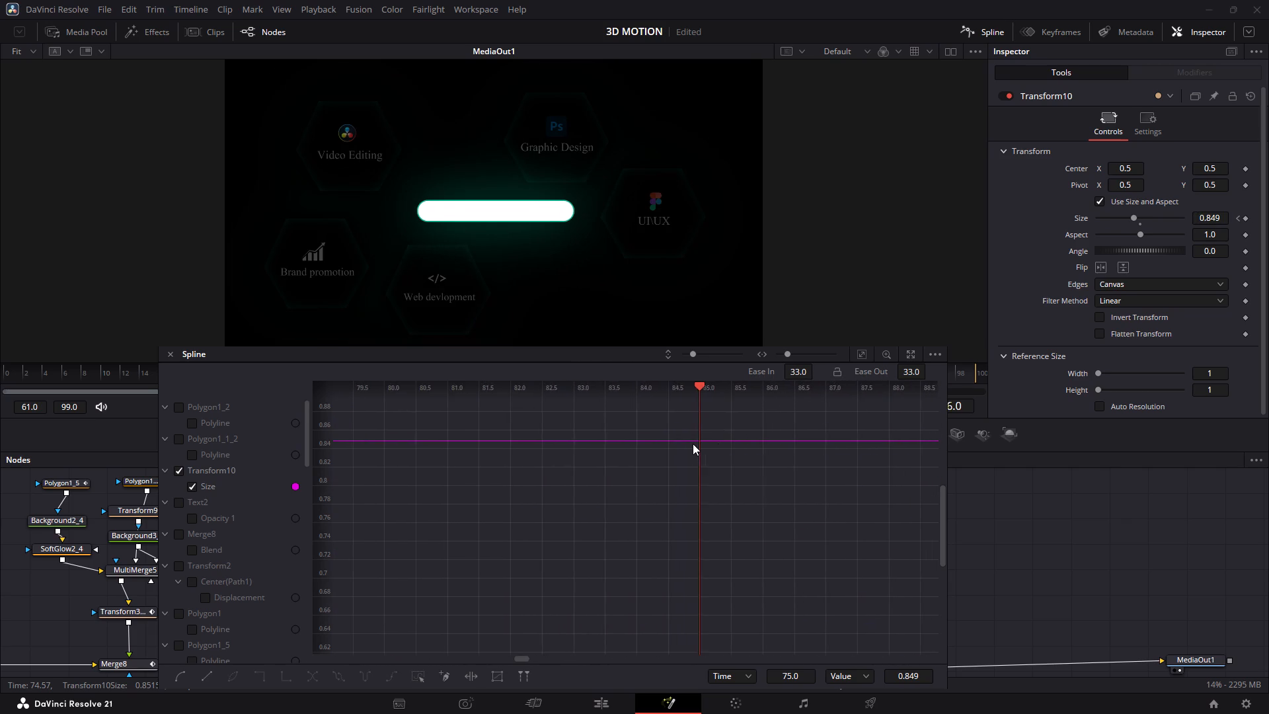
key("space")
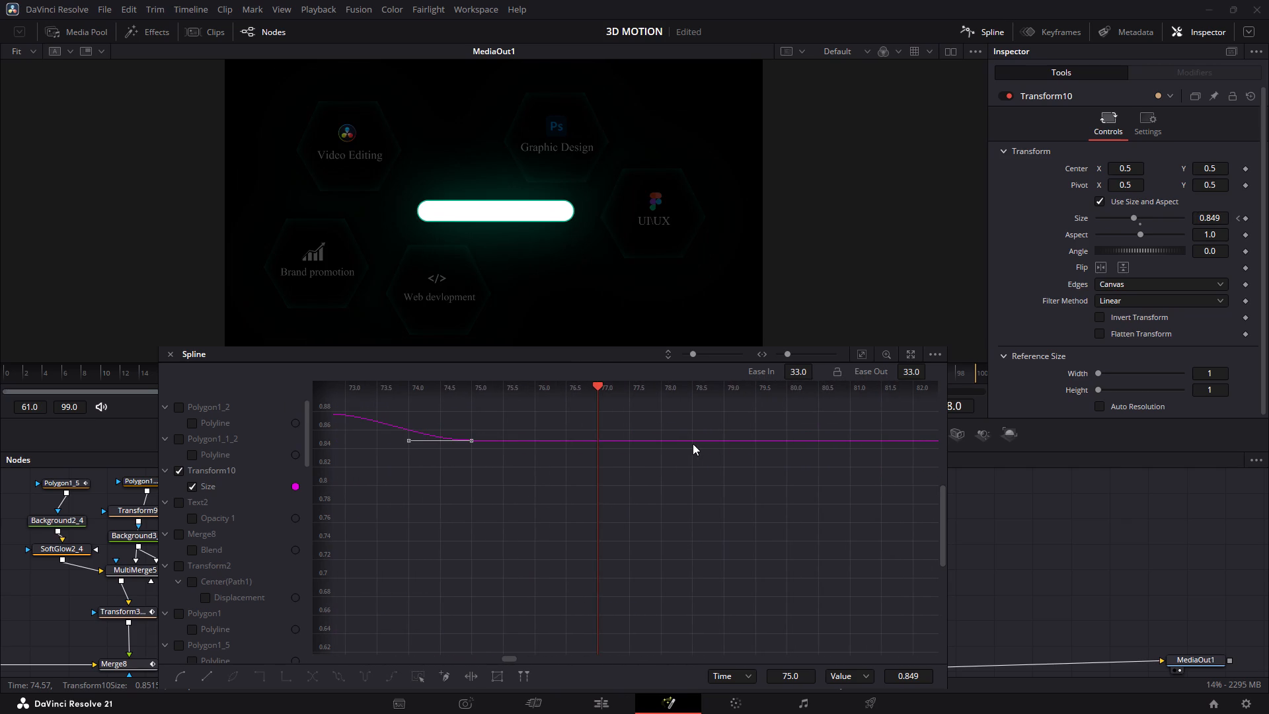
Step back from frame 78 to 70 and forward to frame 72 to examine the bar's size around its peak.
key("Left")
key("Left")
key("Left")
key("Left")
key("Left")
key("Left")
key("Left")
key("Left")
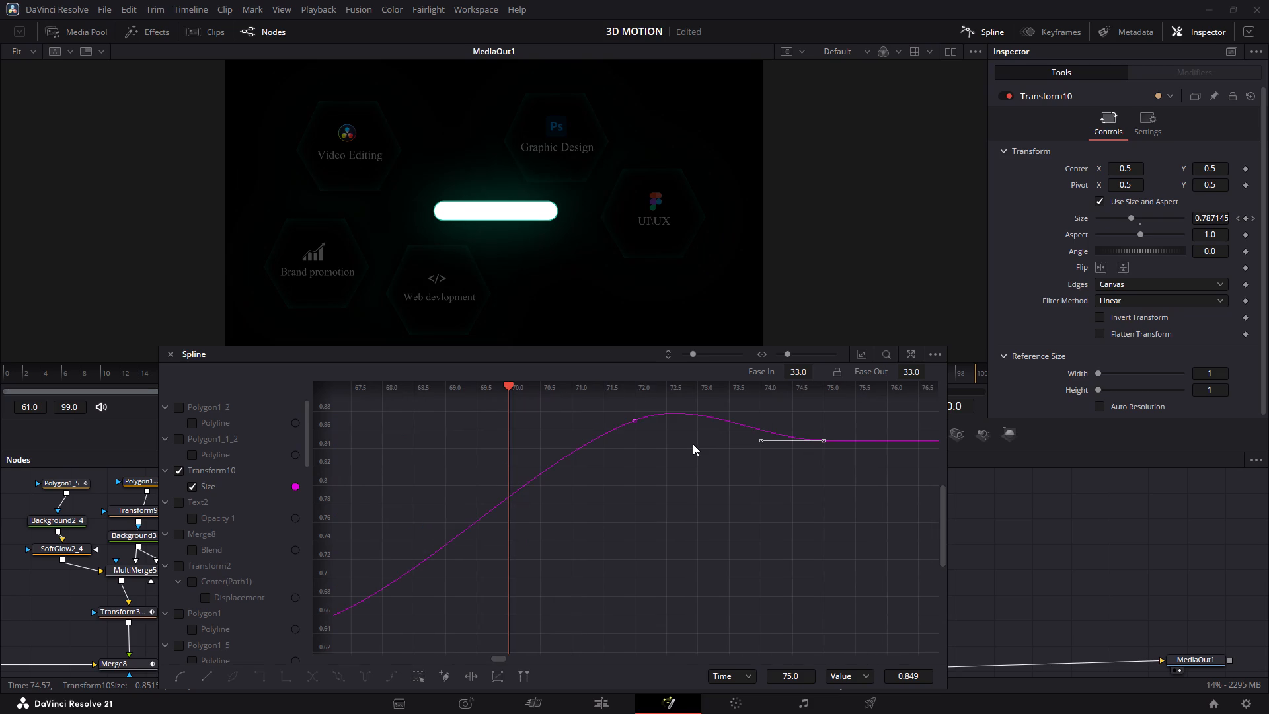
key("Right")
key("Right")
key("Right")
key("Left")
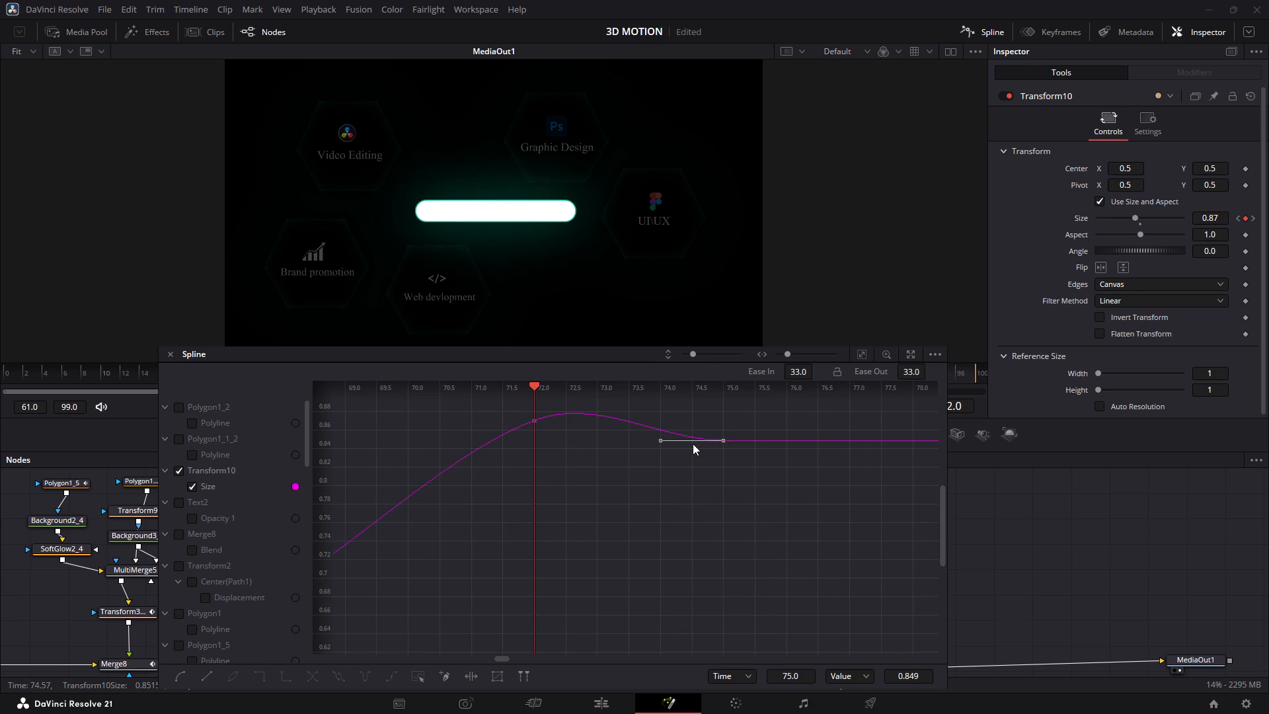
Steepen the handles of Transform10's frame 72 Size keyframe to Ease In 30 and Ease Out 35, and play back the result.
left_click(533, 420)
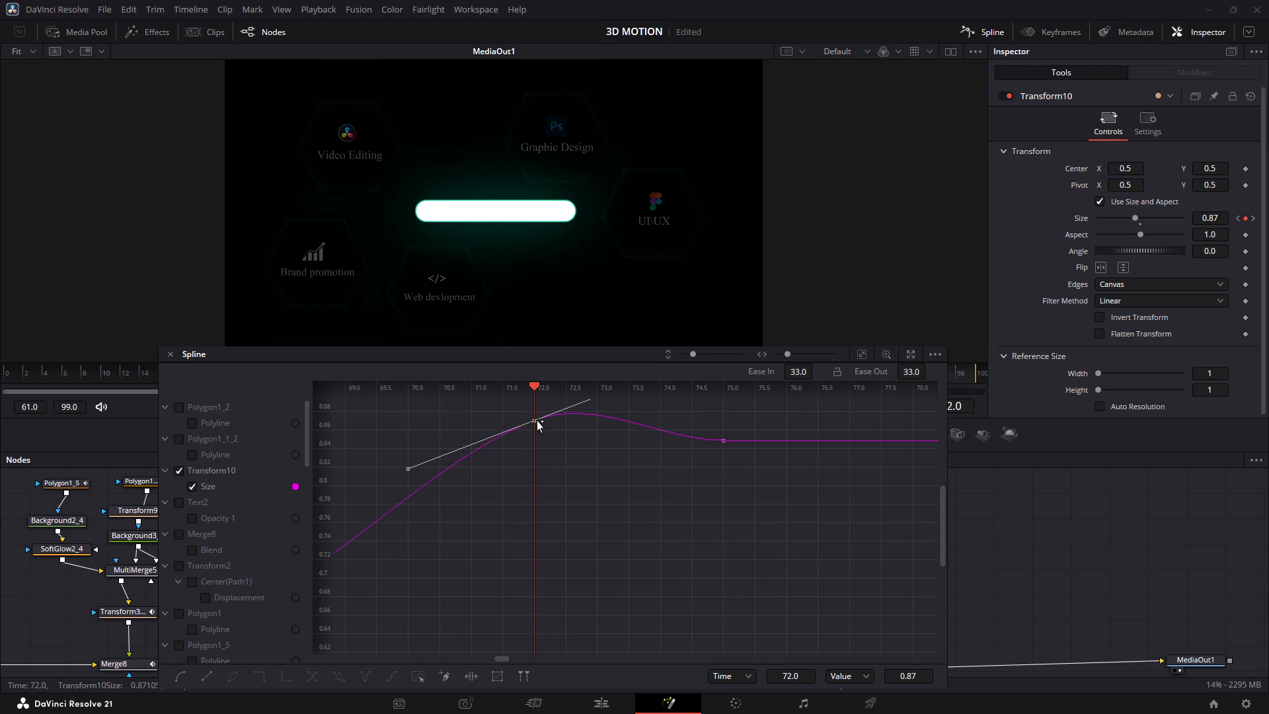
scroll(576, 412, "up", 2)
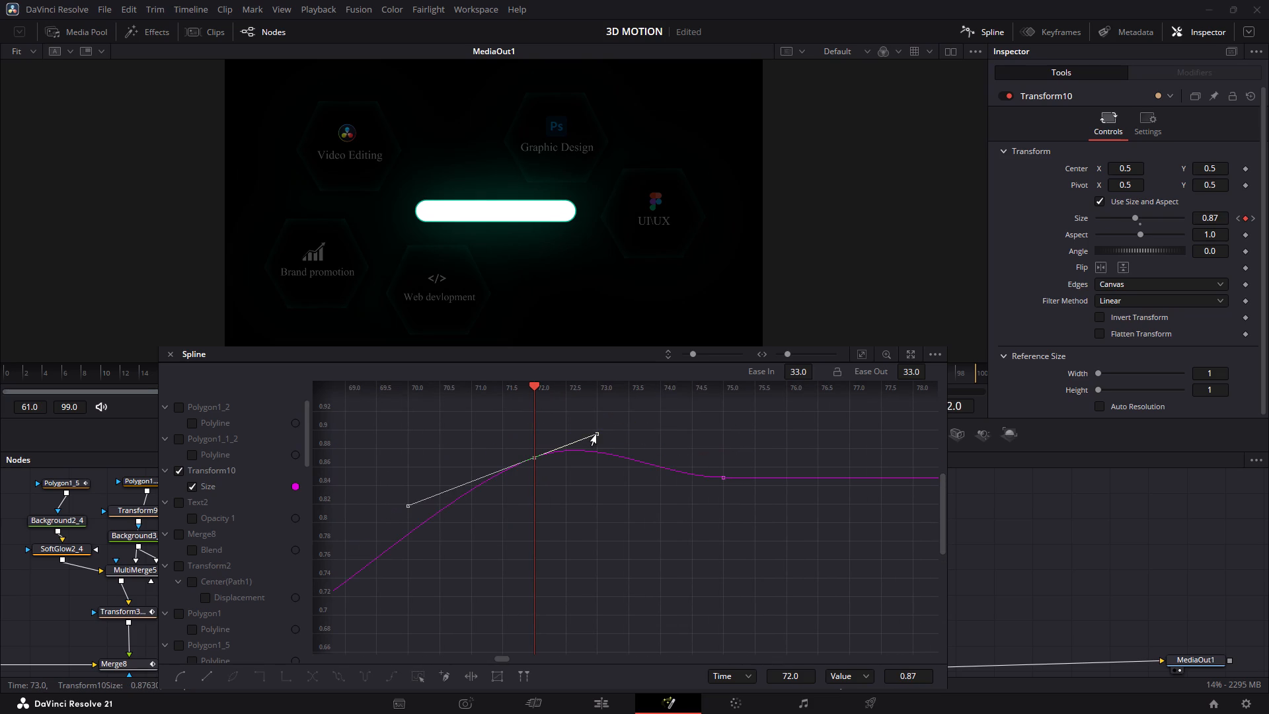
left_click_drag(596, 434, 599, 401)
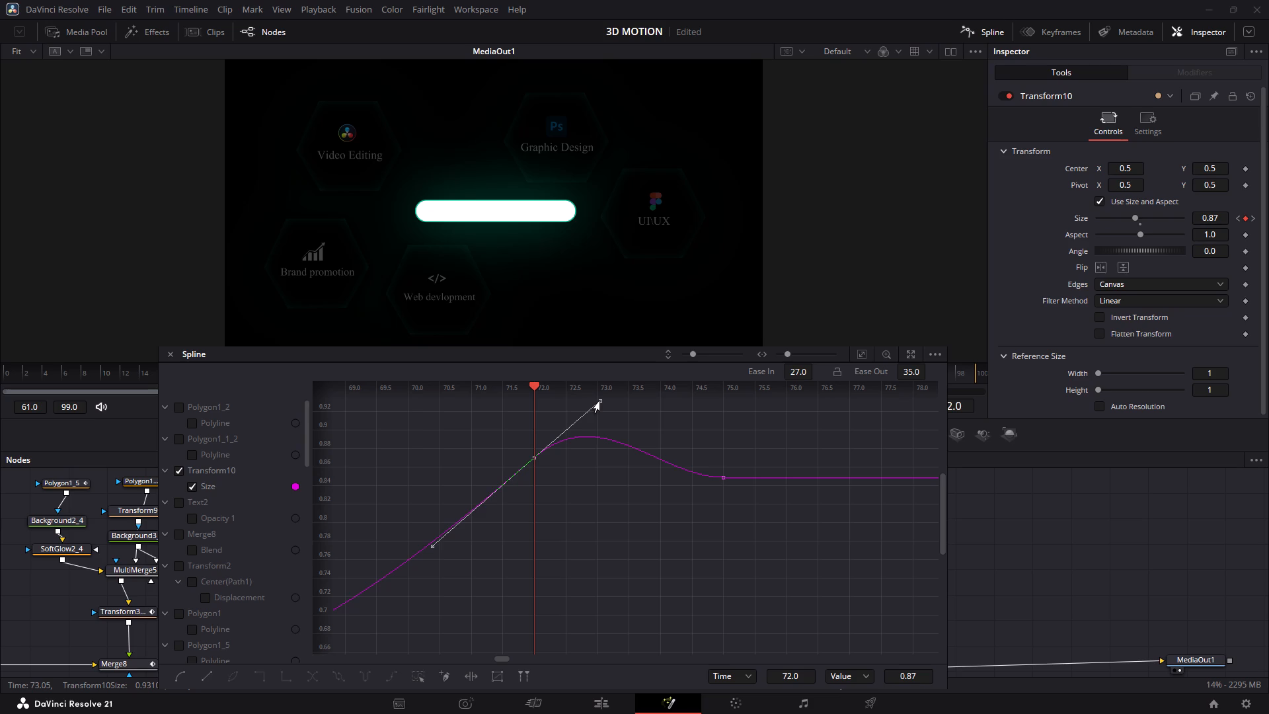
left_click_drag(599, 401, 600, 417)
key("space")
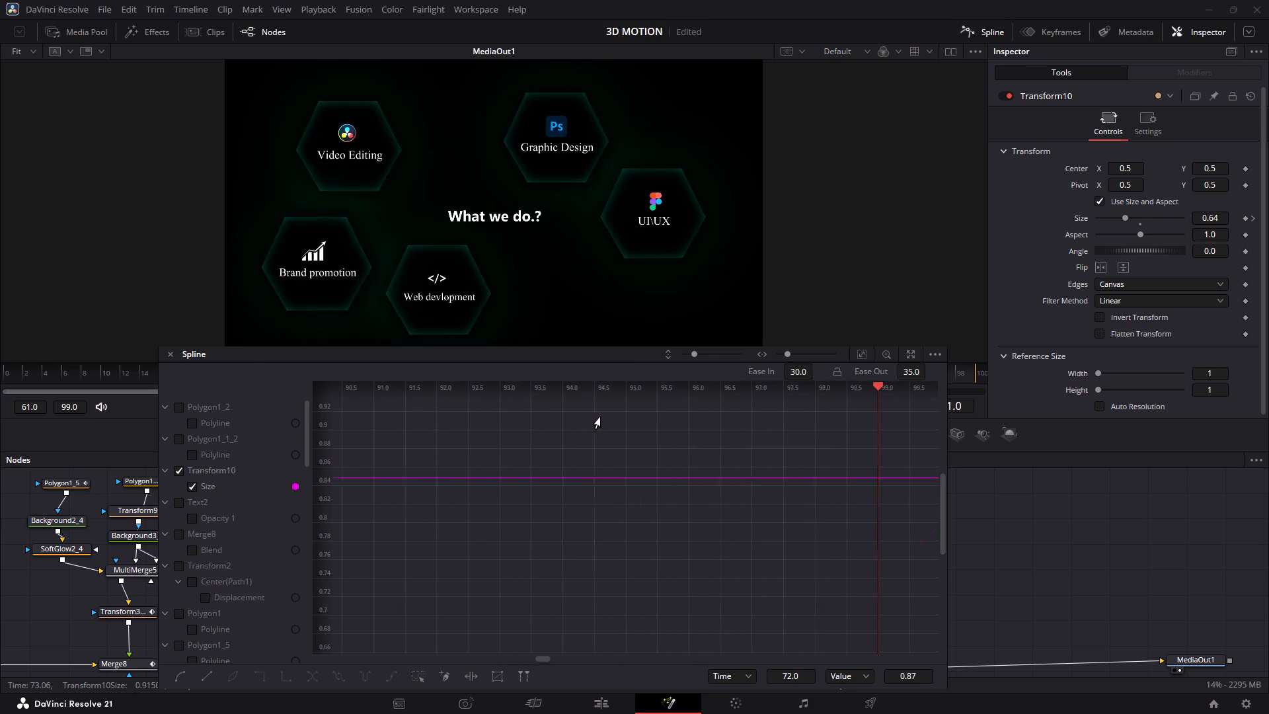
key("space")
key("space")
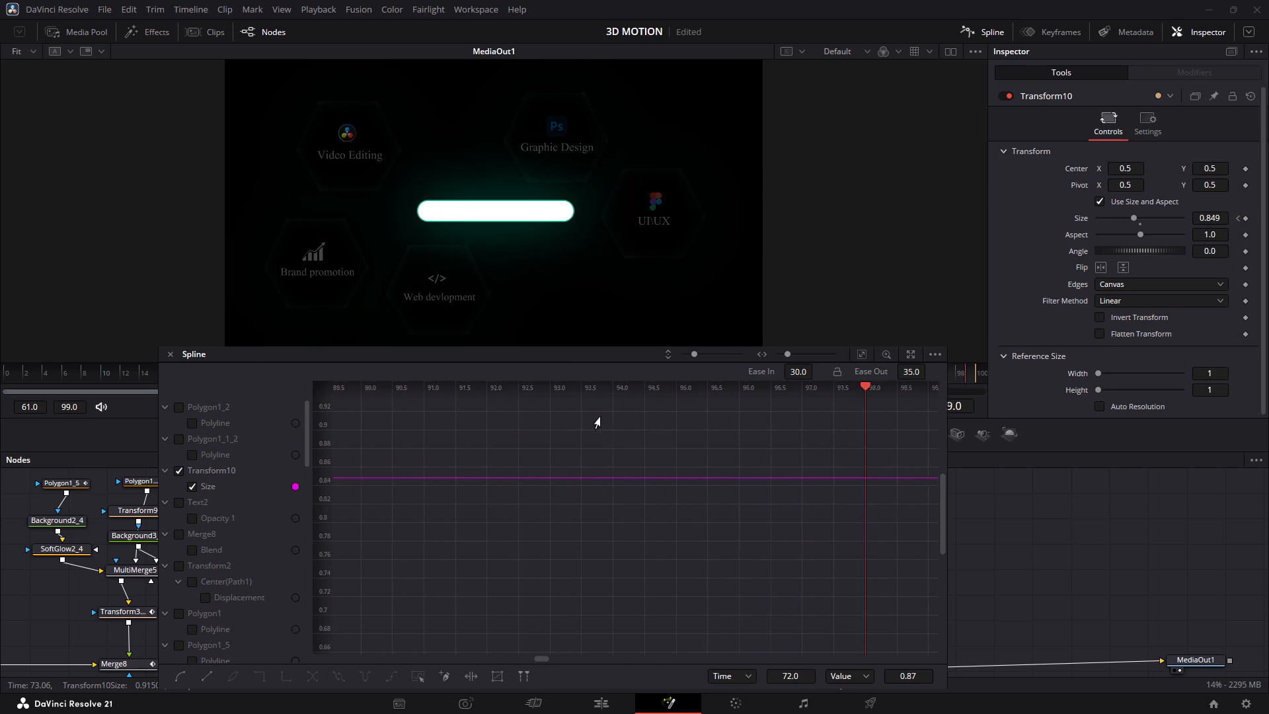
key("space")
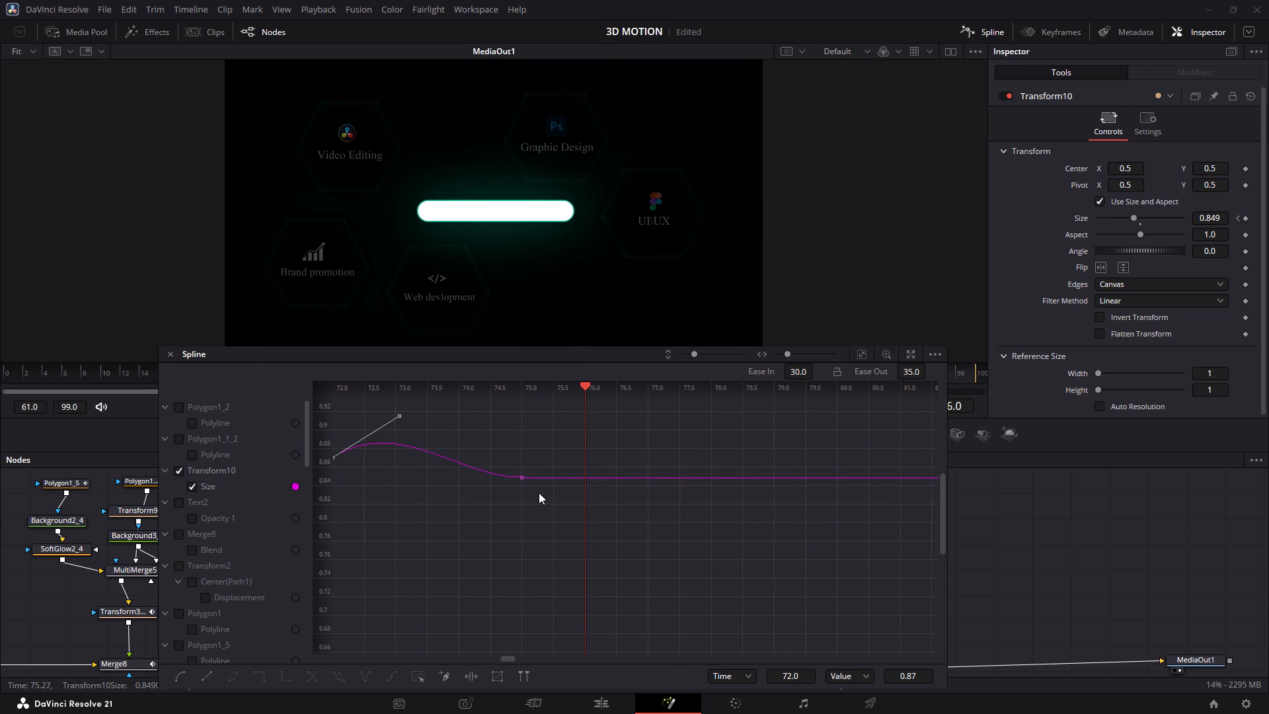
Raise the incoming handle of Transform10's frame 75 Size keyframe to Ease In 29, and play back the result.
left_click(518, 478)
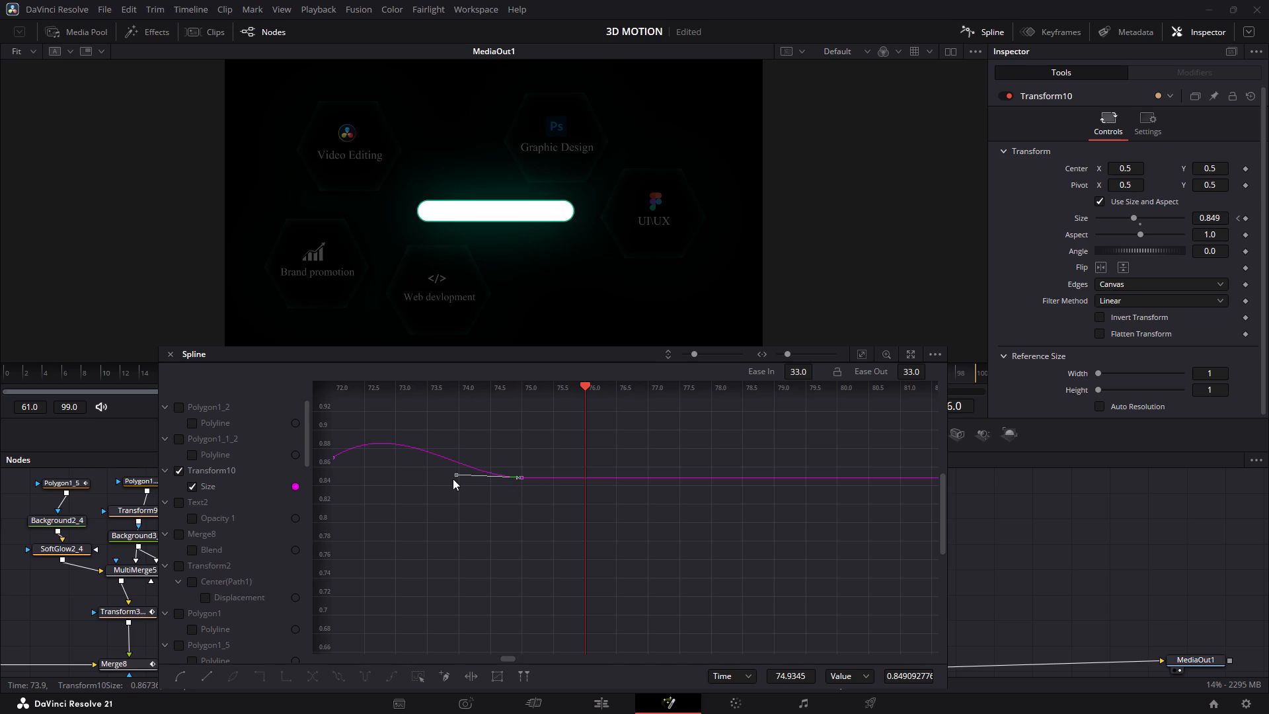
key("ctrl+z")
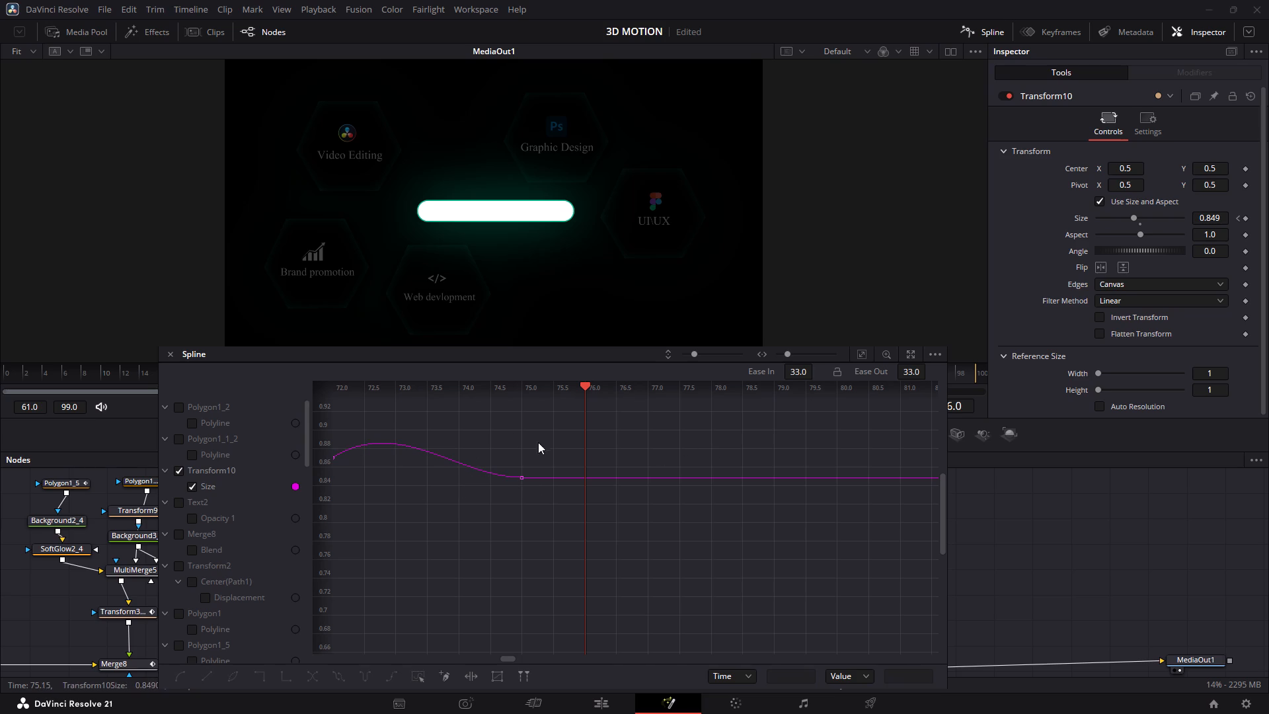
left_click_drag(560, 446, 488, 496)
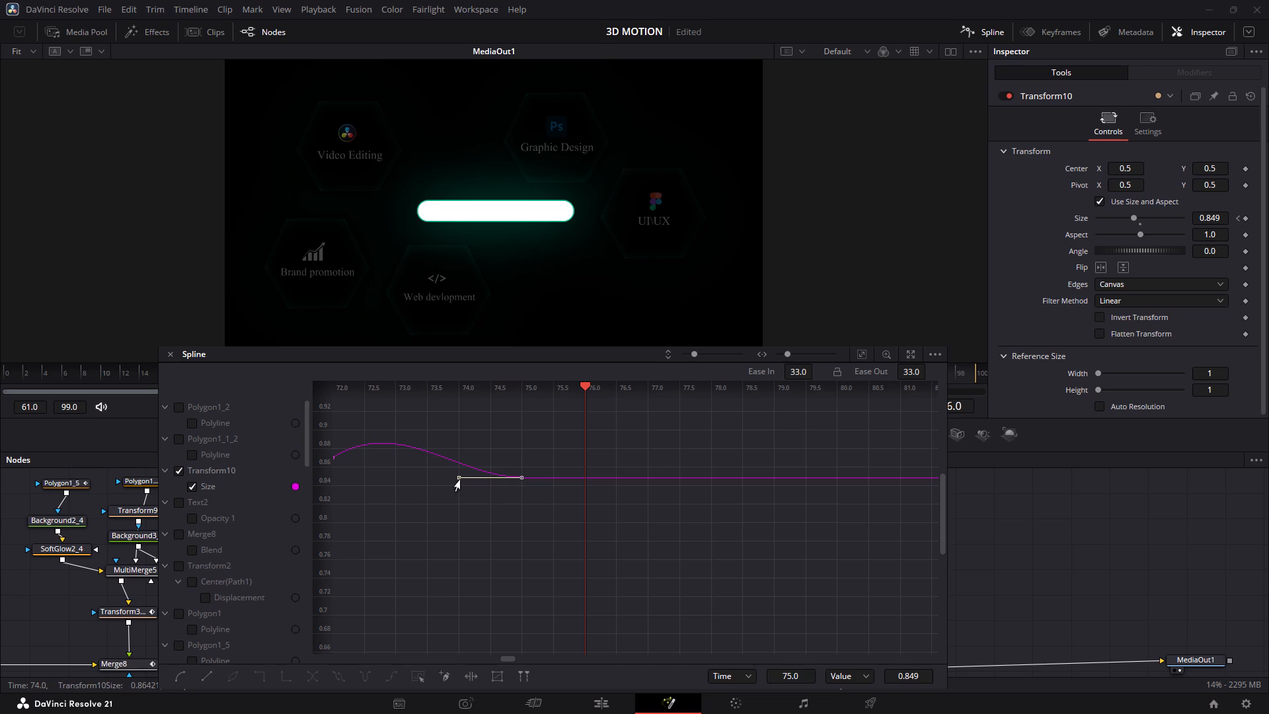
left_click_drag(459, 479, 467, 457)
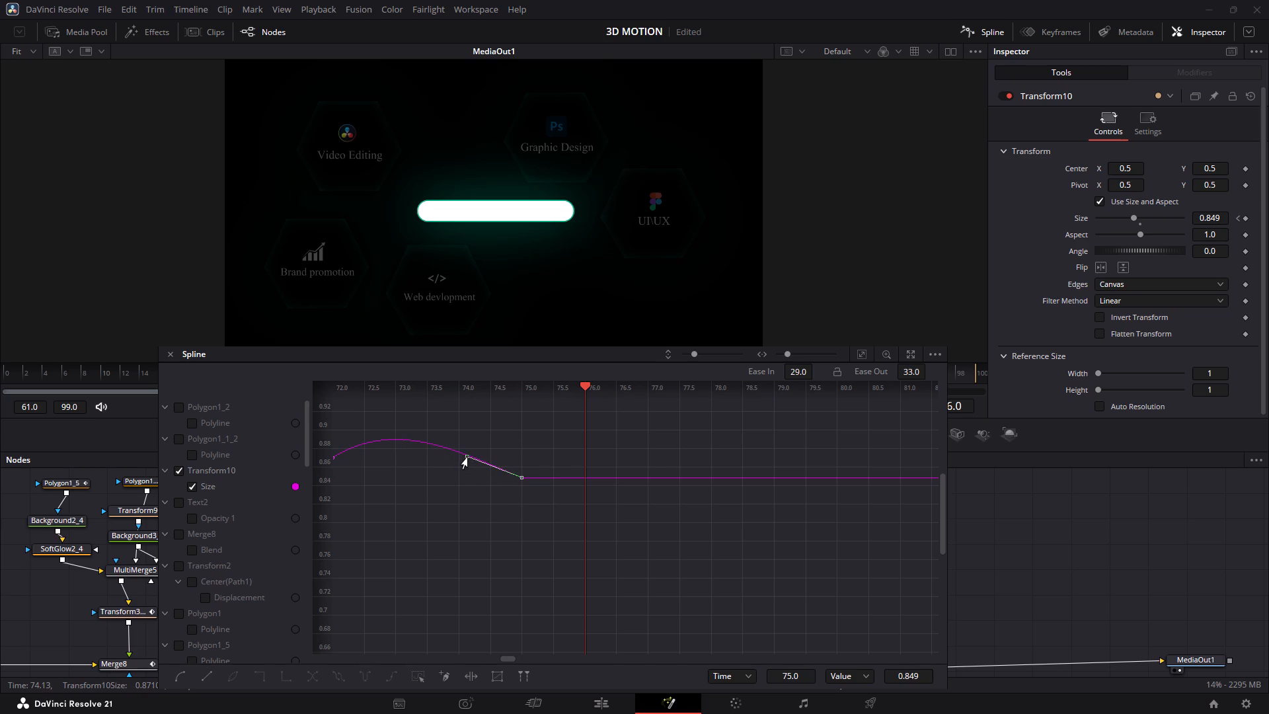
key("space")
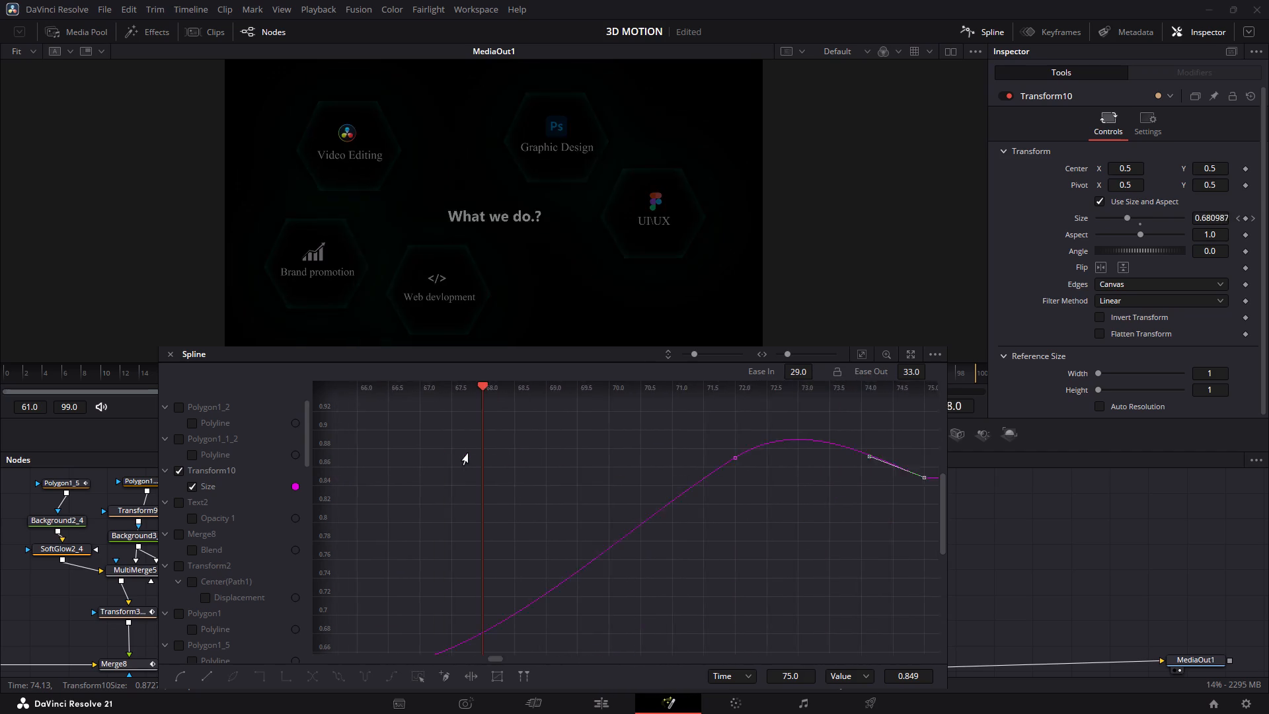
key("space")
key("space")
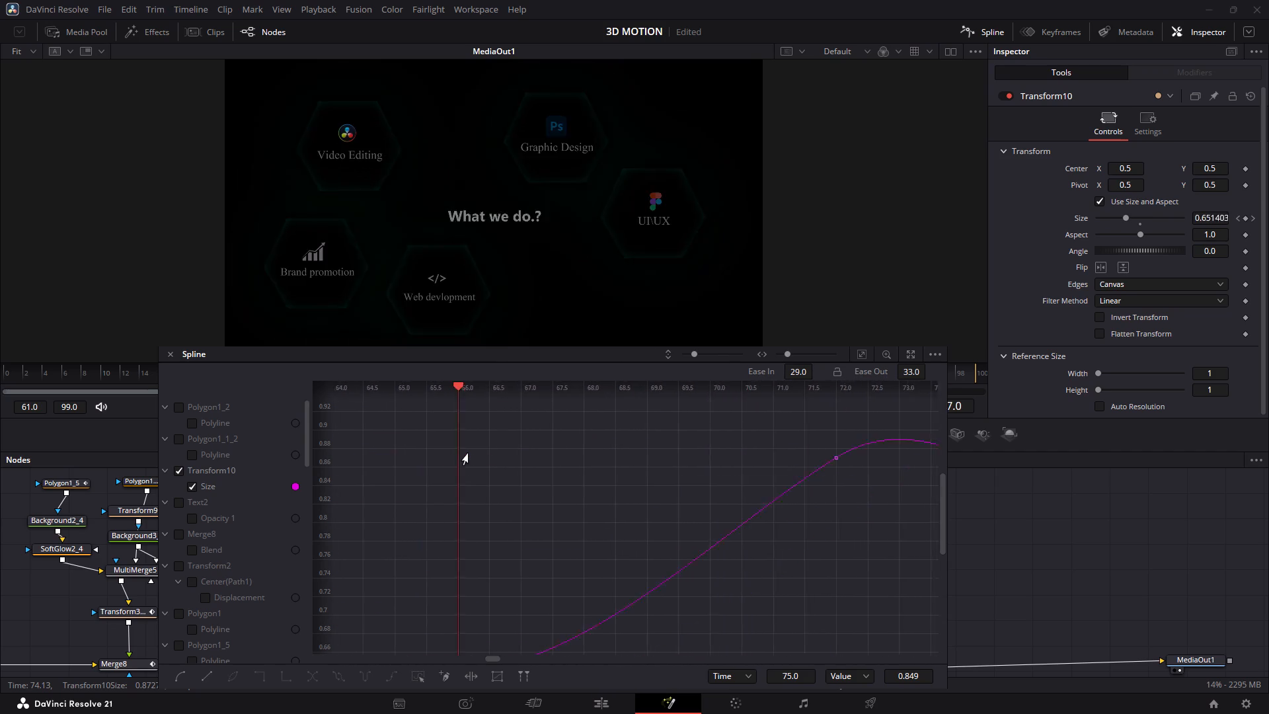
key("space")
key("space")
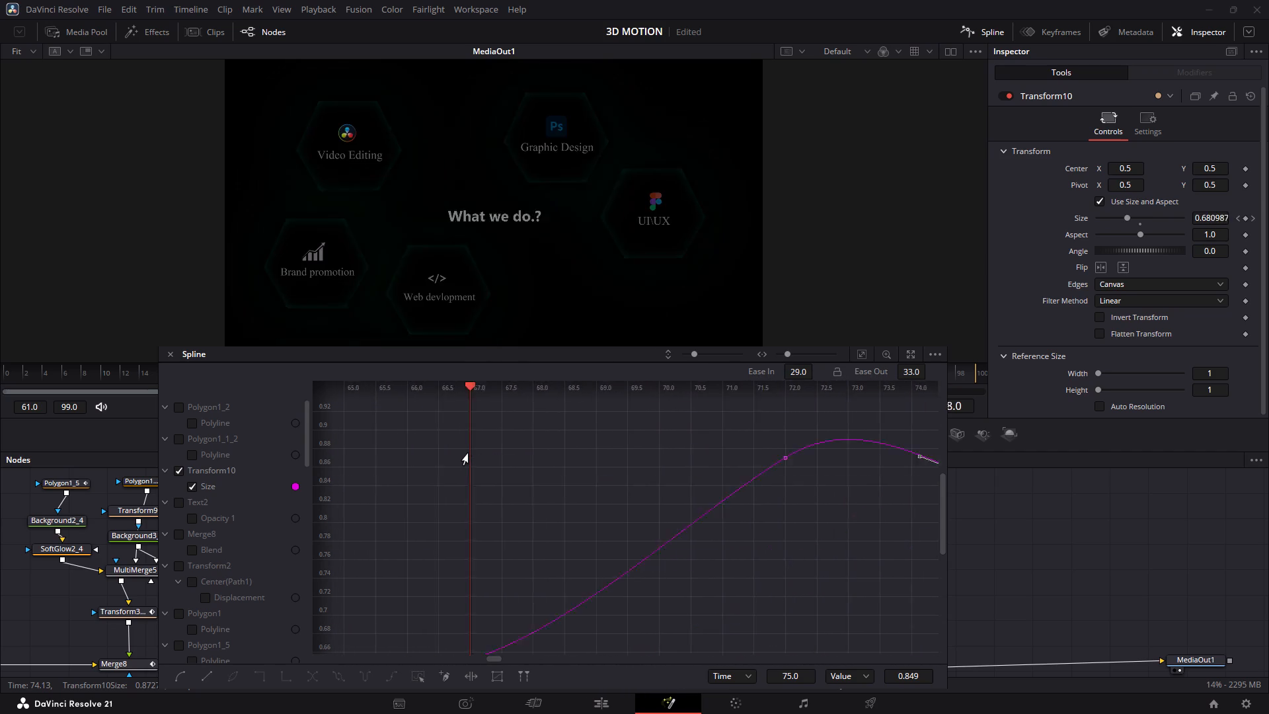
key("space")
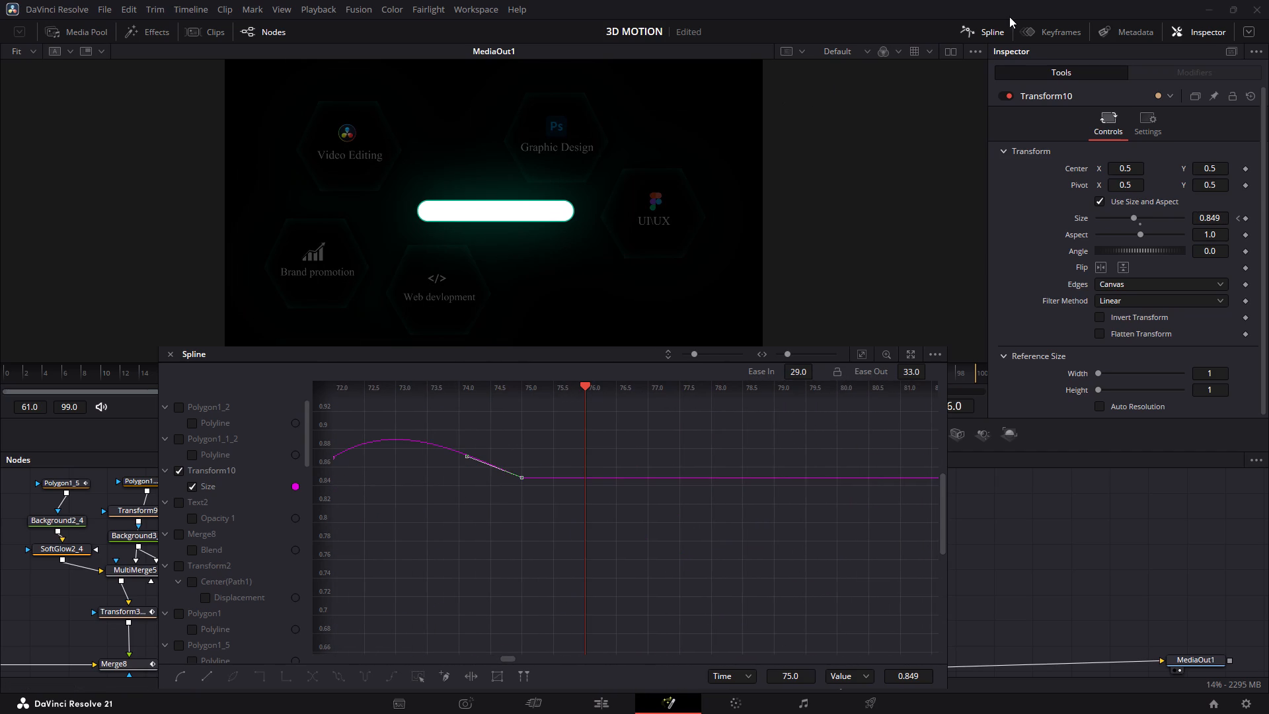
Close the Spline editor.
left_click(990, 36)
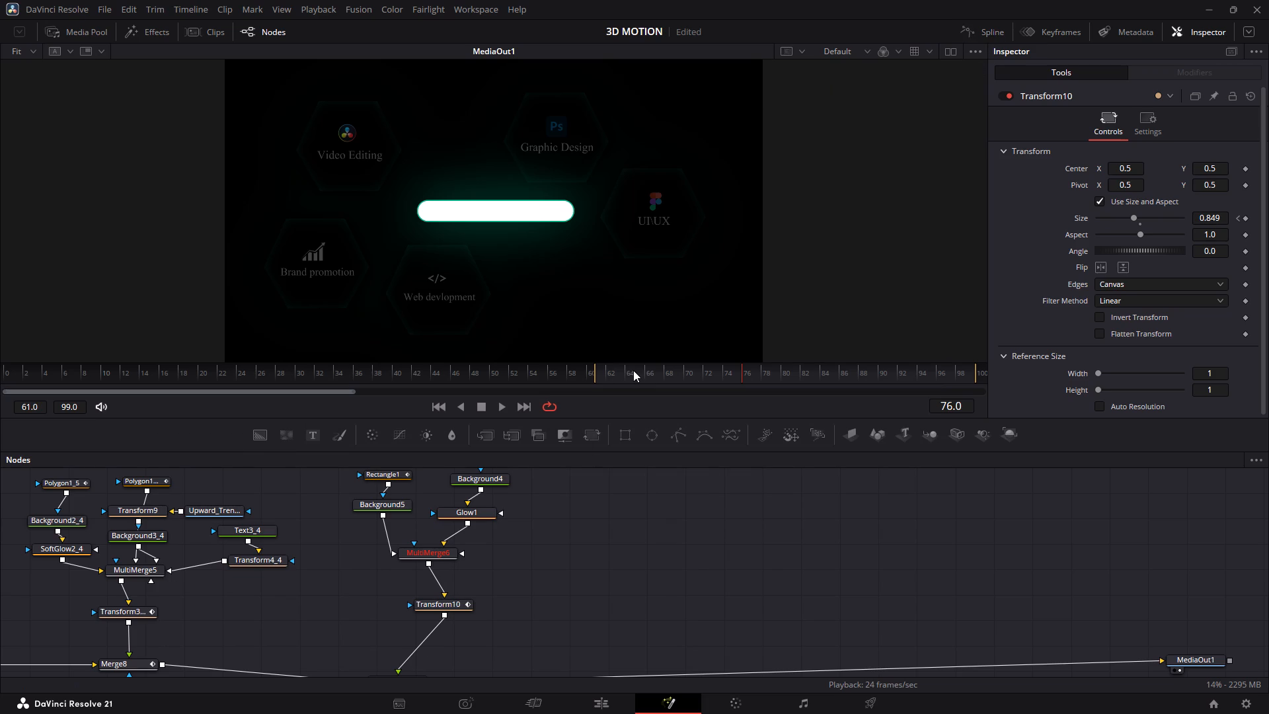
Step back and forth through frames 62 to 74 to examine how the bar emerges over the "What we do.?" text.
left_click(615, 372)
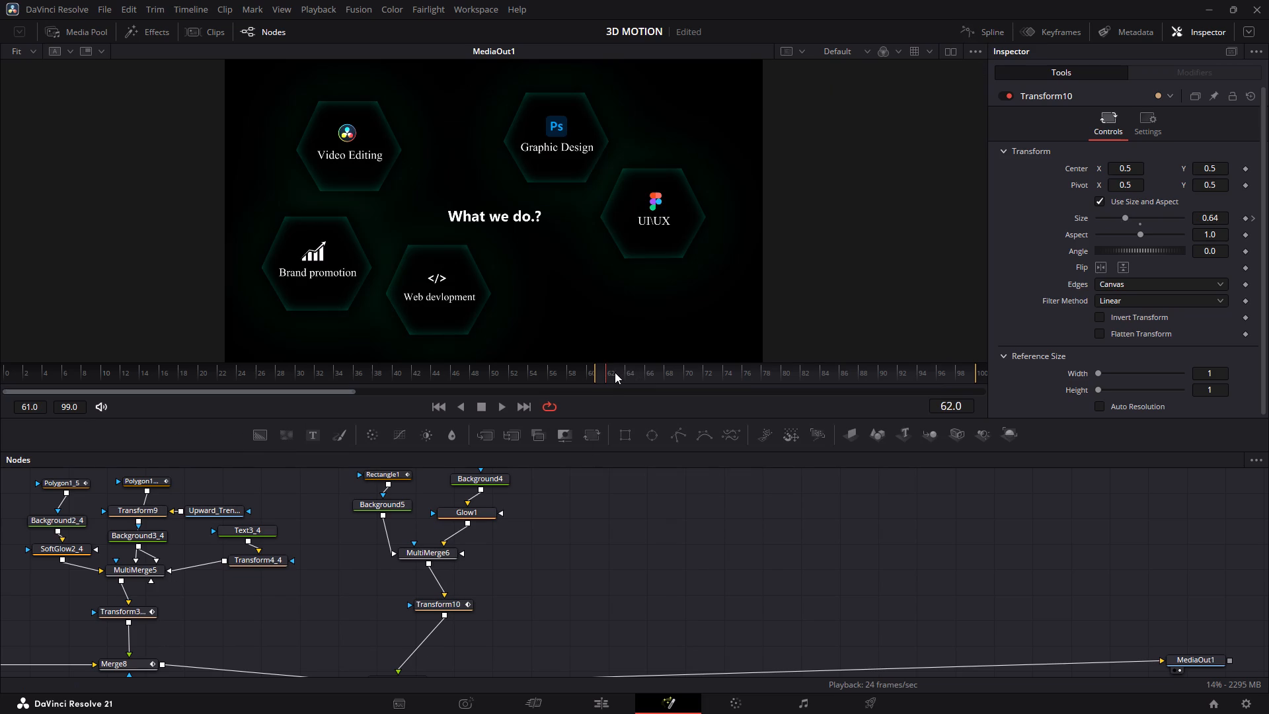
key("Right")
key("Right")
key("Right")
key("Right")
key("Right")
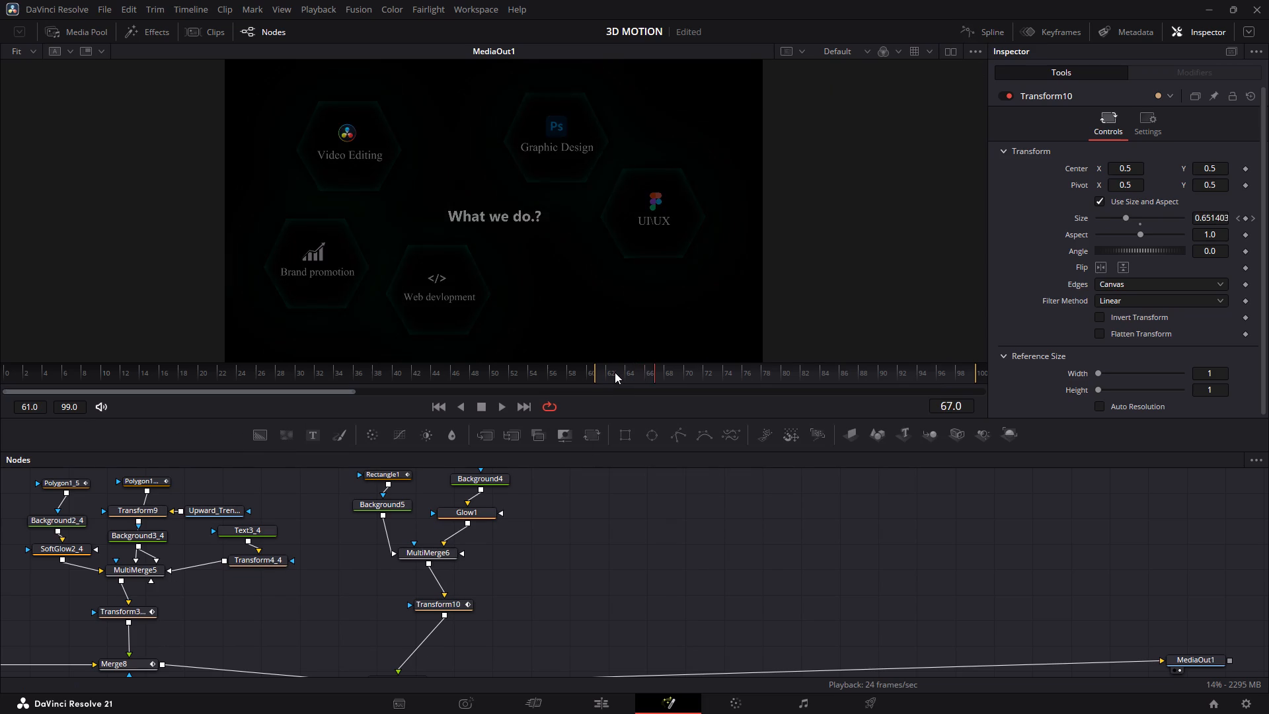
key("Right")
key("Right")
key("Right")
key("Right")
key("Right")
key("Right")
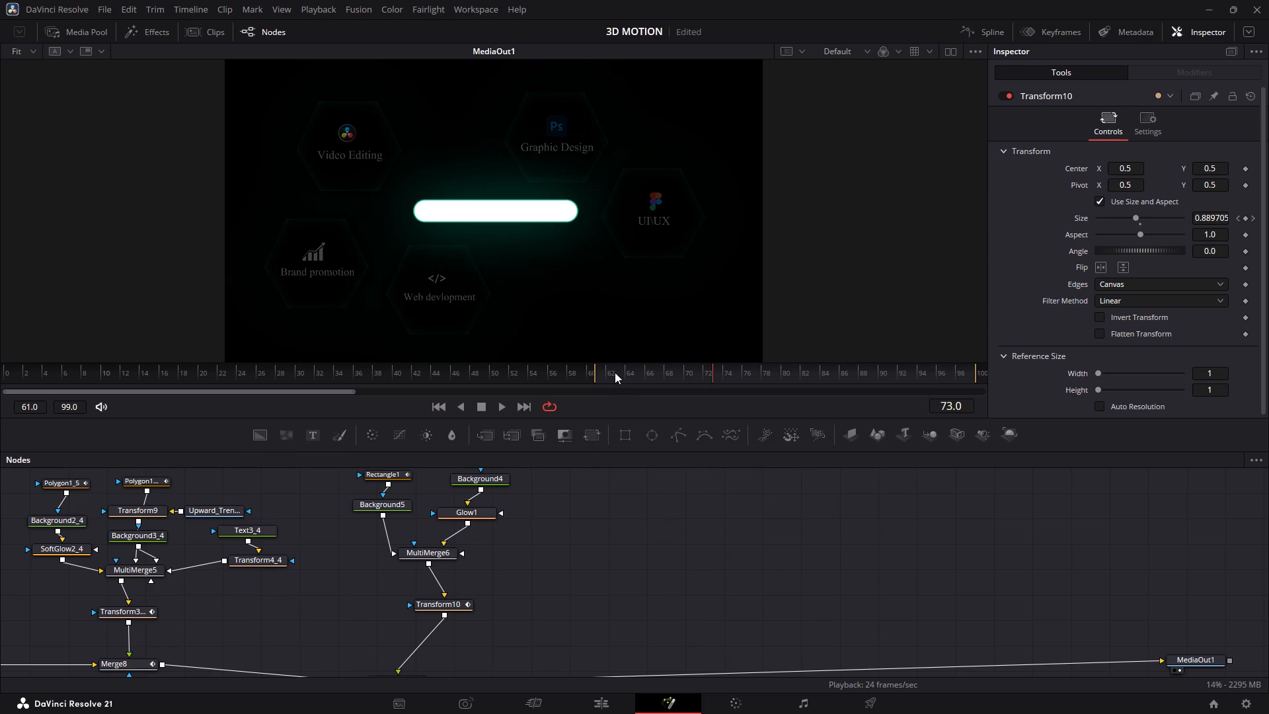
key("Right")
key("Left")
key("Left")
key("Left")
key("Left")
key("Left")
key("Left")
key("Left")
key("Left")
key("Left")
key("Left")
key("Right")
key("Right")
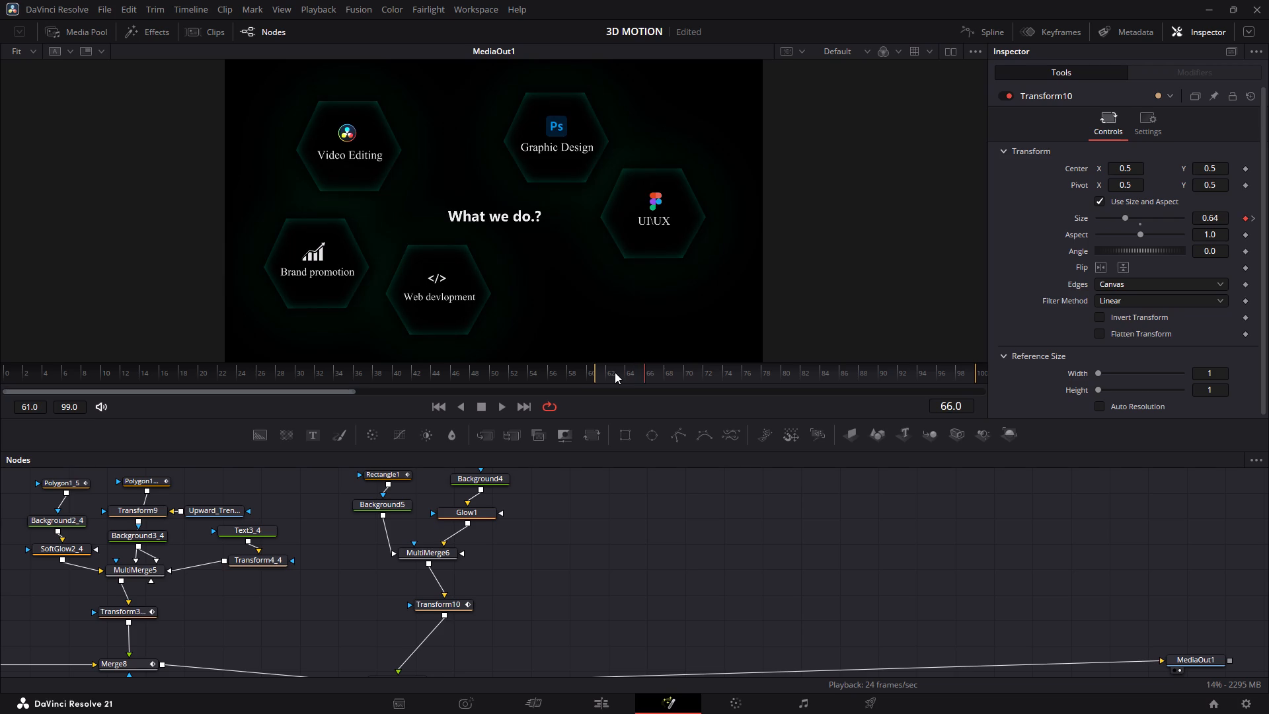
key("Right")
key("Right")
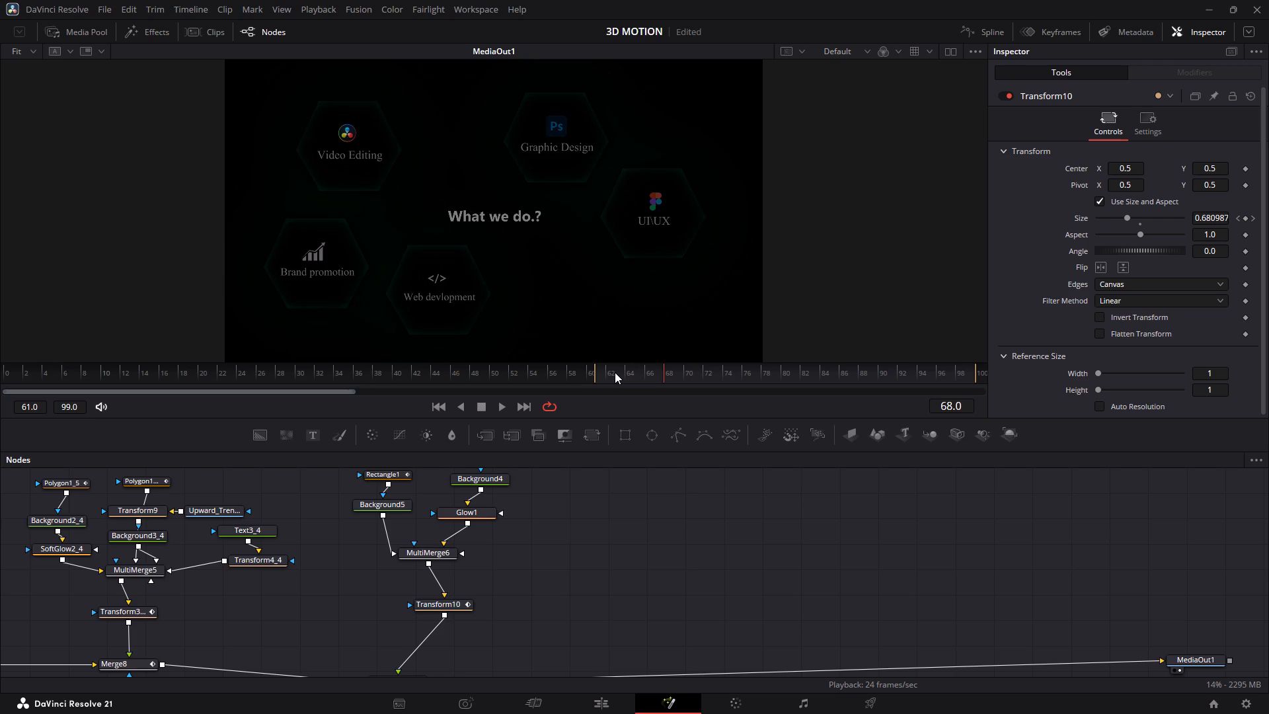
key("Left")
key("Left")
key("Right")
key("Right")
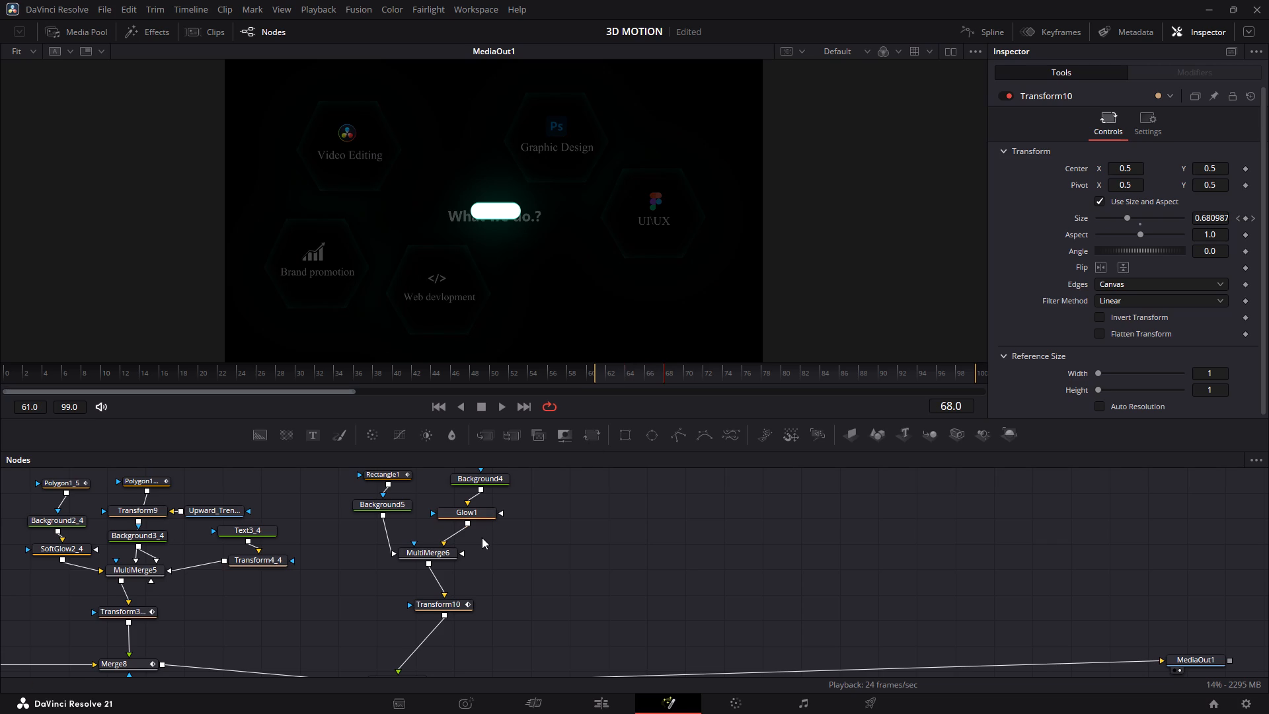
Set Transform10's Center Y to 0.488 to lower the bar onto the centre text, play back, and go to frame 65.
left_click(443, 604)
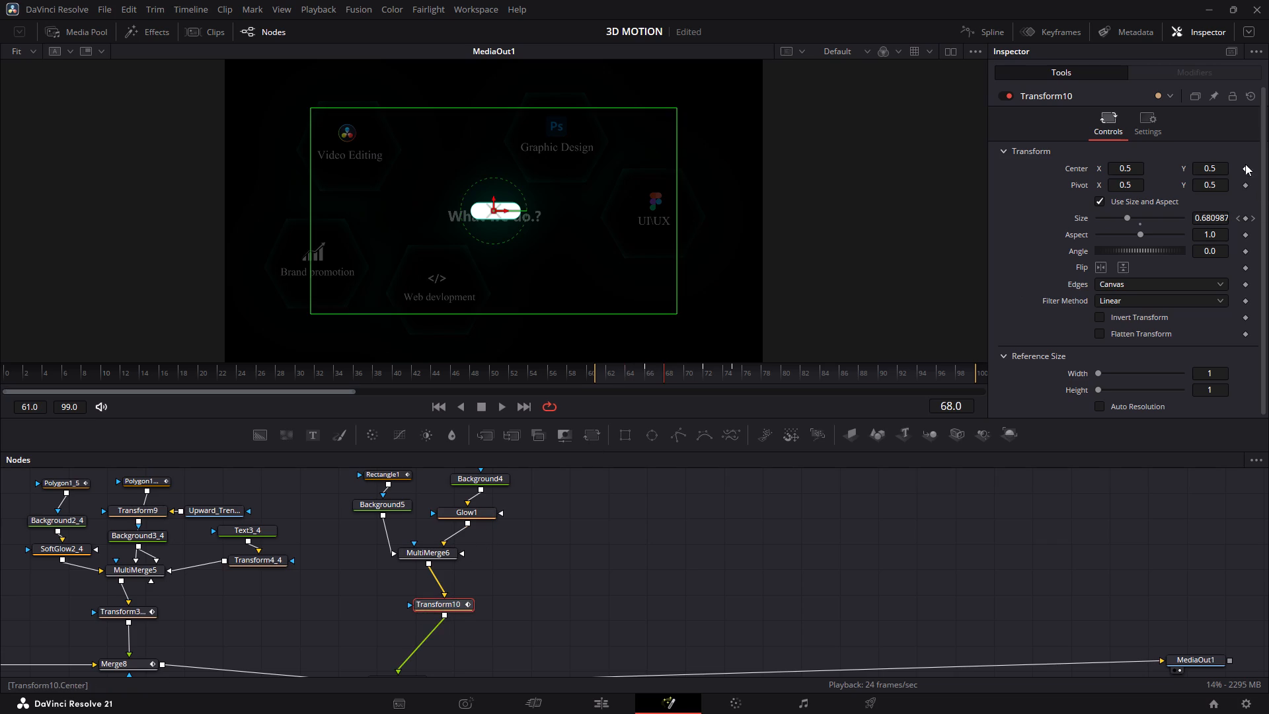
left_click_drag(1223, 169, 1215, 171)
left_click(1223, 169)
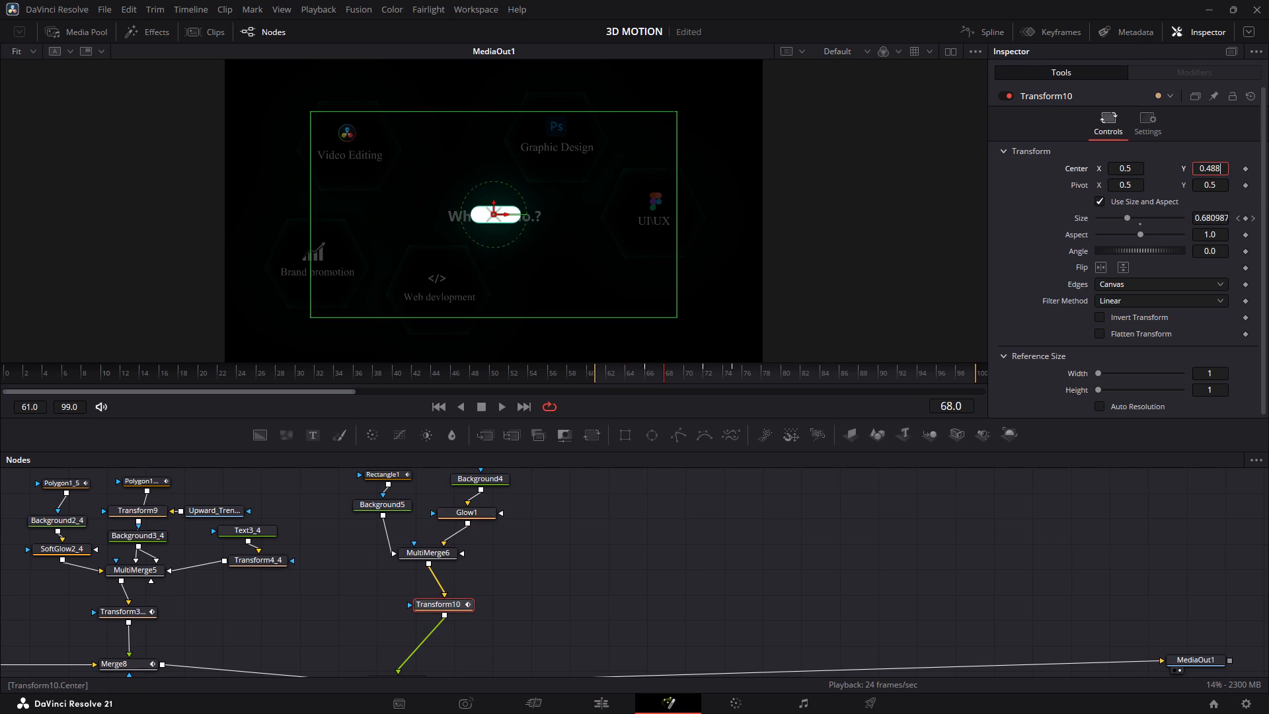
key("space")
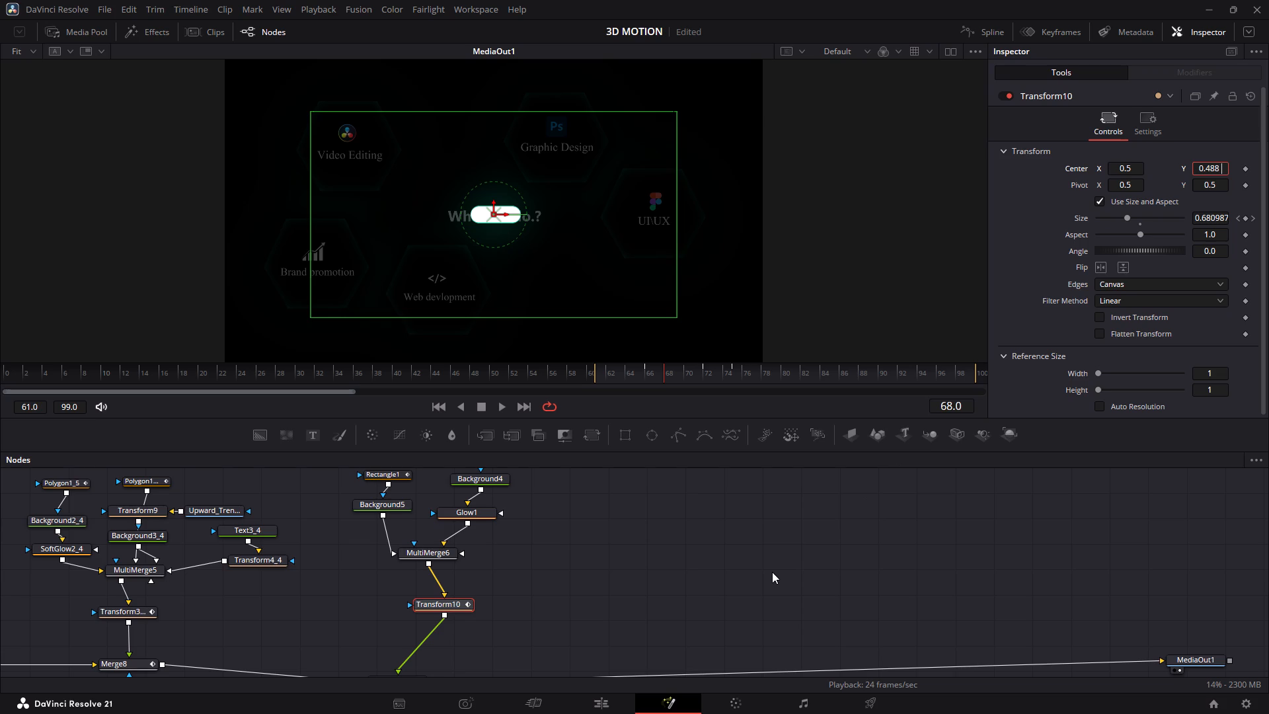
key("space")
left_click(772, 572)
key("space")
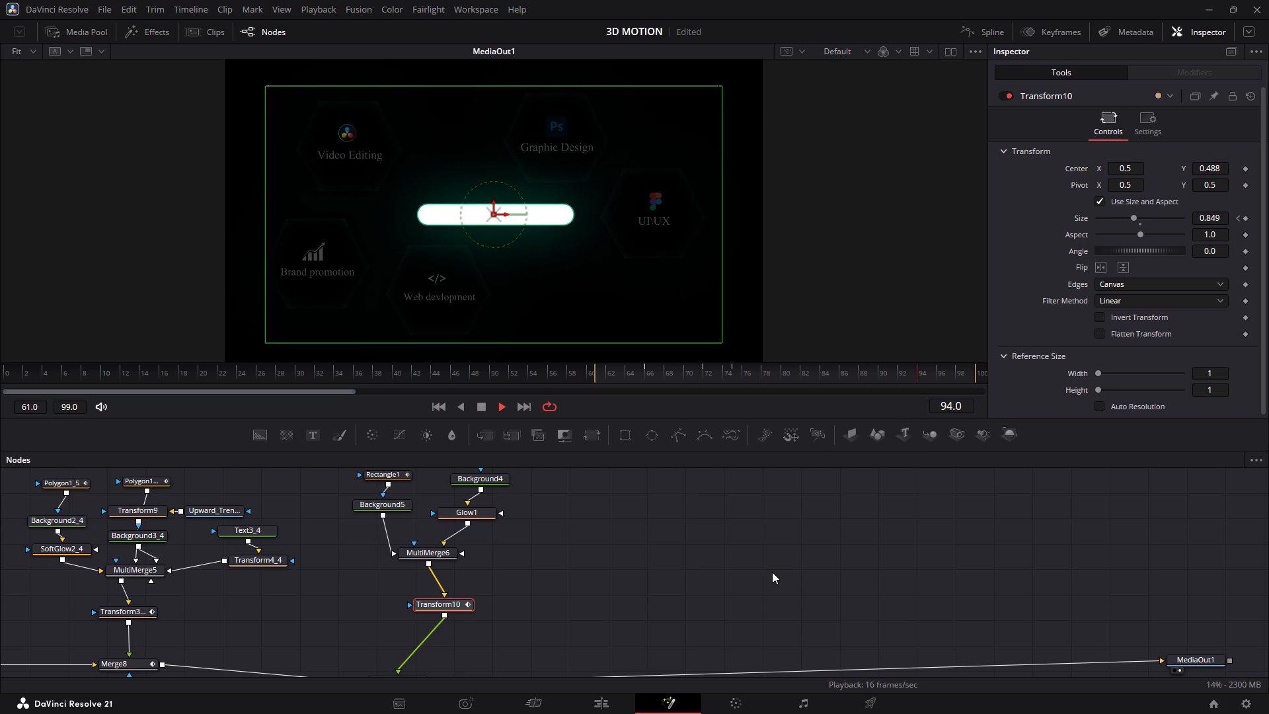
key("space")
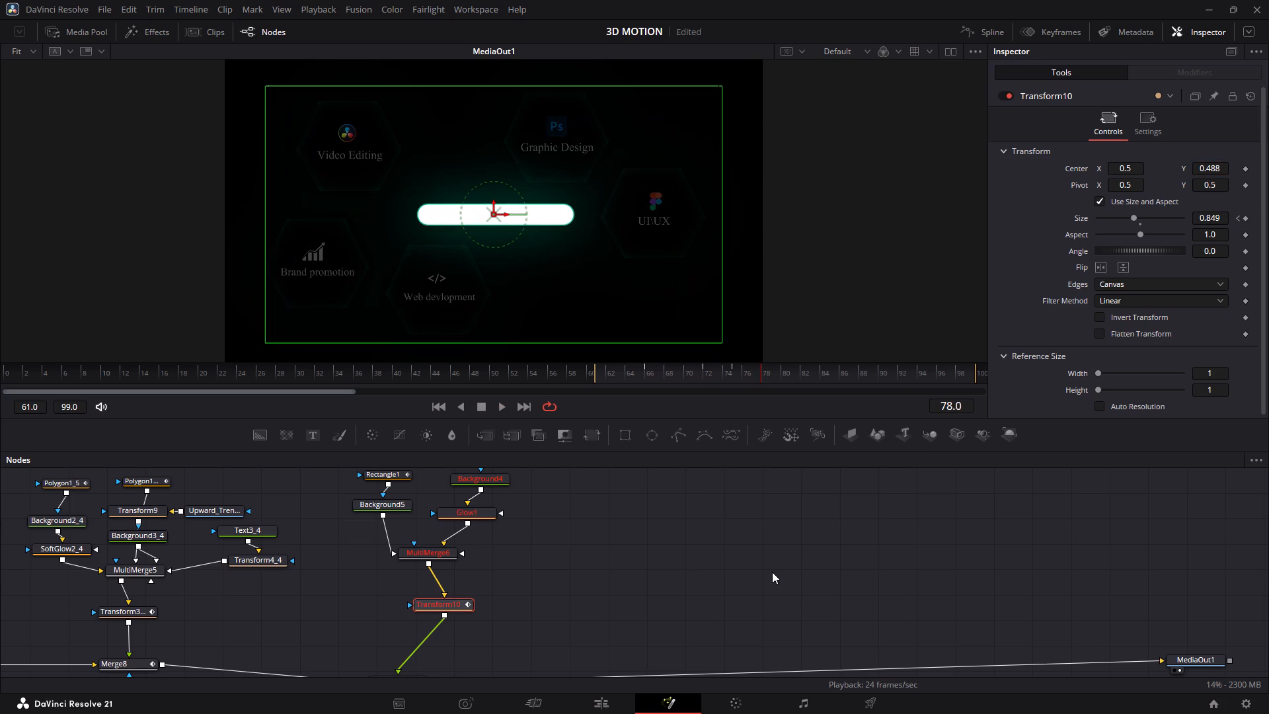
left_click(642, 377)
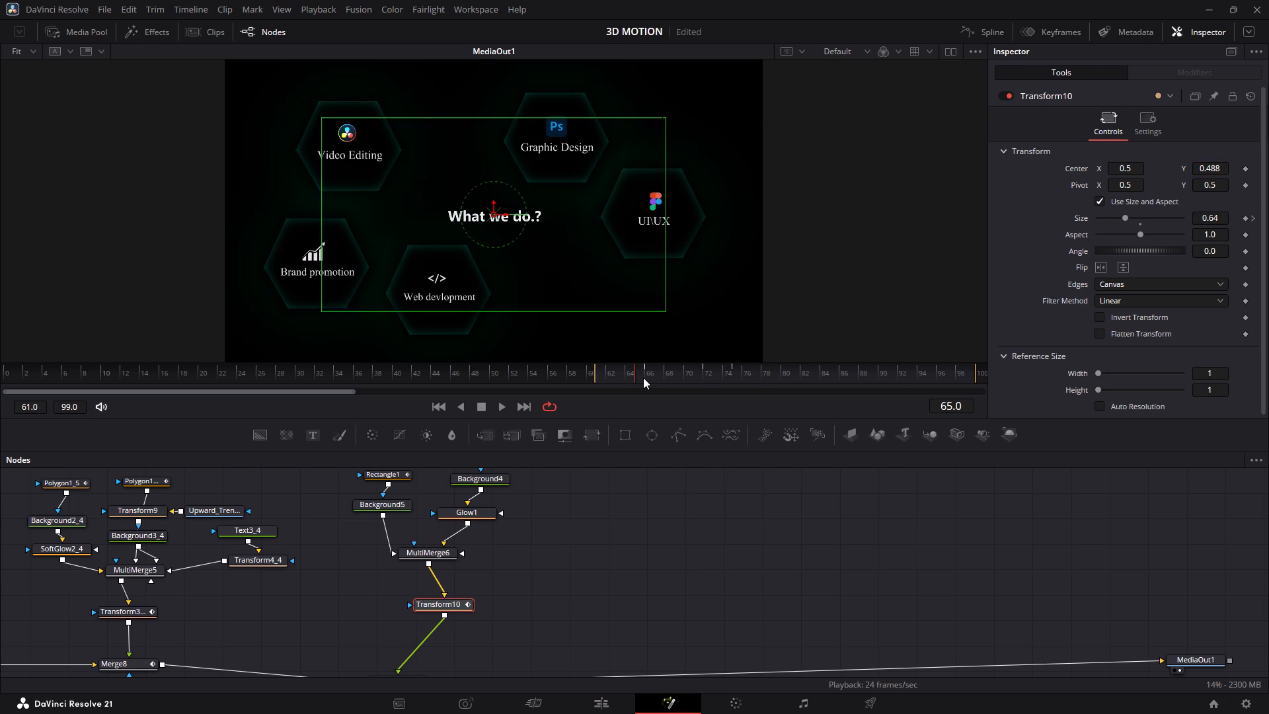
Keyframe Merge4's Blend at 0.0 on frame 66.
left_click(643, 377)
left_click(646, 377)
scroll(475, 586, "down", 2)
left_click(414, 602)
left_click(1169, 128)
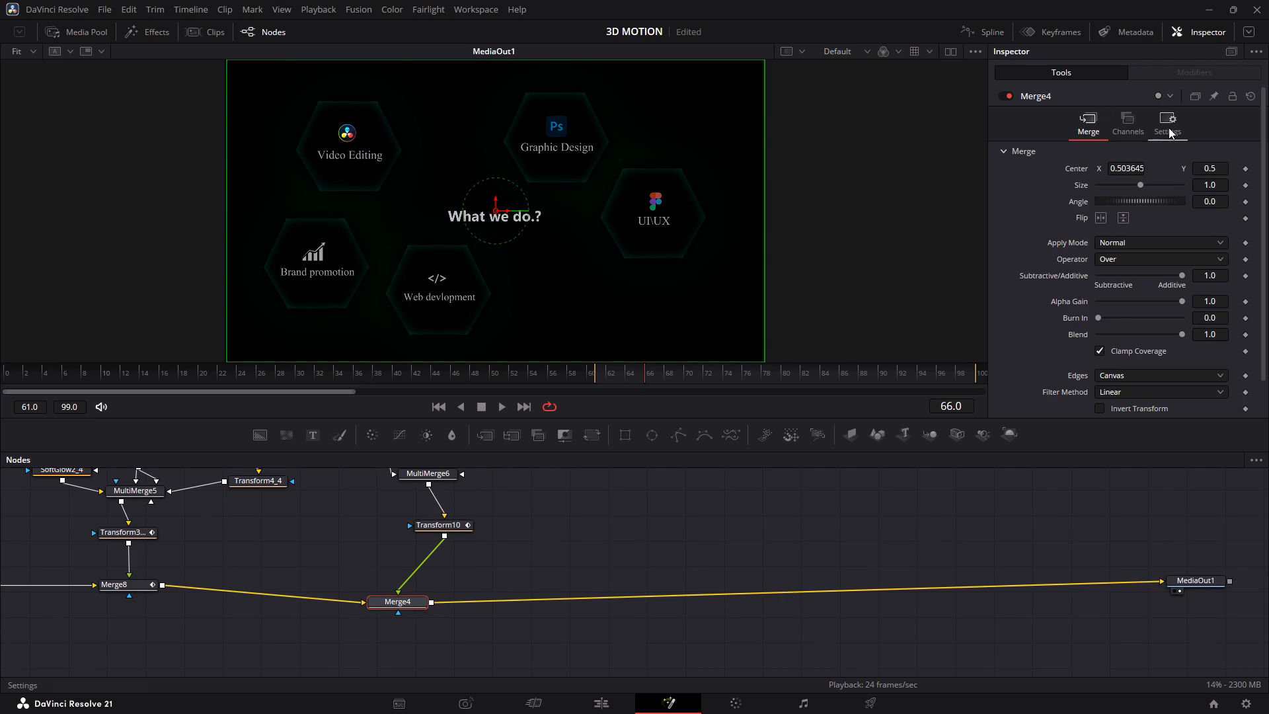
left_click(1246, 170)
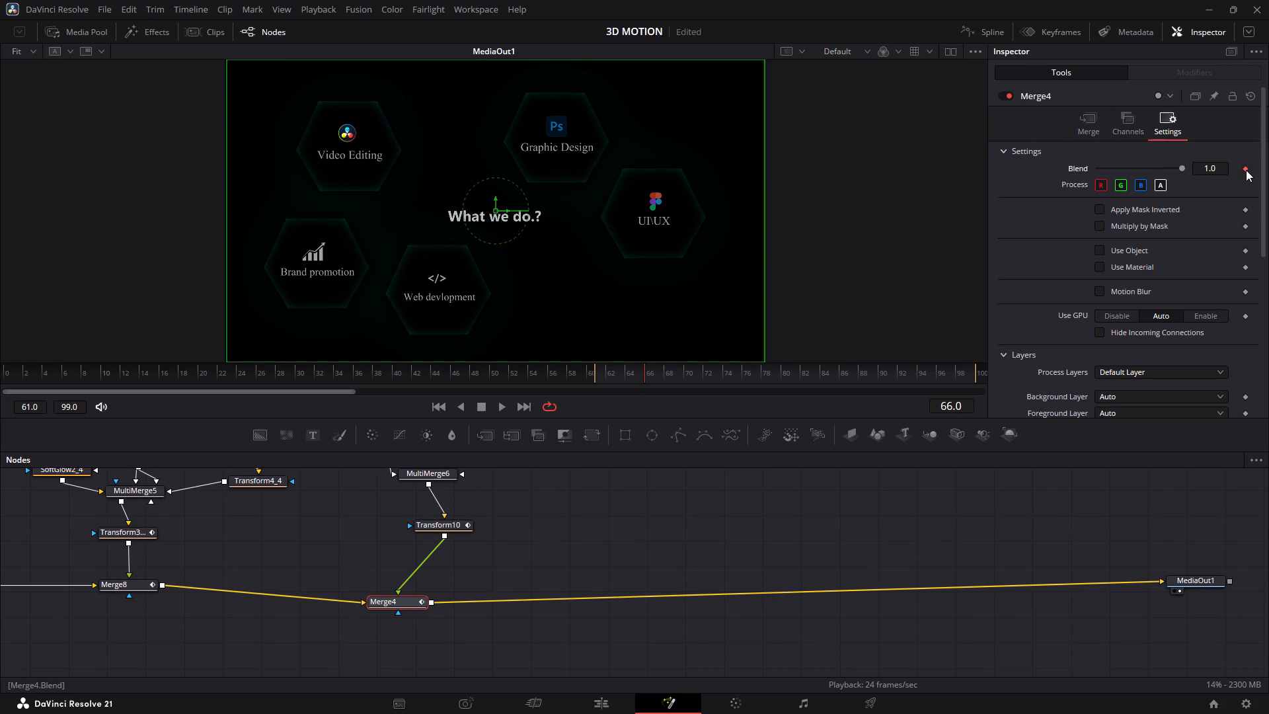
left_click_drag(1179, 166, 1055, 169)
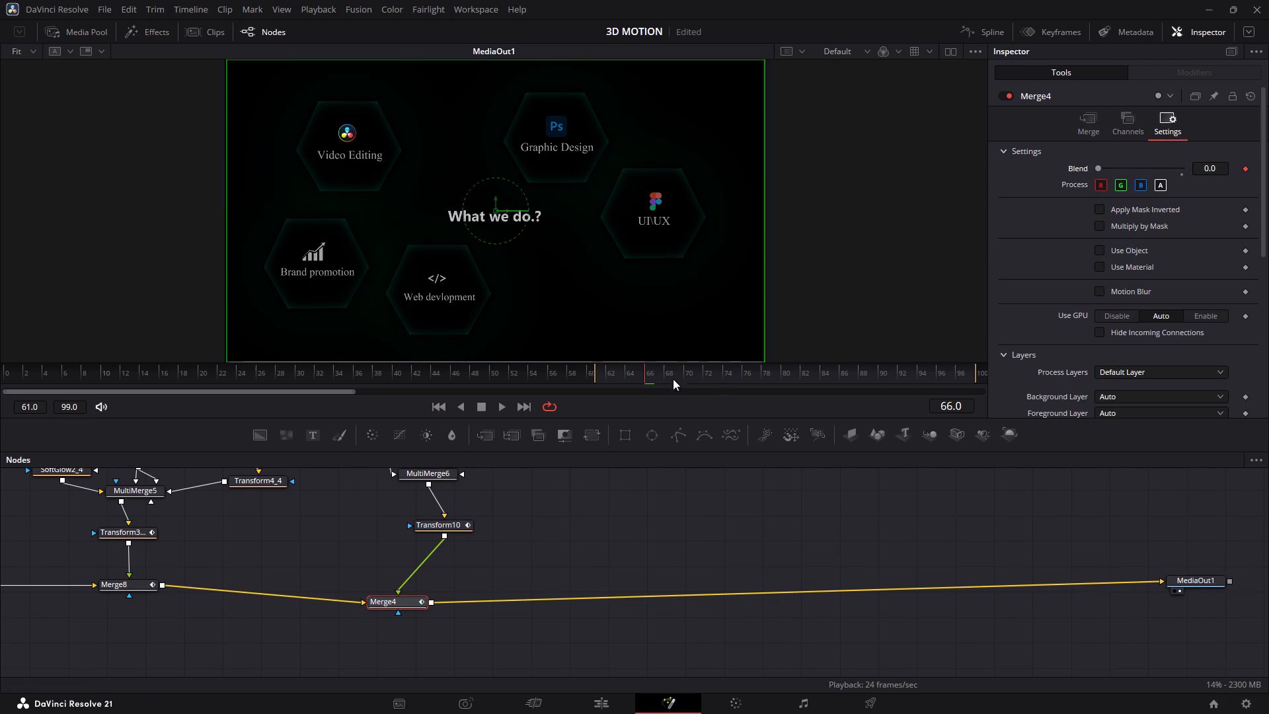
Set Merge4's Blend to 1.0 at frame 72 to complete the bar's fade-in.
left_click(705, 372)
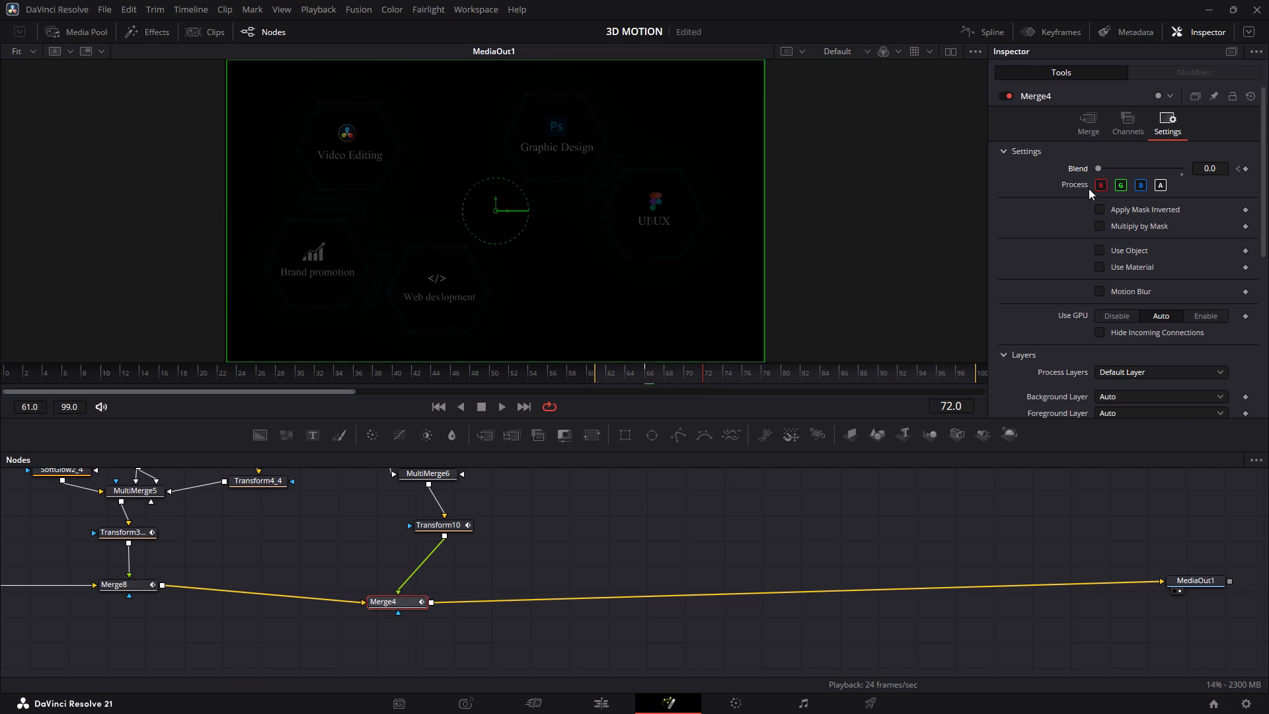
left_click_drag(1098, 168, 1129, 168)
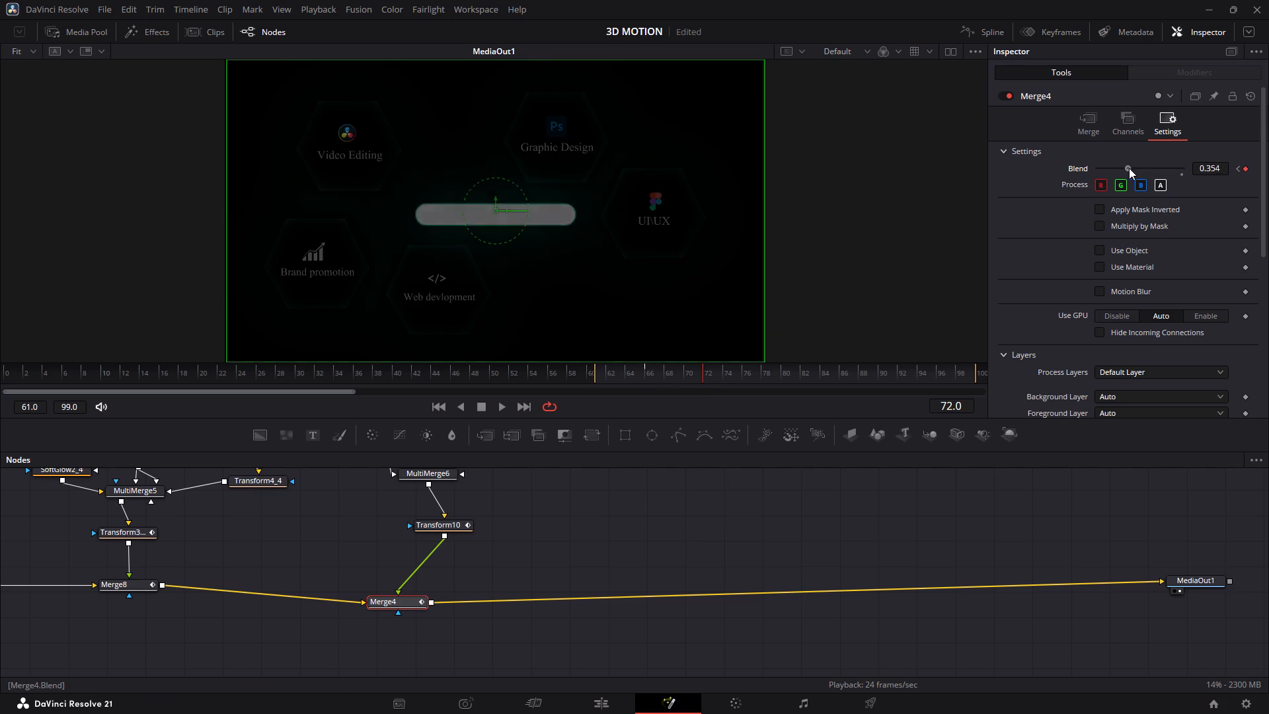
left_click_drag(1129, 168, 1268, 168)
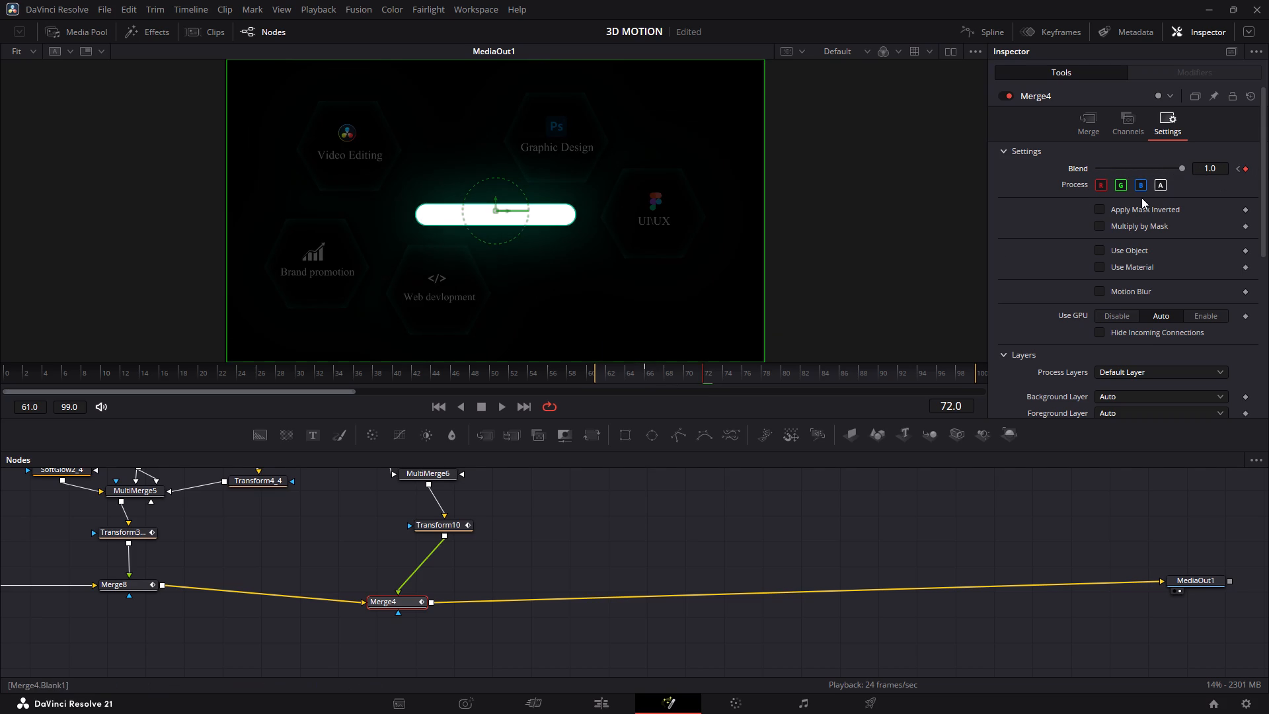
Show only Merge4's Blend curve in the Spline editor and smooth its keyframes at frames 66 and 72.
left_click(992, 35)
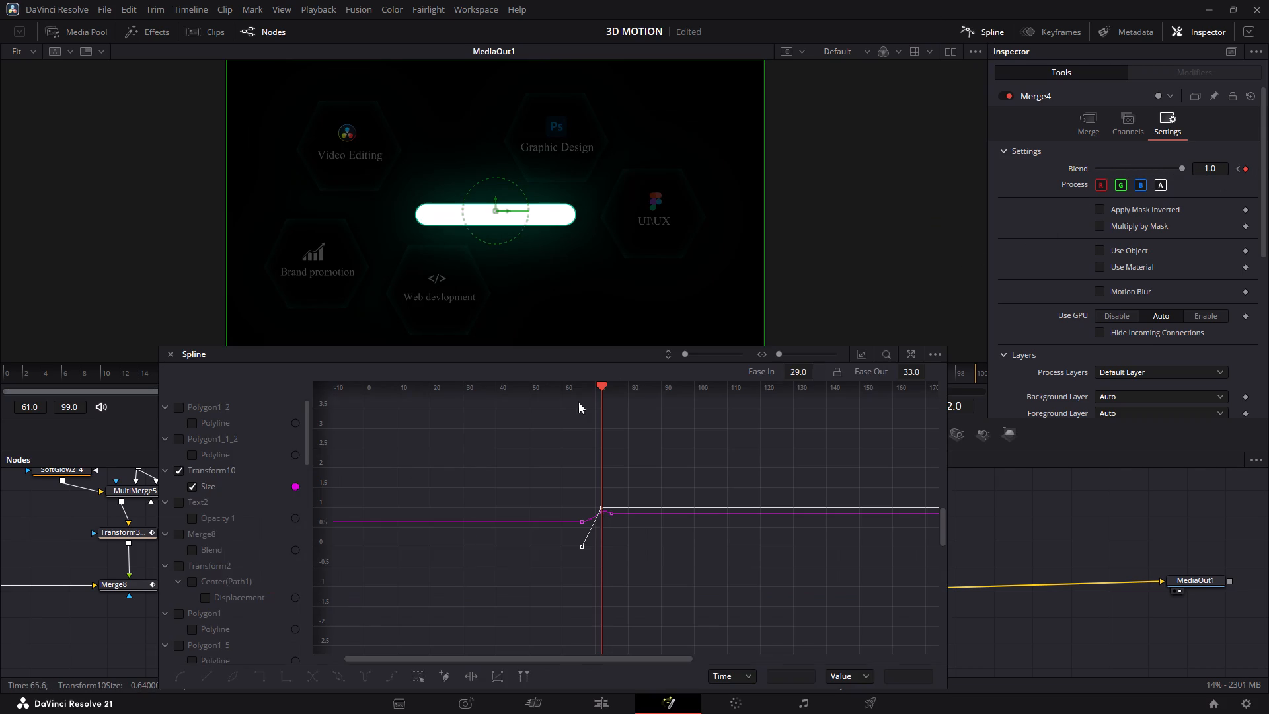
double_click(179, 472)
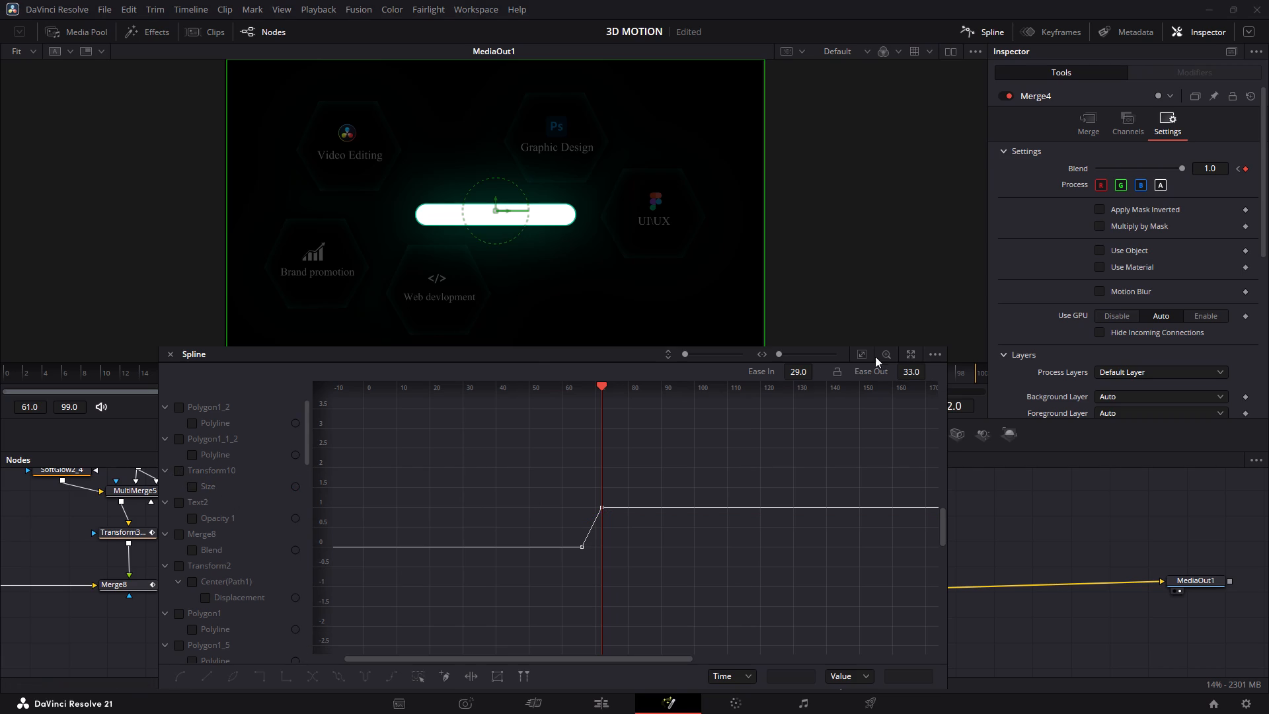
left_click(863, 354)
left_click_drag(906, 407, 433, 530)
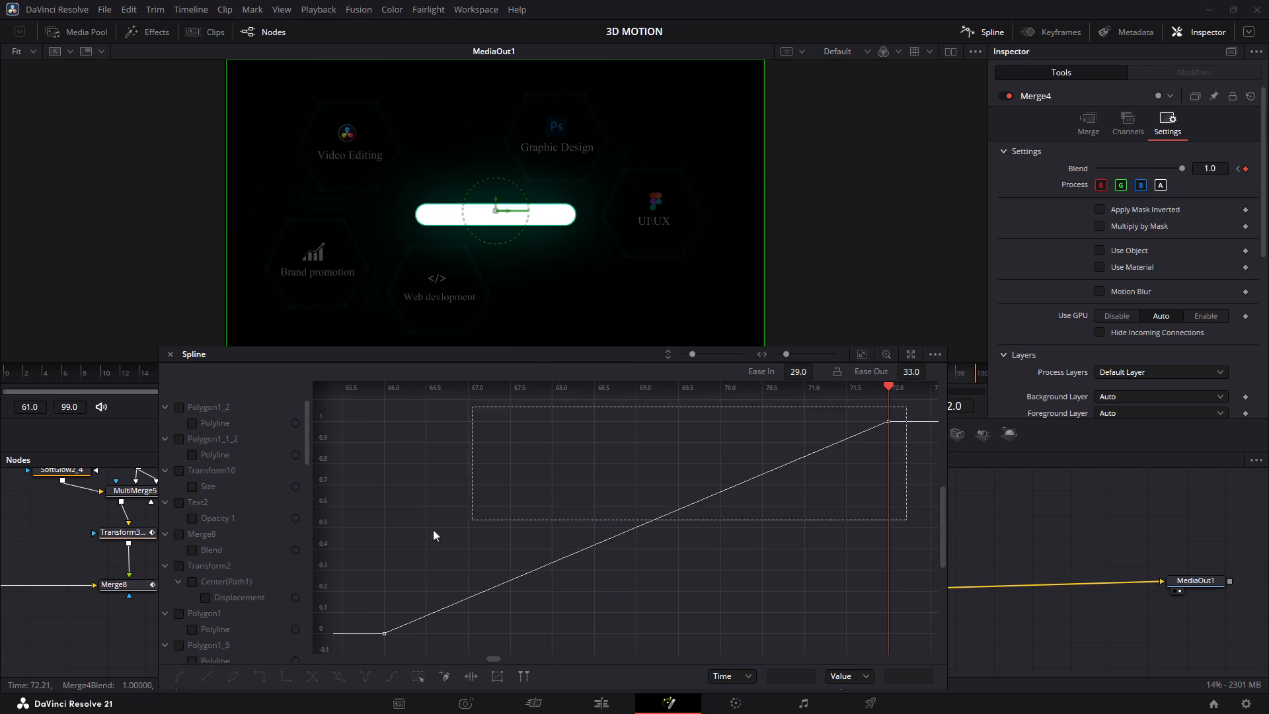
left_click_drag(433, 530, 377, 649)
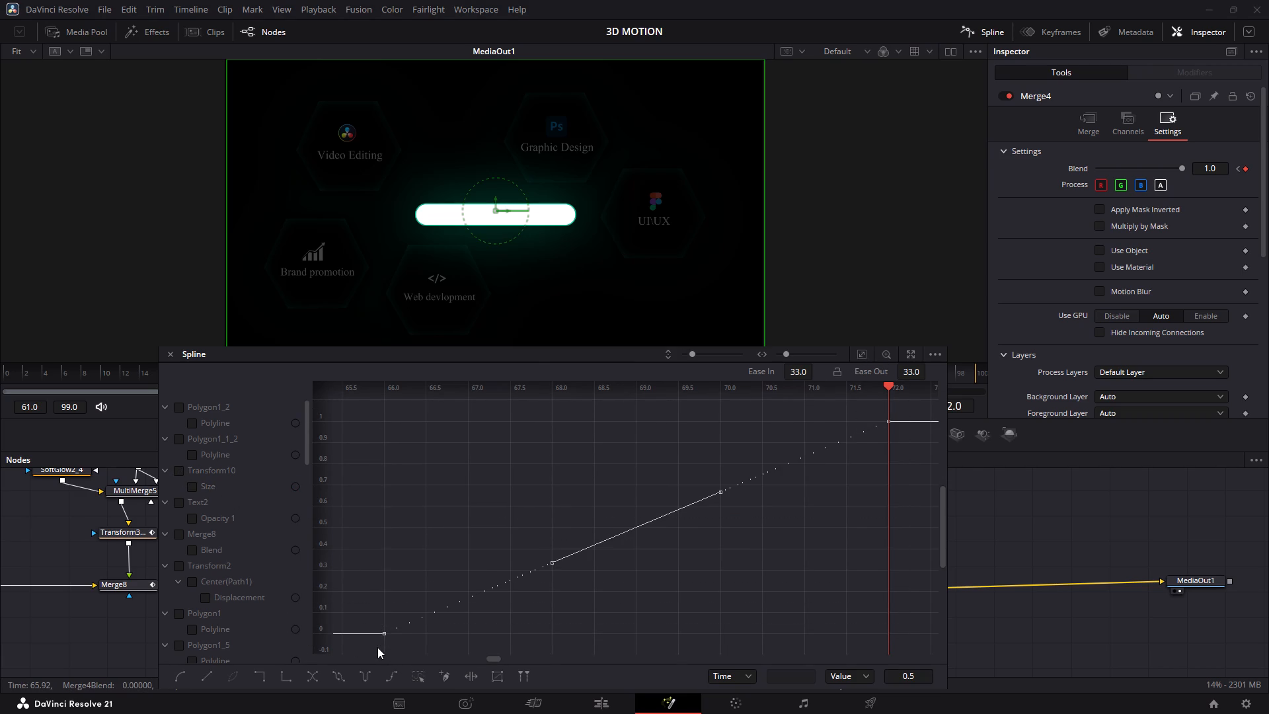
key("s")
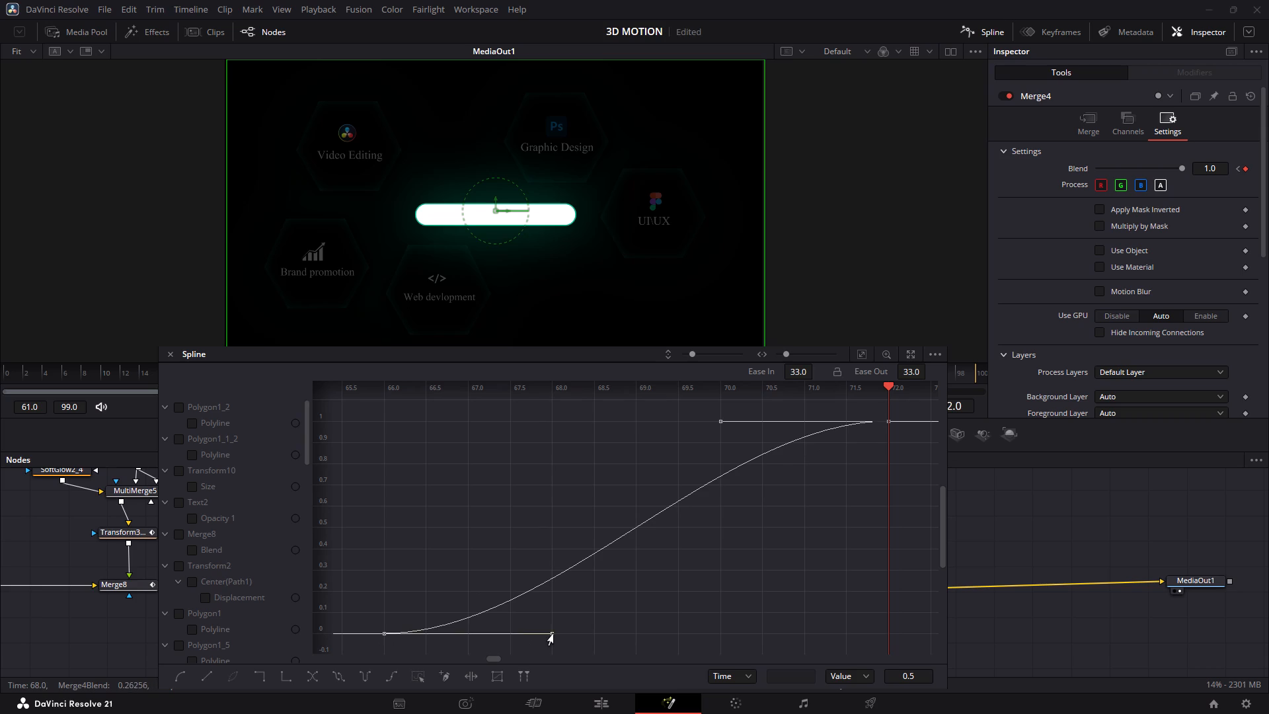
Steepen the outgoing handle of Merge4's frame 66 Blend keyframe to Ease Out 17, play back, and close the Spline editor.
left_click_drag(553, 634, 470, 495)
key("space")
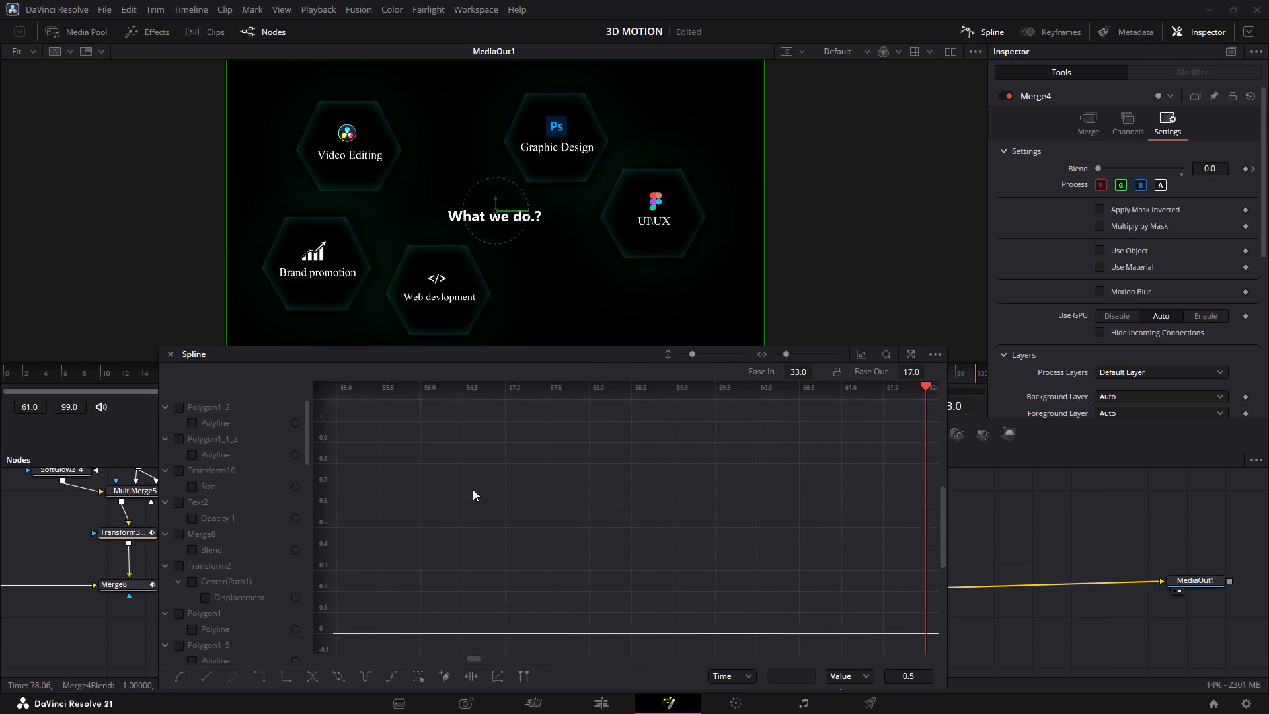
key("space")
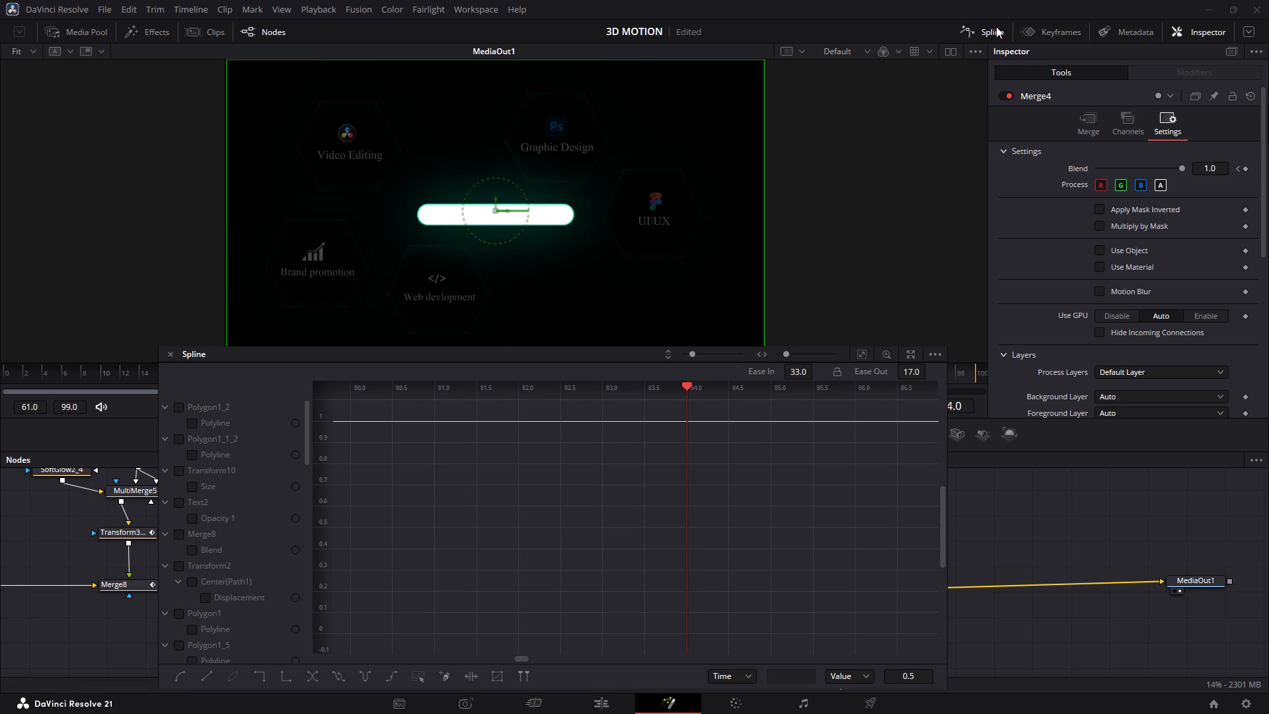
left_click(995, 27)
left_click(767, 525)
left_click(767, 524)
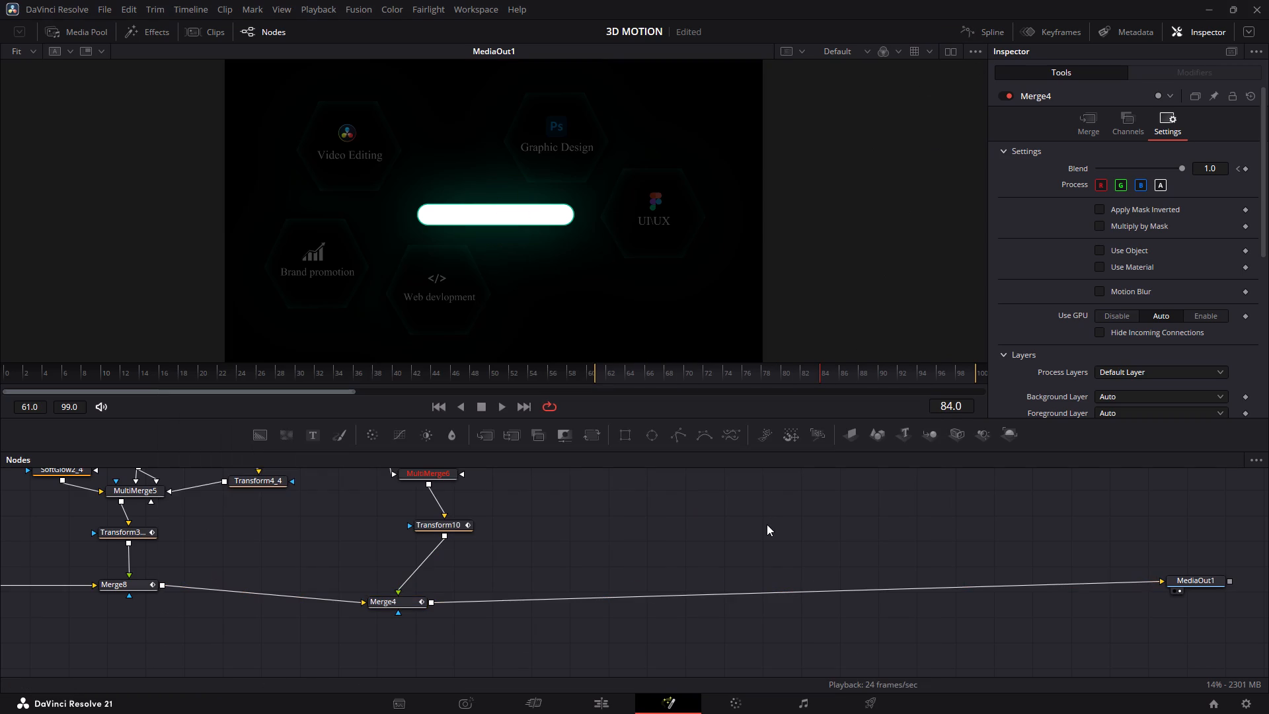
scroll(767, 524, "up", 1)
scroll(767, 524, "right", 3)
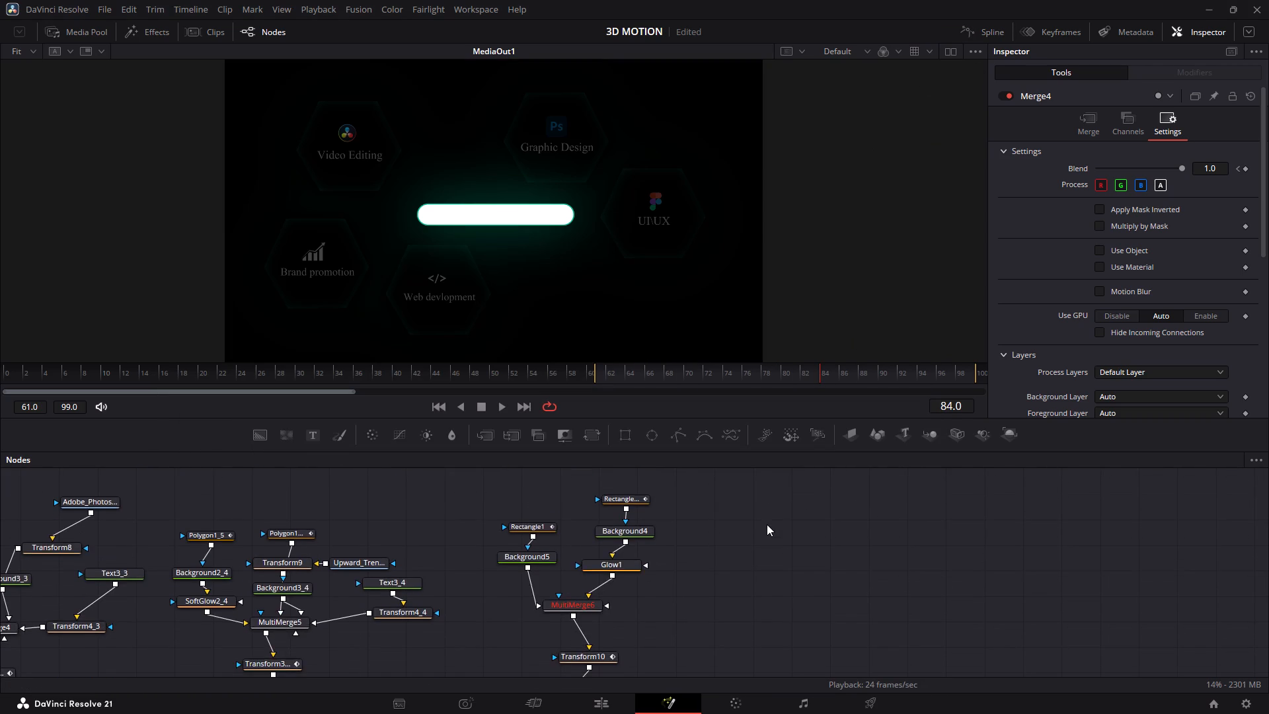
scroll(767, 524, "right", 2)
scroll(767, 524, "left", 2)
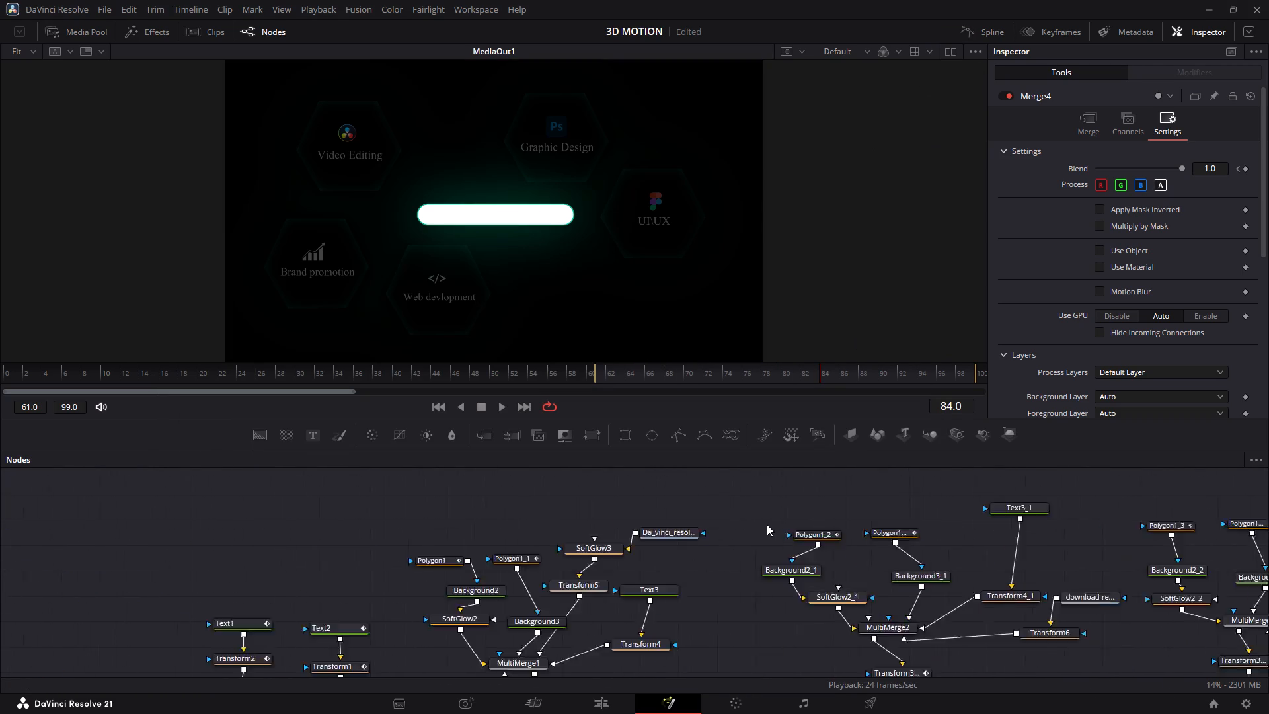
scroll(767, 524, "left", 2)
Play back and step through the frames around 66 to 79 to examine how the bar fades in over the centre text.
key("space")
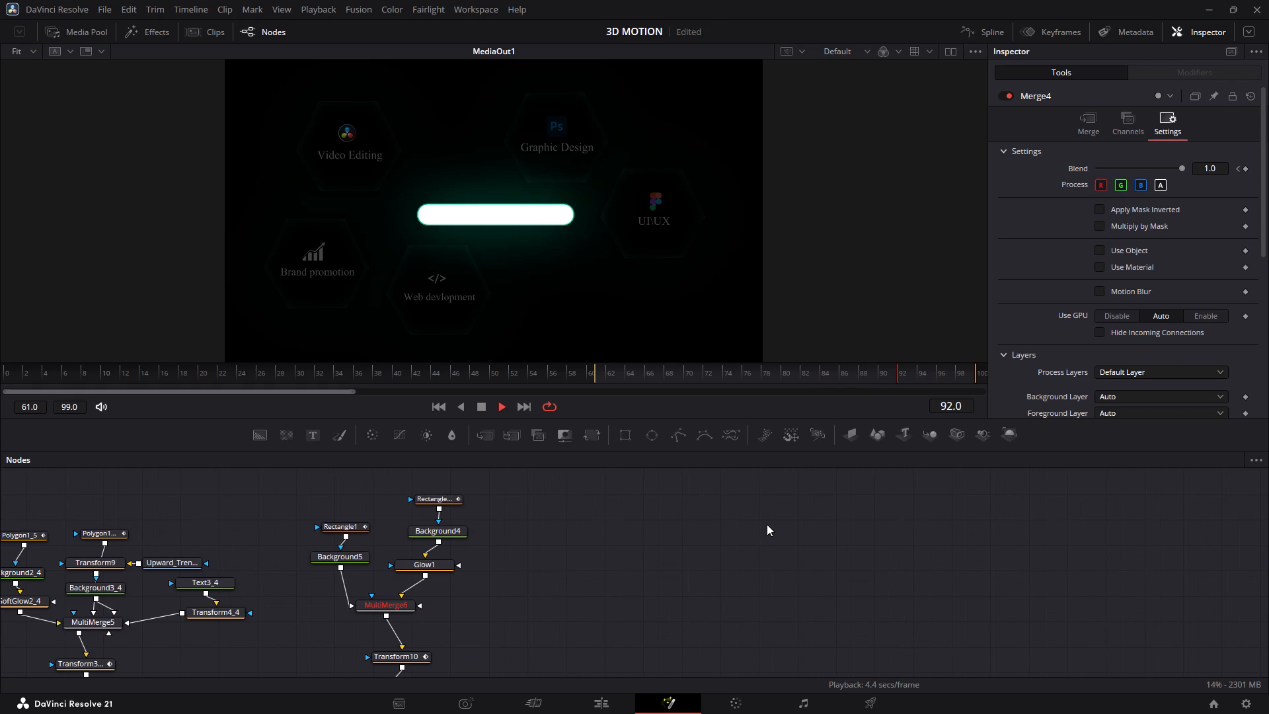
key("space")
key("space")
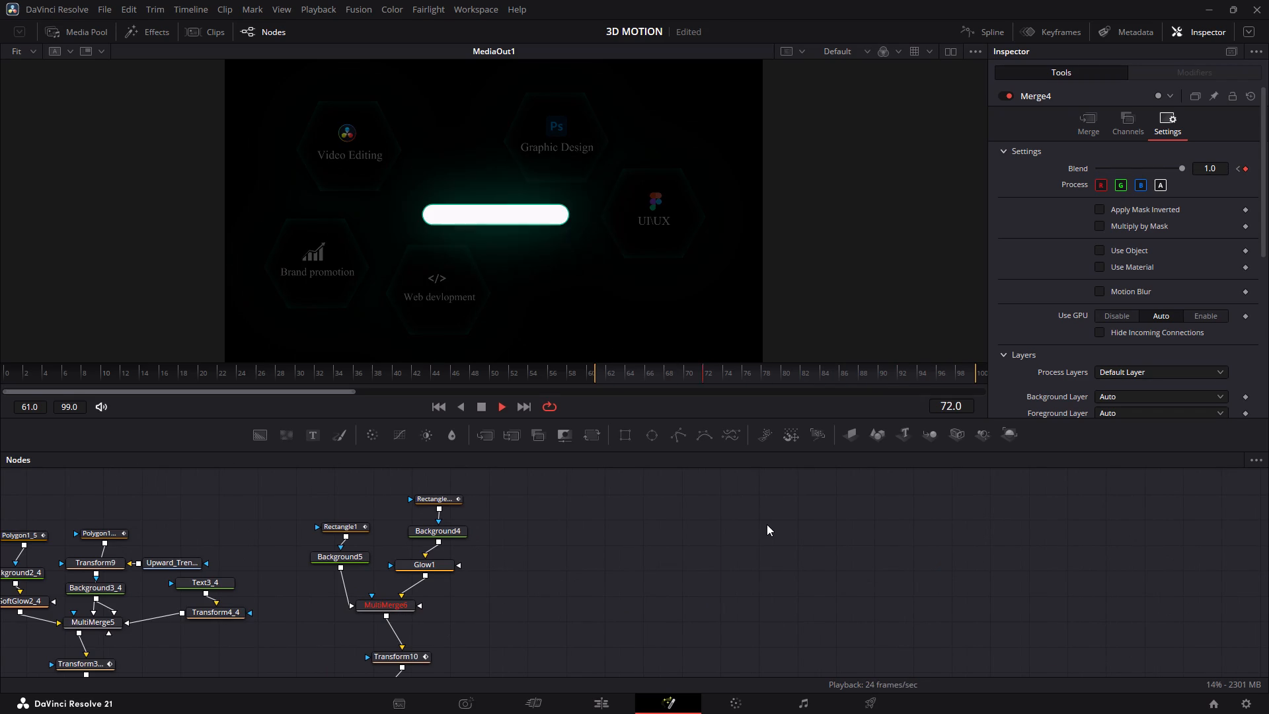
key("space")
key("Left")
key("Left")
key("Left")
key("Left")
key("Left")
key("Left")
key("Left")
key("Left")
key("Left")
key("Left")
key("Left")
key("Left")
key("Left")
key("Left")
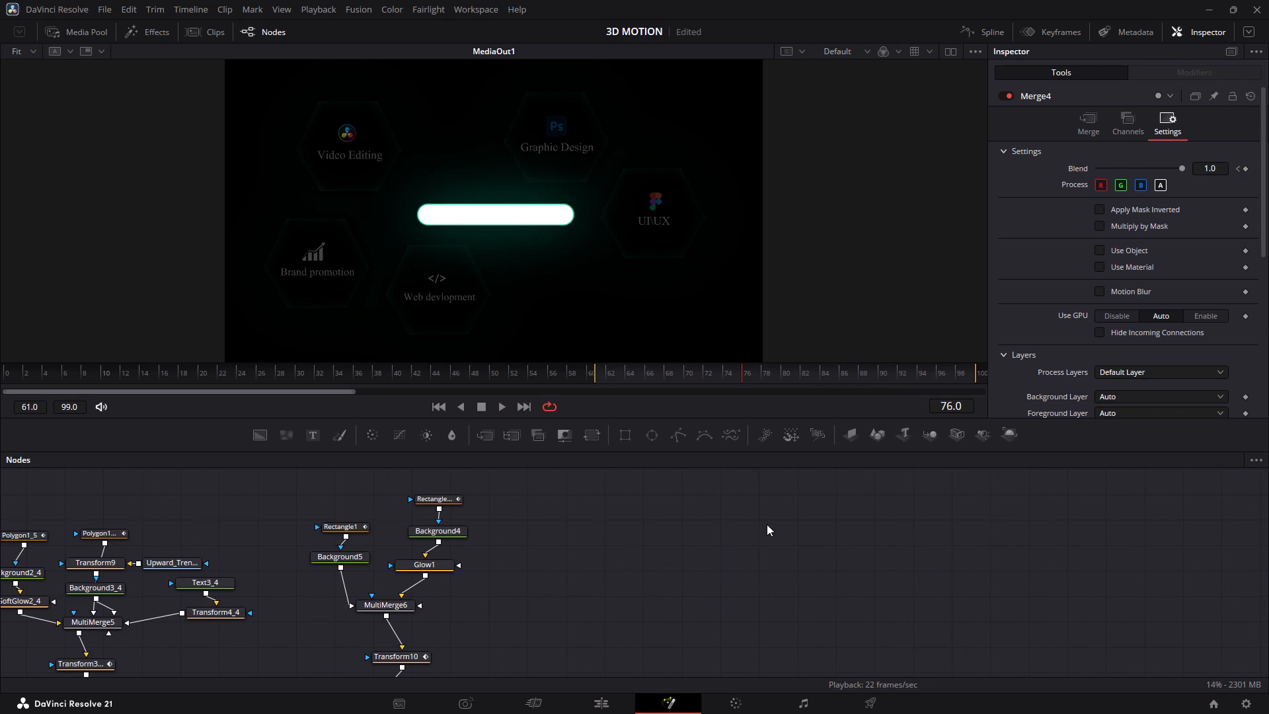
key("Right")
key("Right")
key("Right")
key("Right")
key("Right")
key("Right")
key("Right")
key("Left")
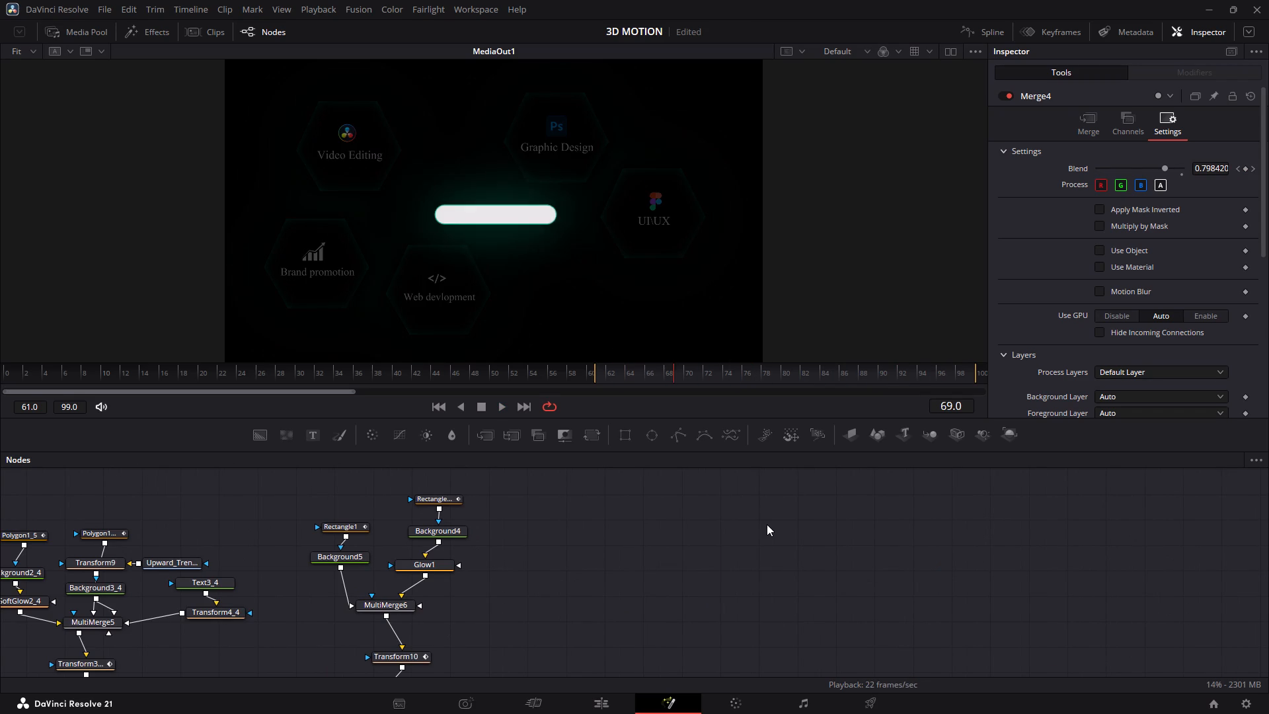
key("Left")
key("Left")
key("Left")
key("Right")
key("Right")
key("Right")
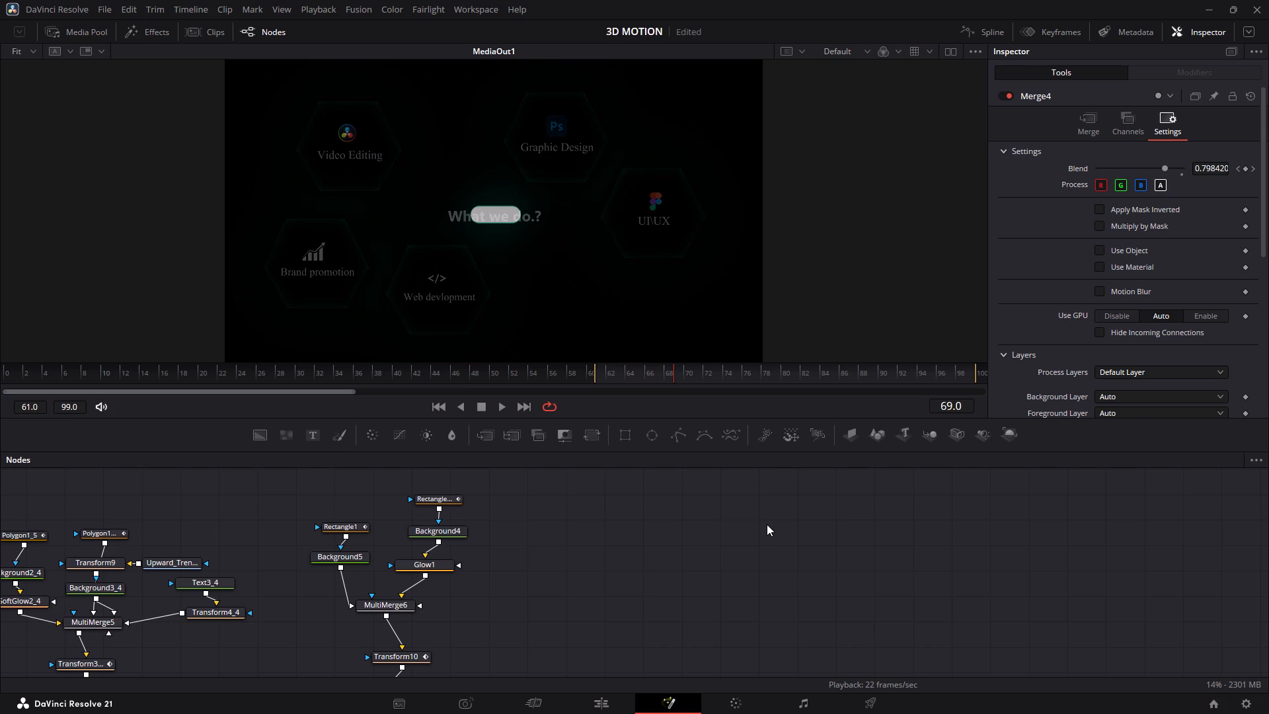
key("Right")
key("Right")
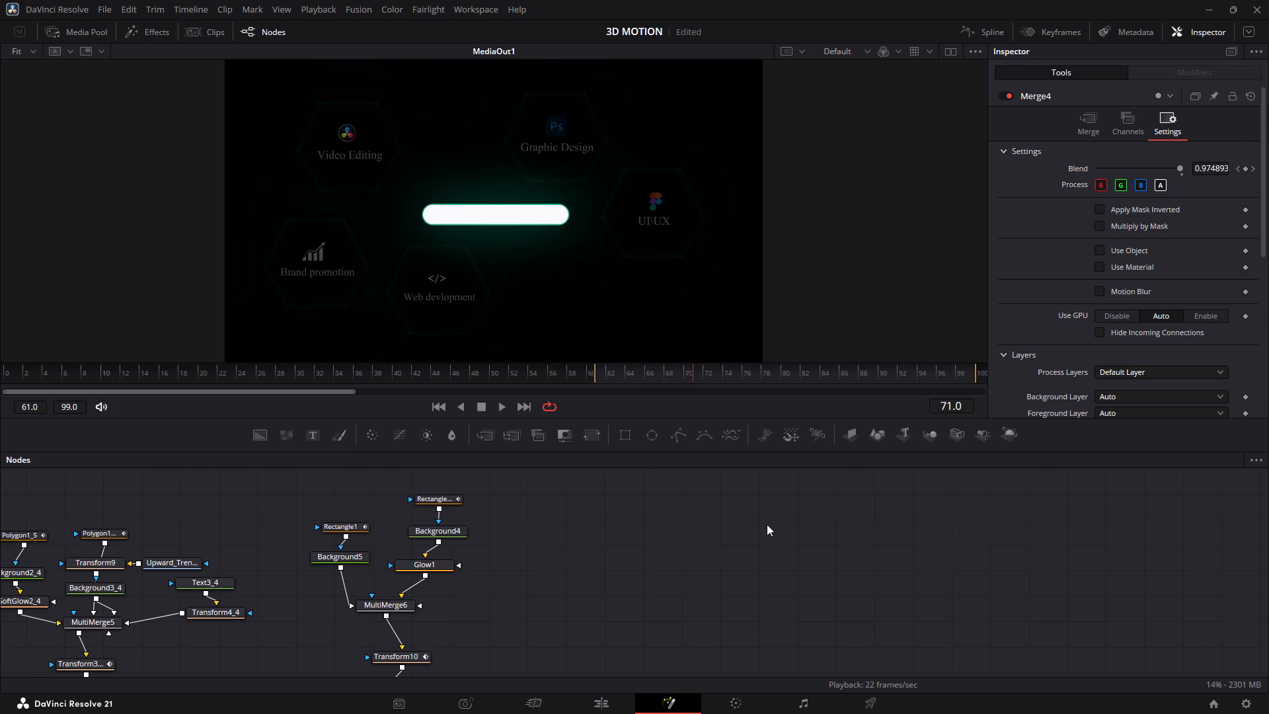
key("Right")
key("Right")
key("Right")
key("Right")
key("Right")
key("Right")
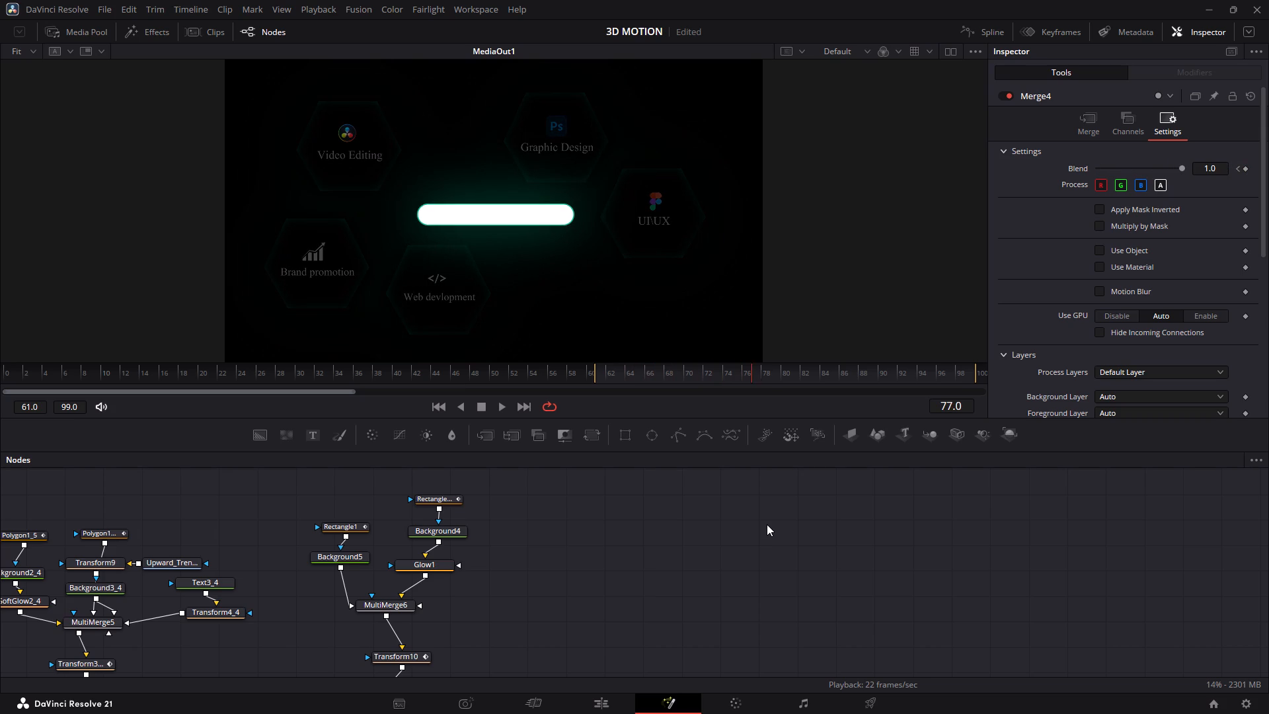
key("Right")
key("Right")
Step back from about frame 79 to before frame 66 to check the bar's fade and growth in reverse.
key("Left")
key("Left")
key("Left")
key("Left")
key("Left")
key("Left")
key("Left")
key("Left")
key("Left")
key("Left")
key("Left")
key("Left")
key("Left")
key("Left")
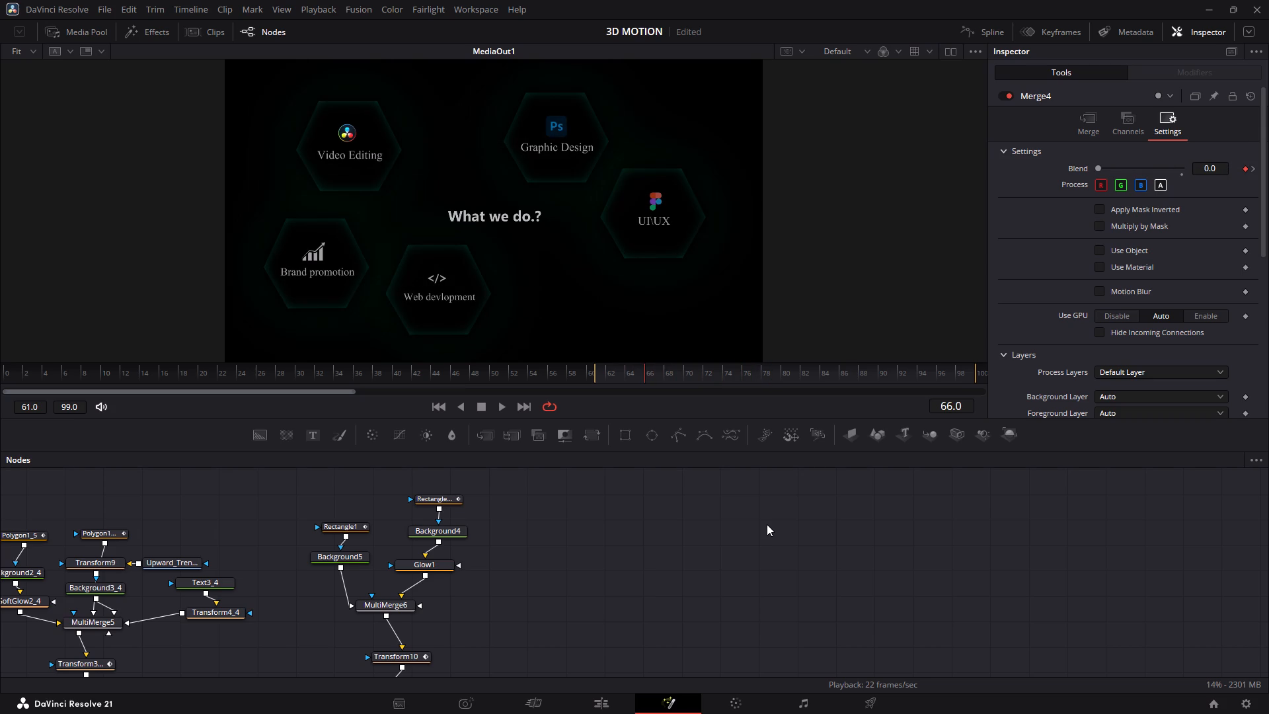
key("Left")
key("Left")
key("Left")
key("Left")
Play the bar's appearance again and step back to frame 62 to review the transition from the centre text.
key("space")
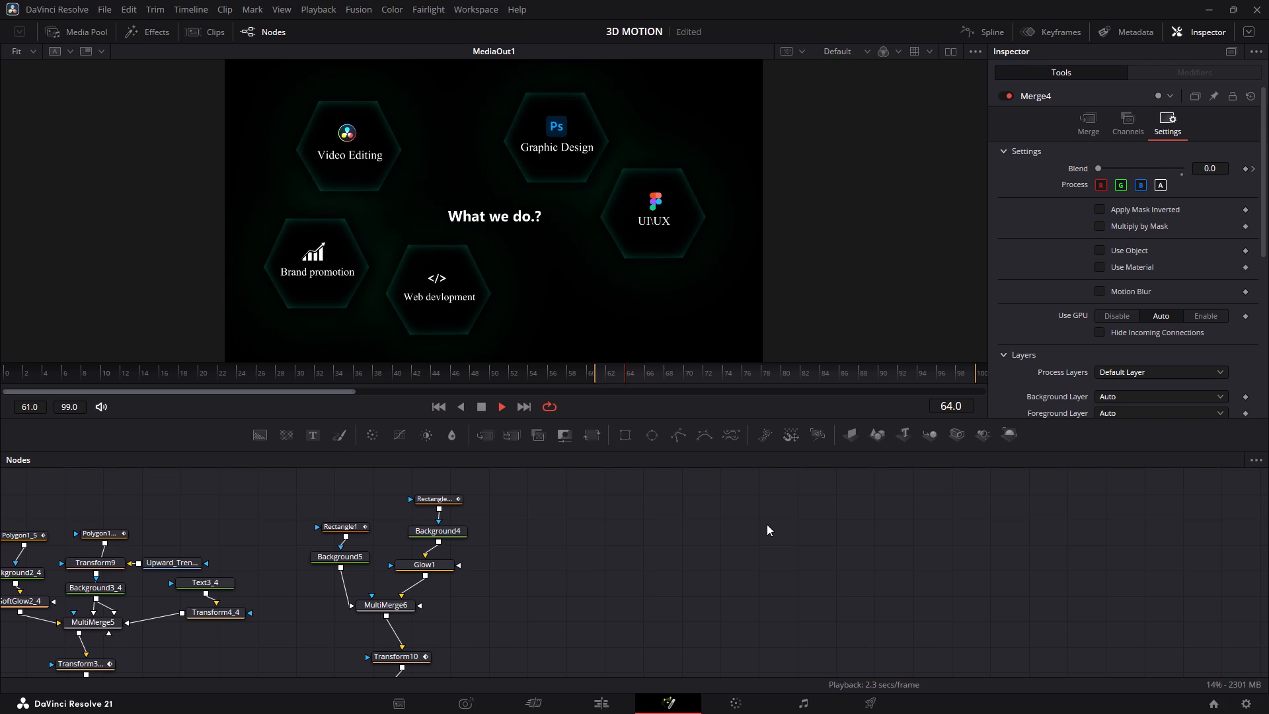
key("space")
key("Left")
key("Left")
key("Left")
key("Left")
key("Left")
key("Left")
key("Left")
key("Left")
key("Left")
key("Left")
key("Left")
key("Left")
key("Left")
key("Left")
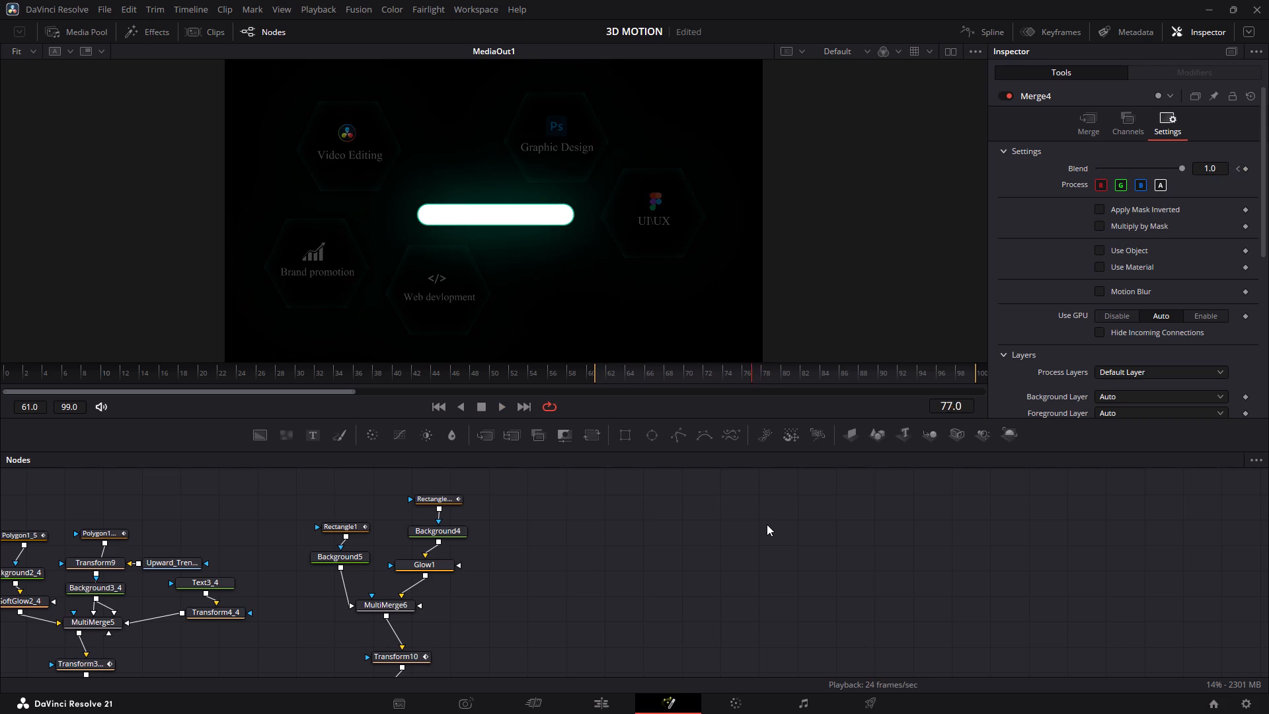
key("Left")
key("Left")
key("Left")
key("Left")
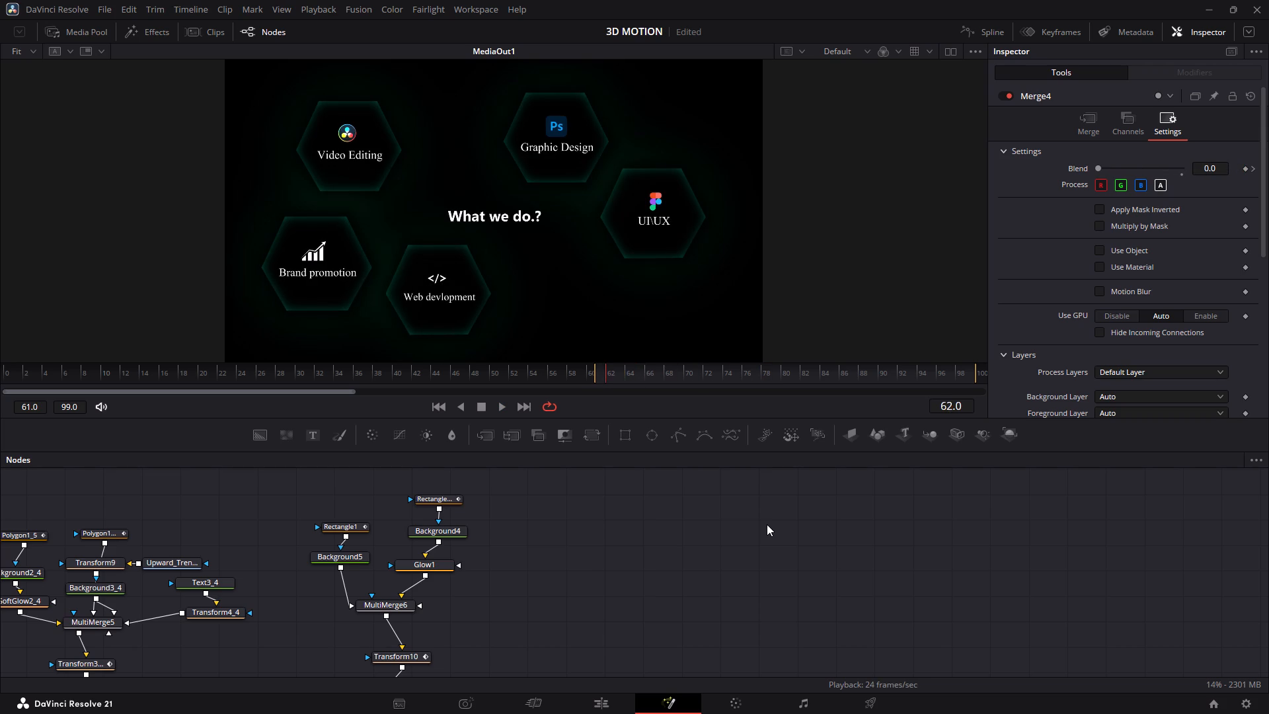
Replay the transition and step between frames 67 and 77 to examine how the bar's growth settles.
key("space")
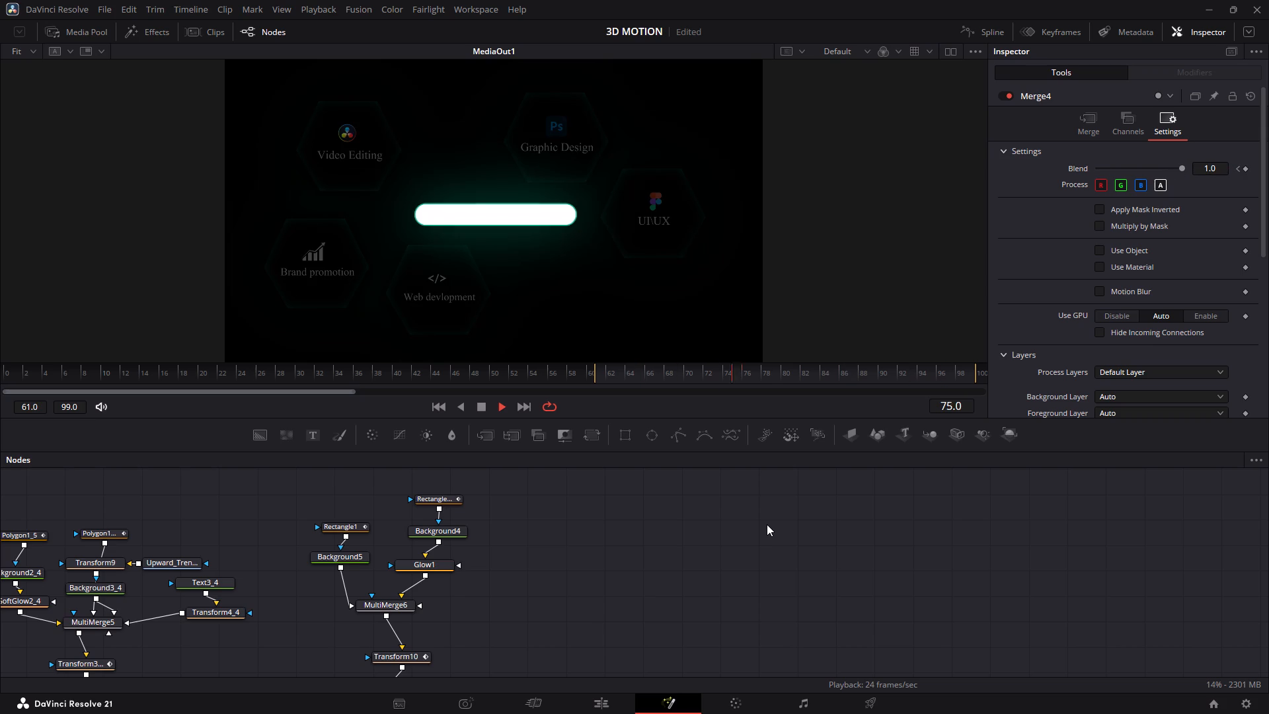
key("space")
key("Left")
key("Left")
key("Left")
key("Left")
key("Left")
key("Left")
key("Left")
key("Left")
key("Left")
key("Left")
key("Left")
key("Left")
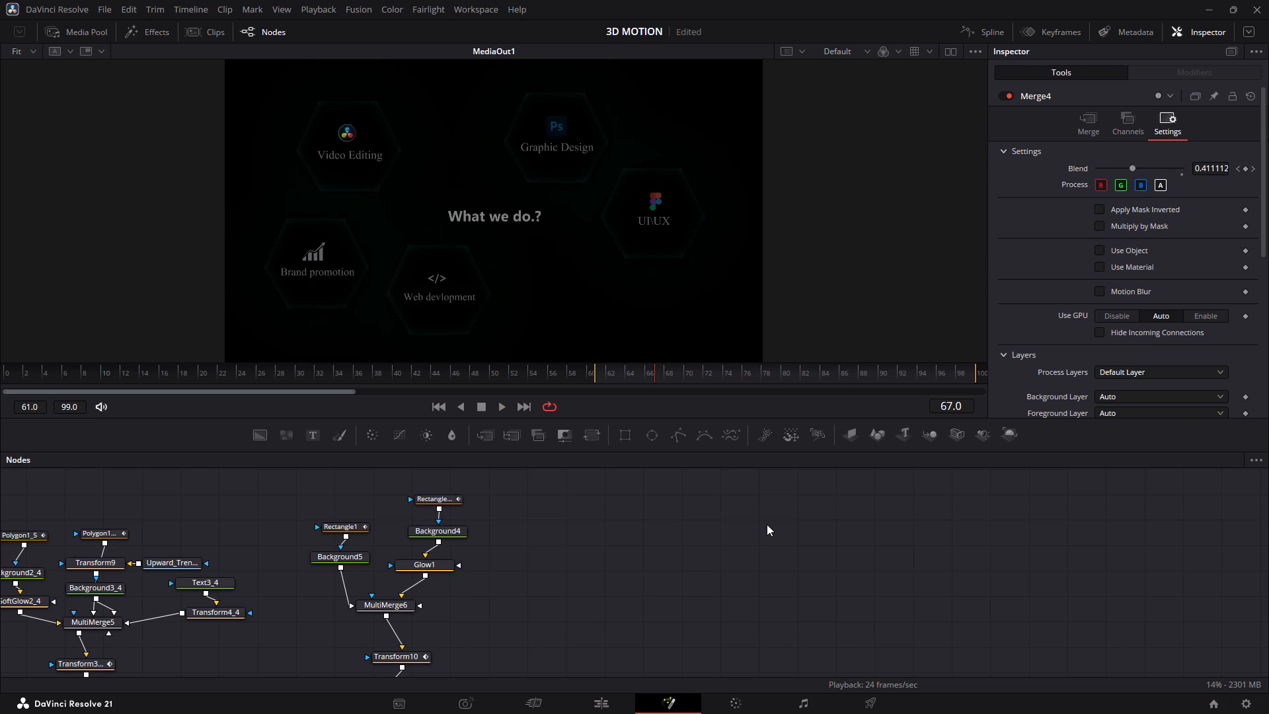
key("Right")
key("Right")
key("Right")
key("Right")
key("Right")
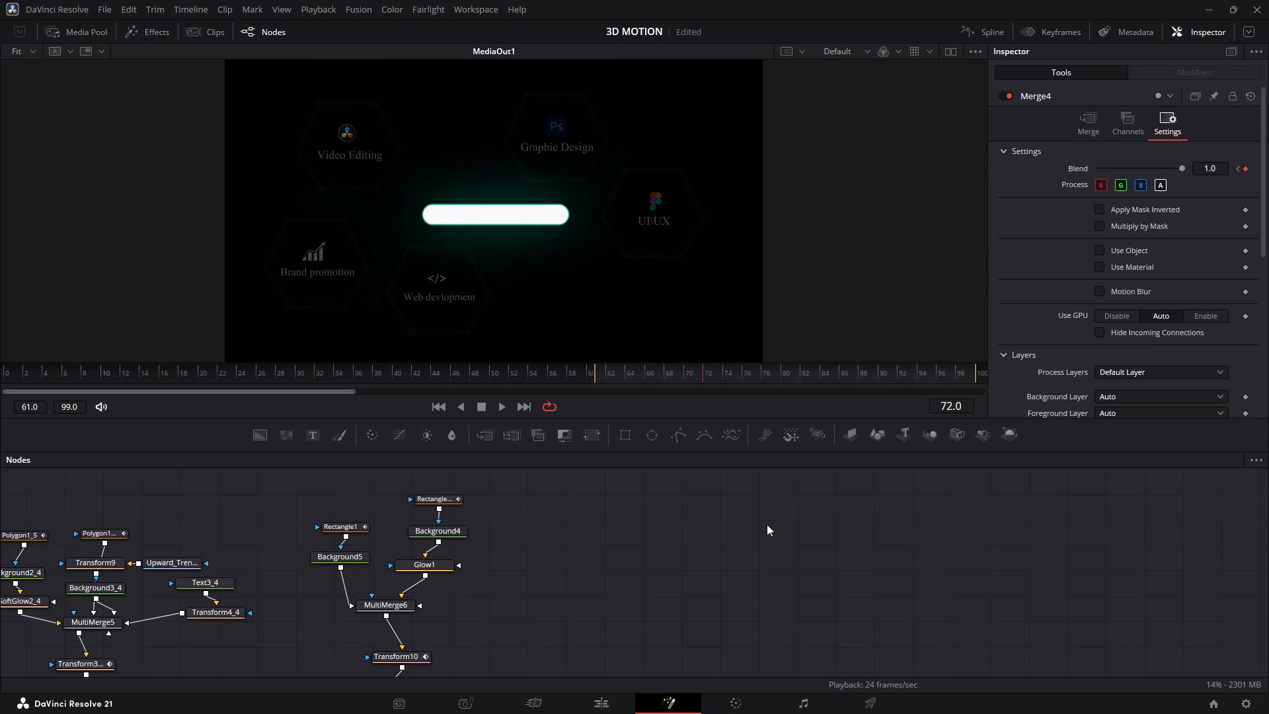
key("Right")
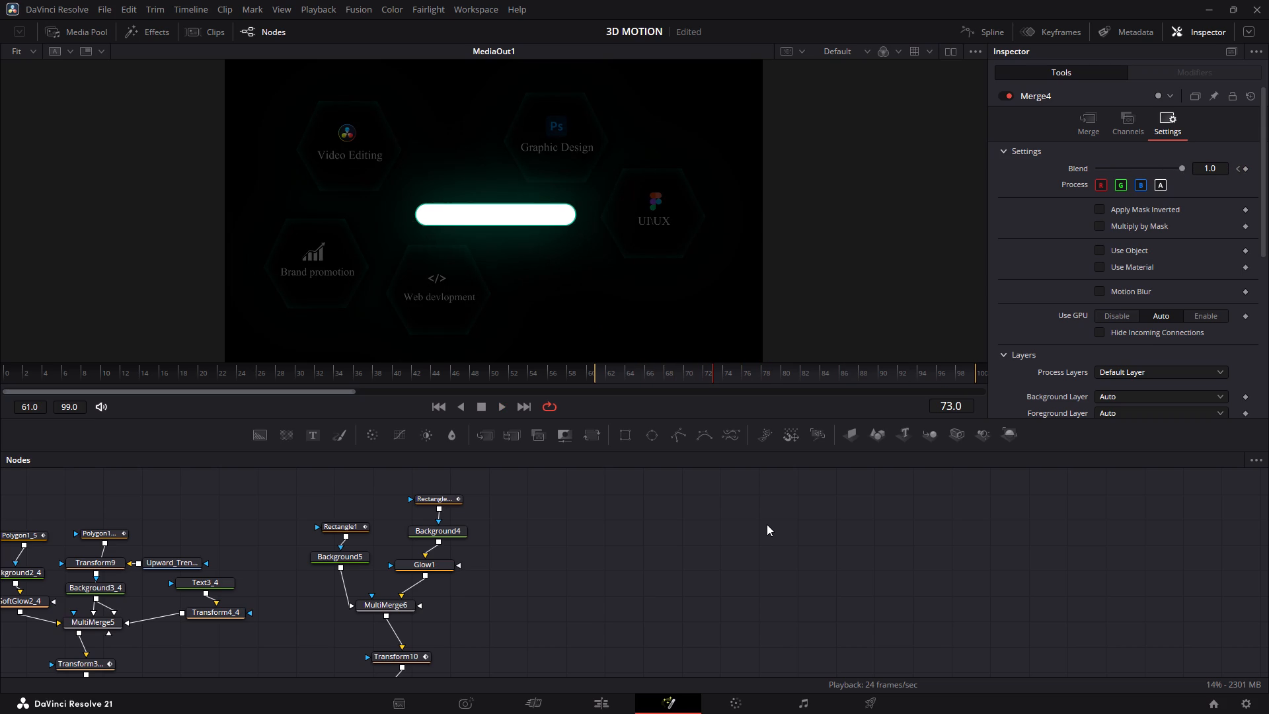
key("Right")
key("Right")
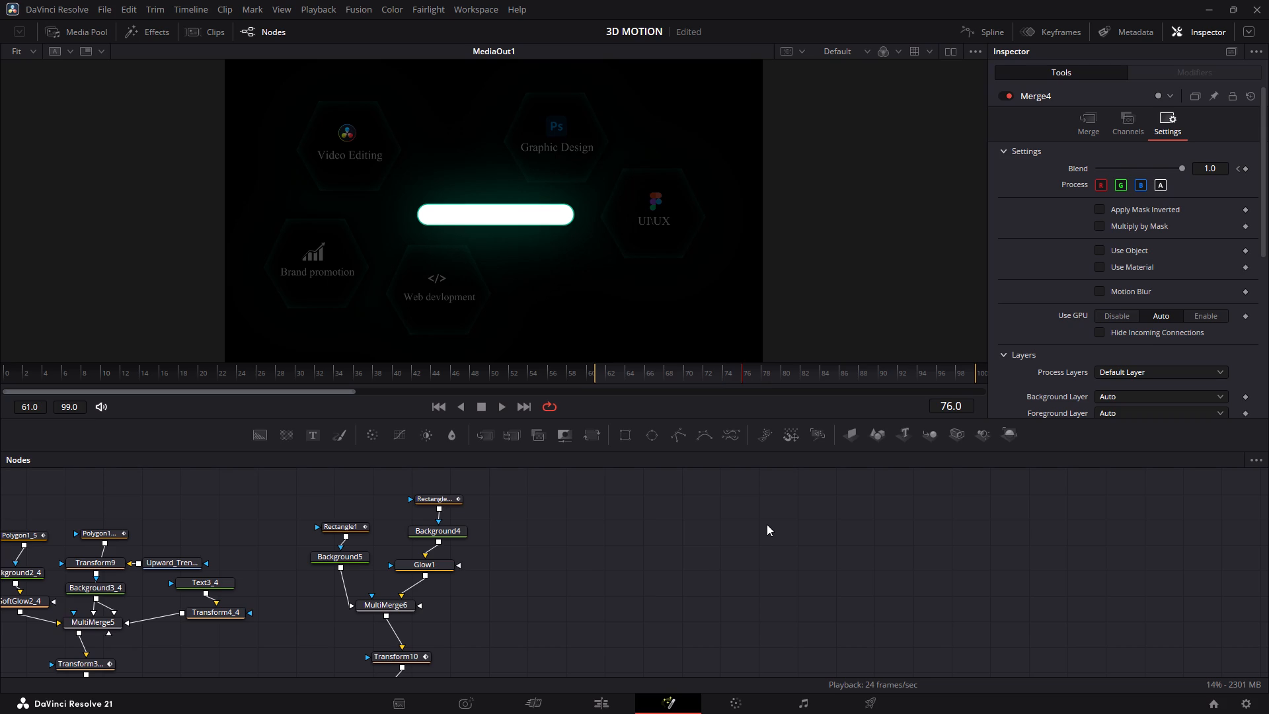
key("Right")
key("Left")
key("Left")
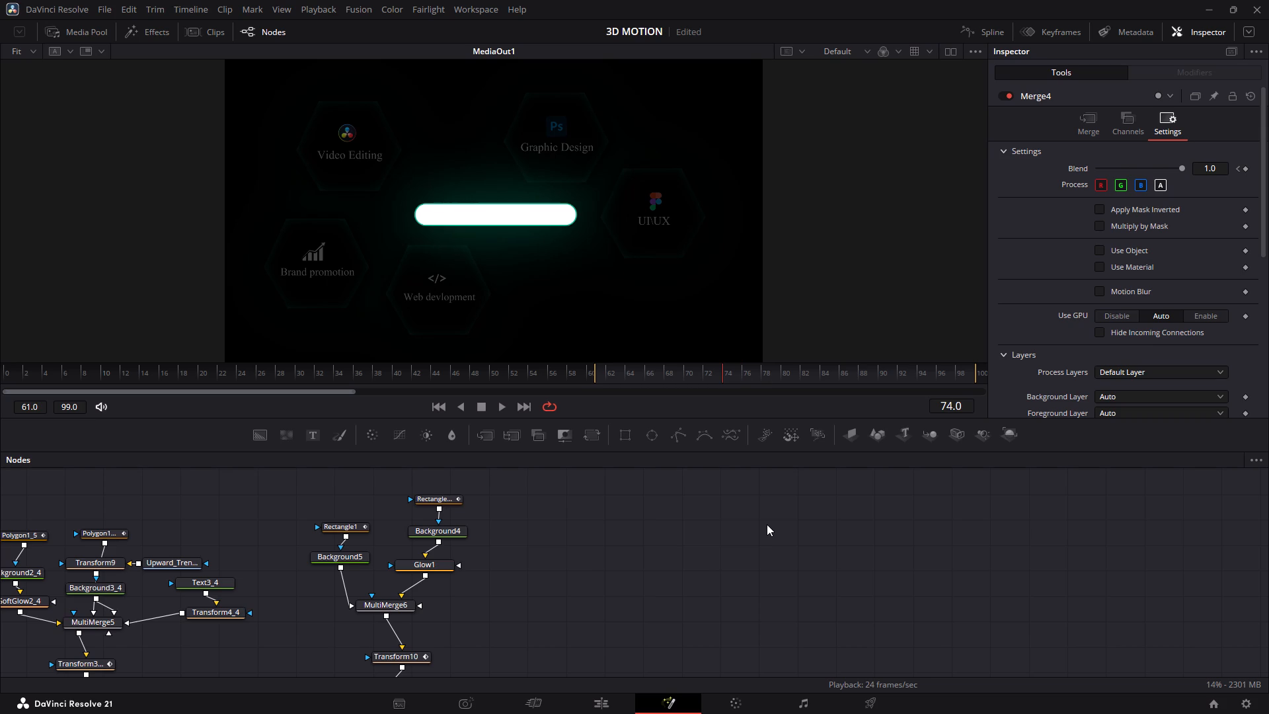
At frame 75, add a Text node and merge it over the output of Merge4.
key("Right")
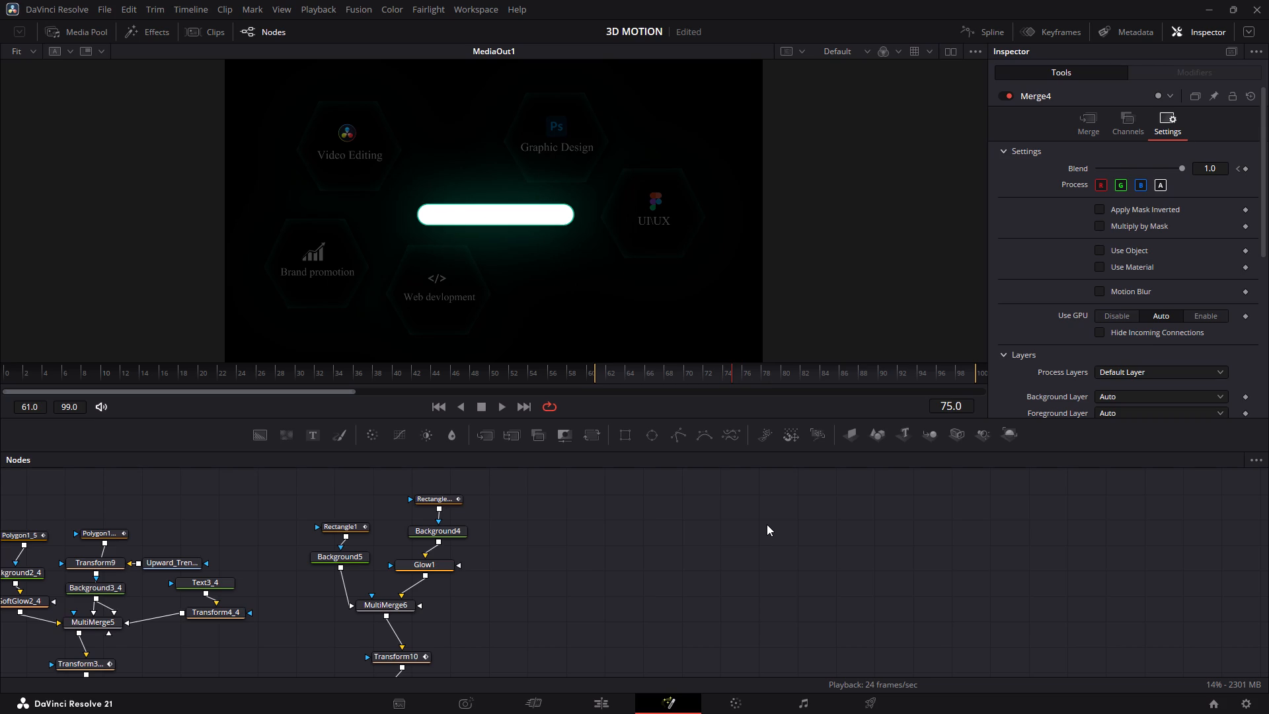
key("Left")
key("Right")
left_click(308, 436)
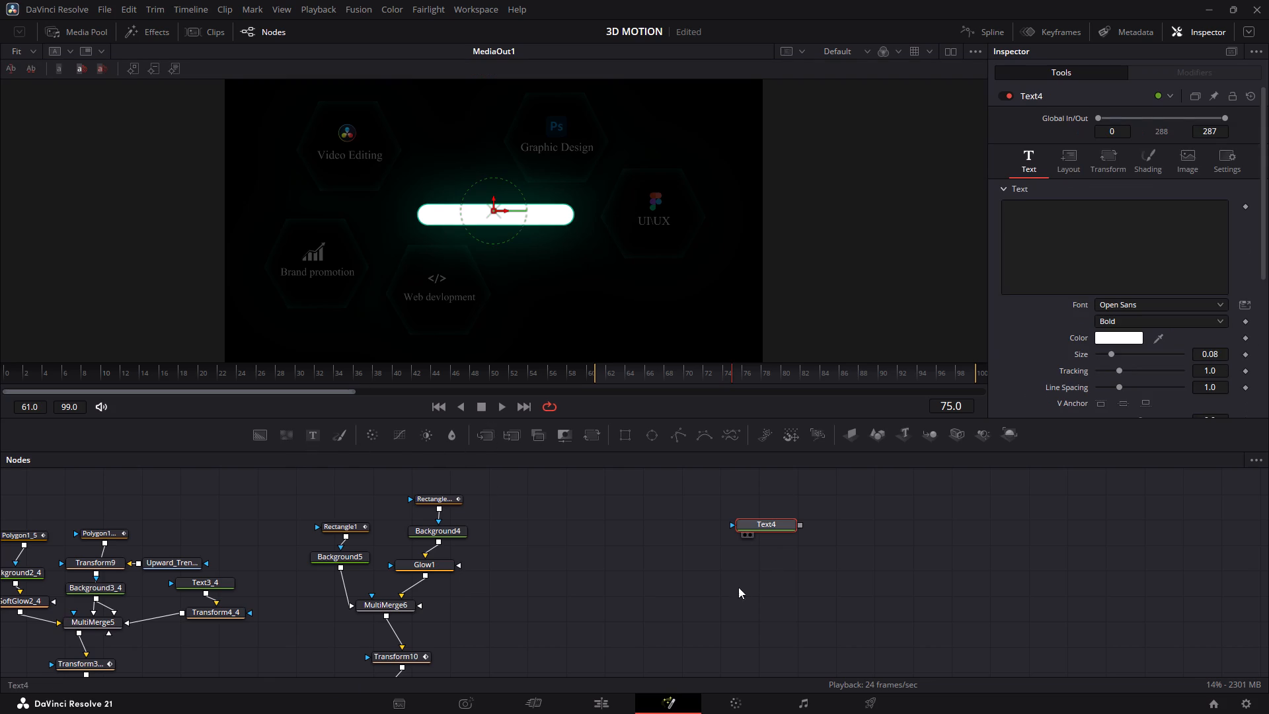
left_click_drag(781, 525, 565, 576)
left_click(593, 543)
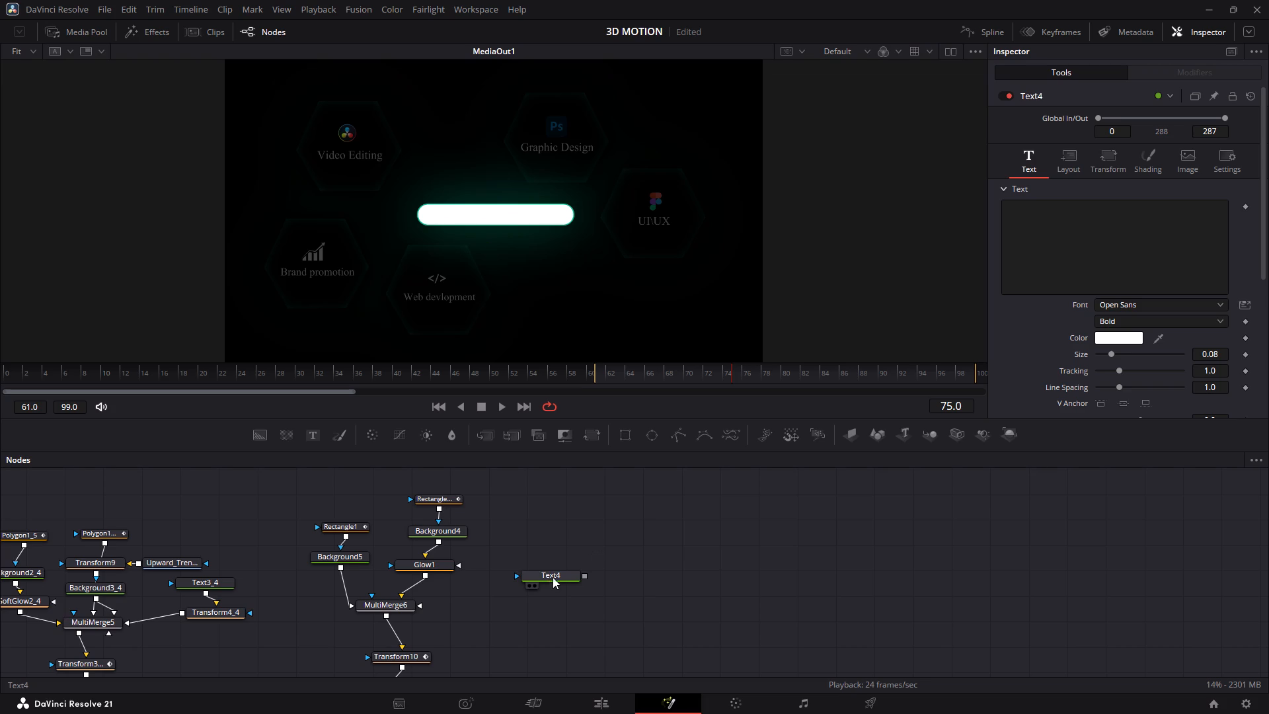
left_click_drag(555, 575, 591, 520)
scroll(599, 518, "down", 2)
scroll(599, 518, "up", 1)
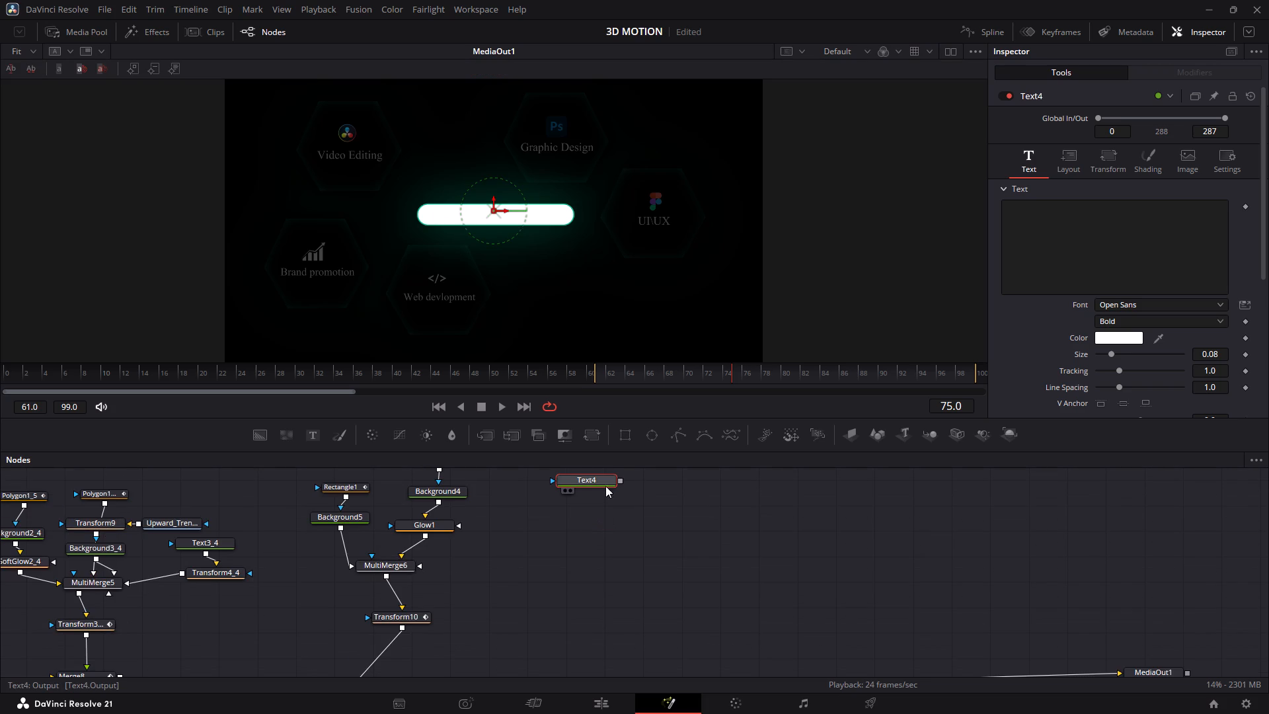
left_click_drag(621, 479, 454, 651)
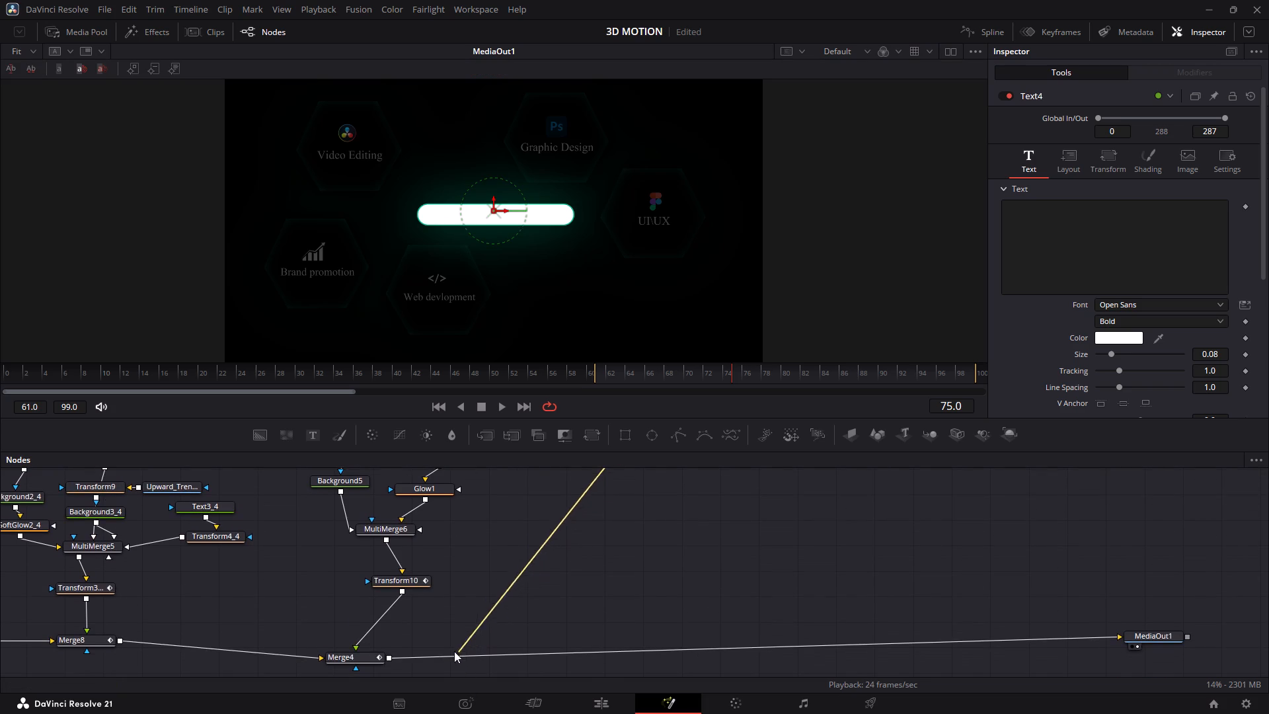
left_click_drag(454, 651, 391, 656)
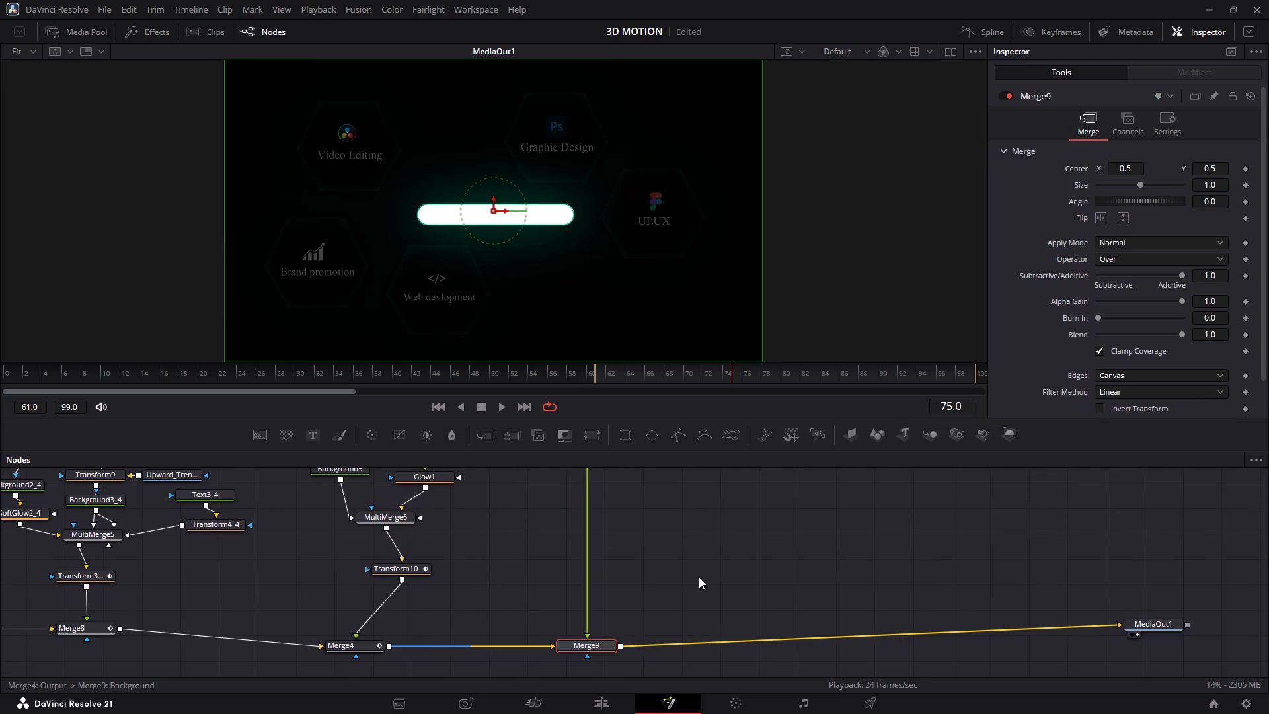
Move the new Text node down close above the merge node it feeds.
scroll(710, 573, "up", 2)
left_click_drag(602, 508, 588, 620)
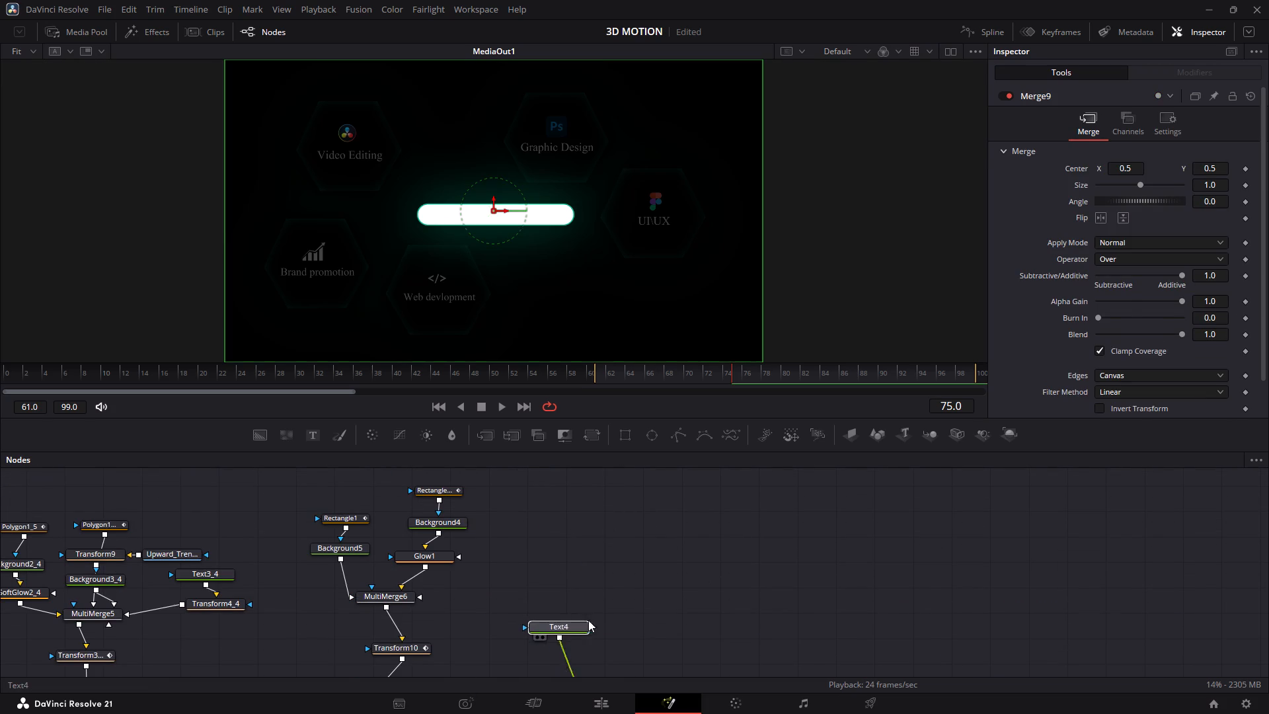
left_click_drag(588, 620, 597, 618)
scroll(615, 598, "down", 2)
Enter wayelora.com as the content of the new Text node.
left_click(598, 545)
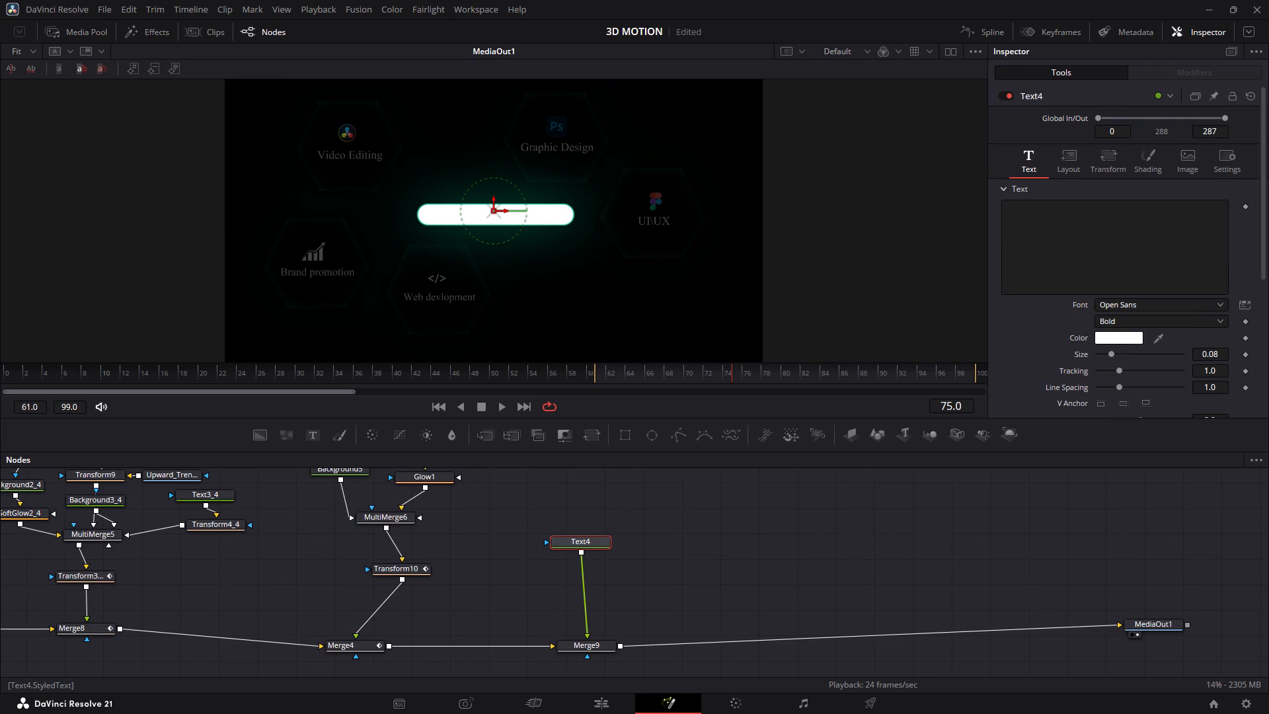
left_click(1067, 243)
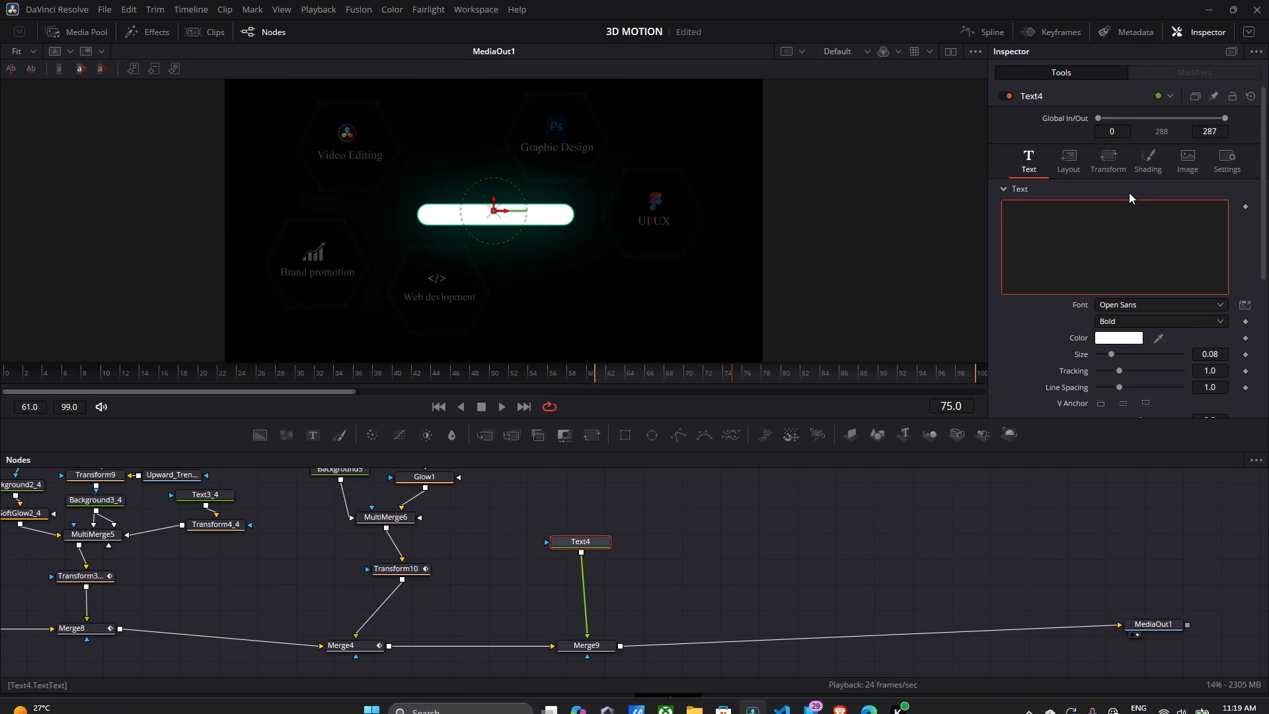
type("wayelora")
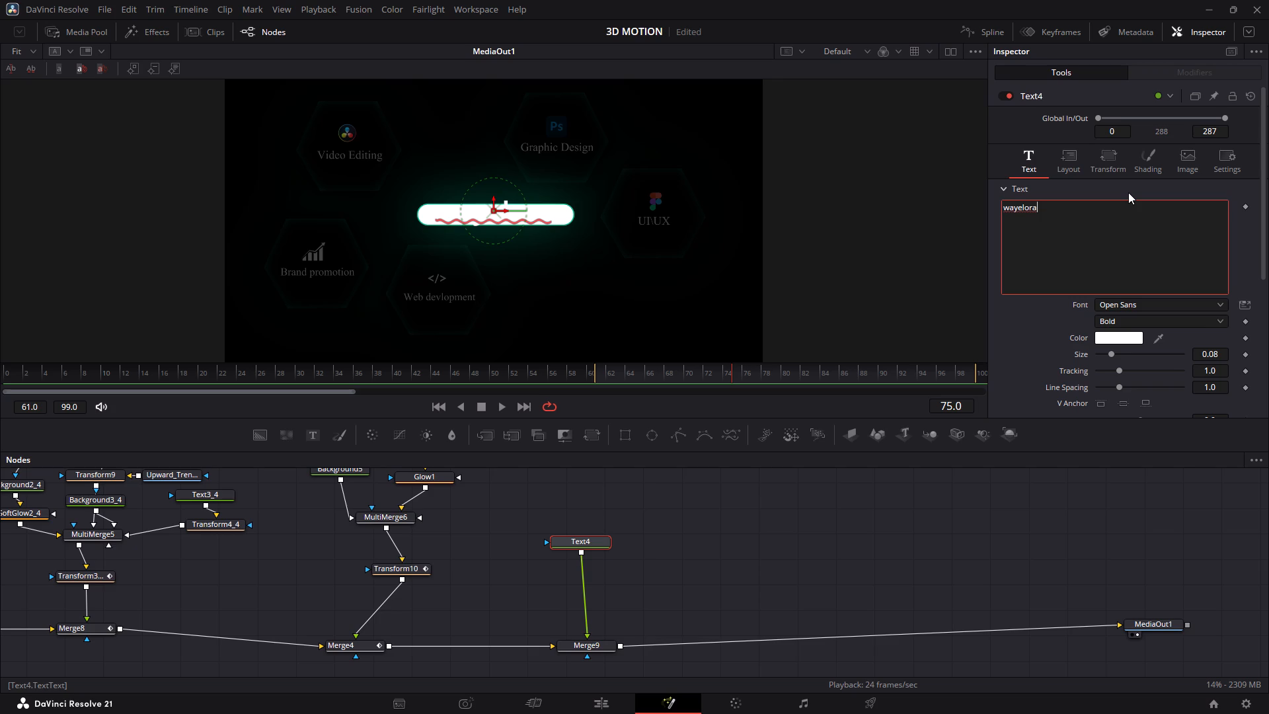
type(".com")
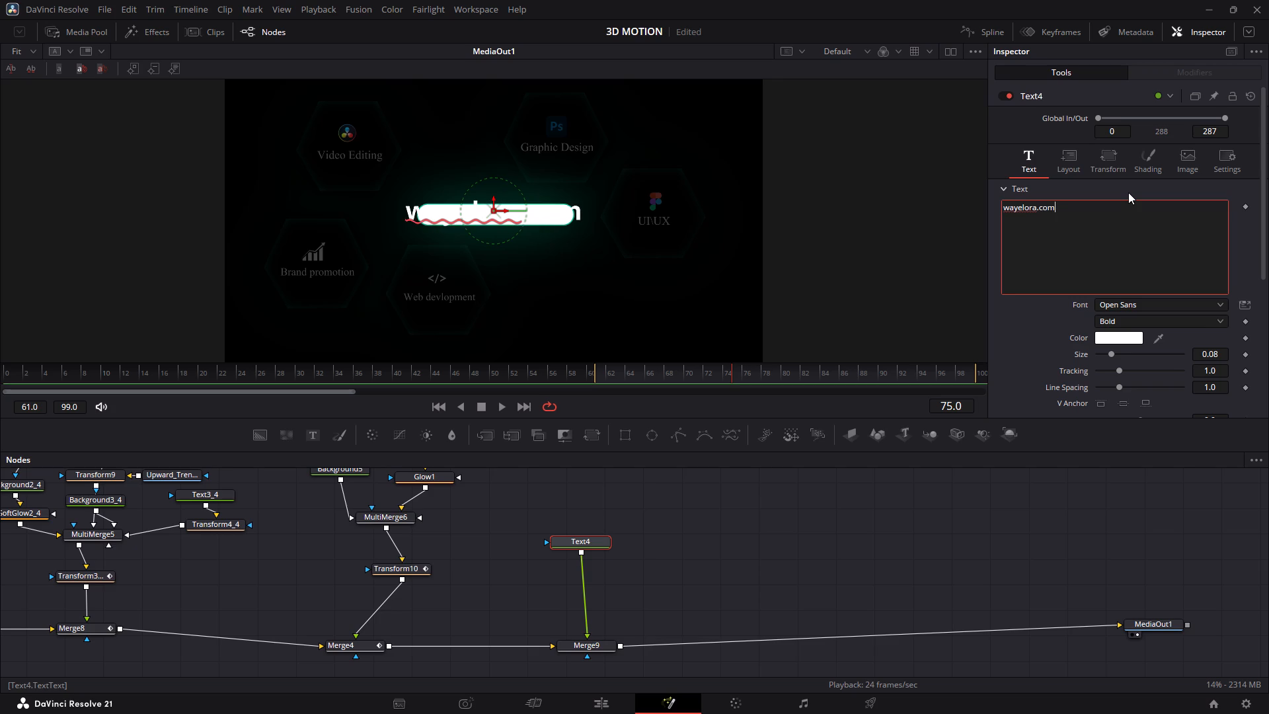
left_click_drag(957, 511, 967, 519)
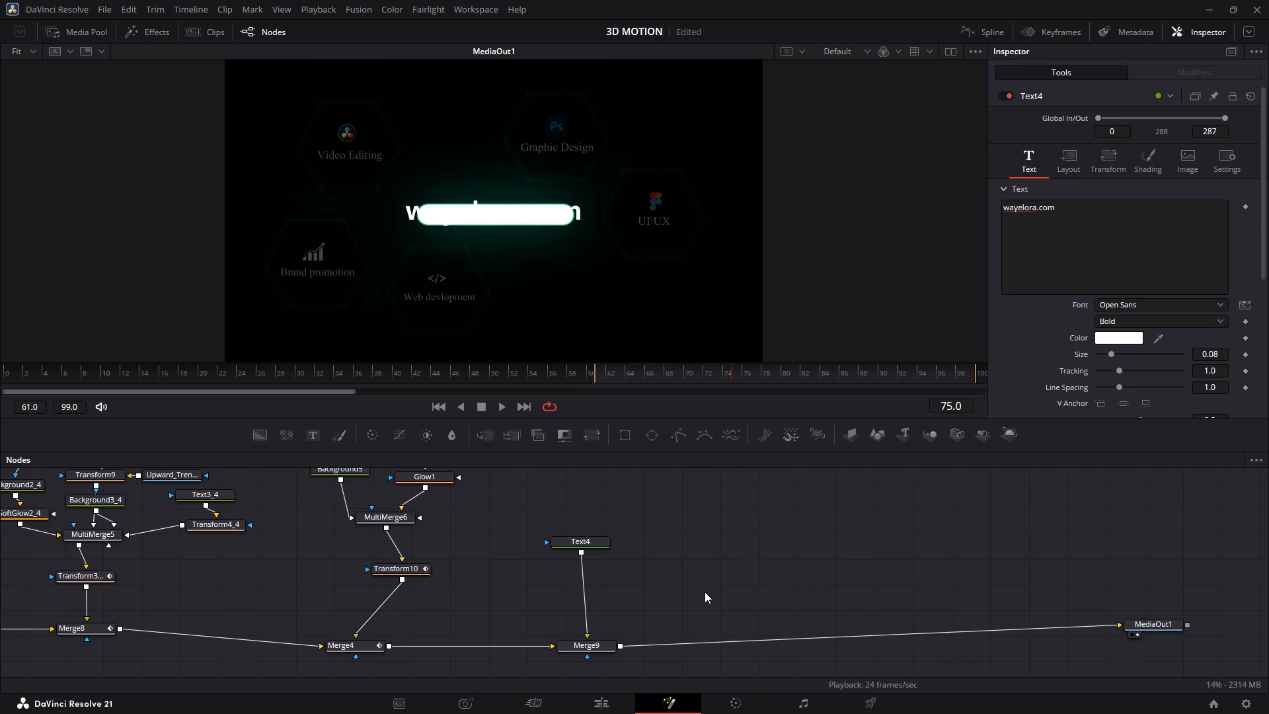
scroll(693, 588, "up", 2)
scroll(693, 588, "down", 1)
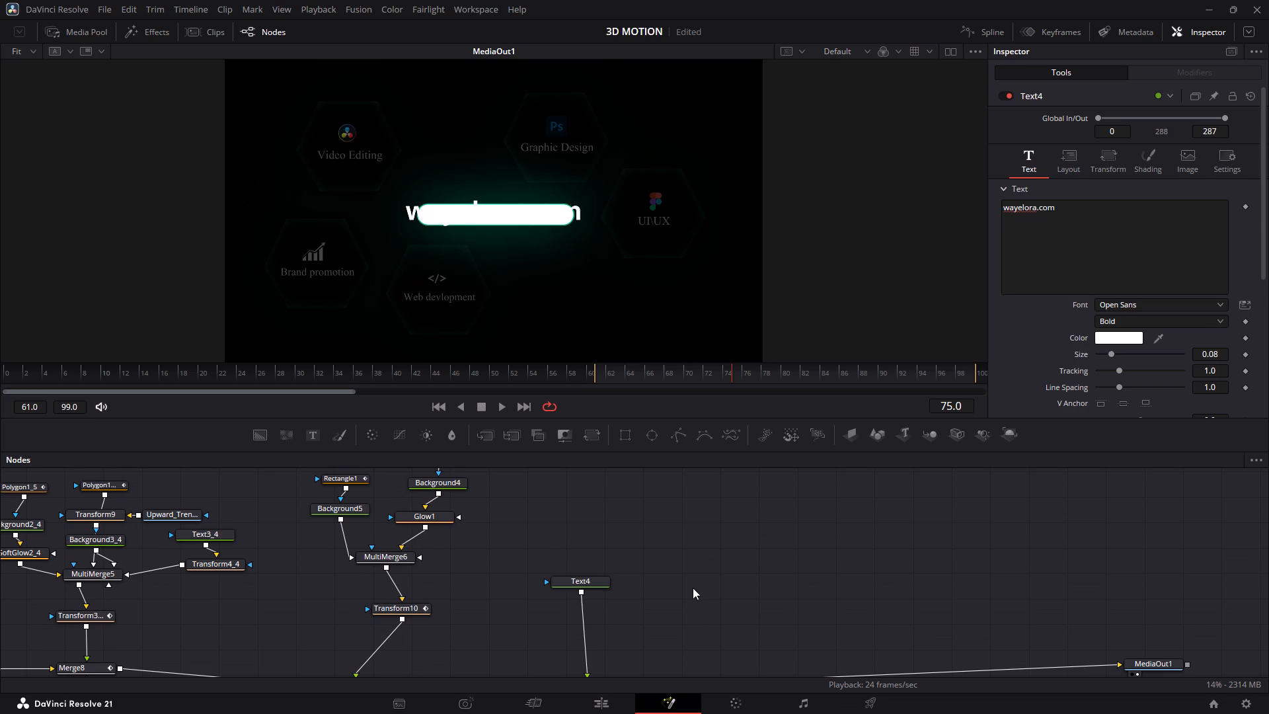
scroll(693, 588, "down", 1)
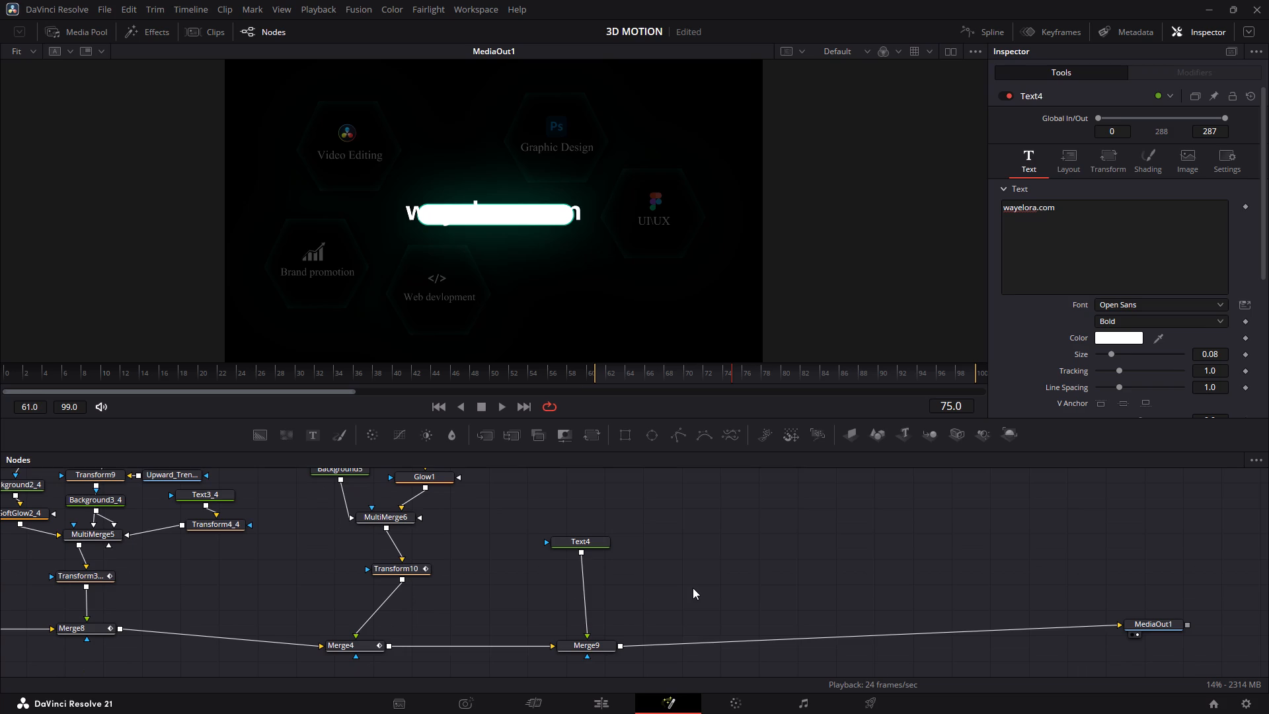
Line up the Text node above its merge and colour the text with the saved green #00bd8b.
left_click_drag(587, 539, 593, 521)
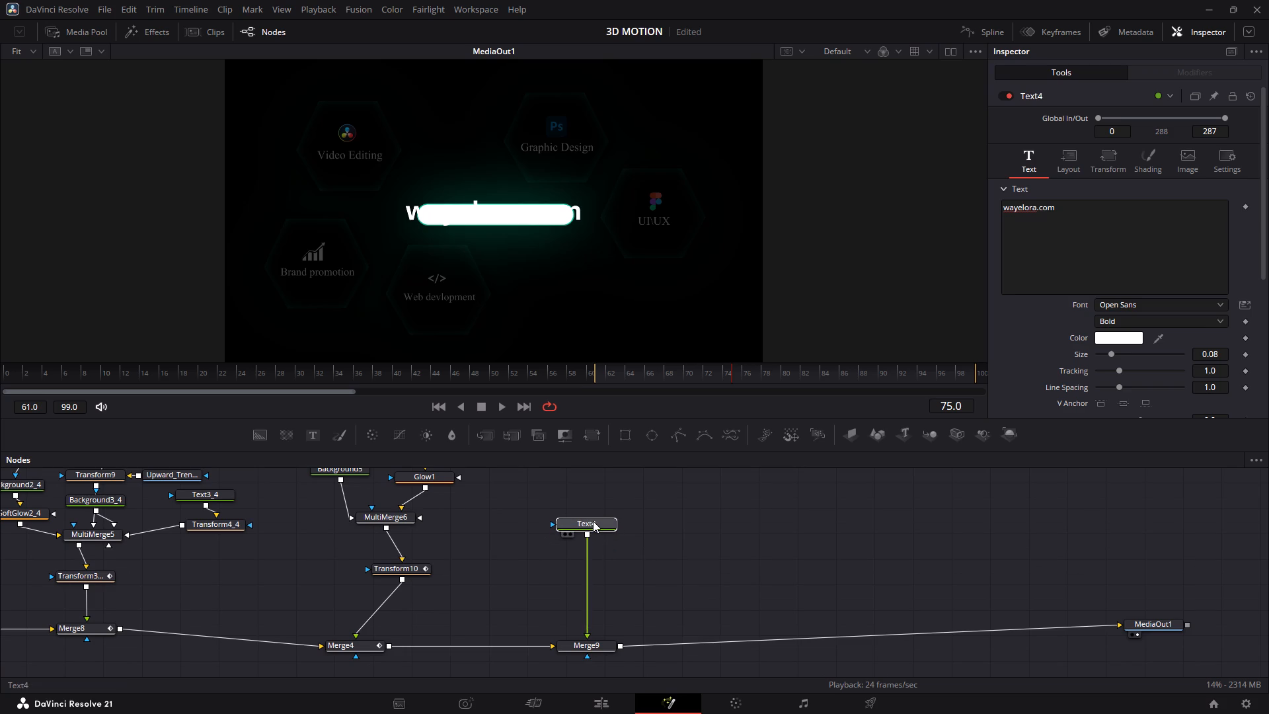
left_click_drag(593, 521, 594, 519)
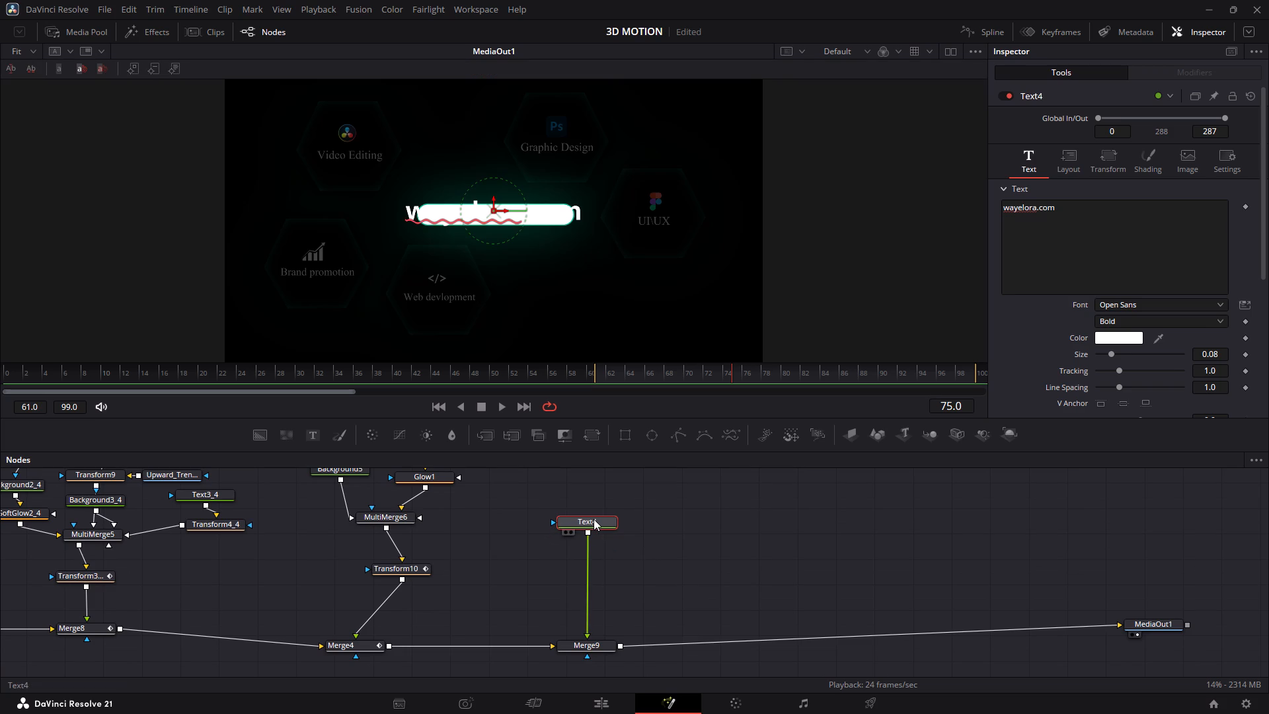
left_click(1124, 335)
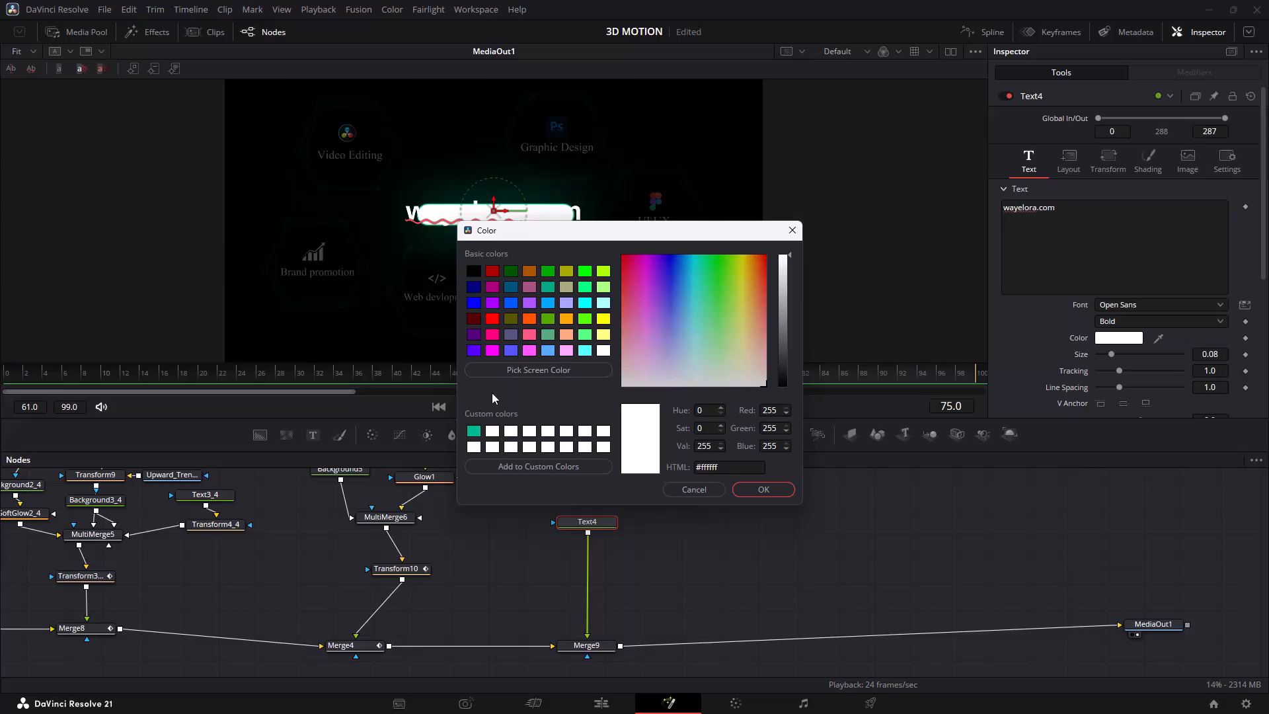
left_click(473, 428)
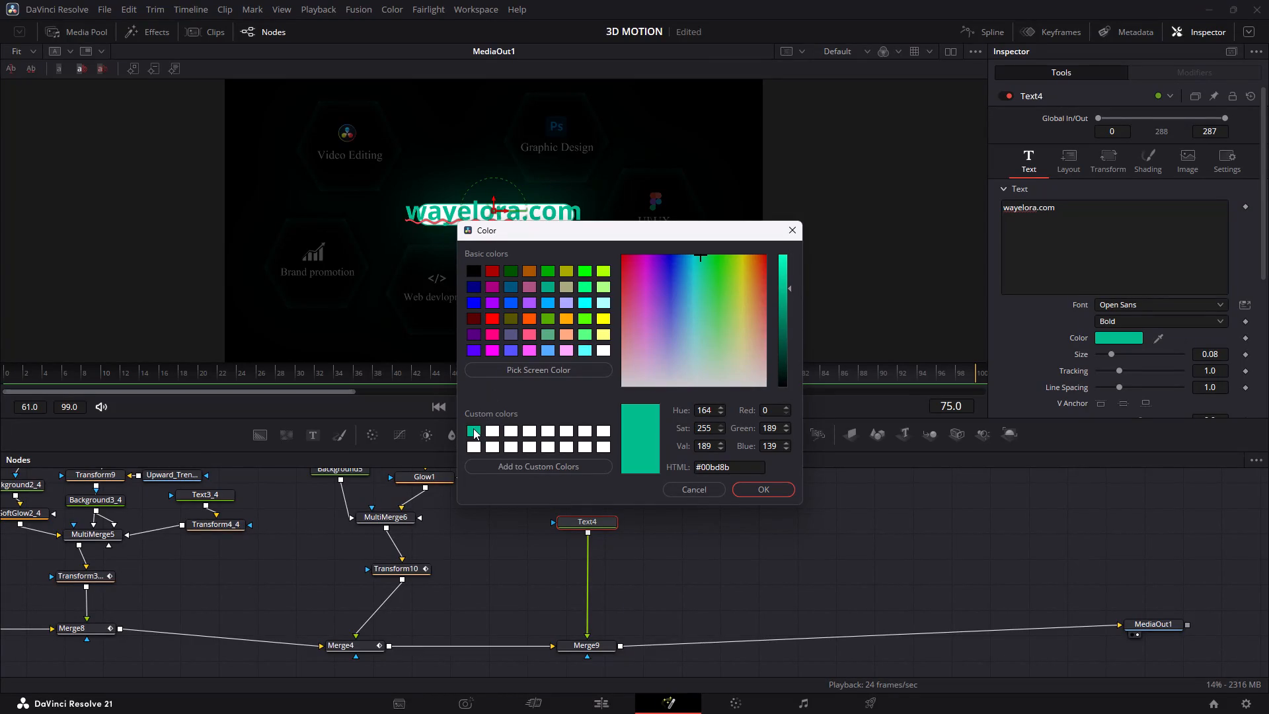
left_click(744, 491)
Change the font of the wayelora.com text to MV Boli.
left_click(1217, 302)
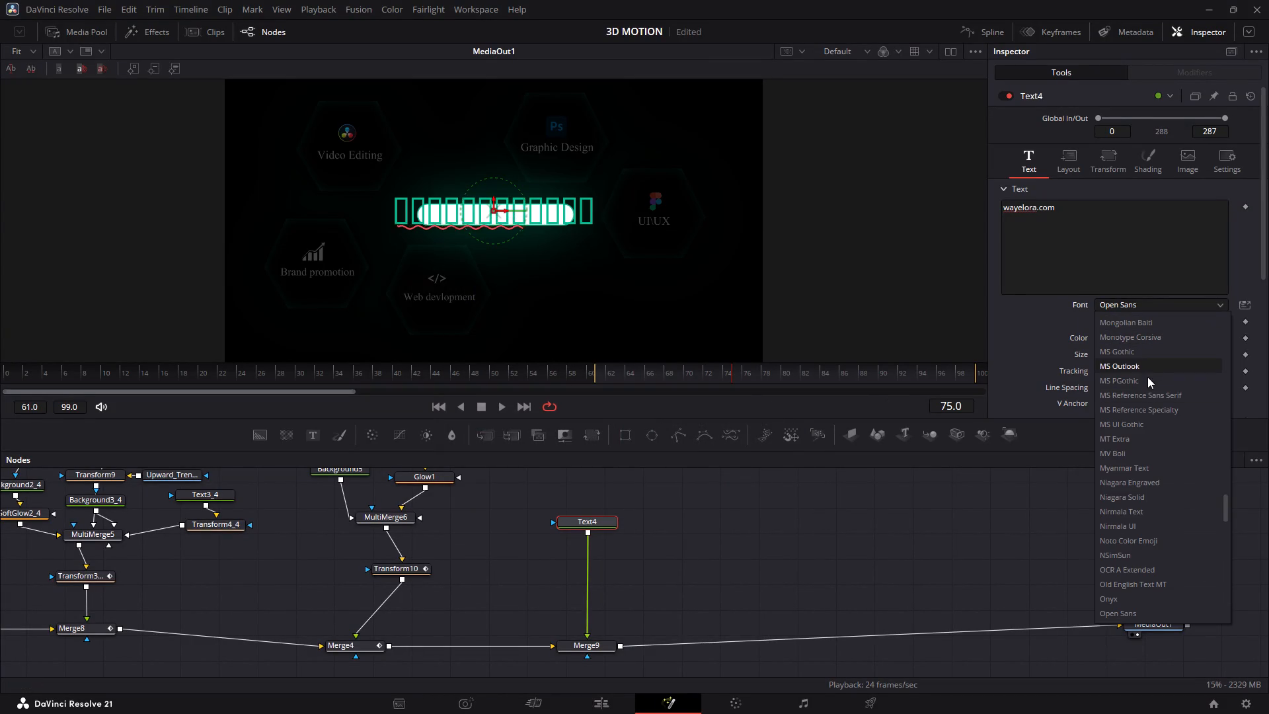
left_click(1121, 452)
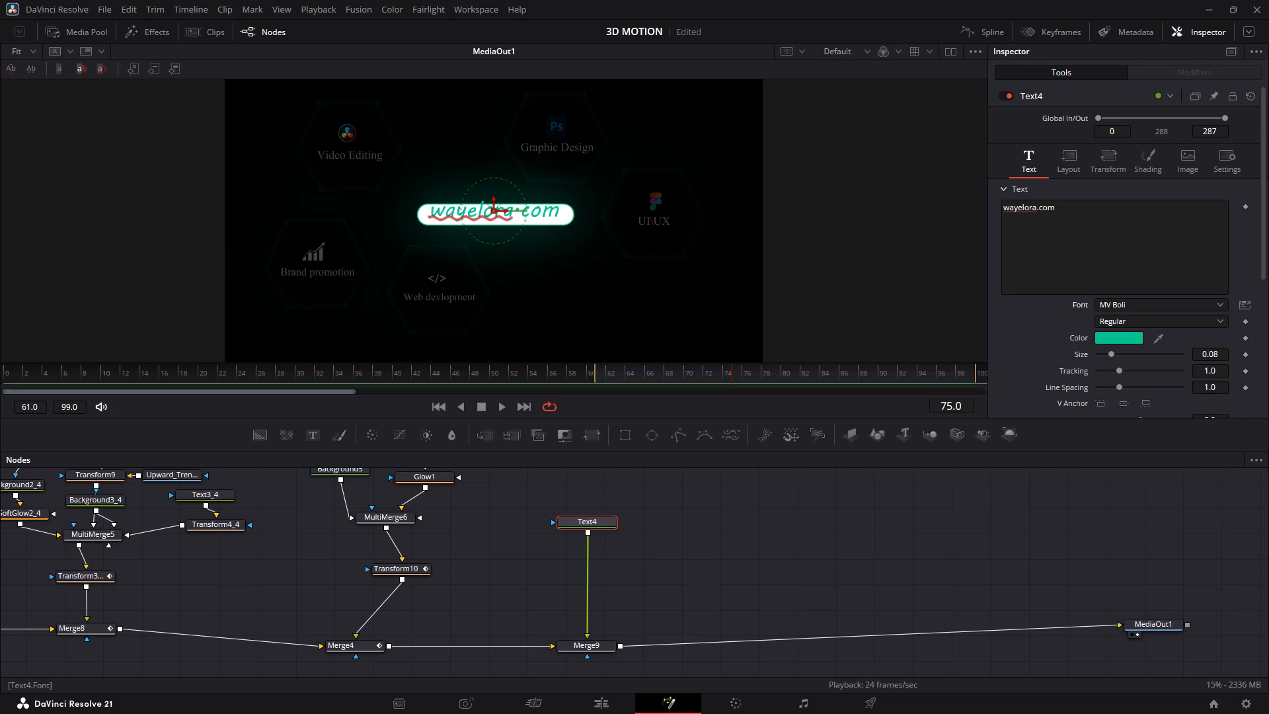
left_click(896, 551)
Insert a Transform node between the wayelora.com Text node and its merge.
left_click(594, 448)
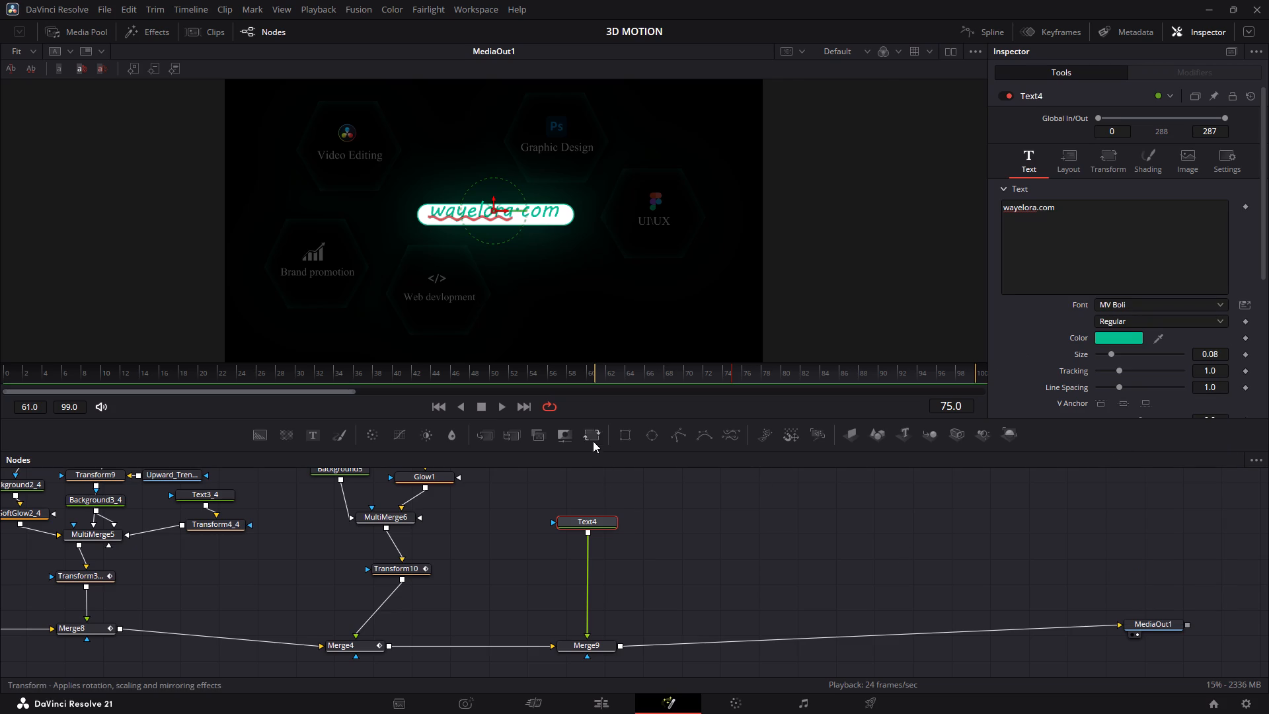
left_click(591, 438)
left_click_drag(593, 547, 600, 557)
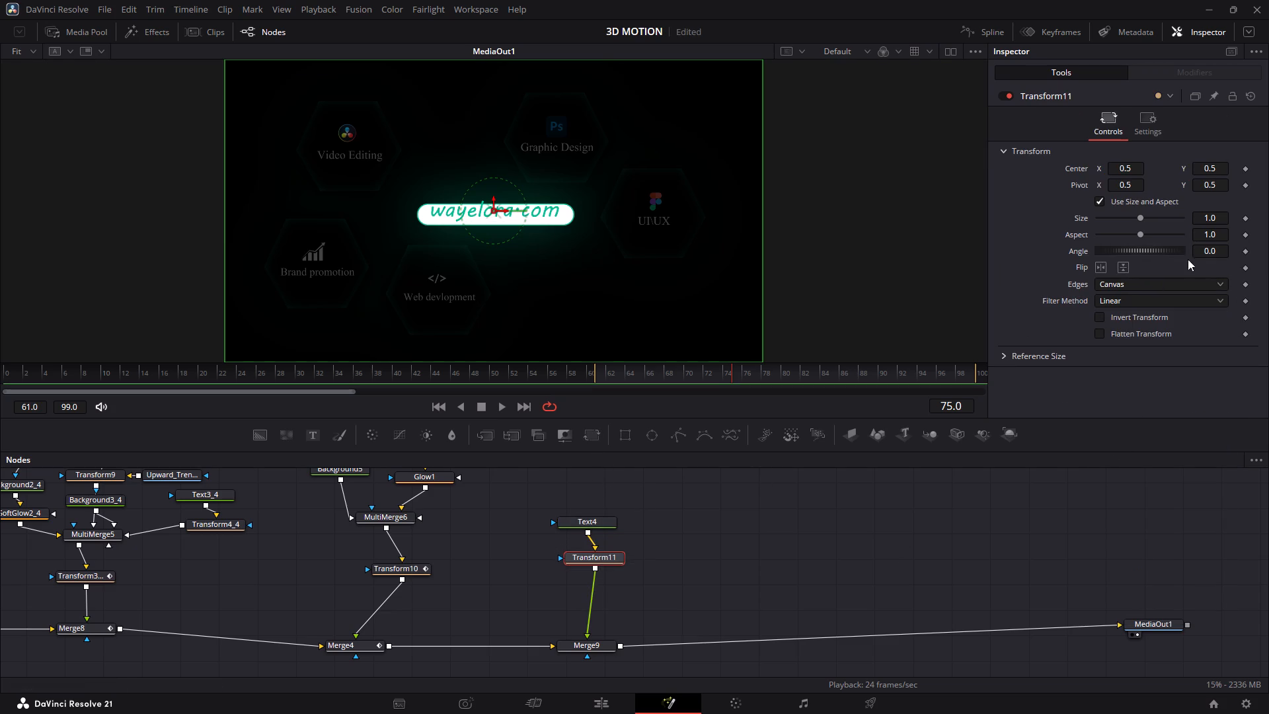
Fit the text inside the white bar by setting the Transform's size to 0.723 and centre to X 0.471, Y 0.491.
left_click(1220, 171)
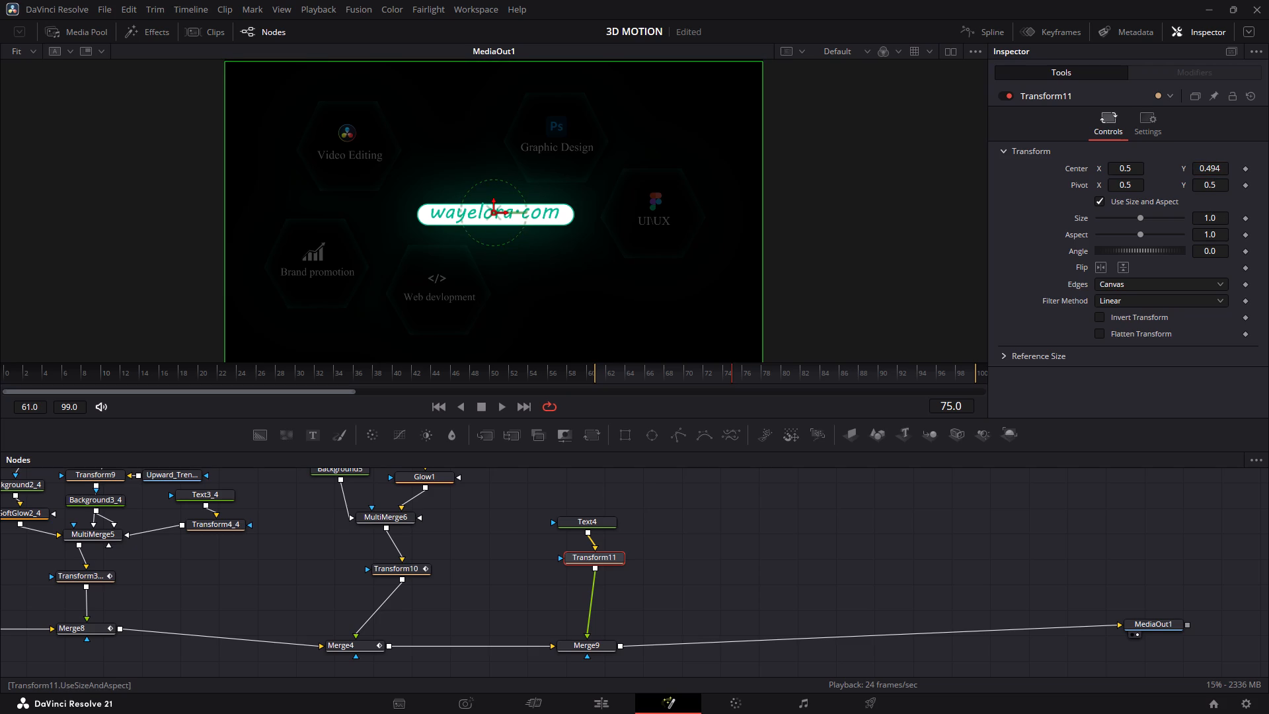
left_click_drag(1218, 221, 1034, 186)
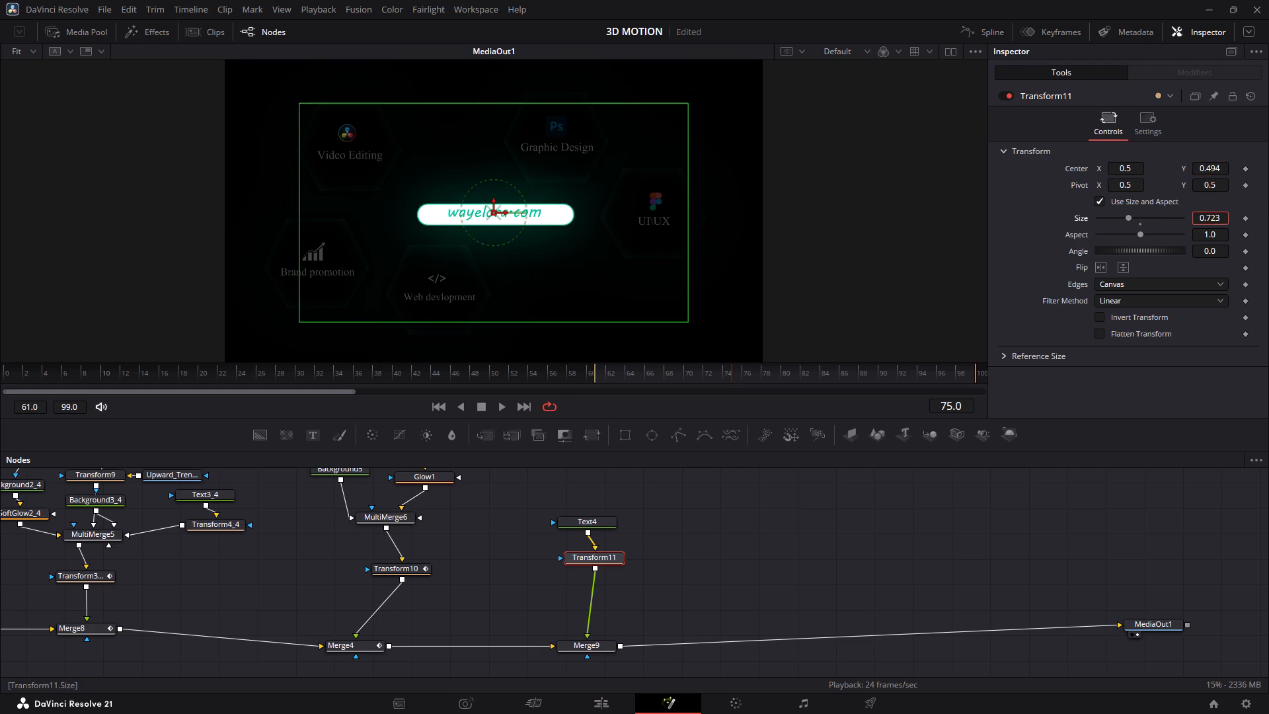
left_click_drag(1034, 186, 1035, 186)
left_click_drag(1133, 171, 1114, 167)
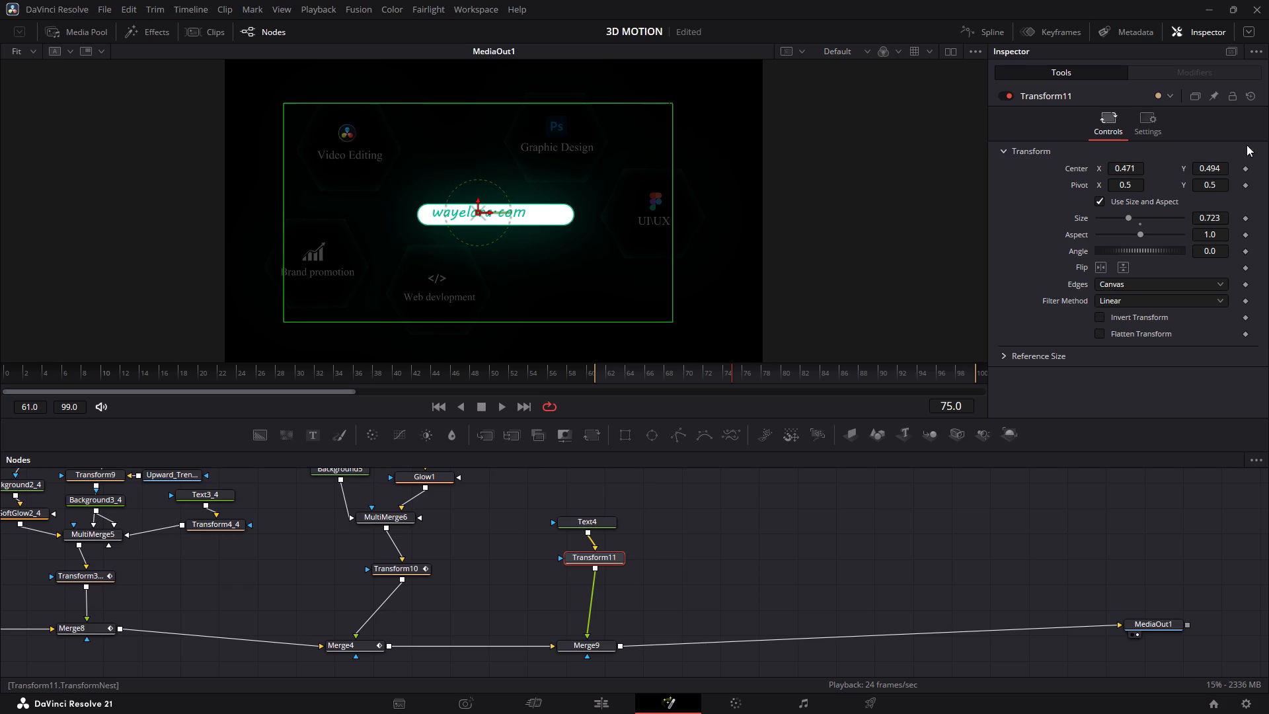
left_click(1225, 167)
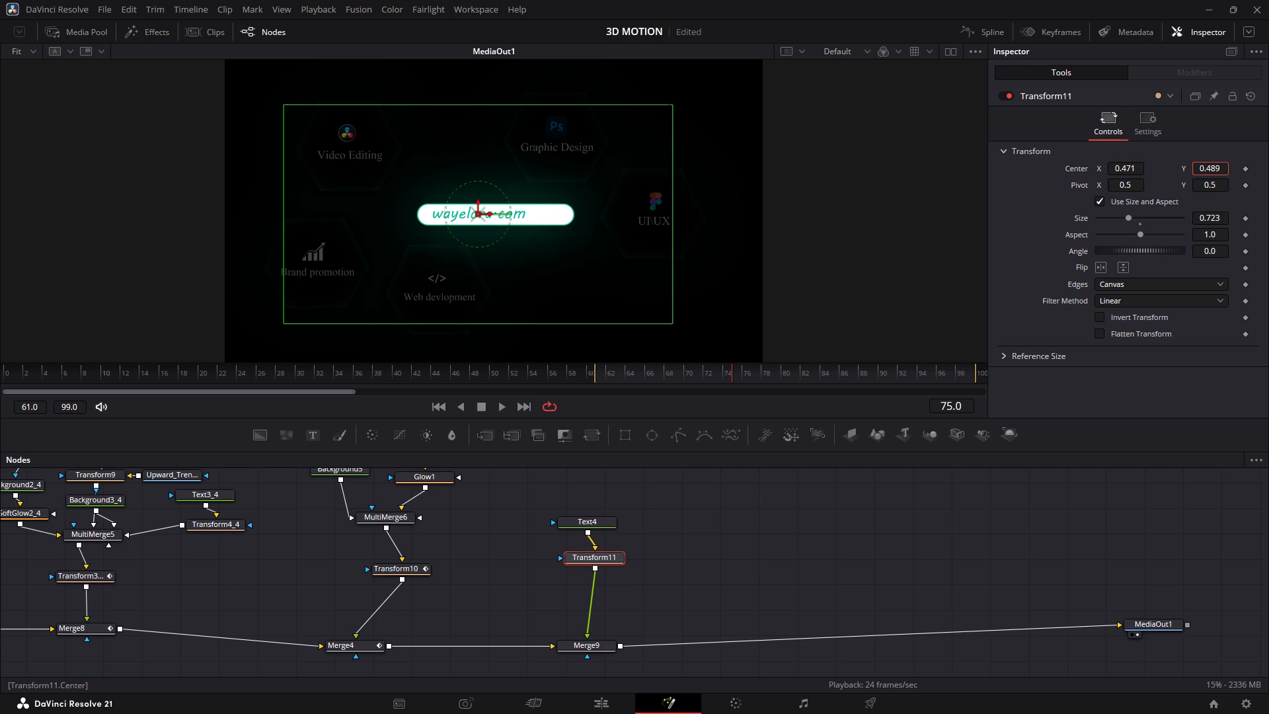
double_click(1038, 549)
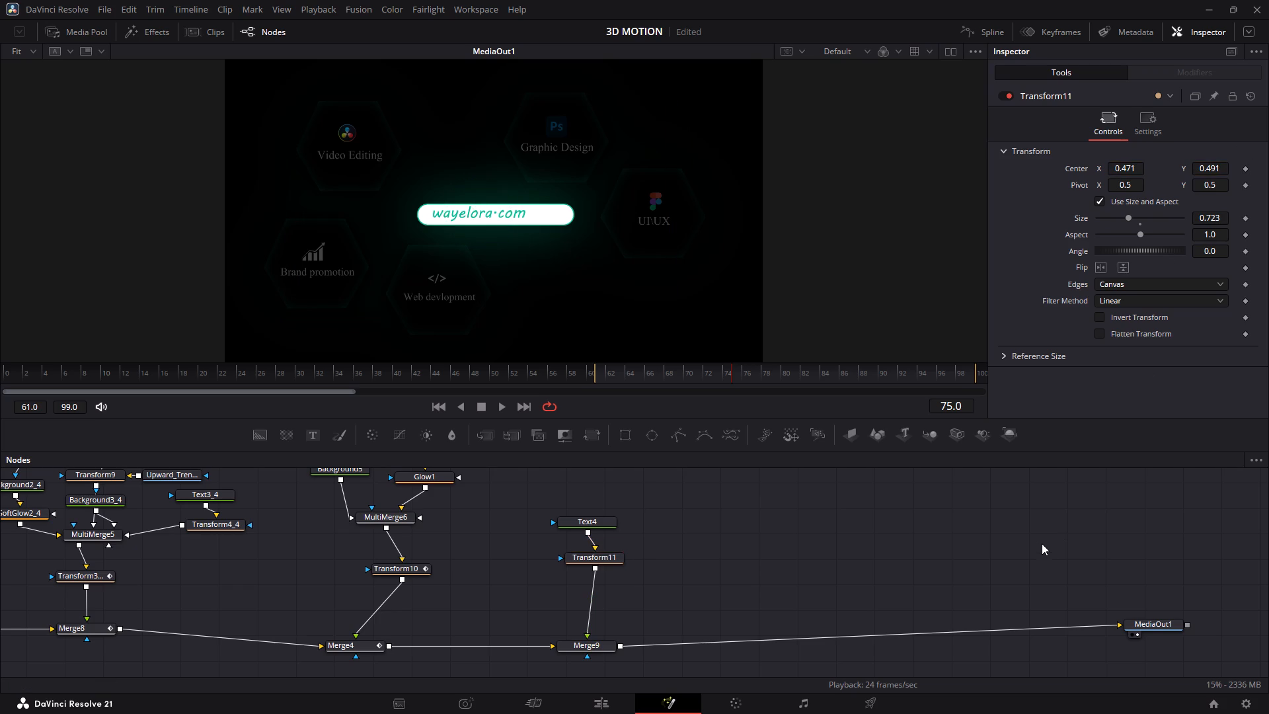
Change the colour of the wayelora.com text to black, #000000.
left_click(586, 528)
left_click(1095, 335)
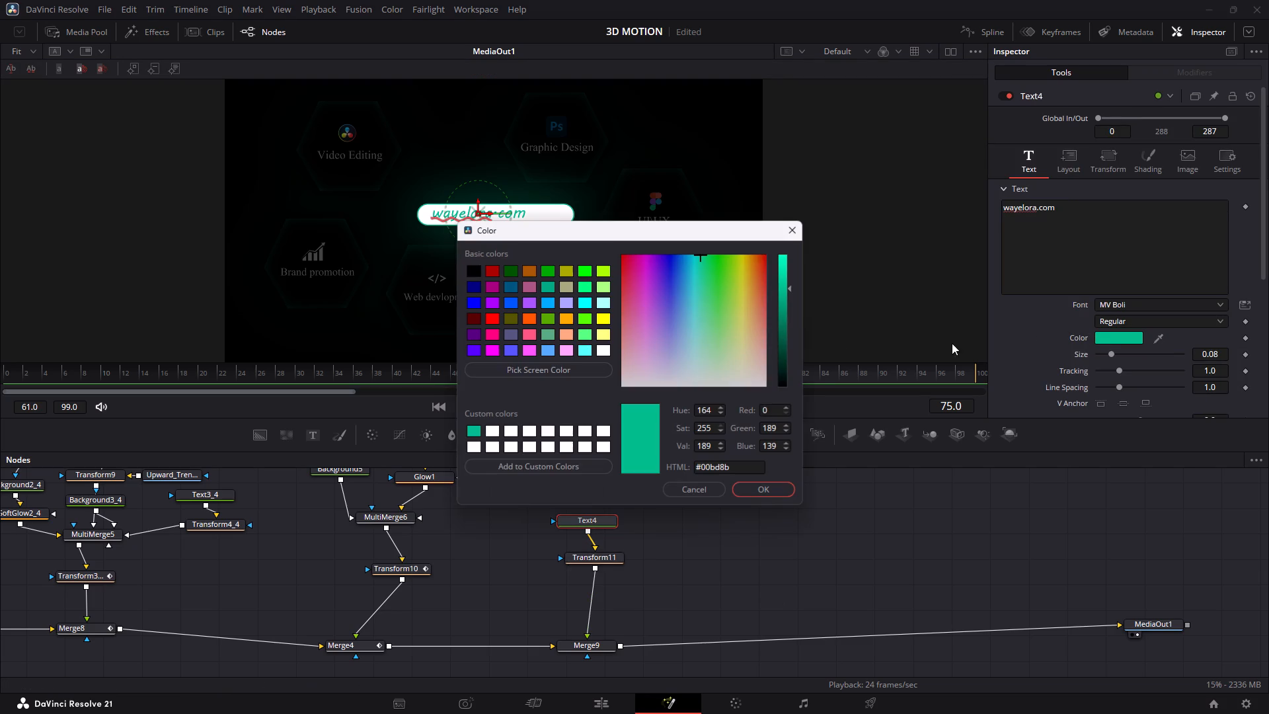
left_click_drag(780, 360, 777, 399)
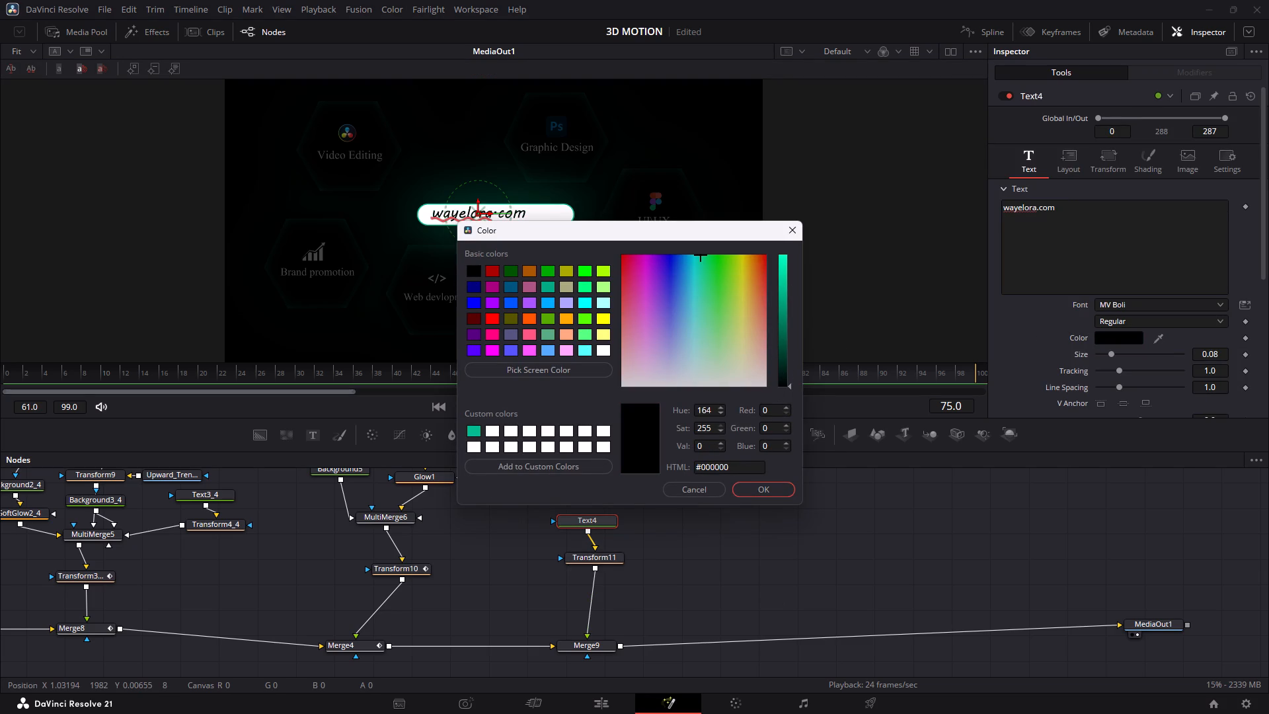
left_click(787, 485)
left_click(786, 486)
left_click(786, 487)
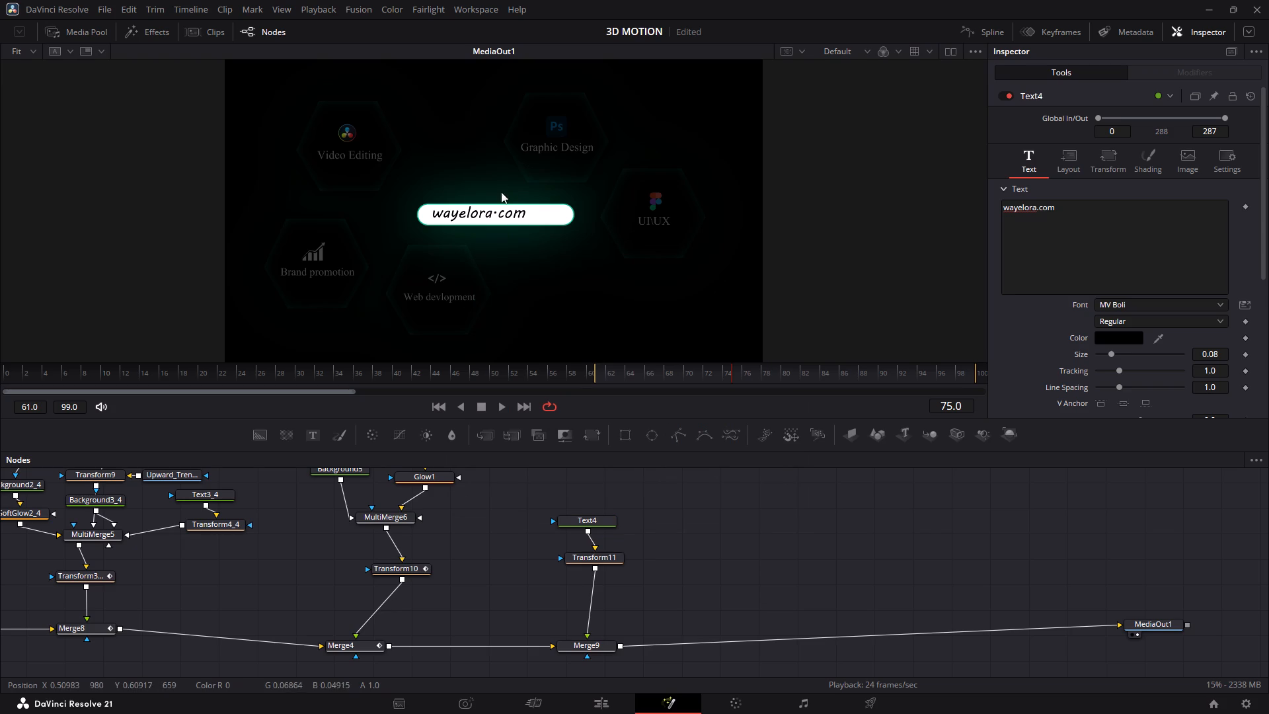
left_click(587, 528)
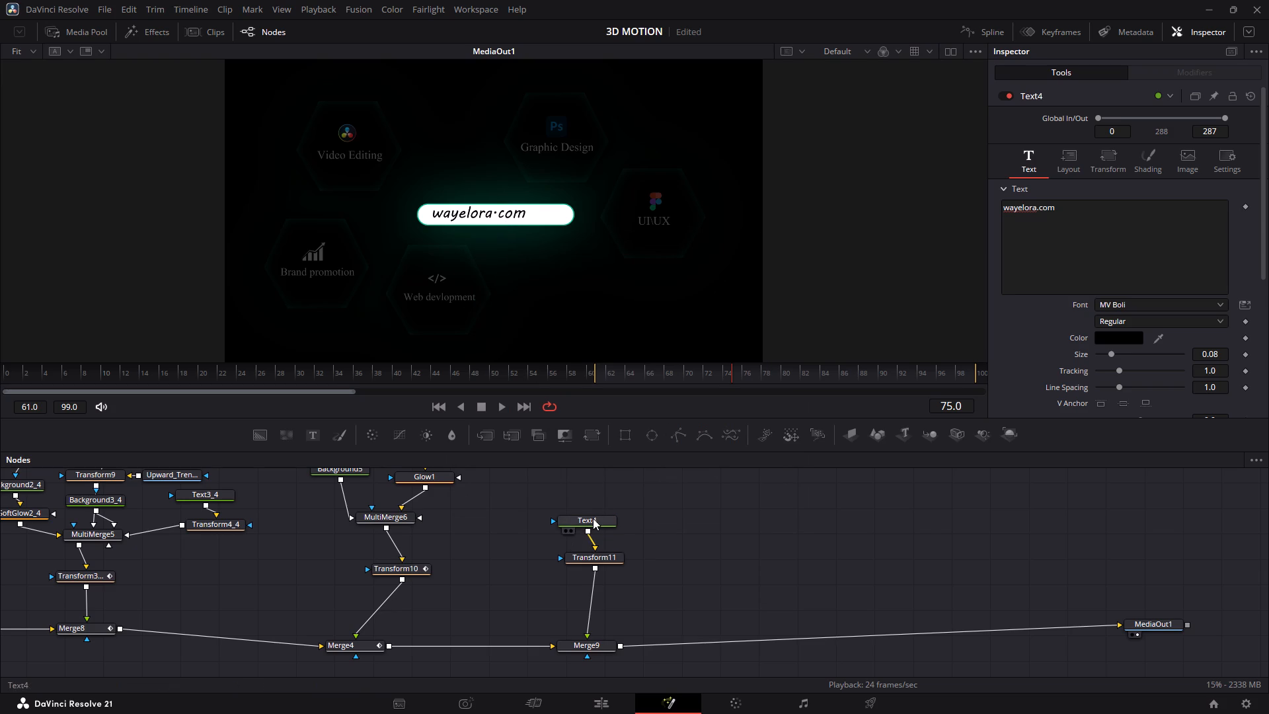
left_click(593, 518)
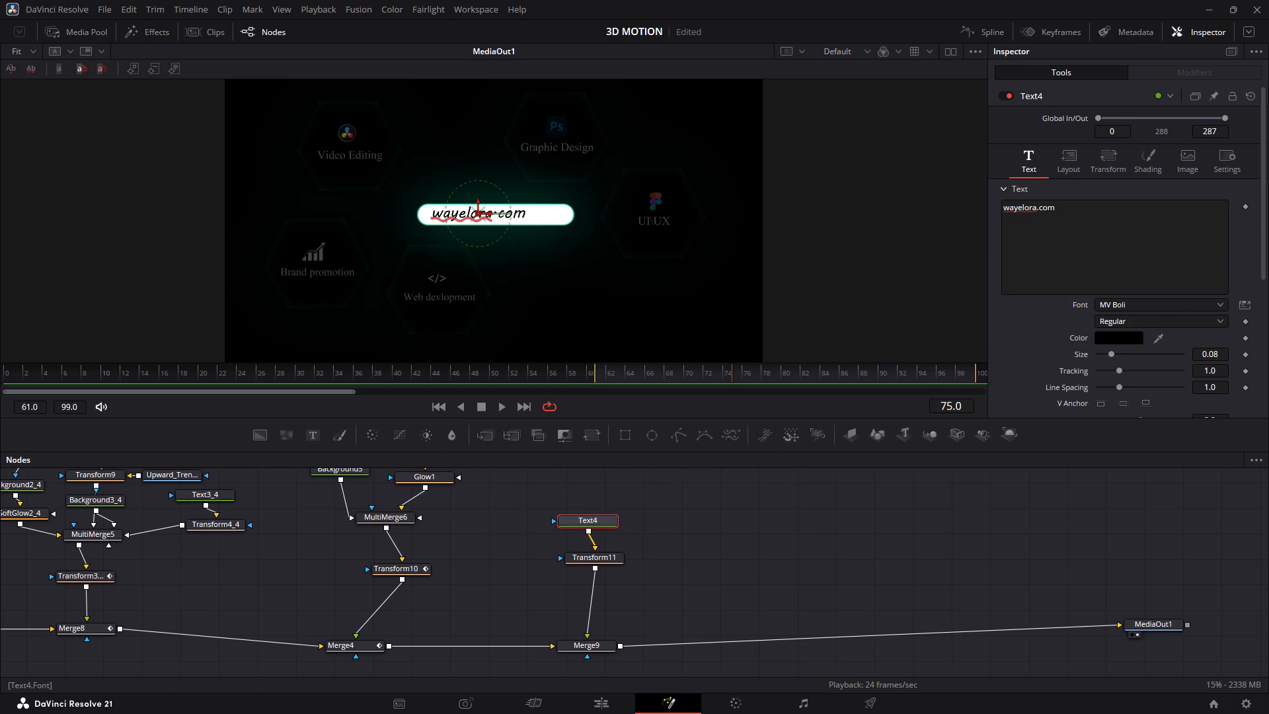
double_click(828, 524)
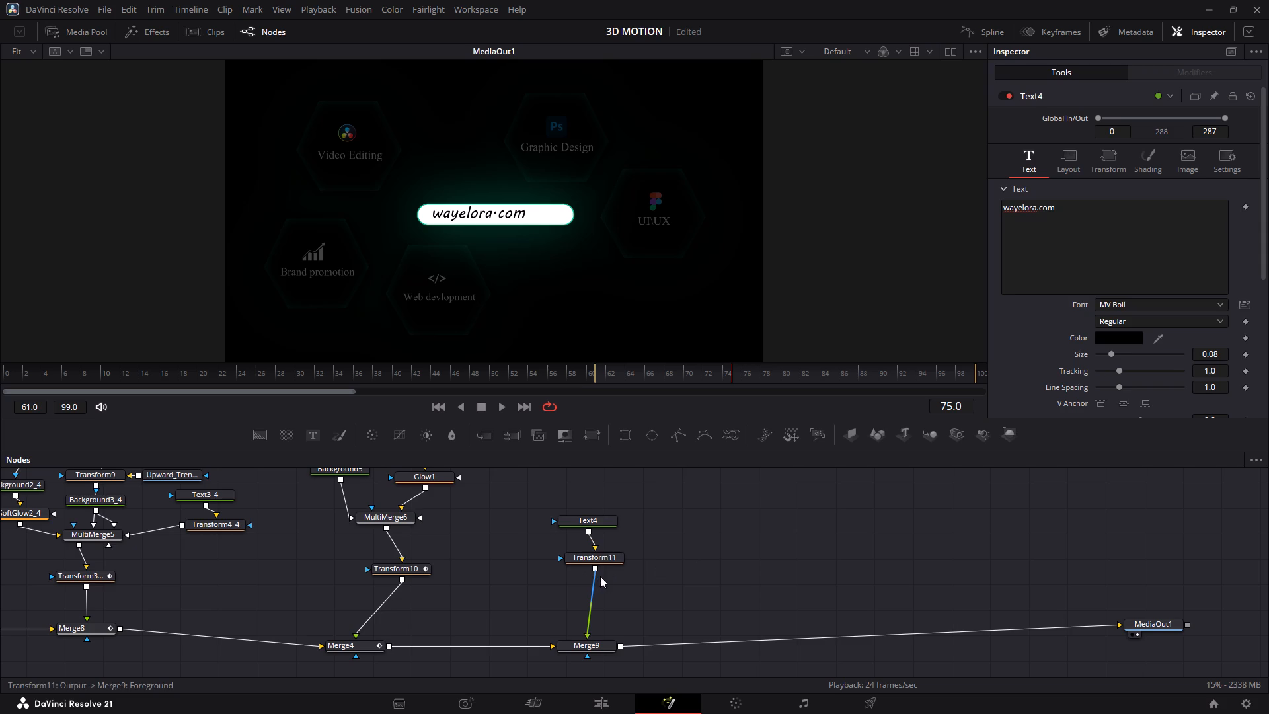
Reduce the size of the wayelora.com text's Transform to 0.698.
left_click(611, 557)
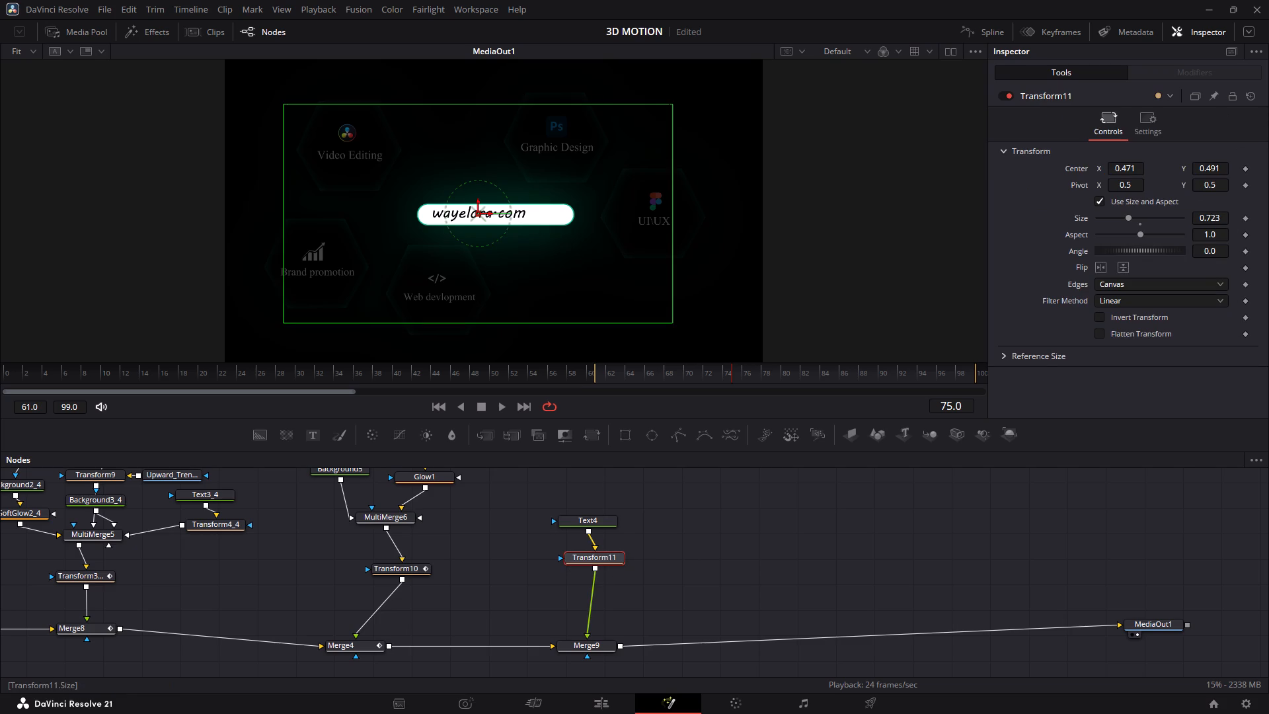
left_click_drag(1227, 218, 1203, 209)
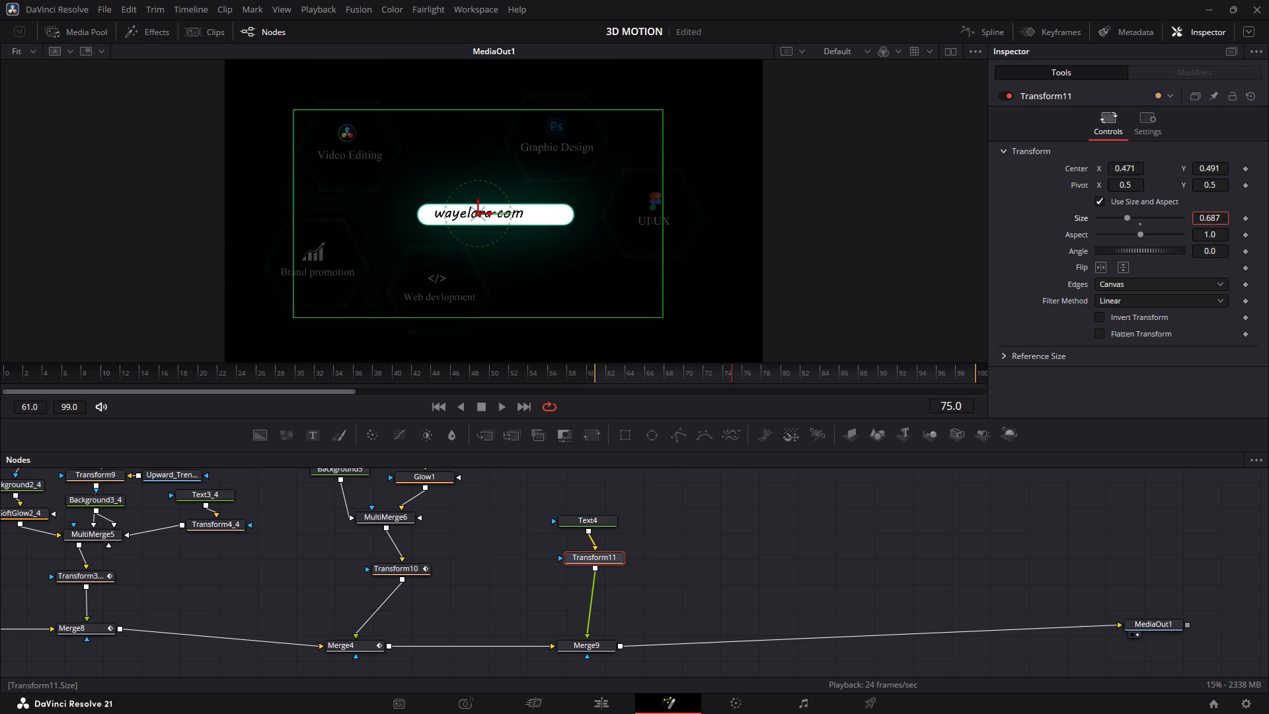
left_click_drag(1203, 209, 1210, 209)
double_click(938, 512)
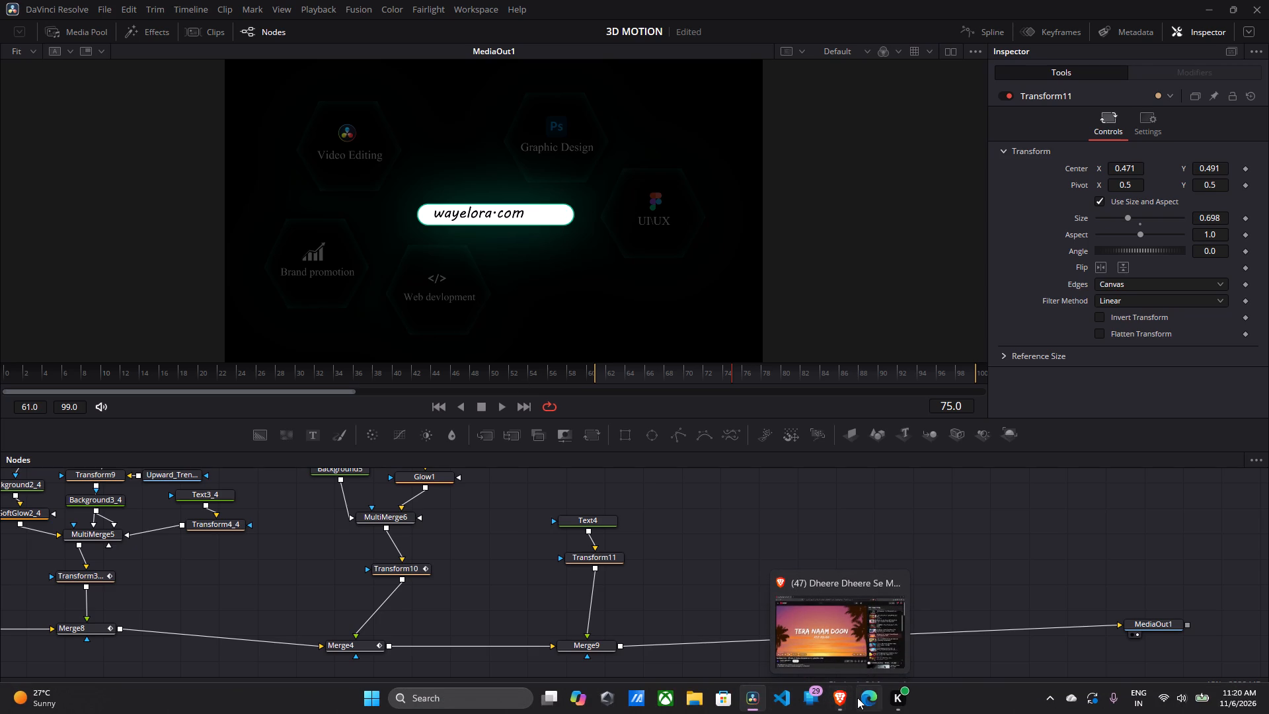
Switch to Microsoft Edge and open the Pinterest website.
left_click(859, 697)
left_click(620, 338)
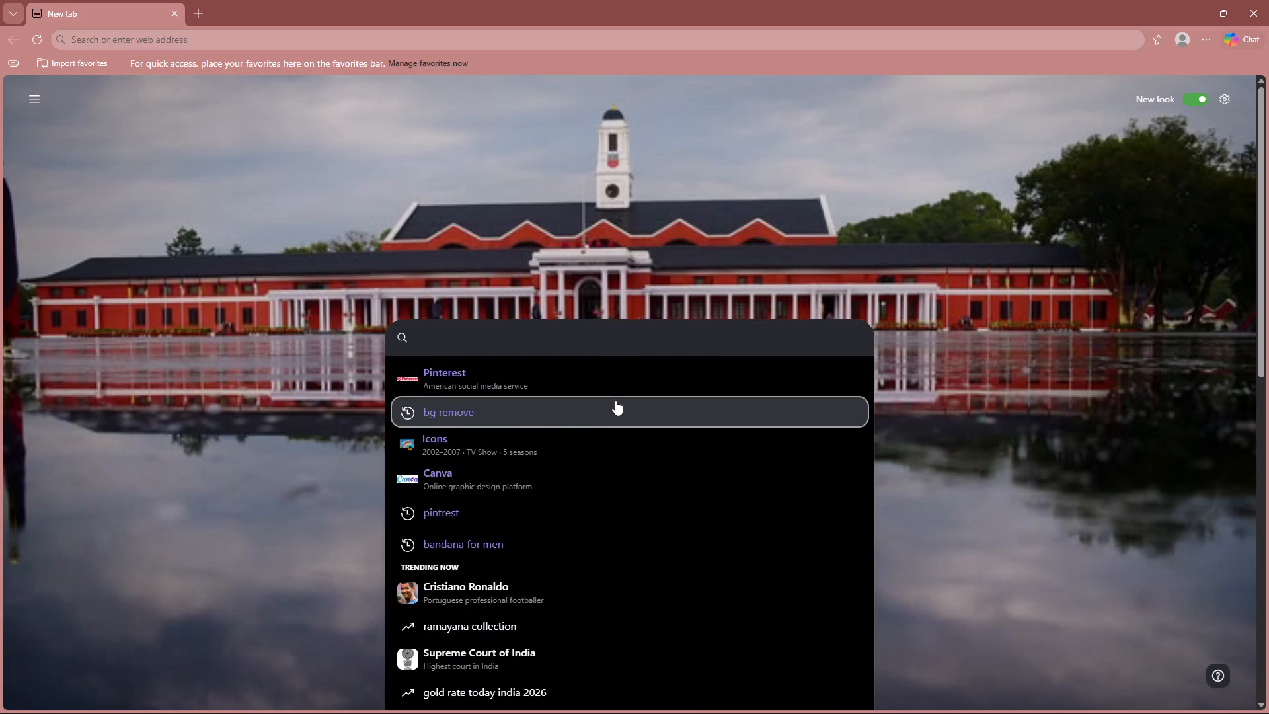
left_click(628, 377)
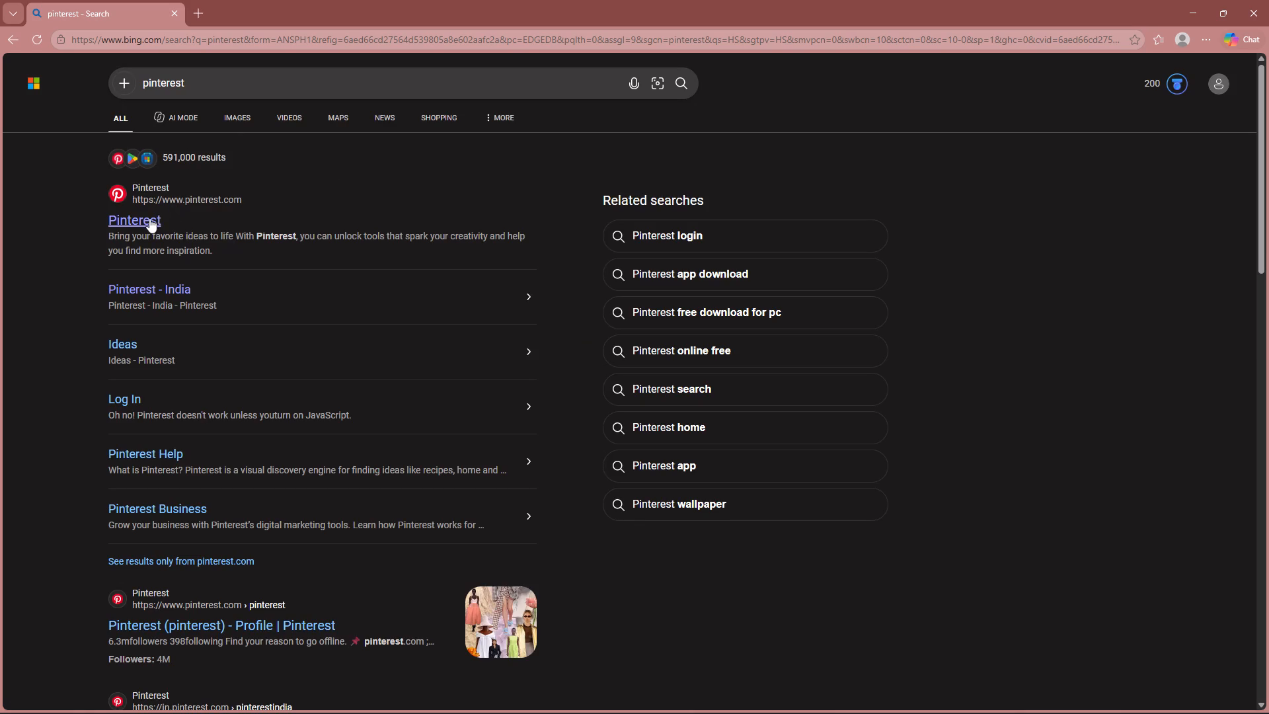
left_click(149, 218)
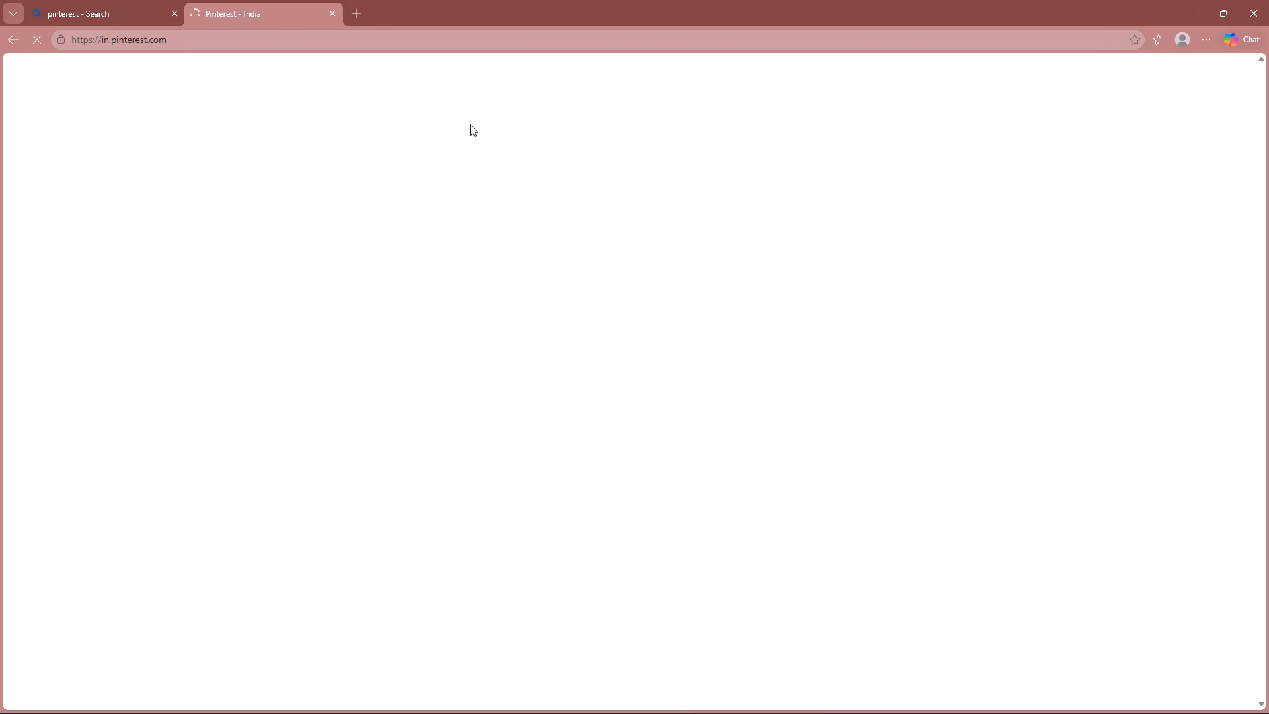
Search Pinterest for "search bar graphic".
type("sea")
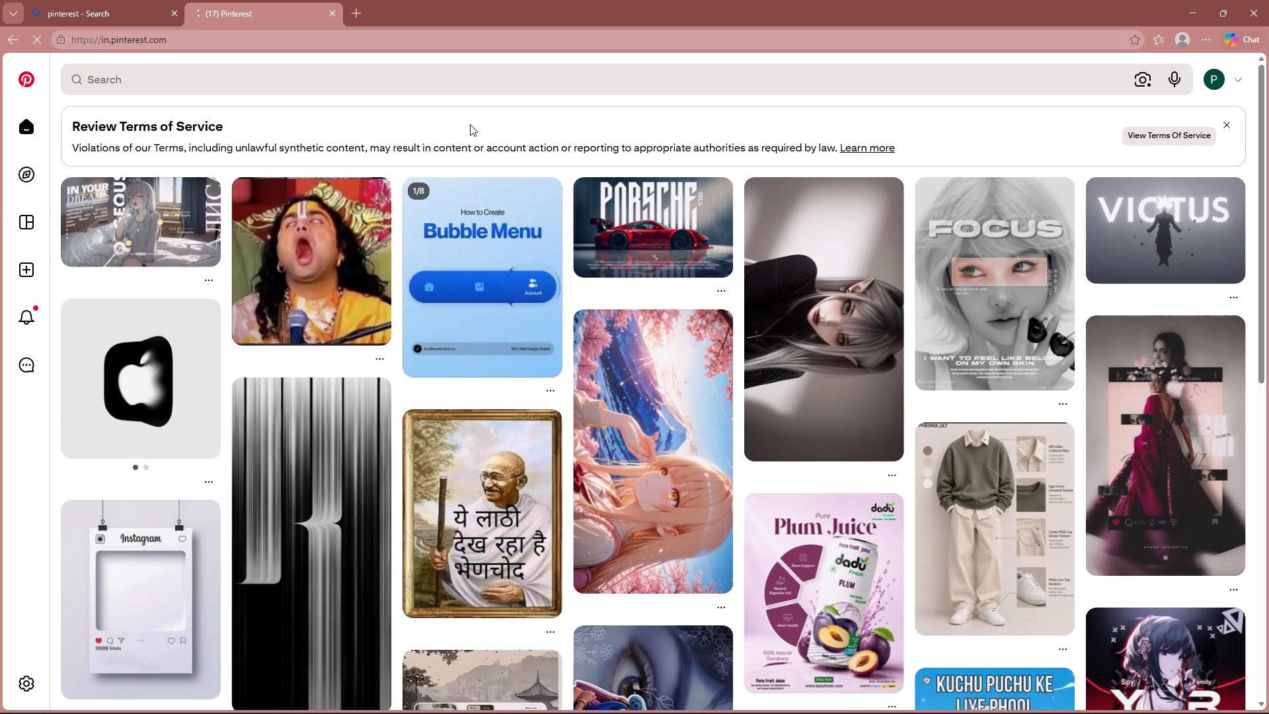
key("d")
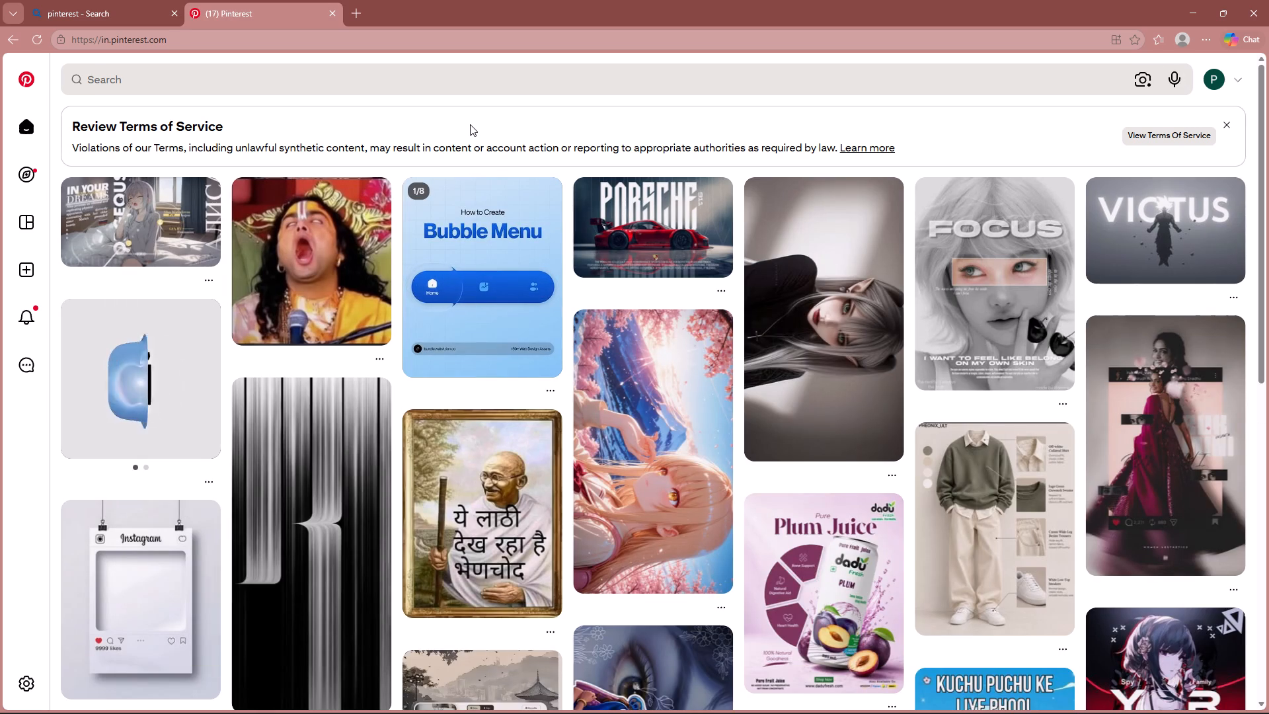
left_click(578, 87)
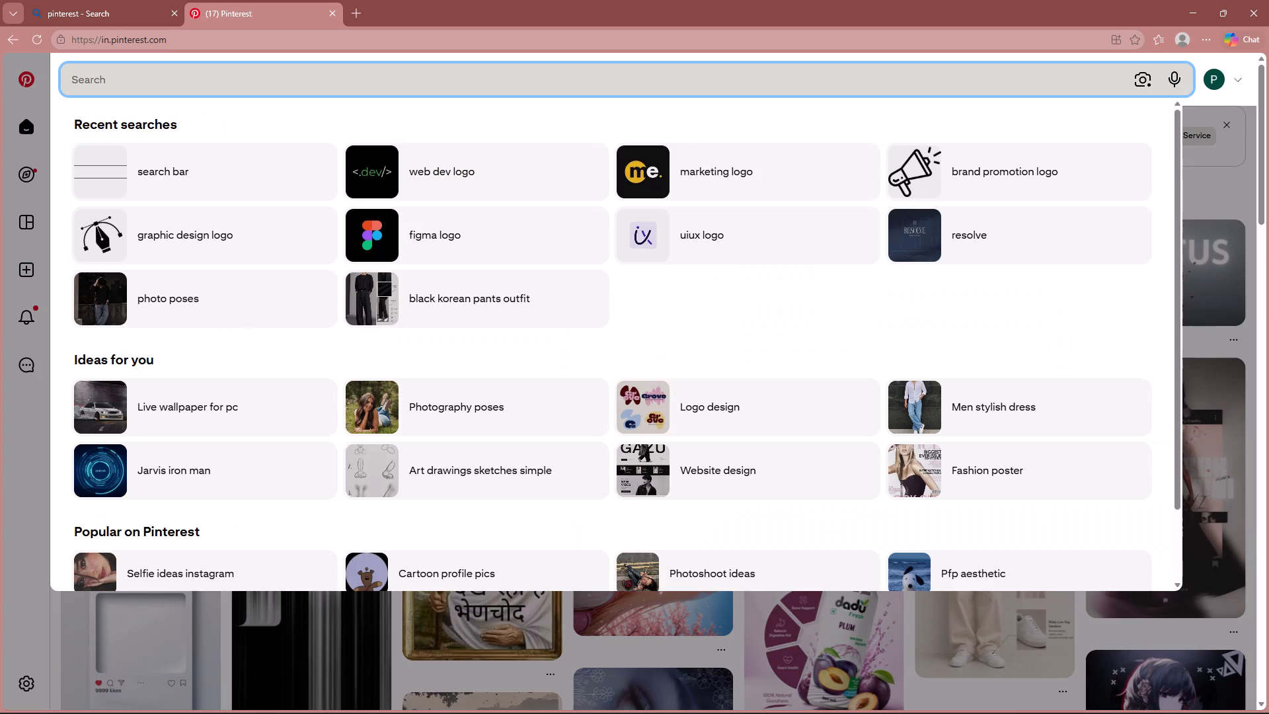
type("search bar")
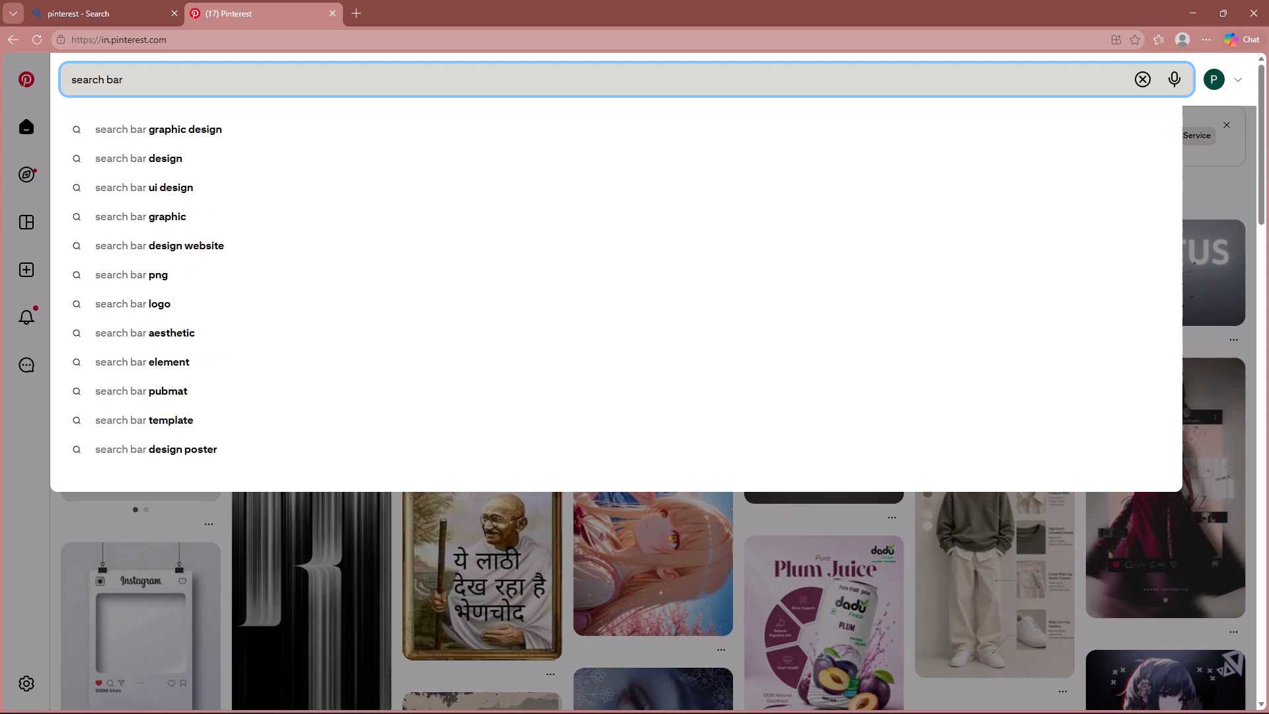
key("Down")
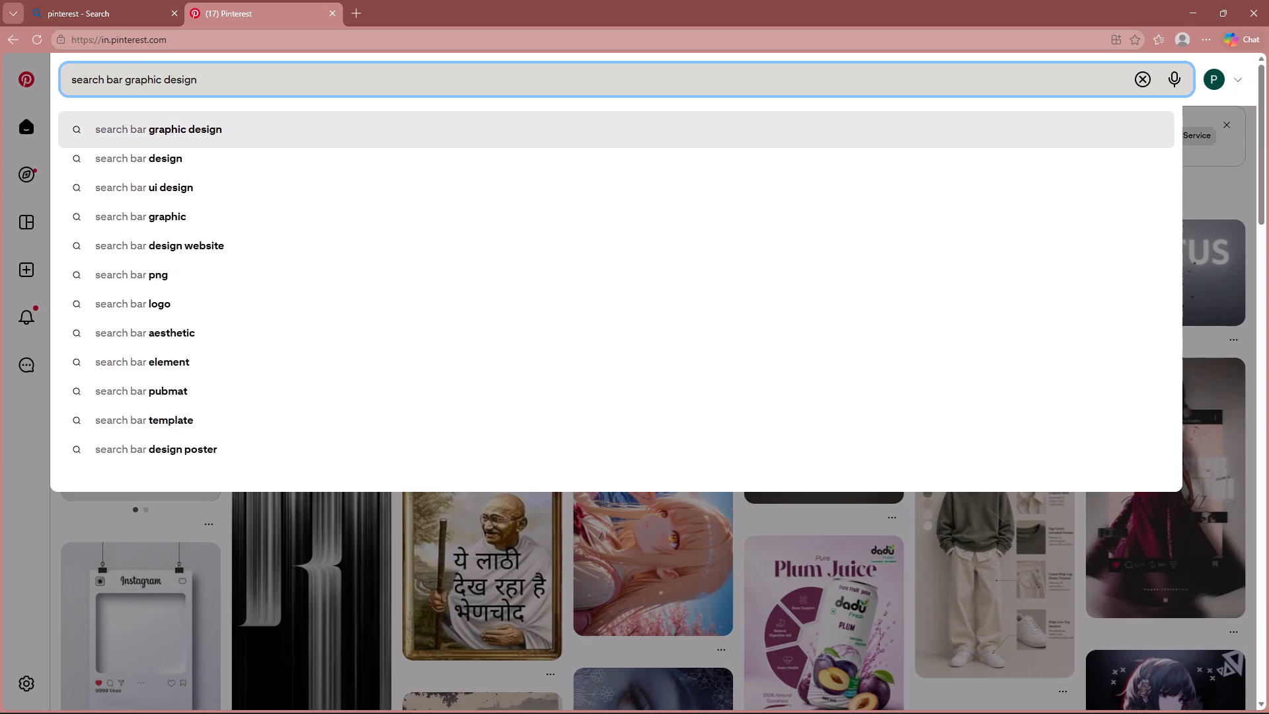
key("Down")
key("Down")
key("Down")
key("Return")
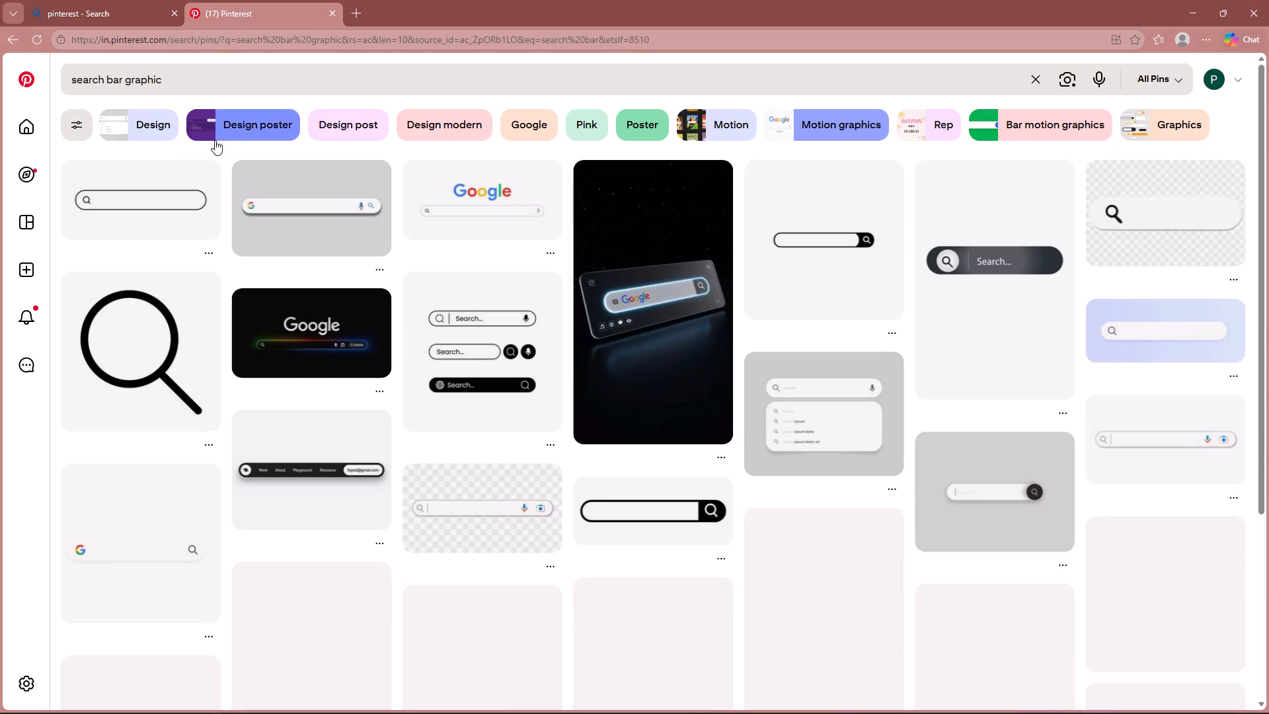
Open the pin with the large black magnifying-glass line icon from UXWing and download its image.
scroll(154, 331, "down", 5)
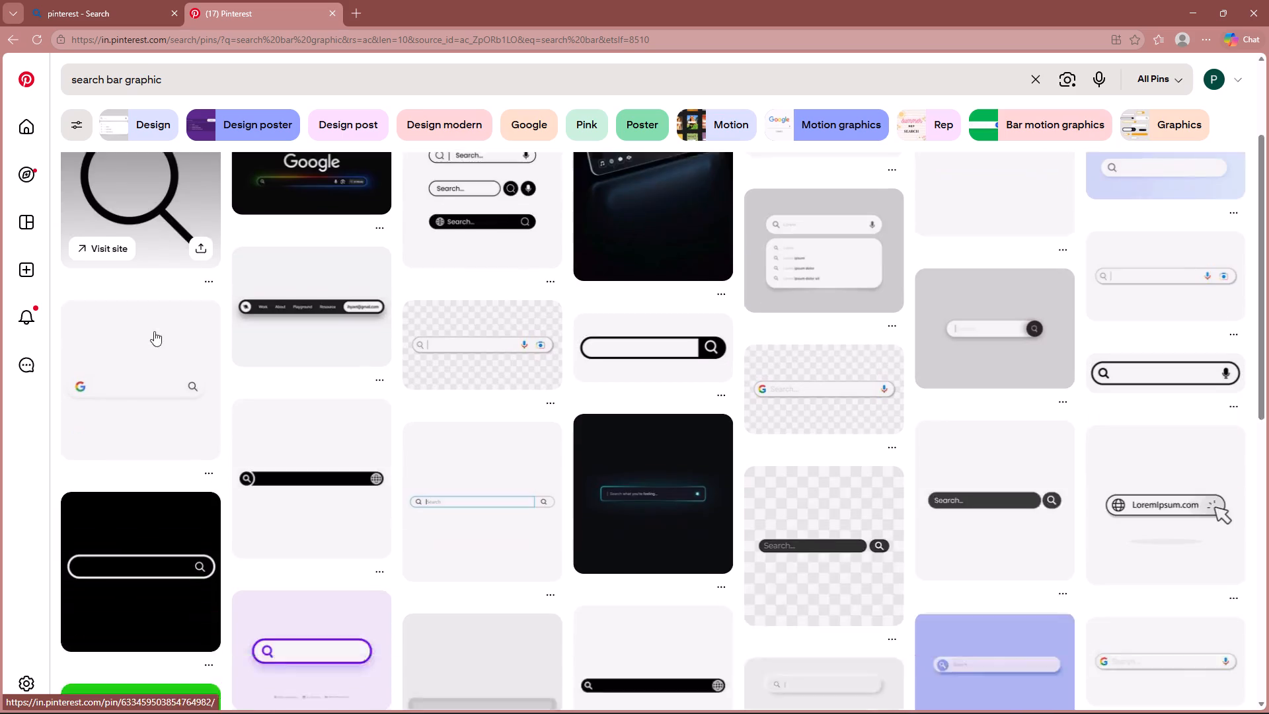
scroll(154, 331, "down", 3)
scroll(154, 331, "up", 6)
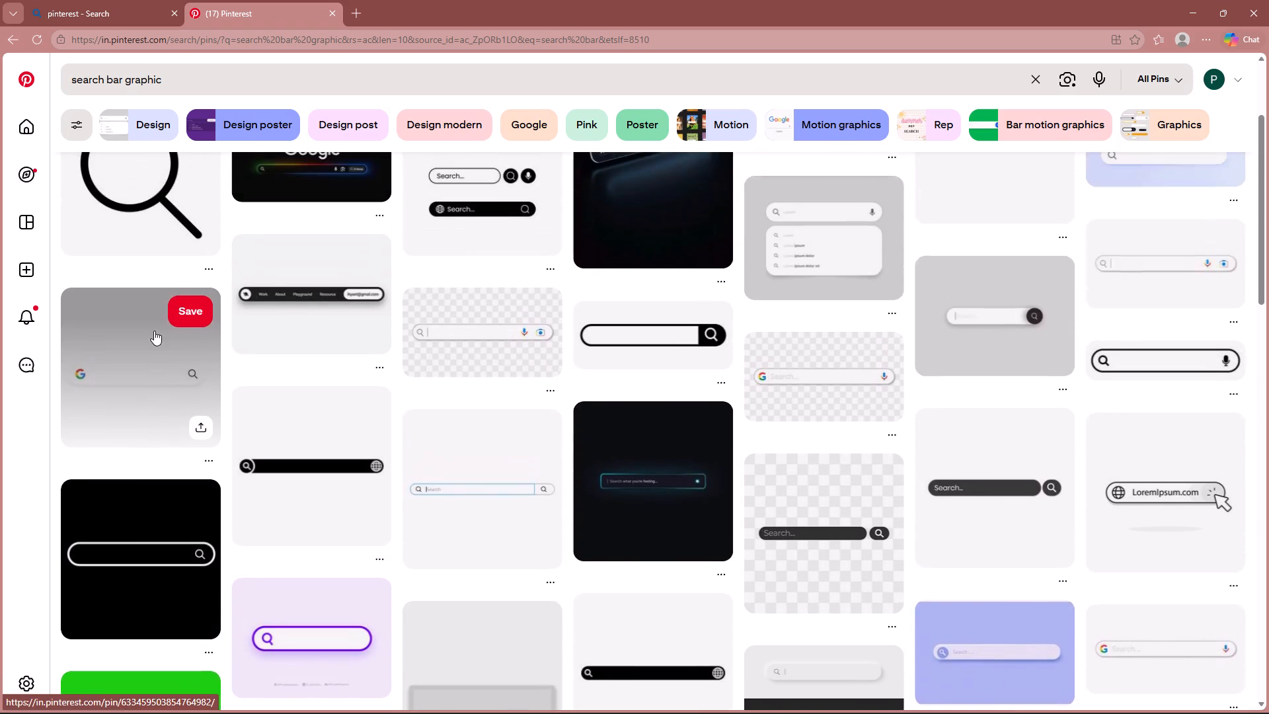
scroll(154, 331, "up", 2)
left_click(154, 343)
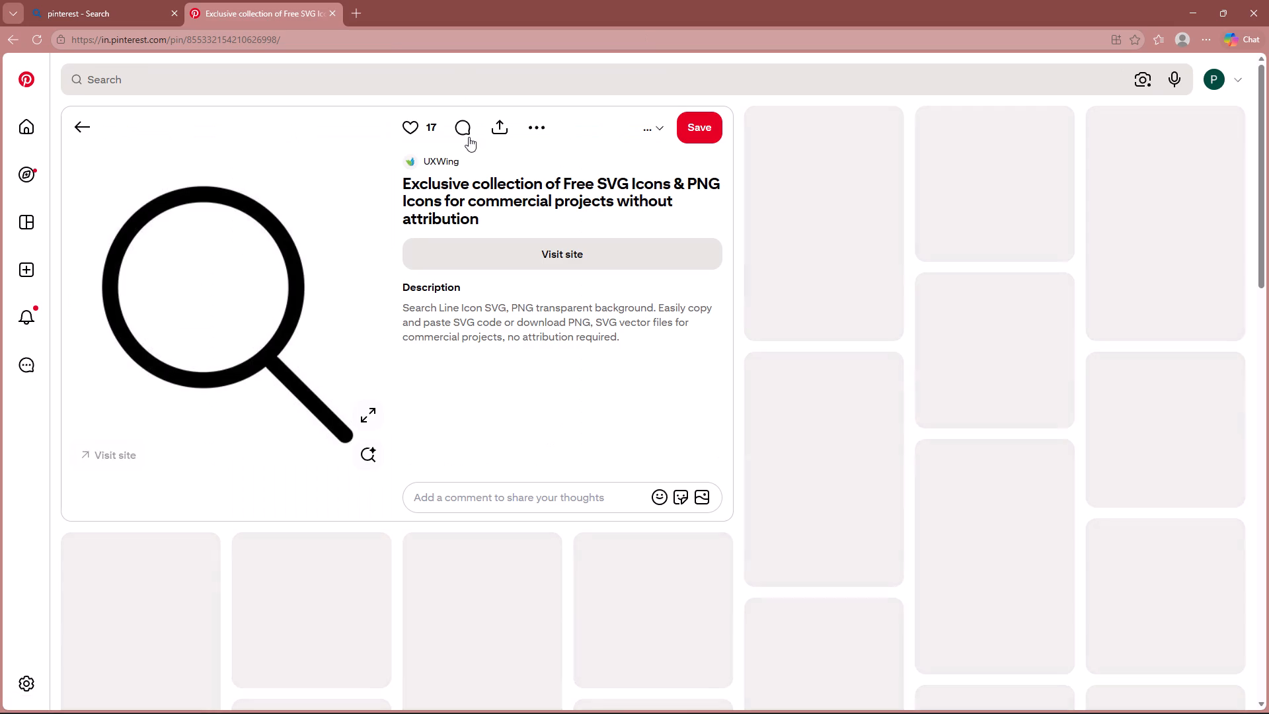
scroll(872, 246, "down", 3)
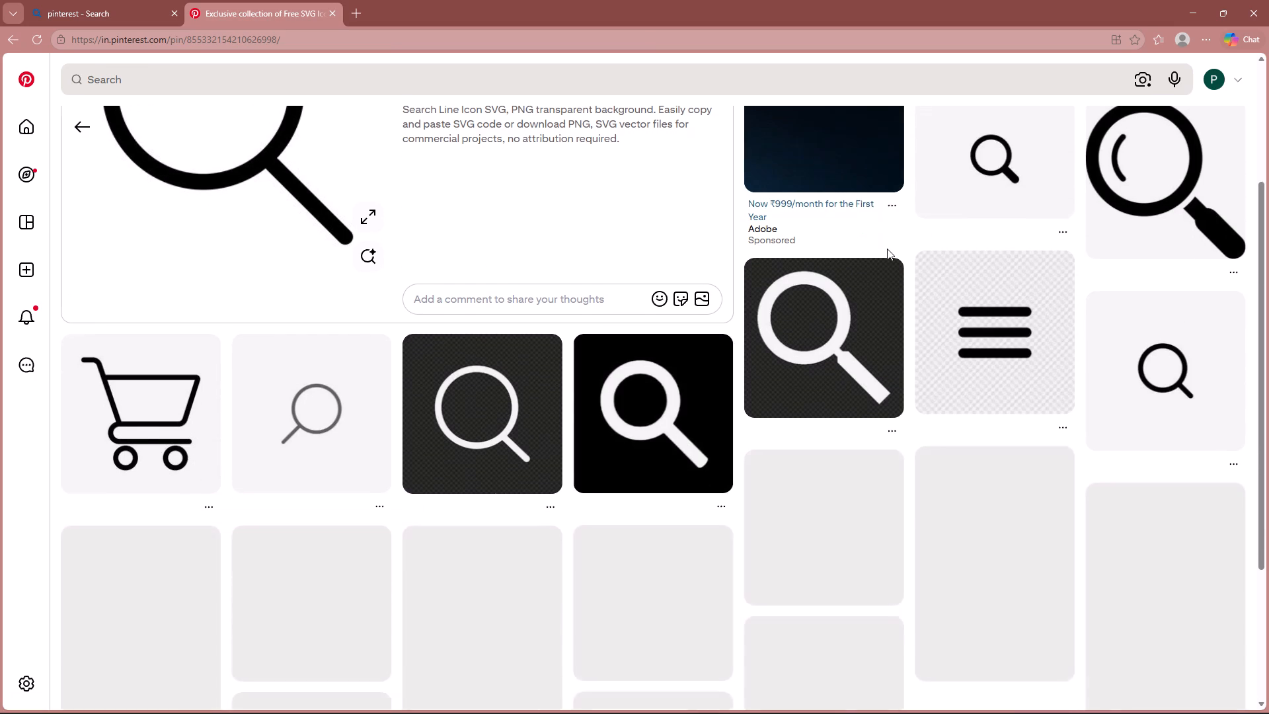
scroll(887, 249, "up", 1)
scroll(887, 249, "down", 5)
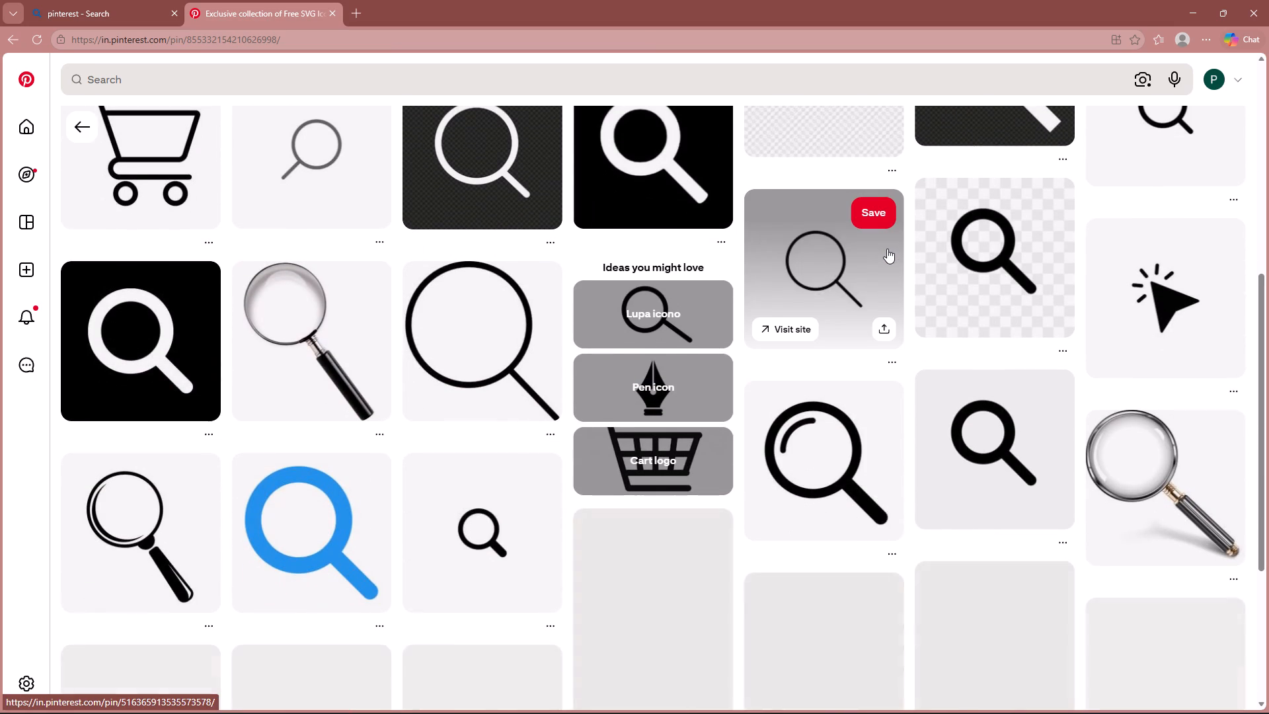
scroll(887, 246, "down", 6)
scroll(880, 241, "up", 9)
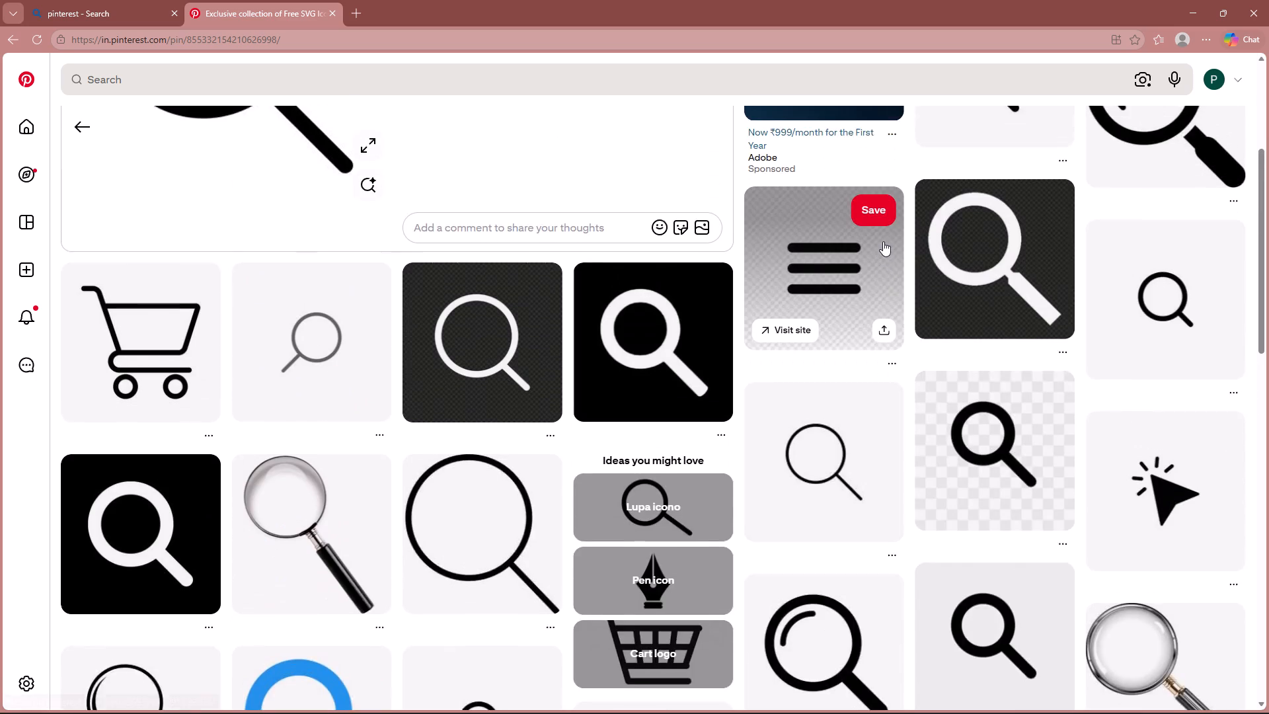
scroll(883, 241, "up", 7)
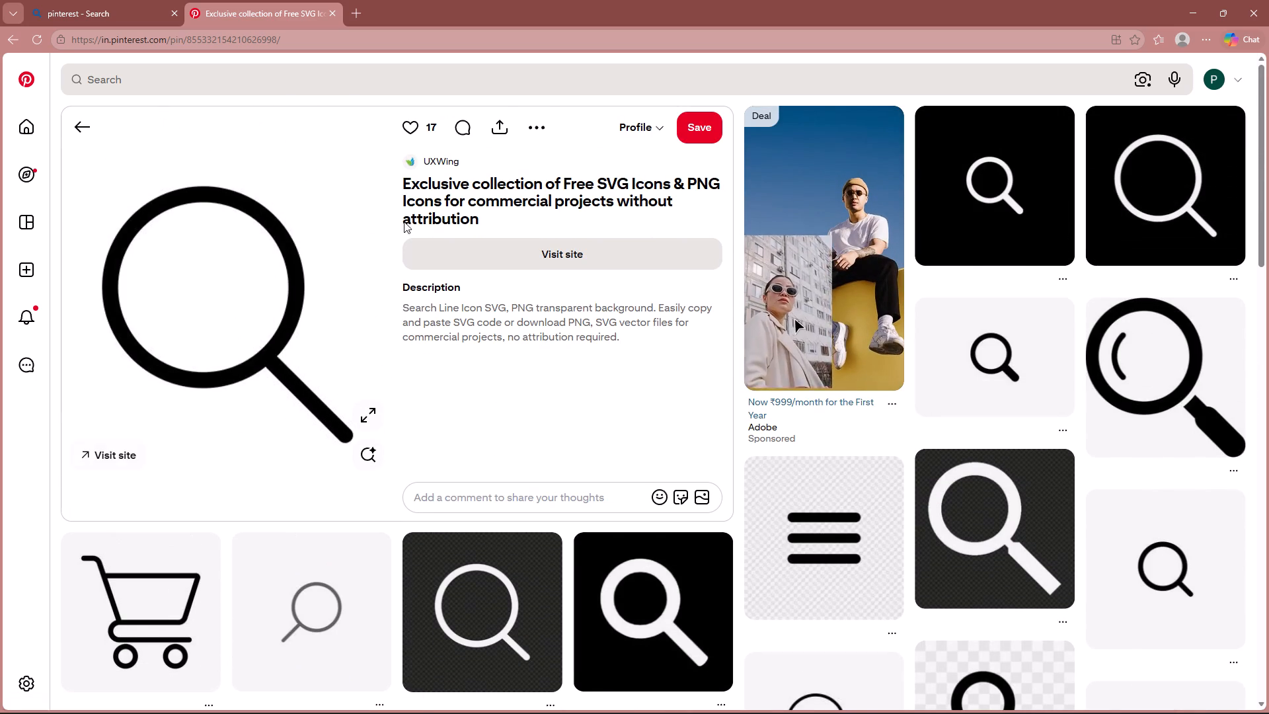
left_click(548, 124)
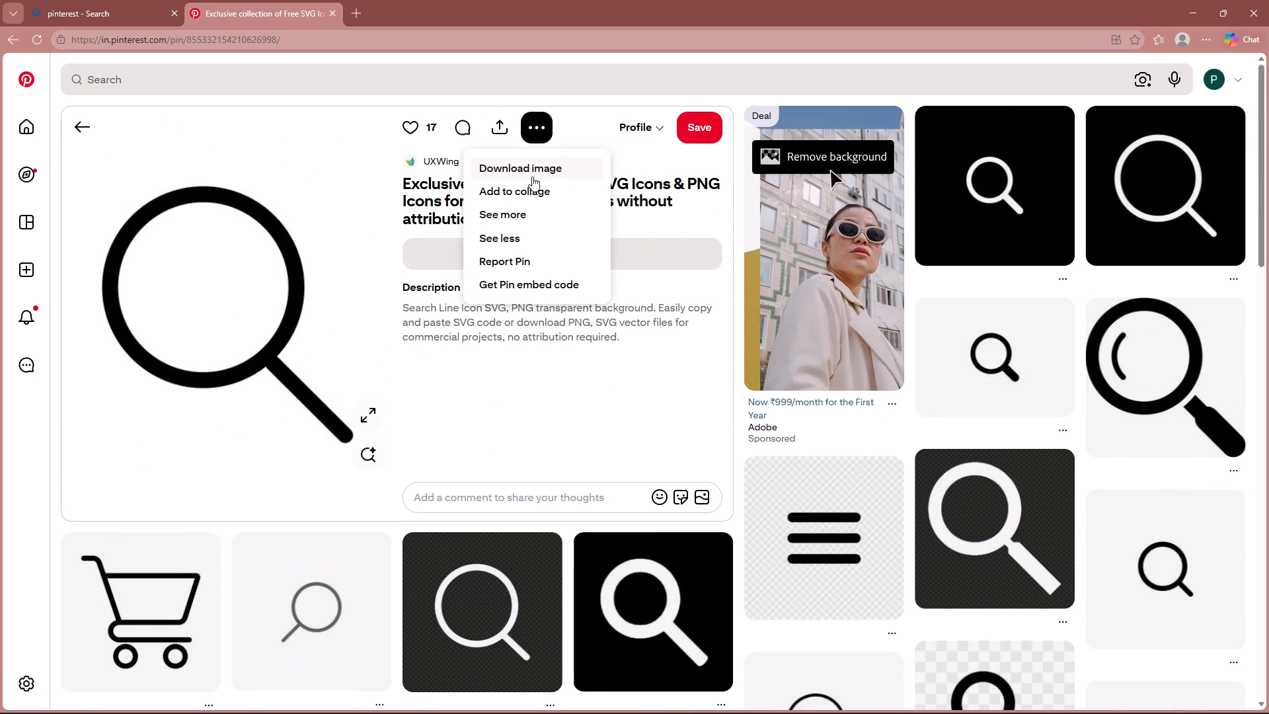
left_click(532, 177)
Search the web for "bg remove" in a new browser tab and open the remove.bg website.
left_click(352, 5)
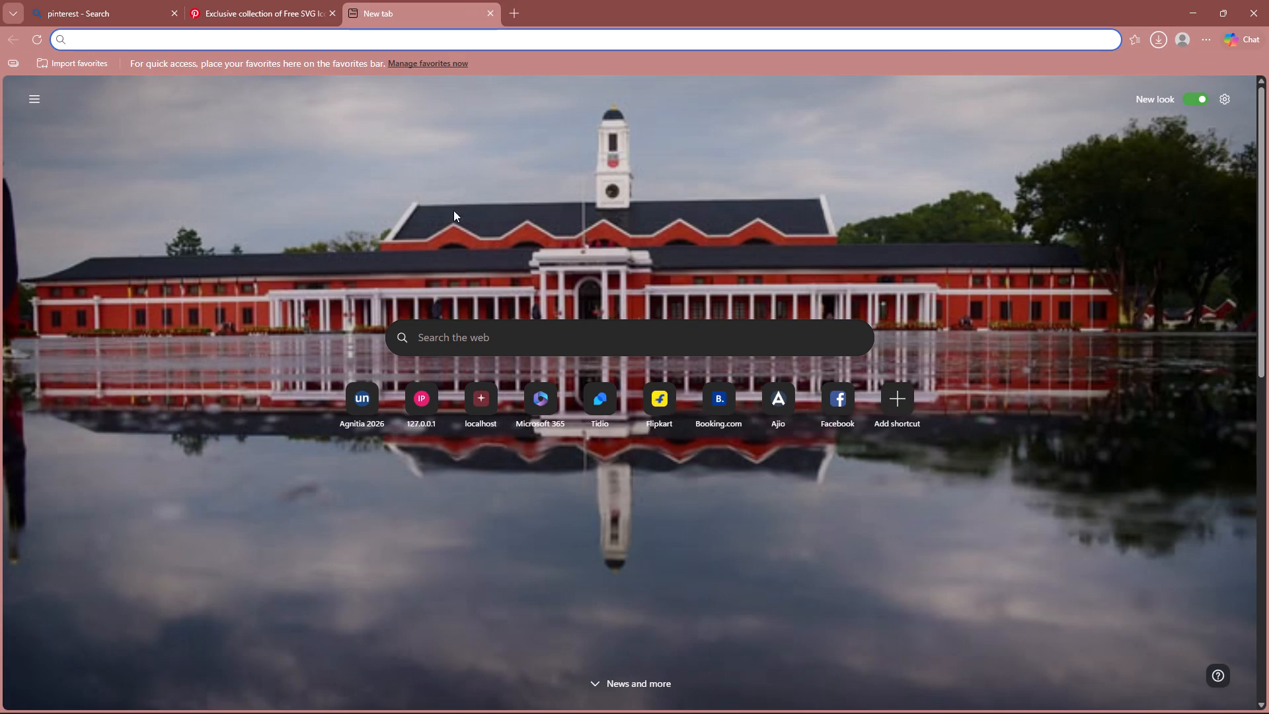
left_click(549, 333)
left_click(512, 410)
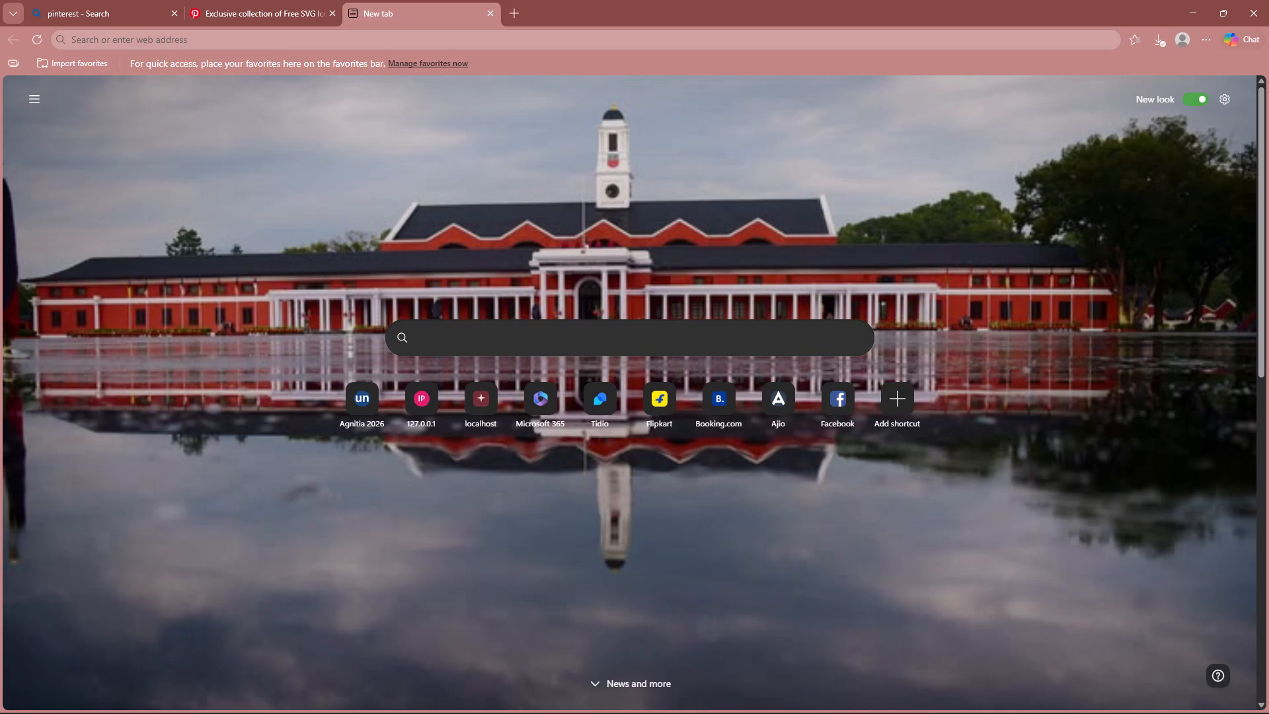
left_click(552, 341)
left_click(547, 421)
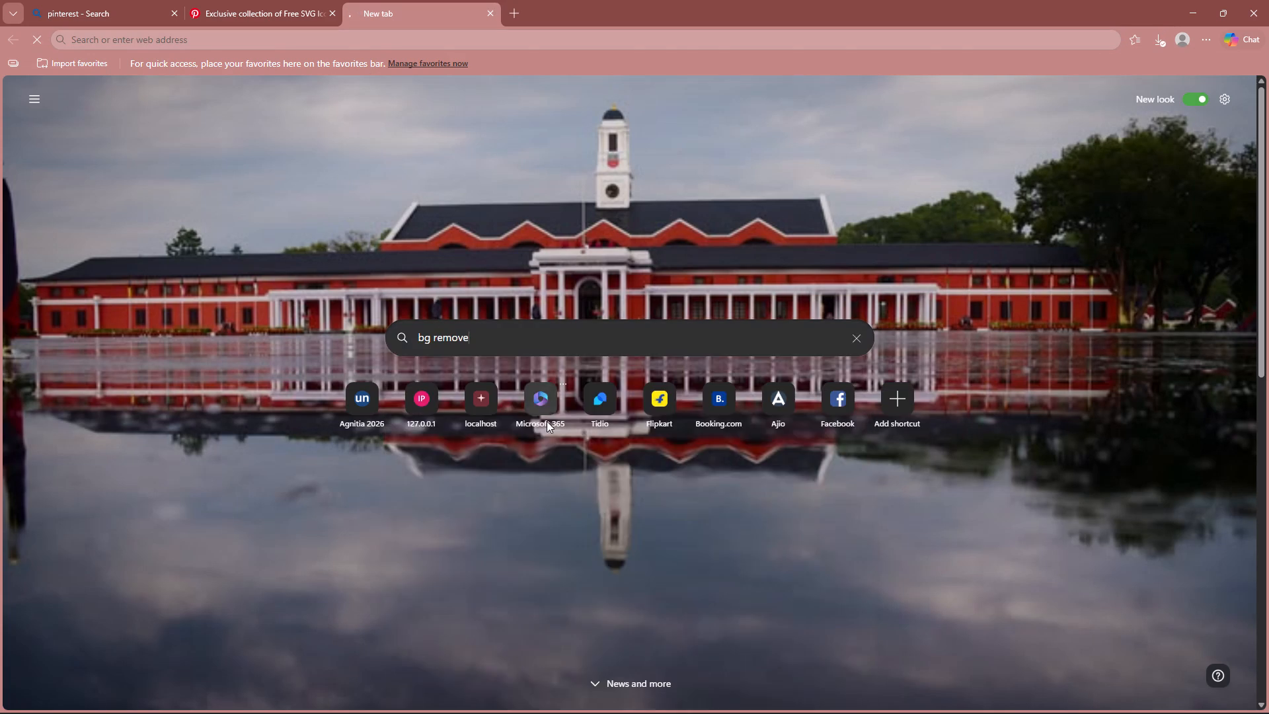
left_click(176, 231)
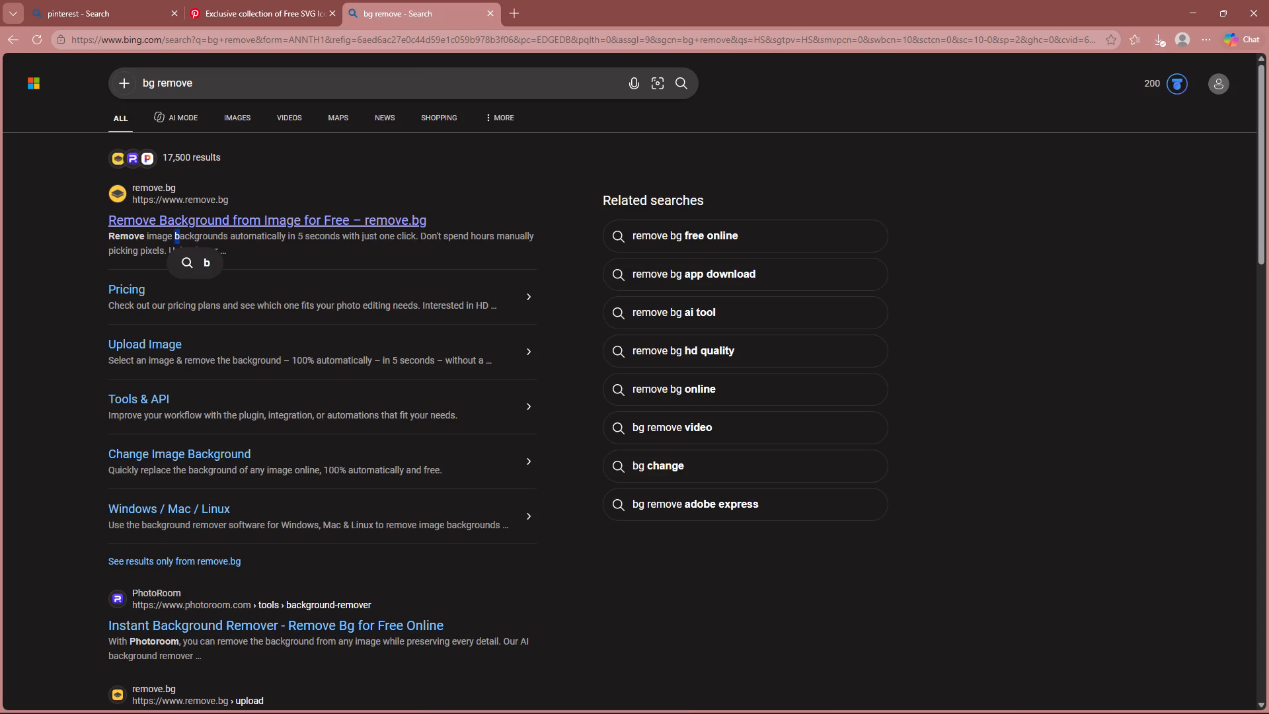
left_click(178, 220)
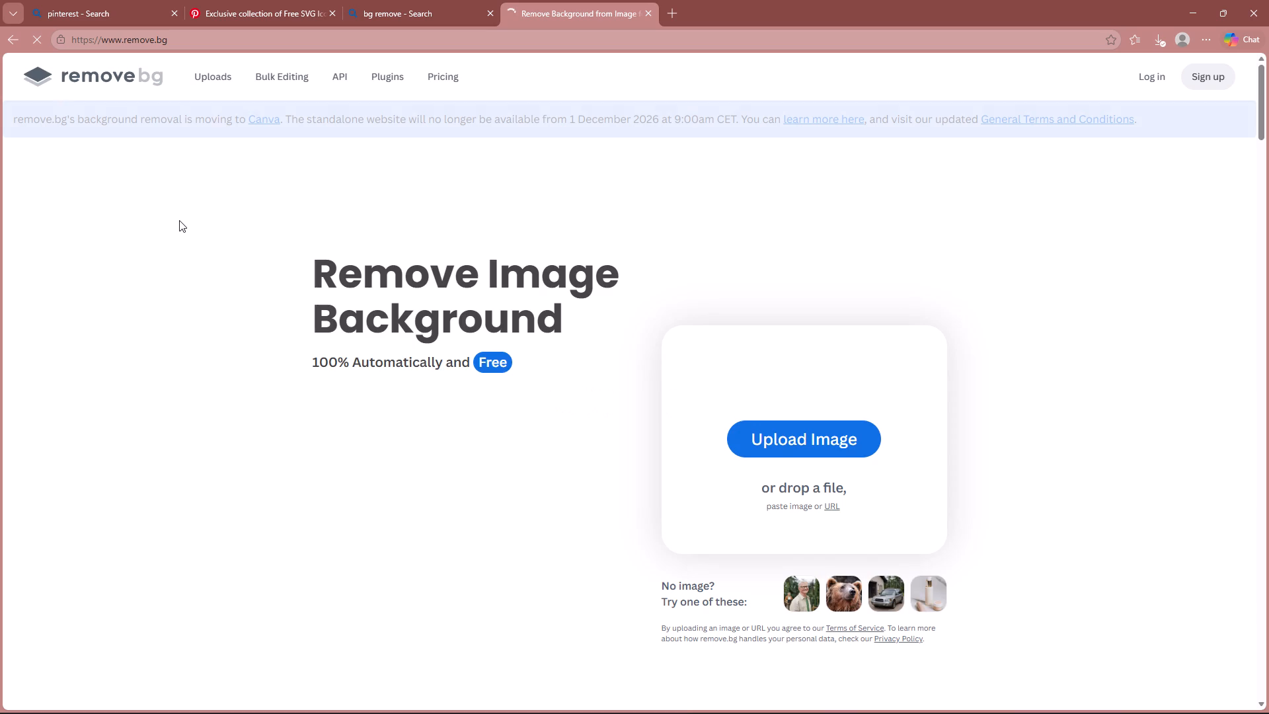
Remove the background from the downloaded magnifying-glass image, save the free 400 x 400 preview, and close the browser.
left_click(764, 440)
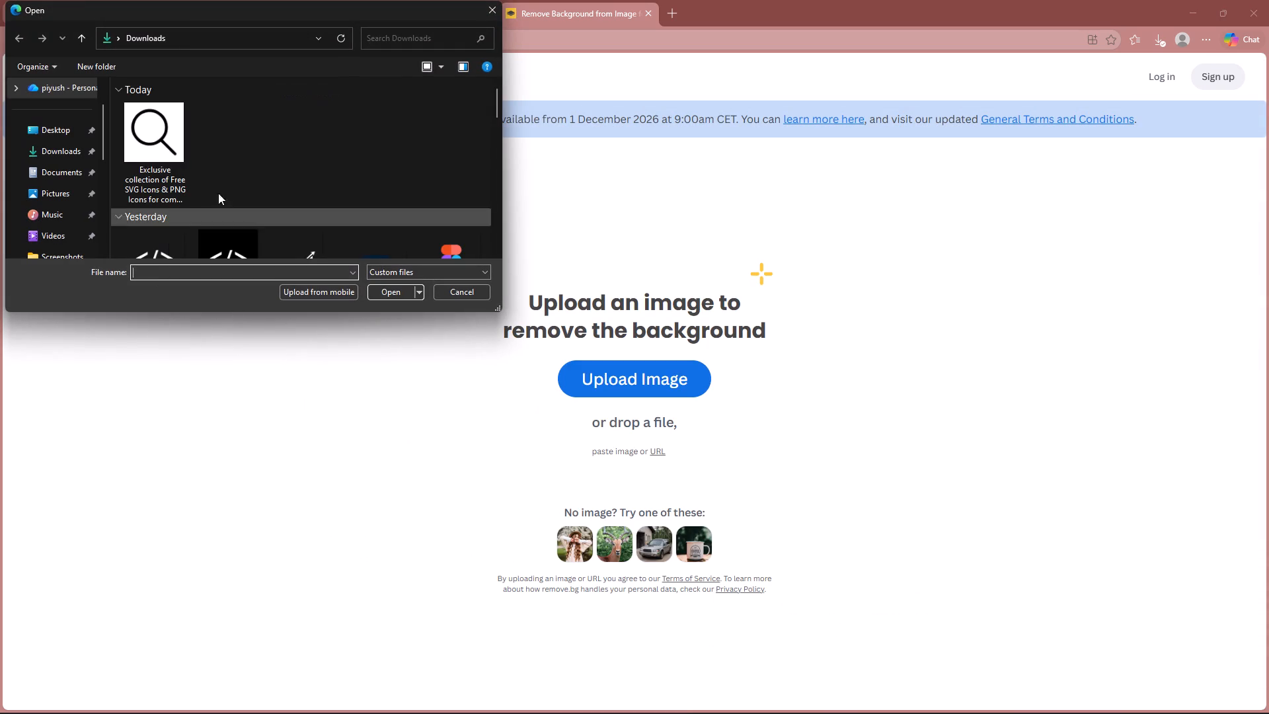
left_click(169, 140)
left_click(404, 286)
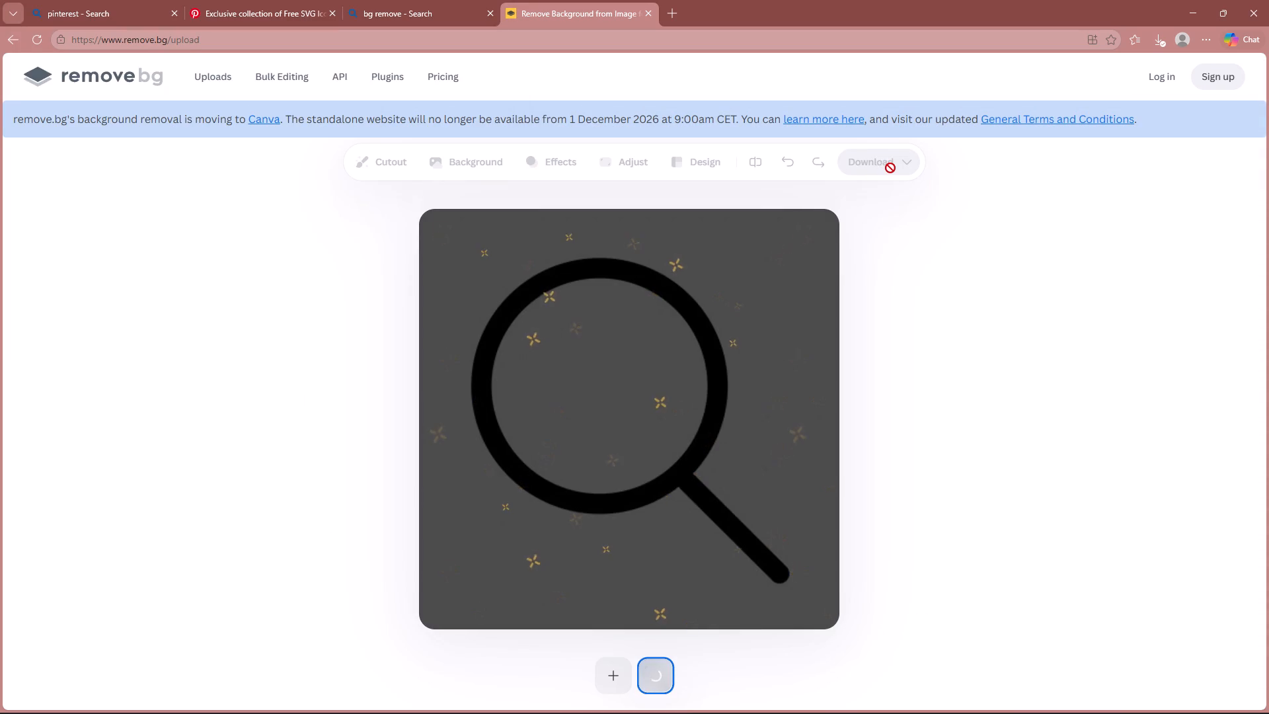
left_click(896, 168)
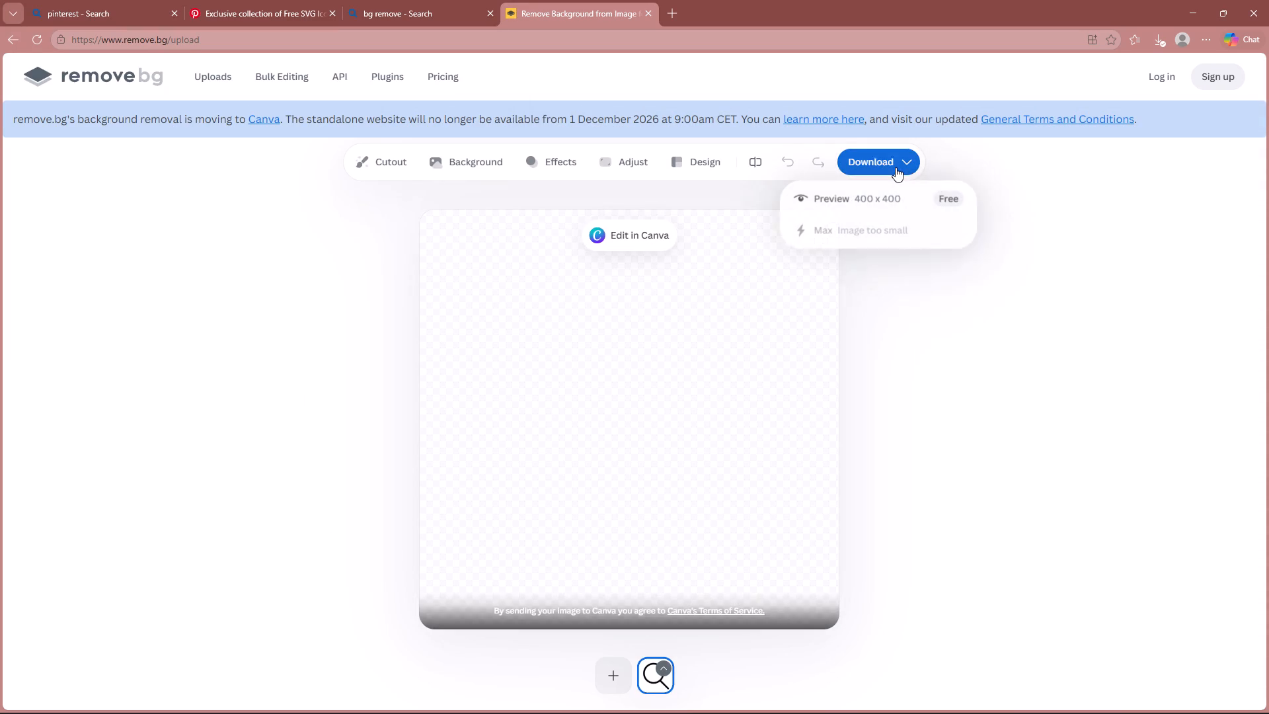
left_click(869, 204)
left_click(1265, 0)
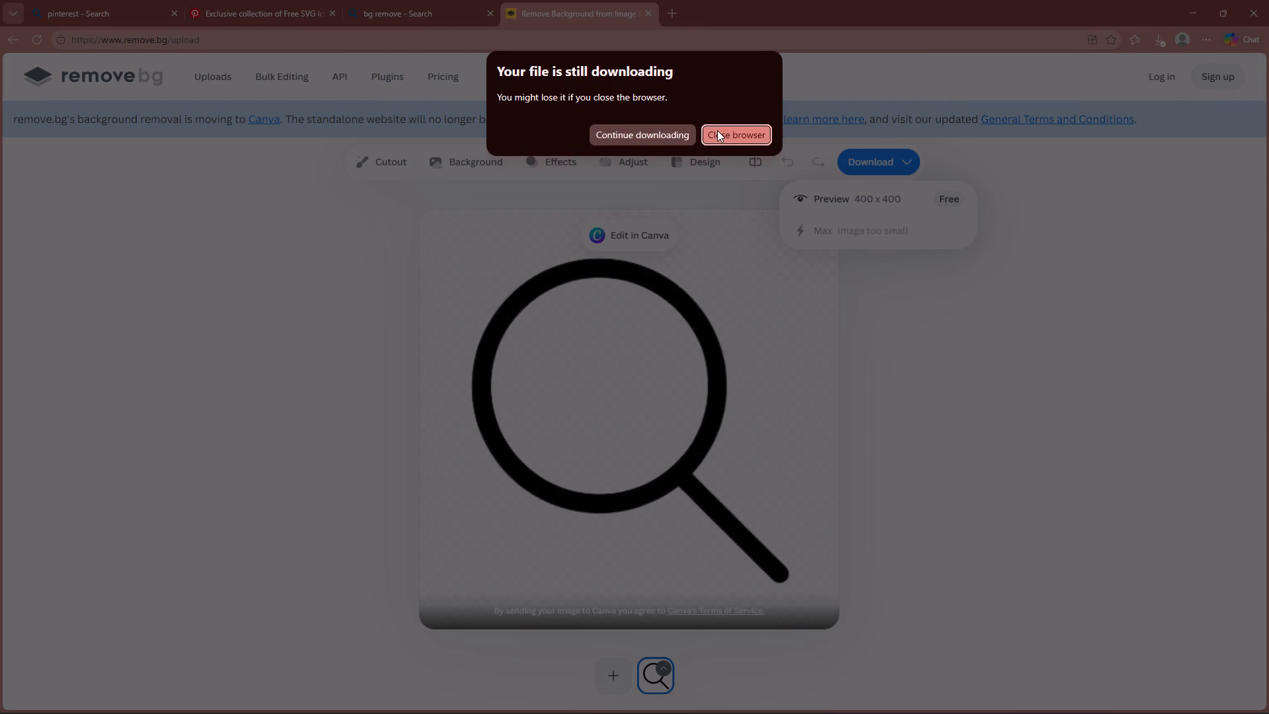
left_click(923, 237)
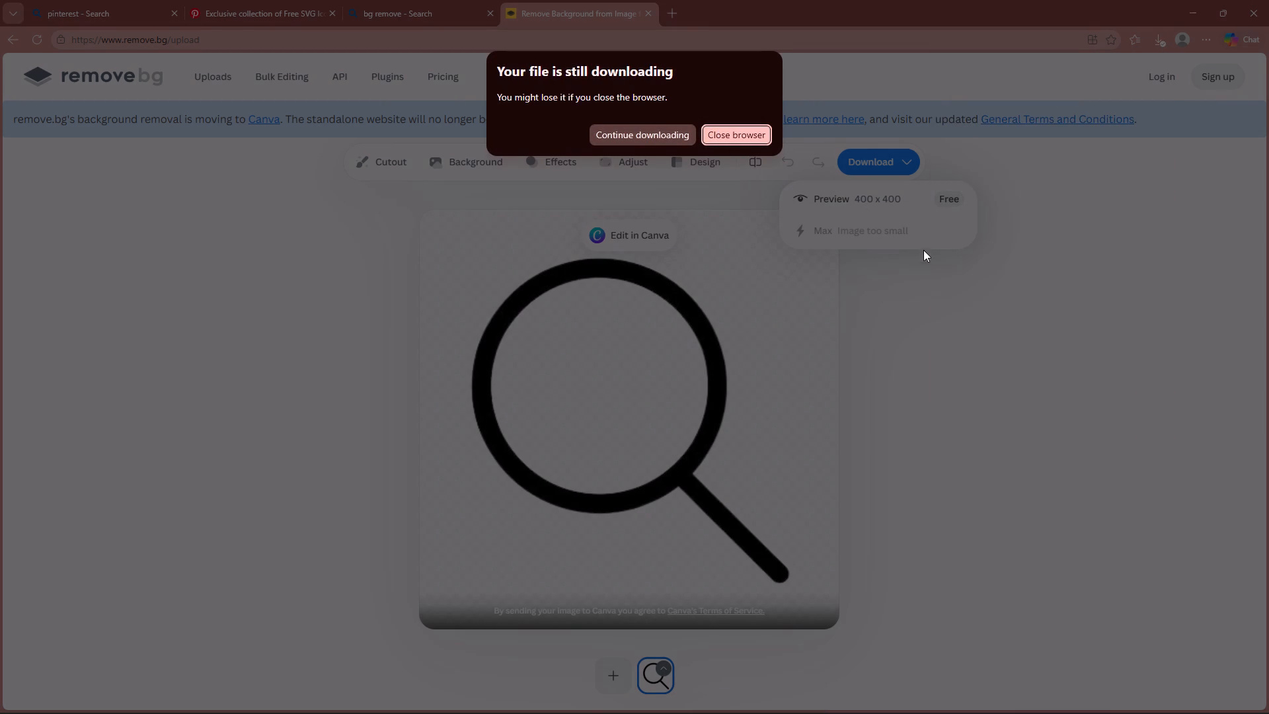
left_click(919, 260)
left_click(638, 134)
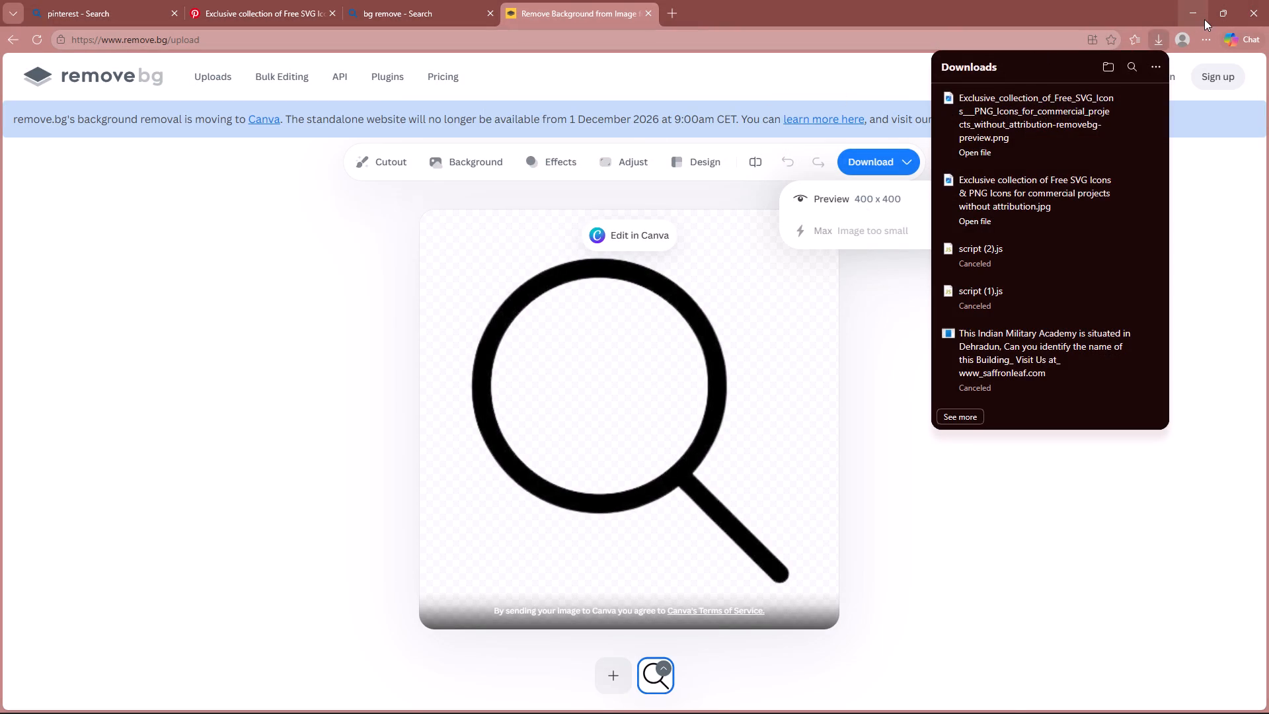
left_click(1247, 10)
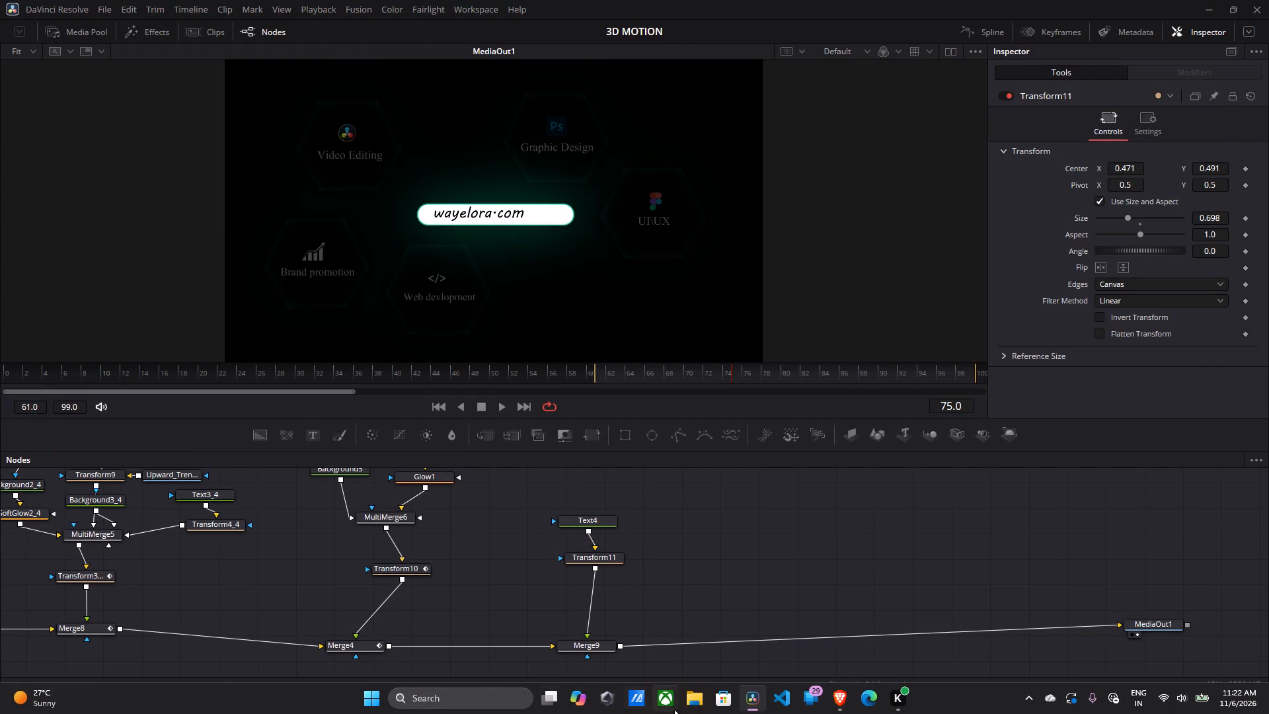
Bring the background-free magnifying-glass PNG from the Downloads folder into the Fusion node graph, between the MultiMerge6 and Text4 nodes.
left_click(695, 699)
left_click(81, 202)
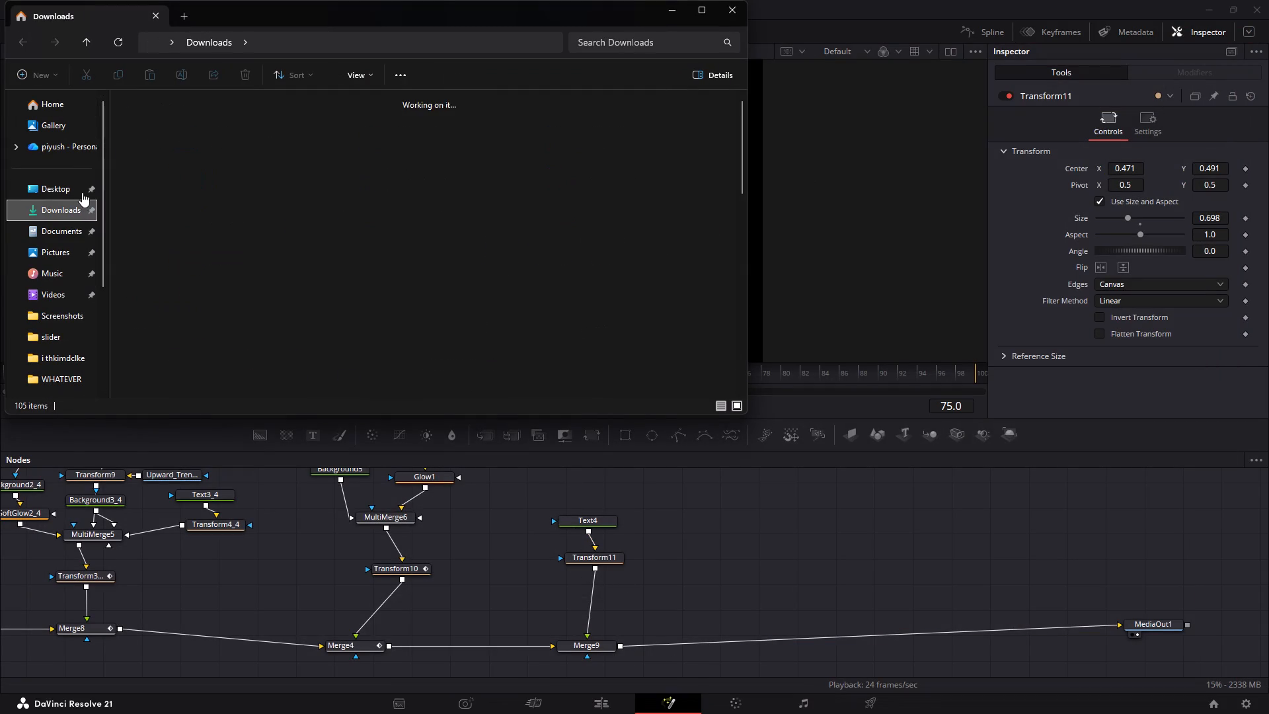
left_click_drag(149, 126, 473, 525)
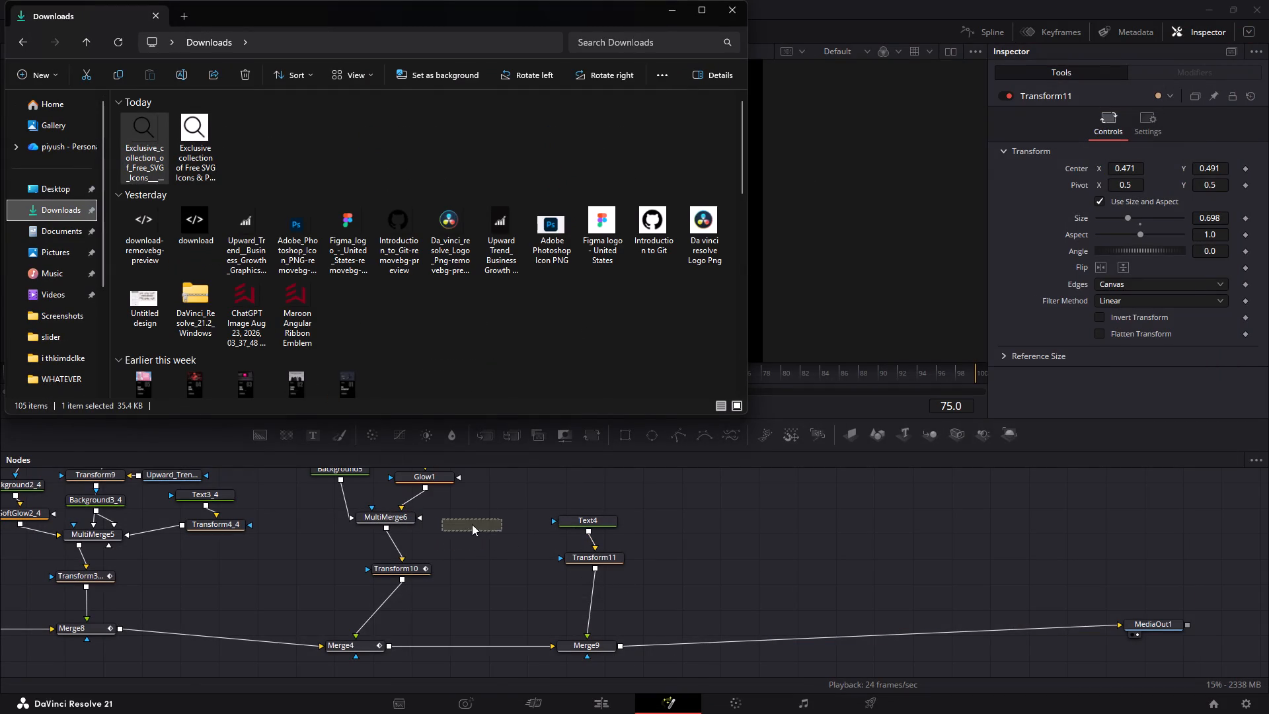
left_click(734, 13)
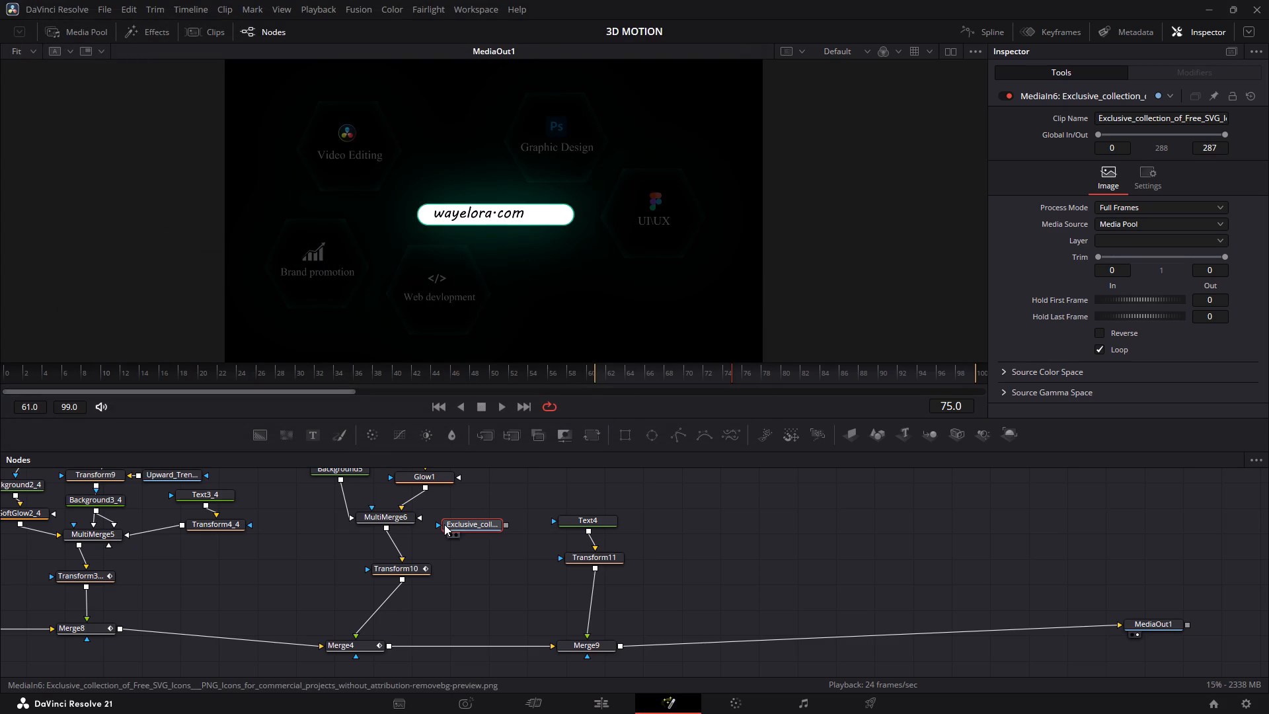
Connect the magnifying-glass image node to MultiMerge6 as an additional layer.
left_click_drag(474, 522, 502, 502)
left_click(502, 502)
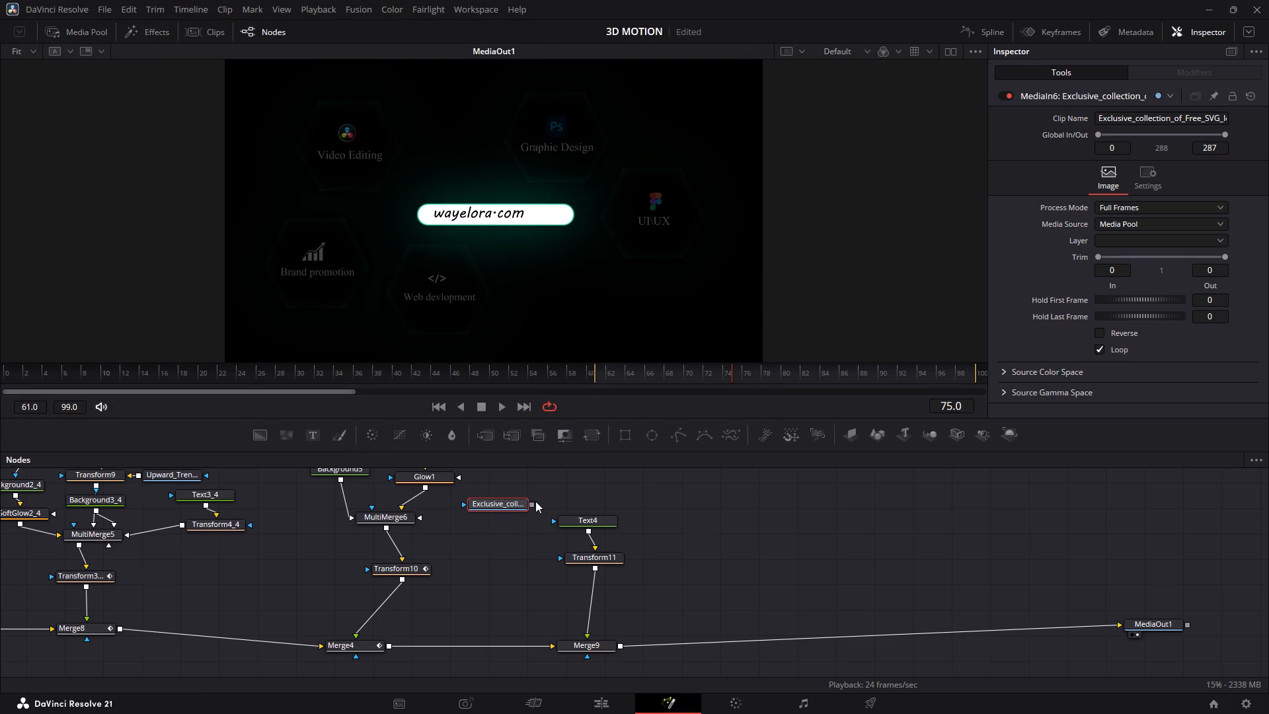
left_click_drag(532, 504, 413, 571)
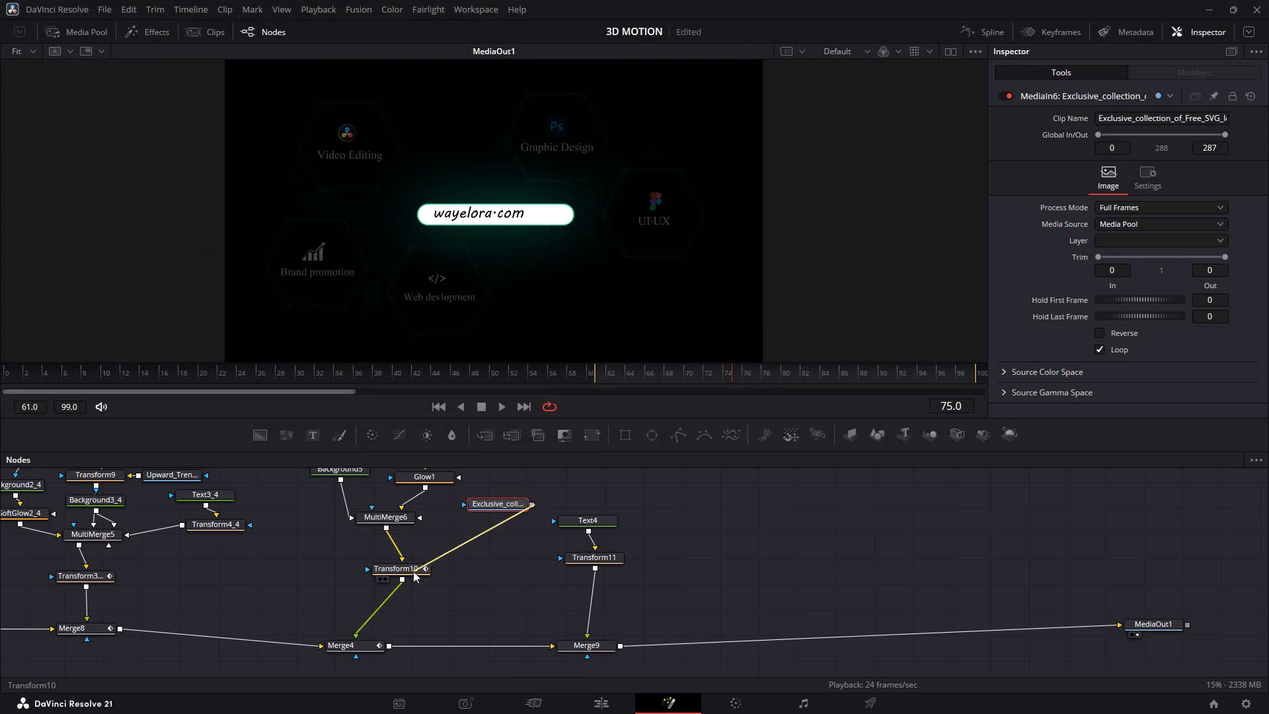
left_click_drag(413, 571, 401, 518)
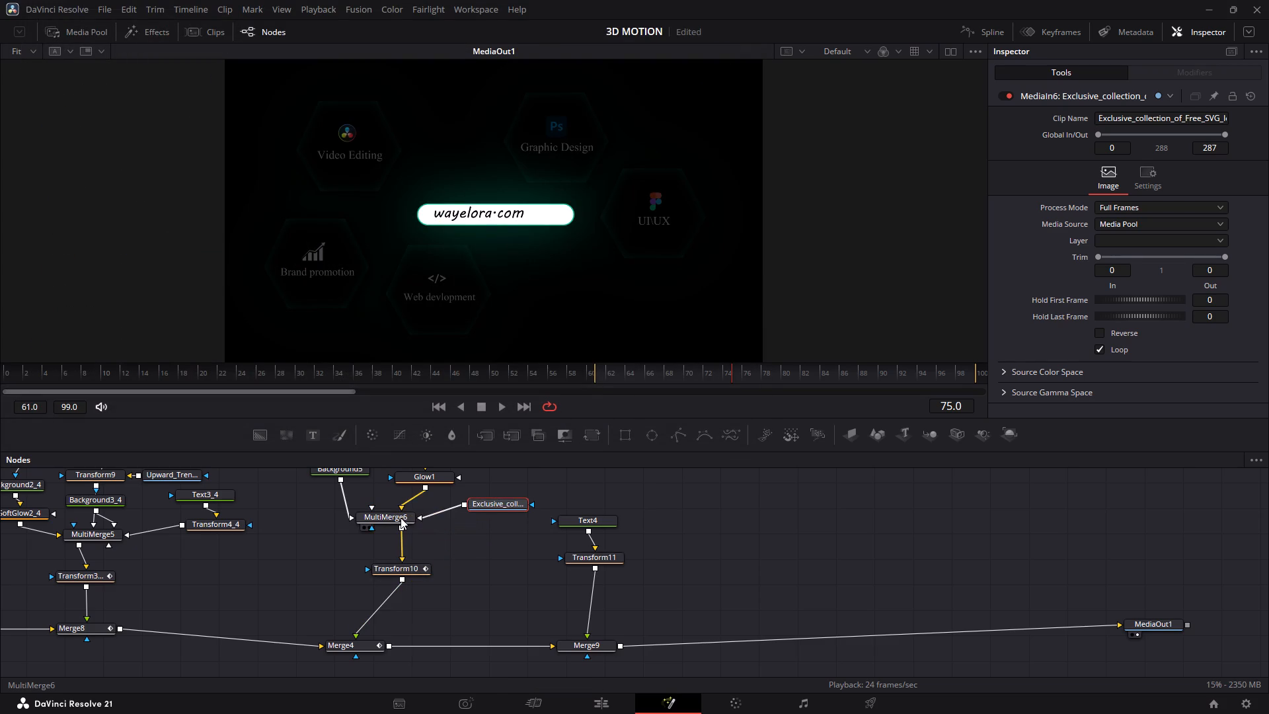
left_click_drag(498, 502, 514, 485)
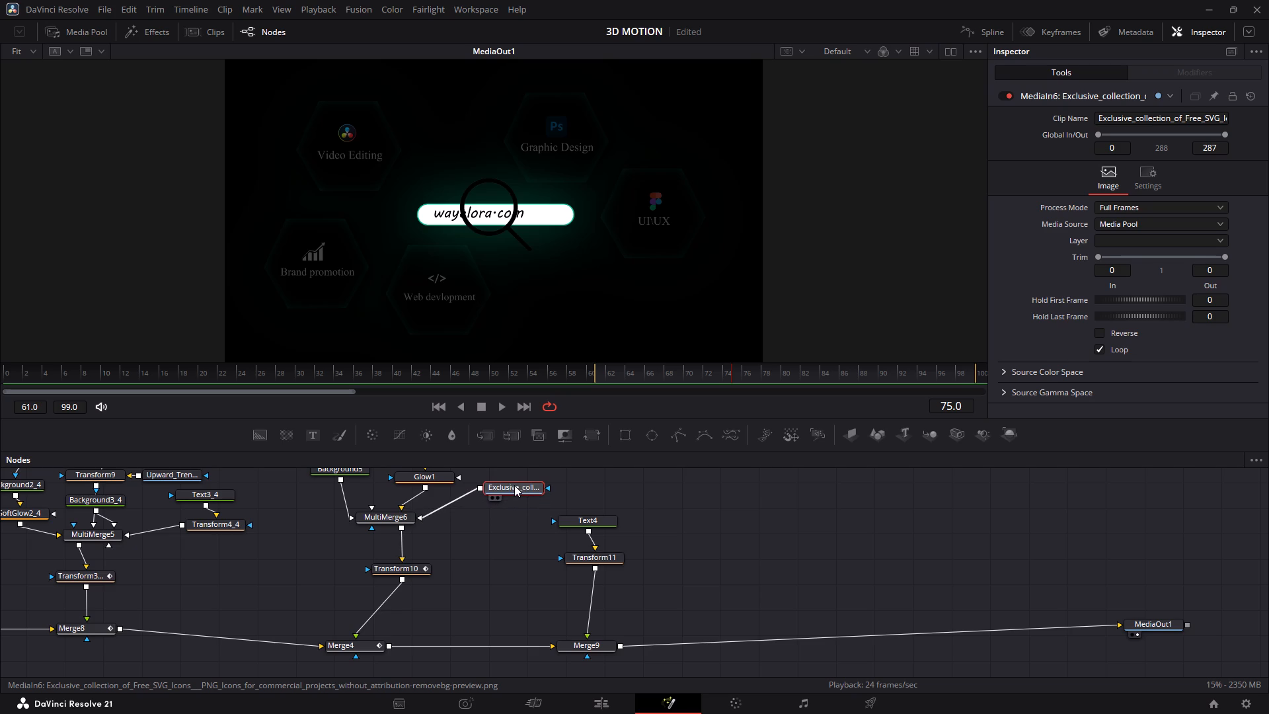
Insert a Transform node between the magnifying-glass image and MultiMerge6, and space the two nodes out beside Glow1.
left_click(597, 435)
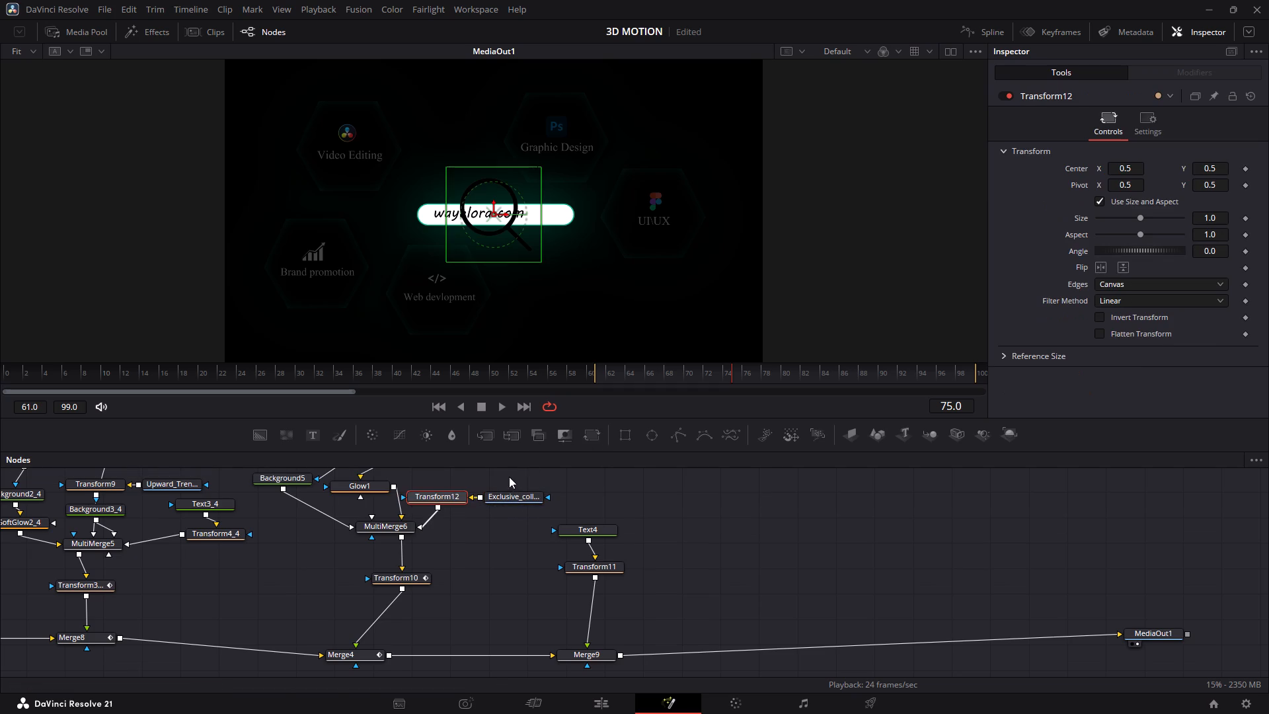
left_click_drag(514, 493, 545, 481)
left_click_drag(461, 496, 480, 527)
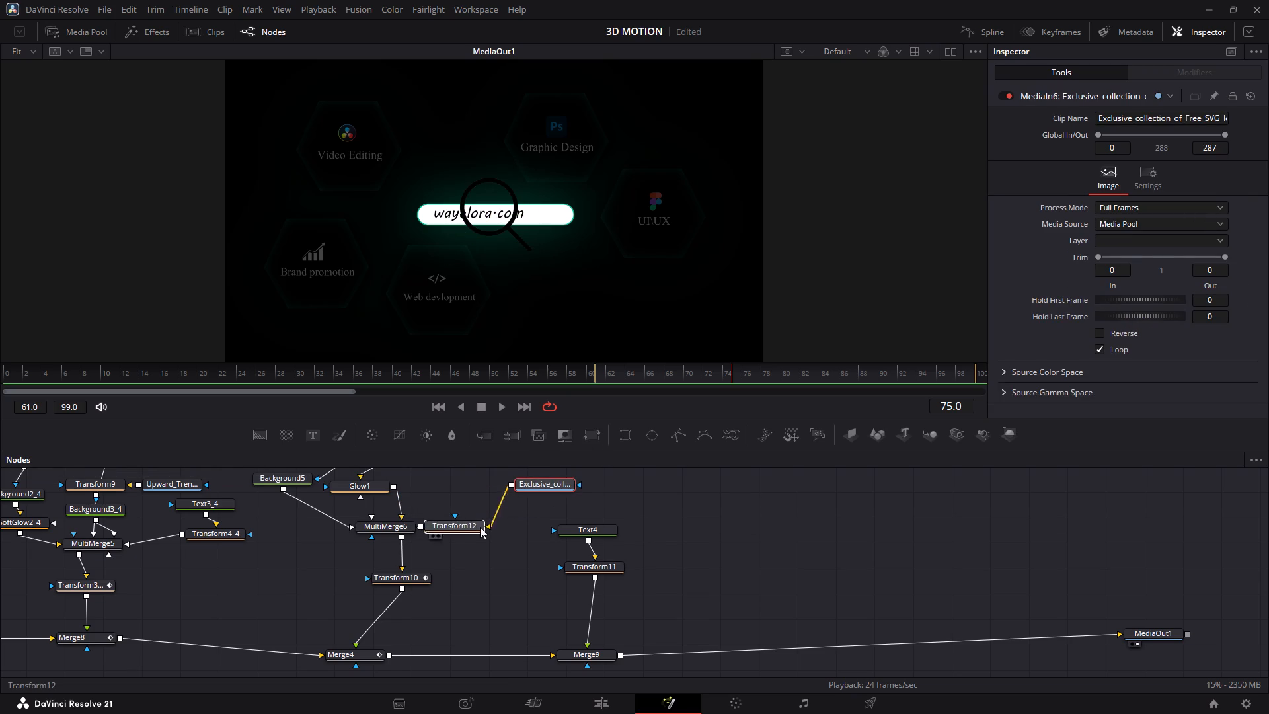
left_click_drag(480, 527, 484, 530)
scroll(468, 510, "up", 4)
scroll(468, 510, "down", 2)
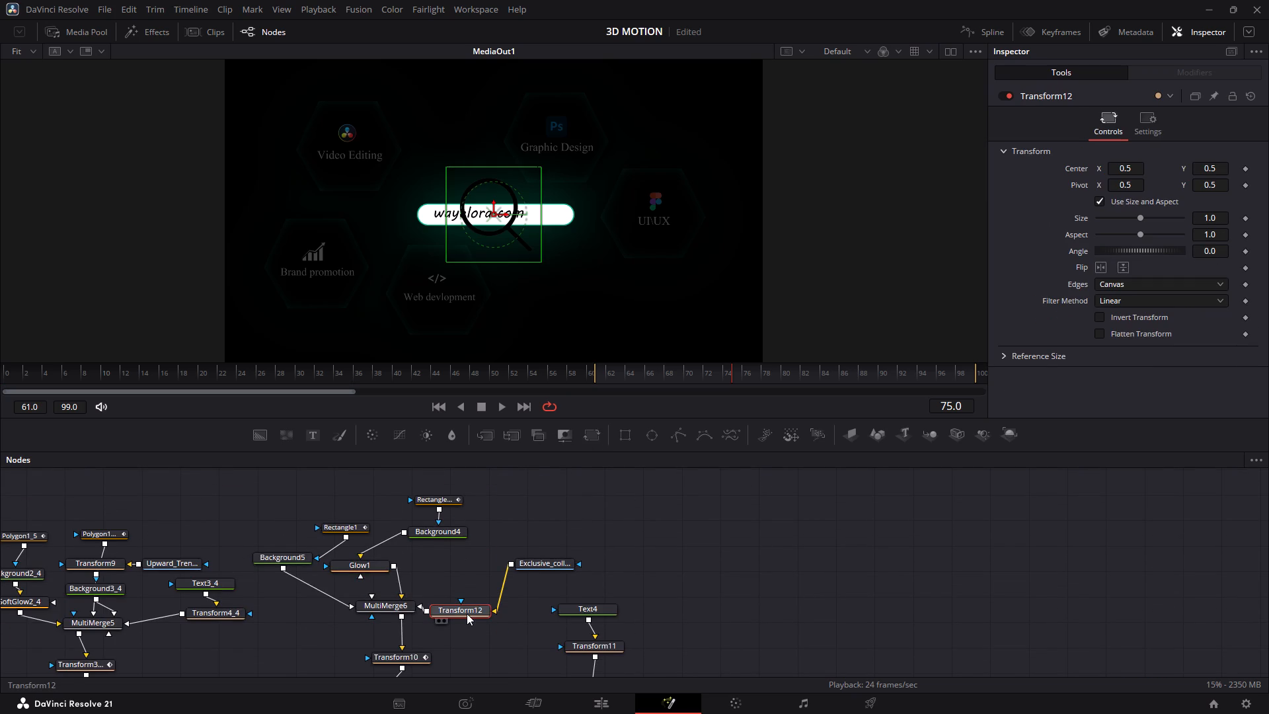
left_click_drag(465, 612, 461, 573)
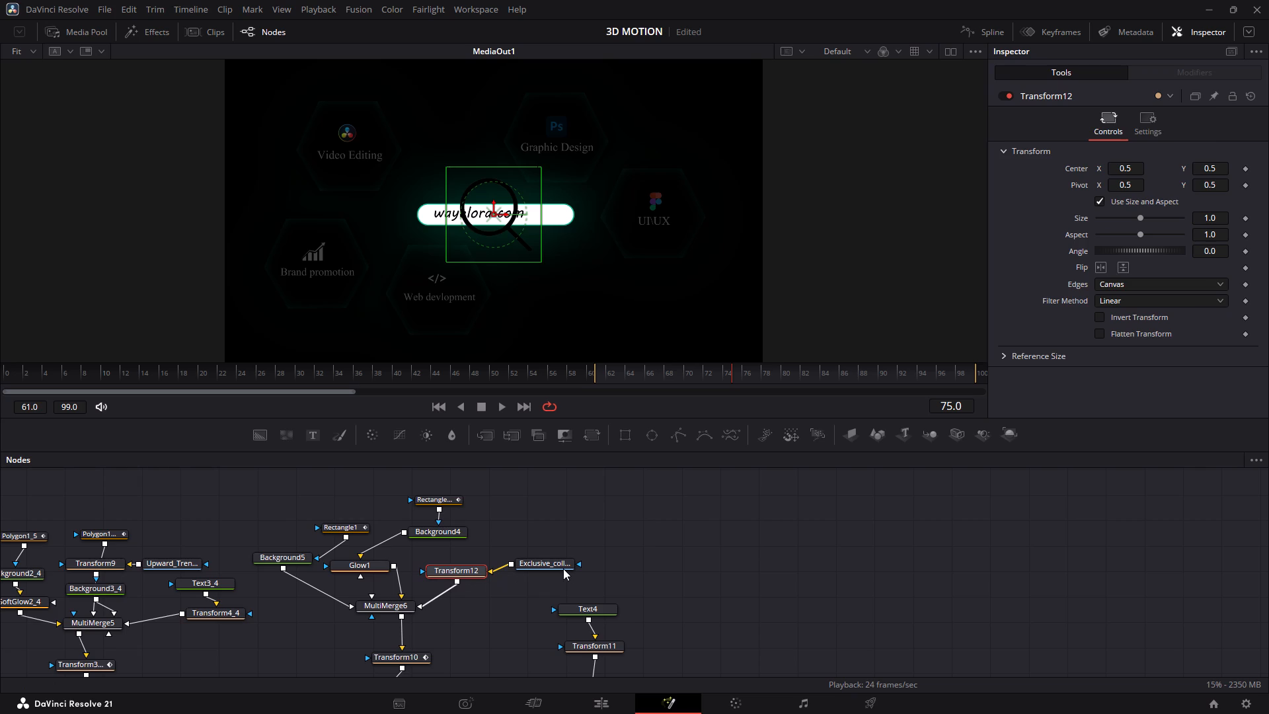
Set the magnifying-glass image's Global In to frame 78 and move the playhead to frame 78.
left_click(563, 569)
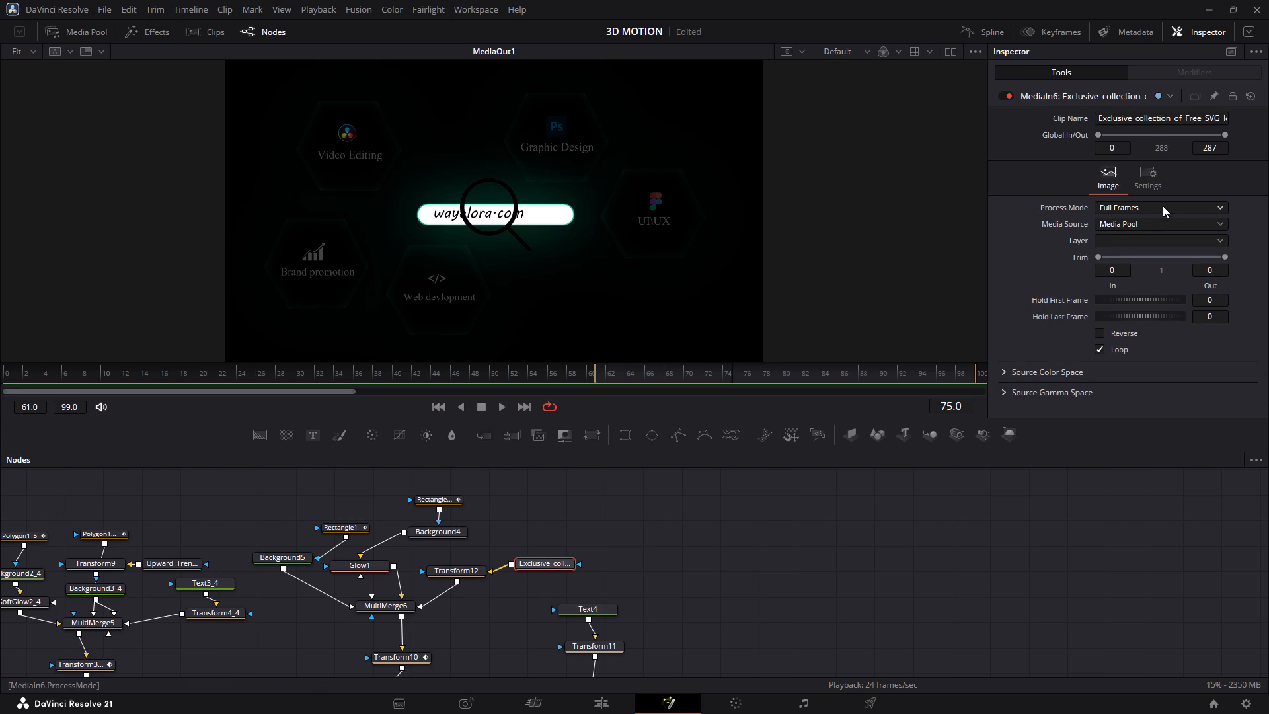
left_click(1114, 149)
key("BackSpace")
type("74")
key("BackSpace")
key("BackSpace")
type("78")
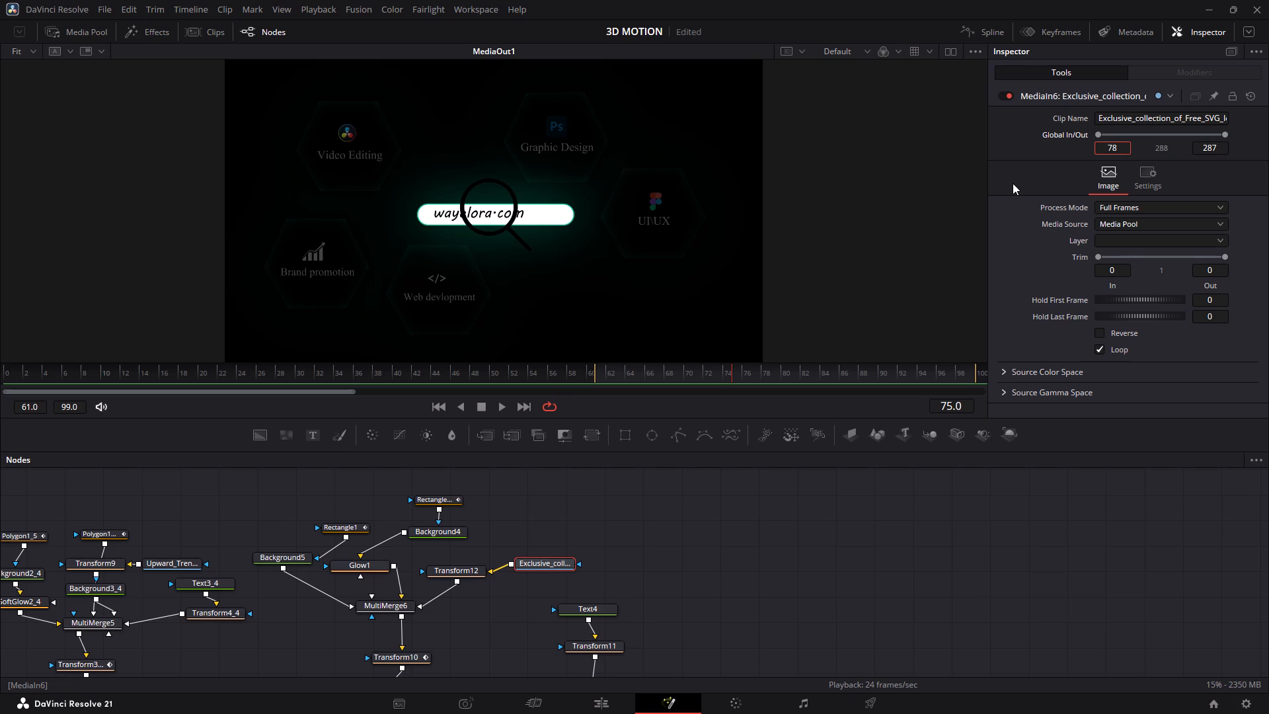
key("Return")
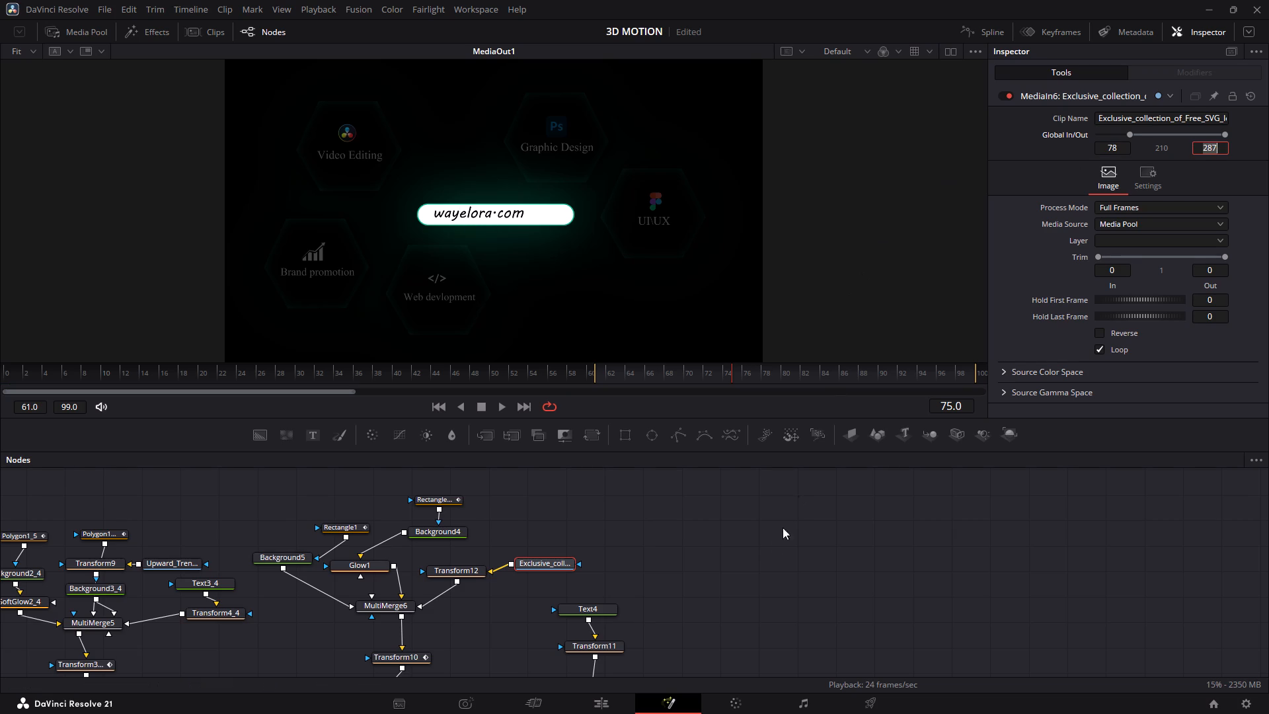
left_click(774, 541)
key("Right")
key("Right")
key("Right")
key("Right")
key("Left")
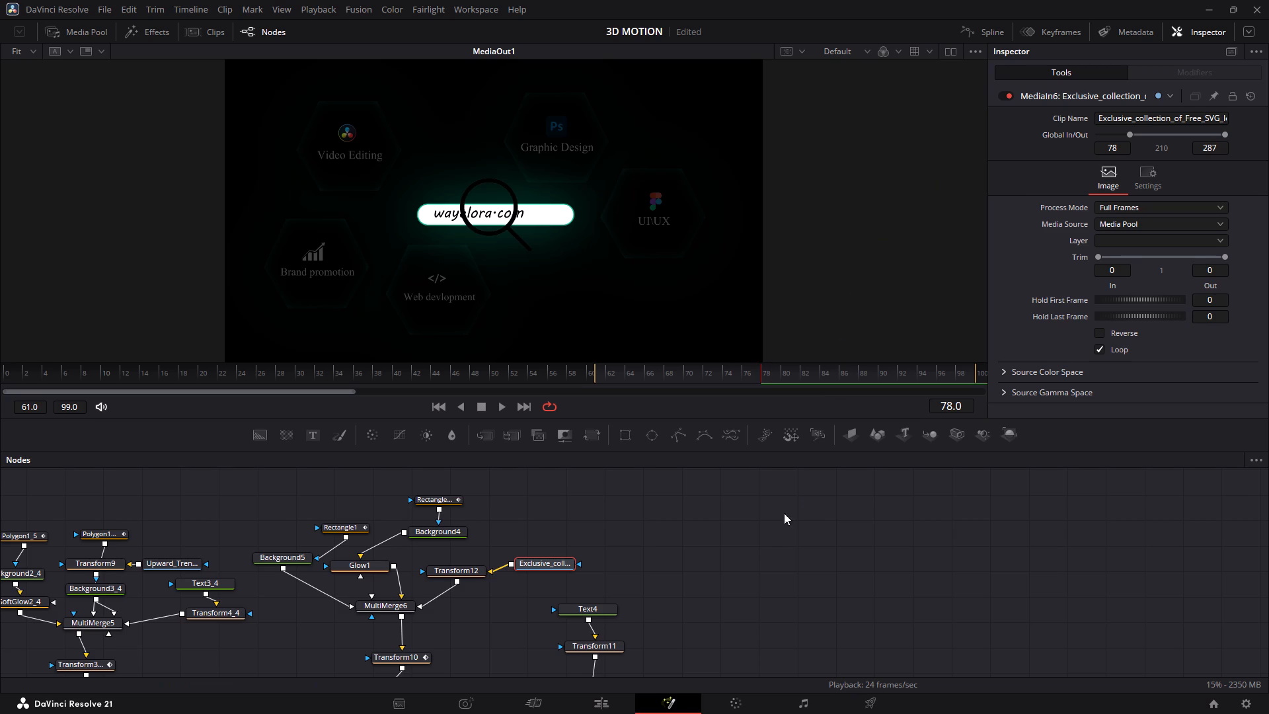
Shrink the magnifying glass to about 0.167 in Transform12 and shift its Center X to about 1.149, inside the search bar's right end.
left_click(446, 570)
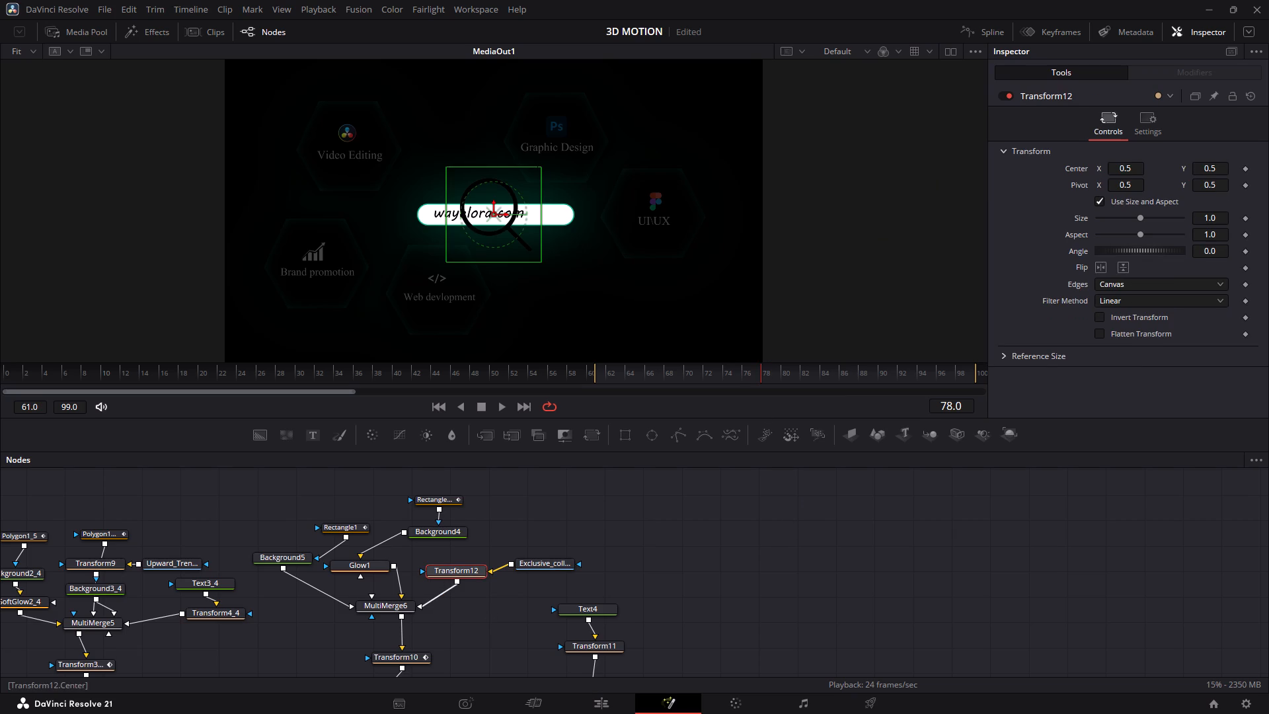
left_click_drag(1220, 218, 699, 240)
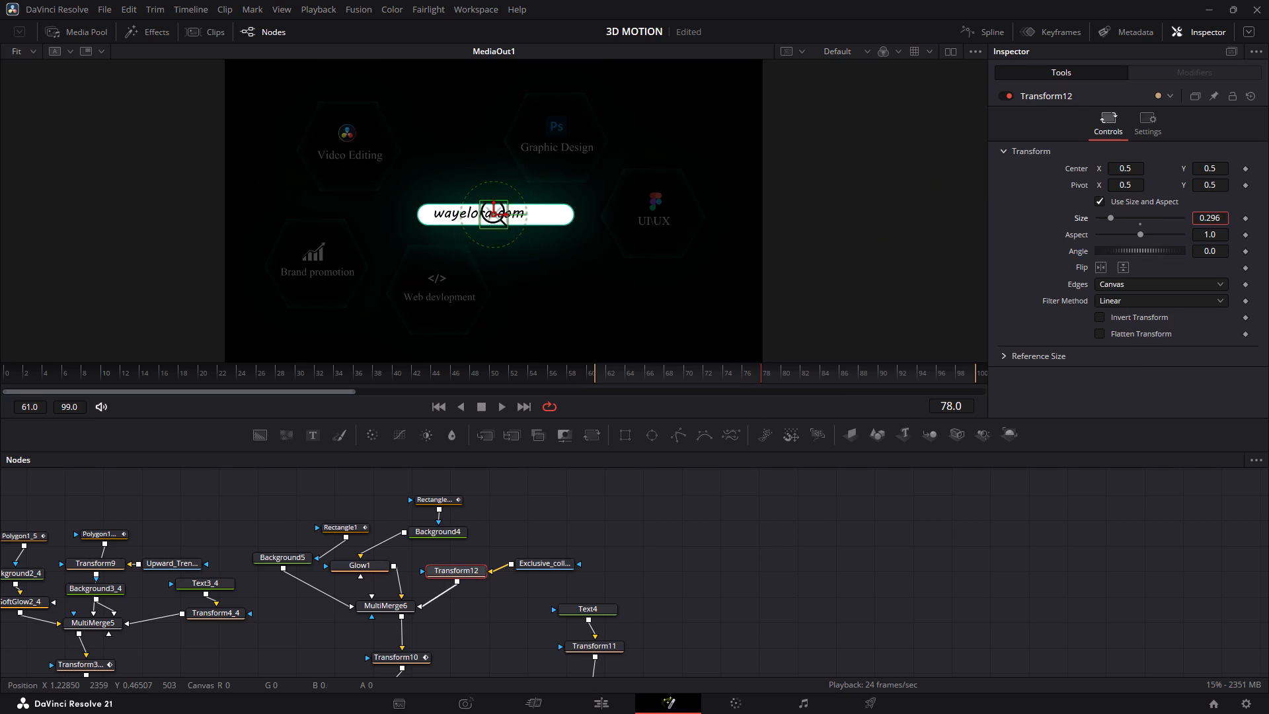
left_click_drag(699, 240, 670, 244)
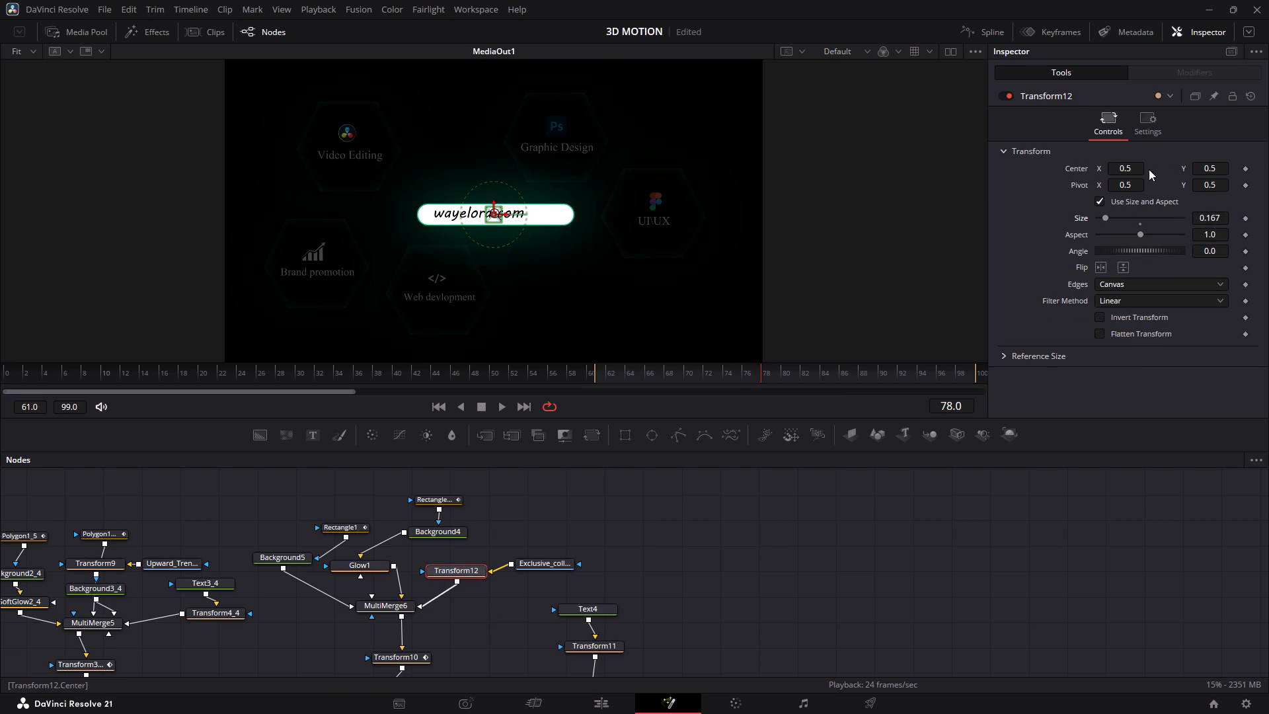
left_click_drag(1132, 169, 1252, 168)
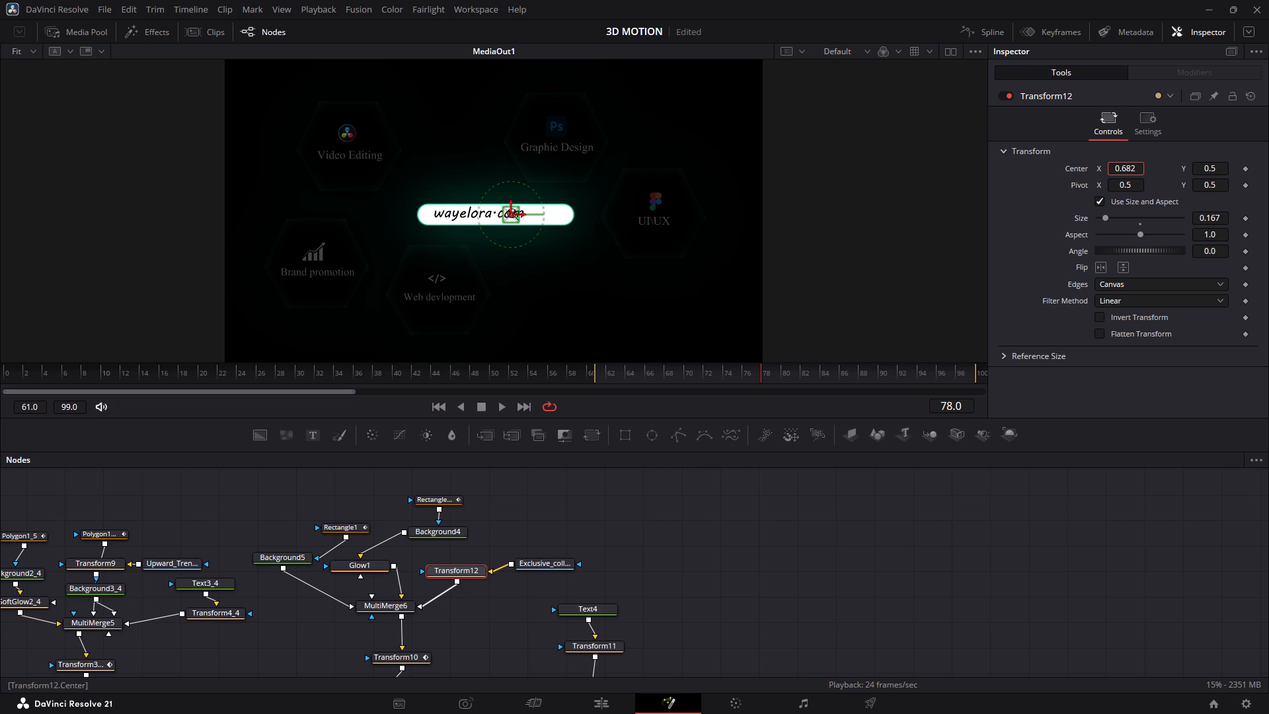
left_click_drag(1252, 168, 1268, 159)
left_click_drag(1114, 167, 783, 135)
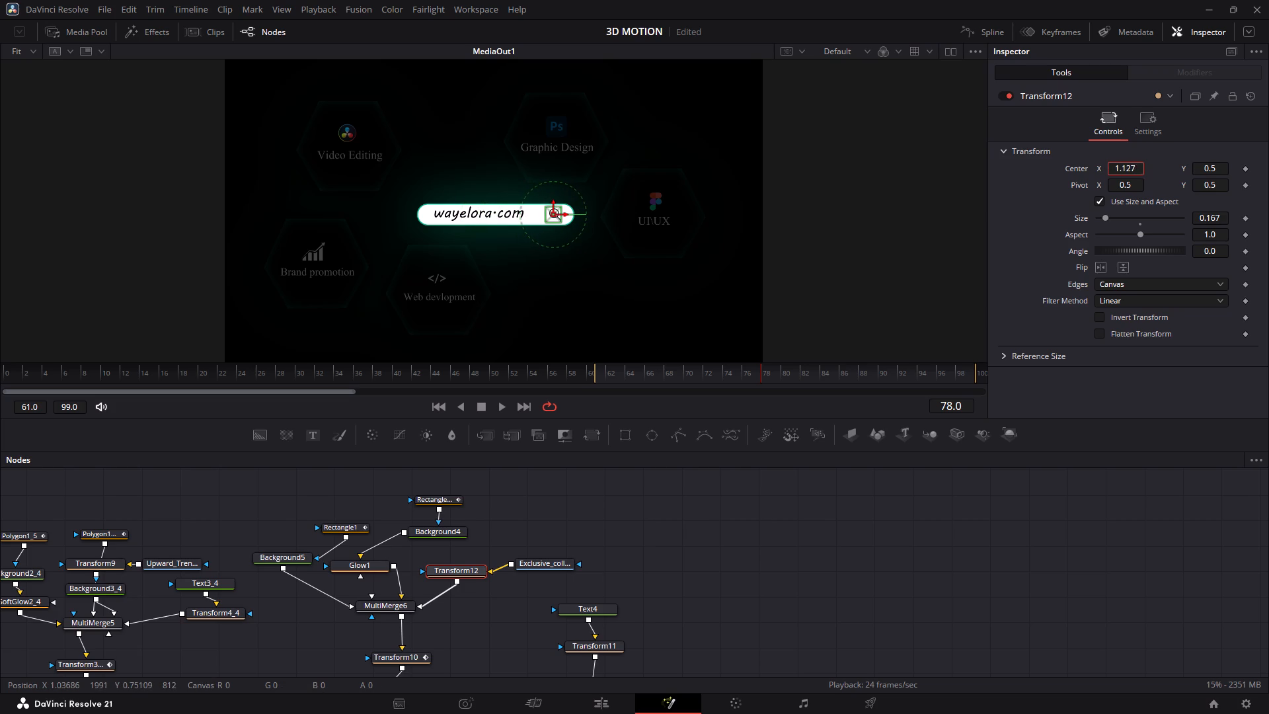
left_click_drag(783, 135, 810, 134)
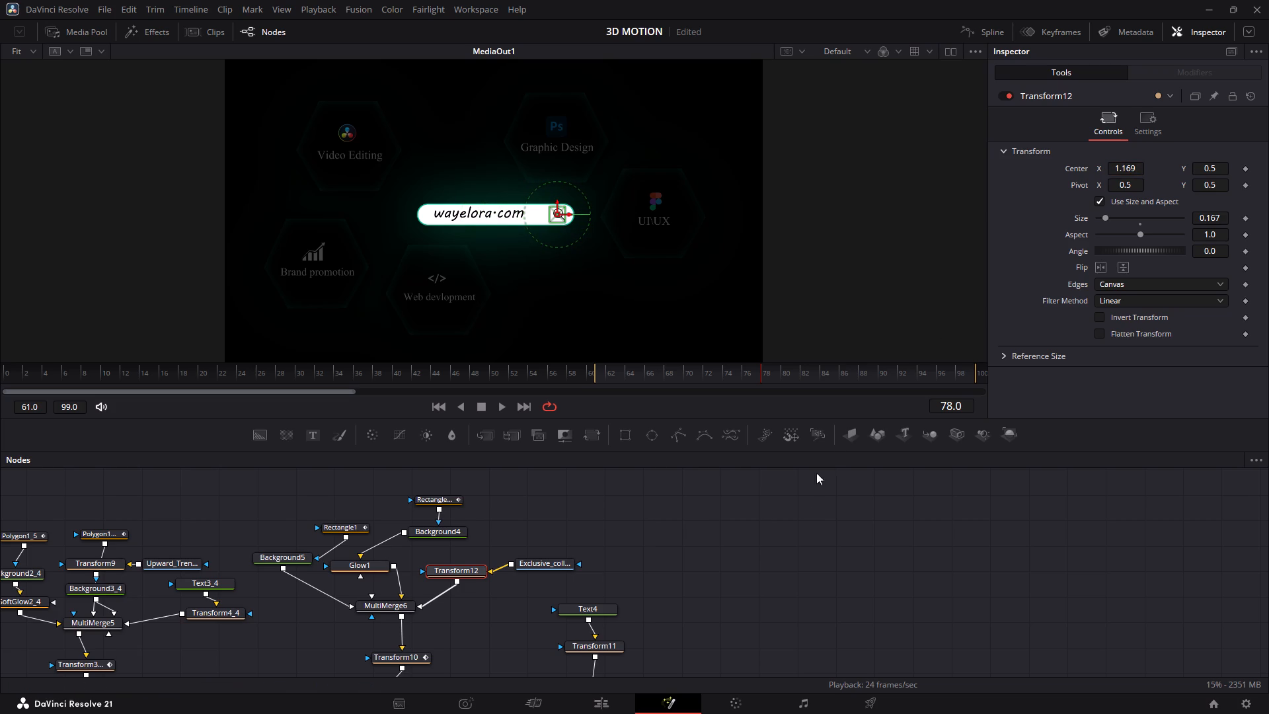
double_click(803, 505)
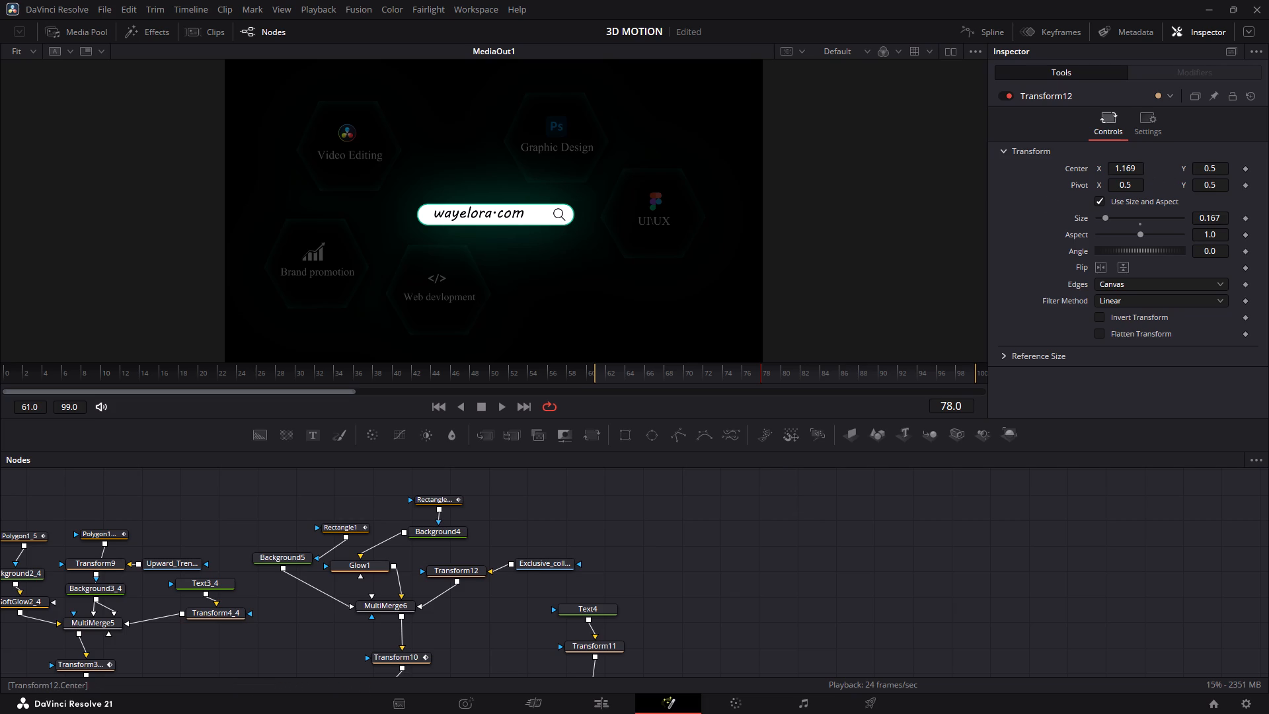
left_click_drag(1141, 171, 1126, 171)
left_click_drag(1126, 171, 1128, 171)
Rotate the magnifying glass to an angle of about -6.8 in Transform12.
left_click_drag(1221, 249, 1239, 249)
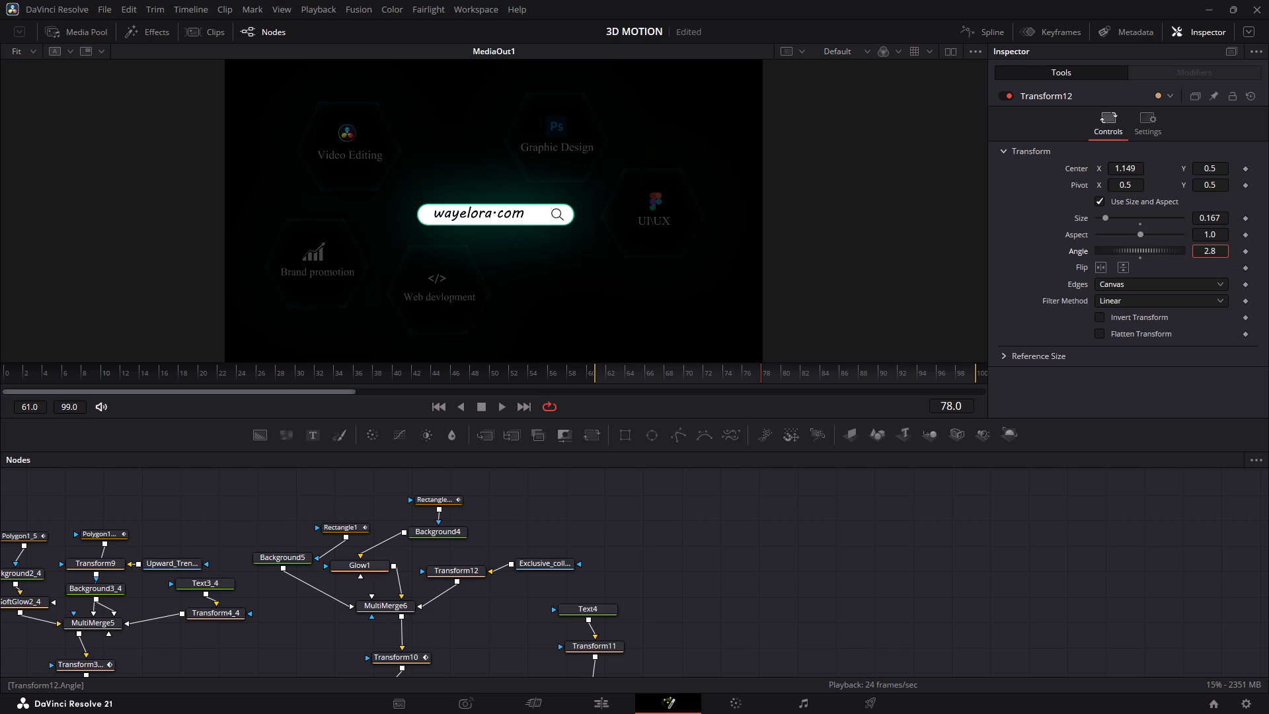
left_click_drag(1239, 249, 1146, 242)
left_click_drag(1146, 242, 1176, 241)
double_click(935, 579)
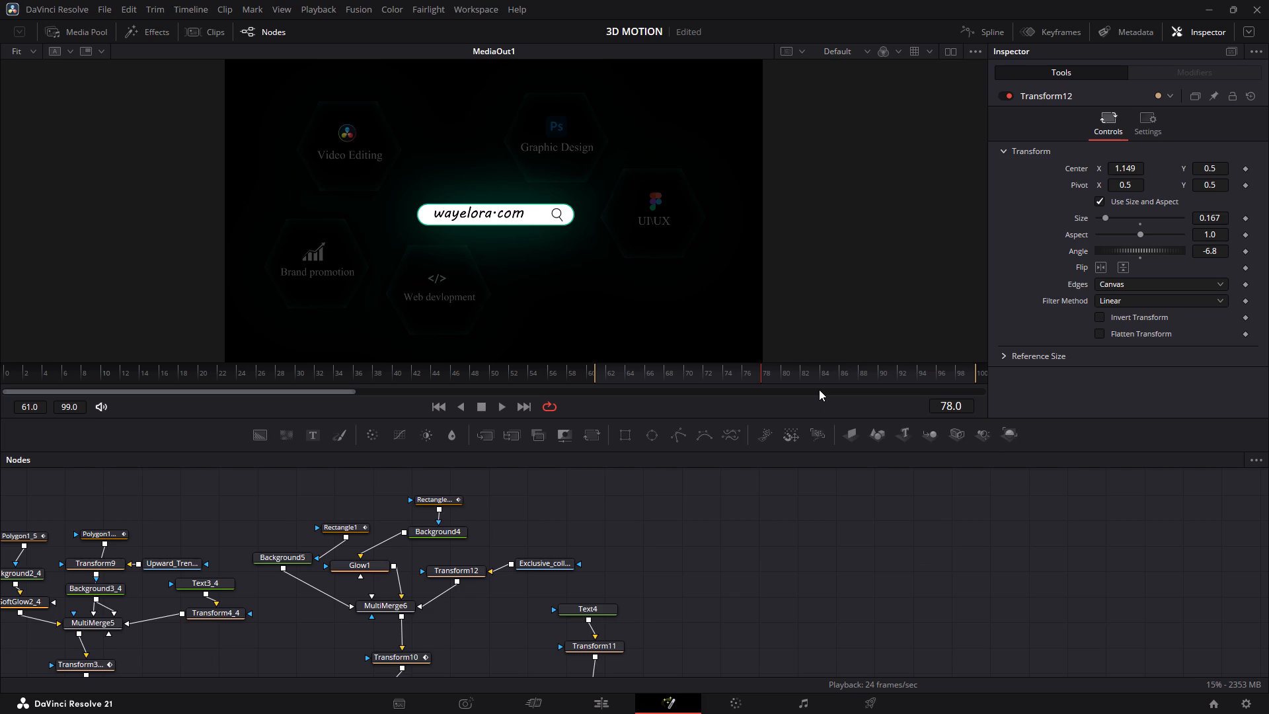
Reduce the magnifying glass's size to about 0.131 in Transform12.
left_click_drag(1224, 219, 1210, 219)
left_click_drag(1210, 219, 1204, 219)
left_click_drag(1204, 219, 1200, 219)
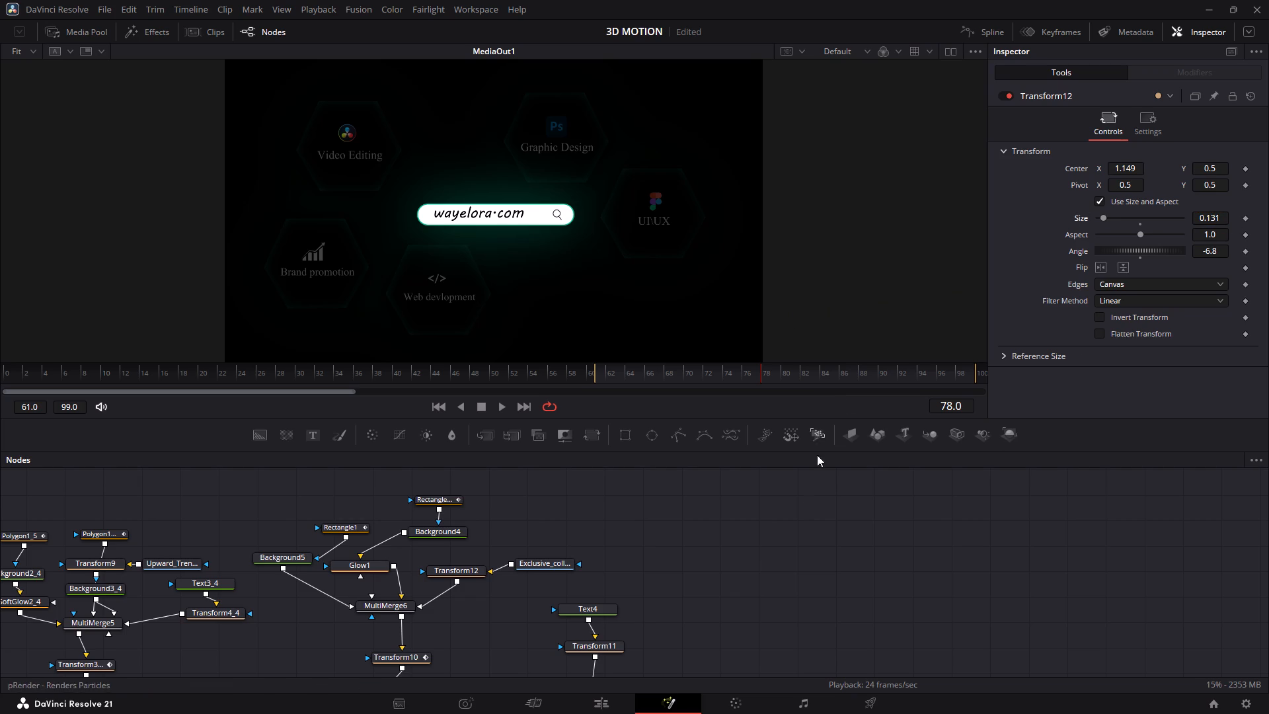
left_click(800, 524)
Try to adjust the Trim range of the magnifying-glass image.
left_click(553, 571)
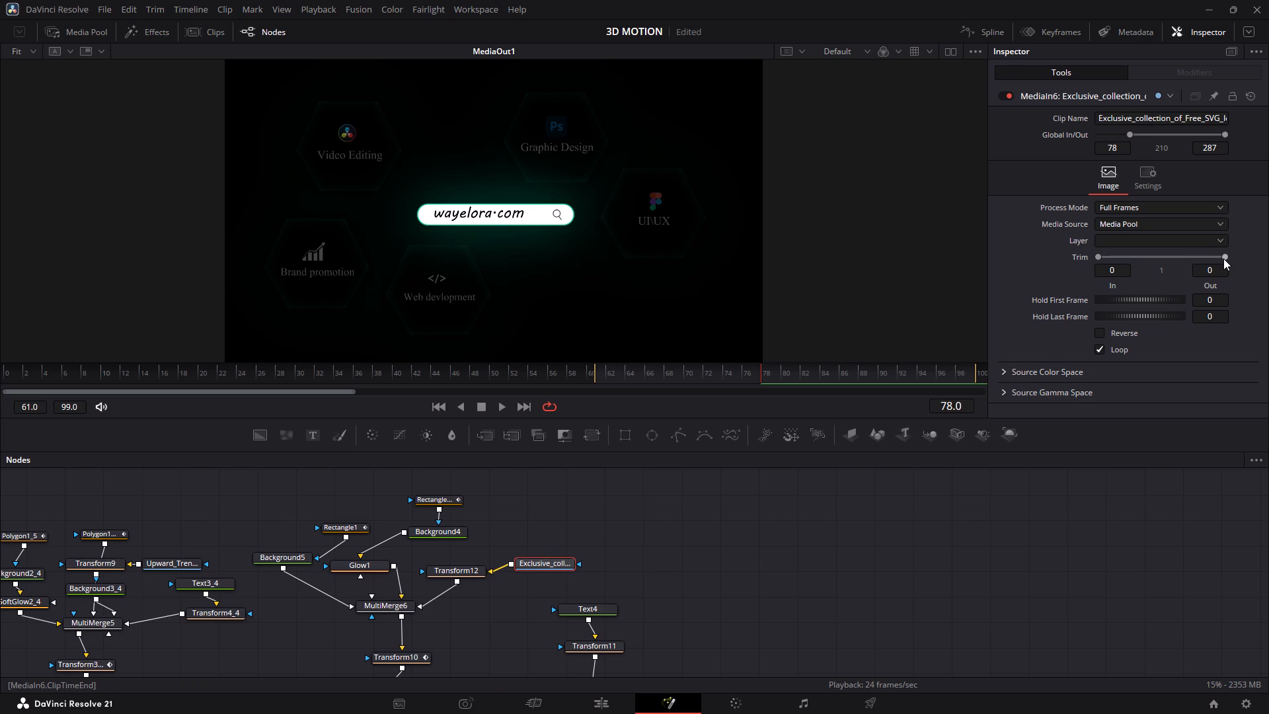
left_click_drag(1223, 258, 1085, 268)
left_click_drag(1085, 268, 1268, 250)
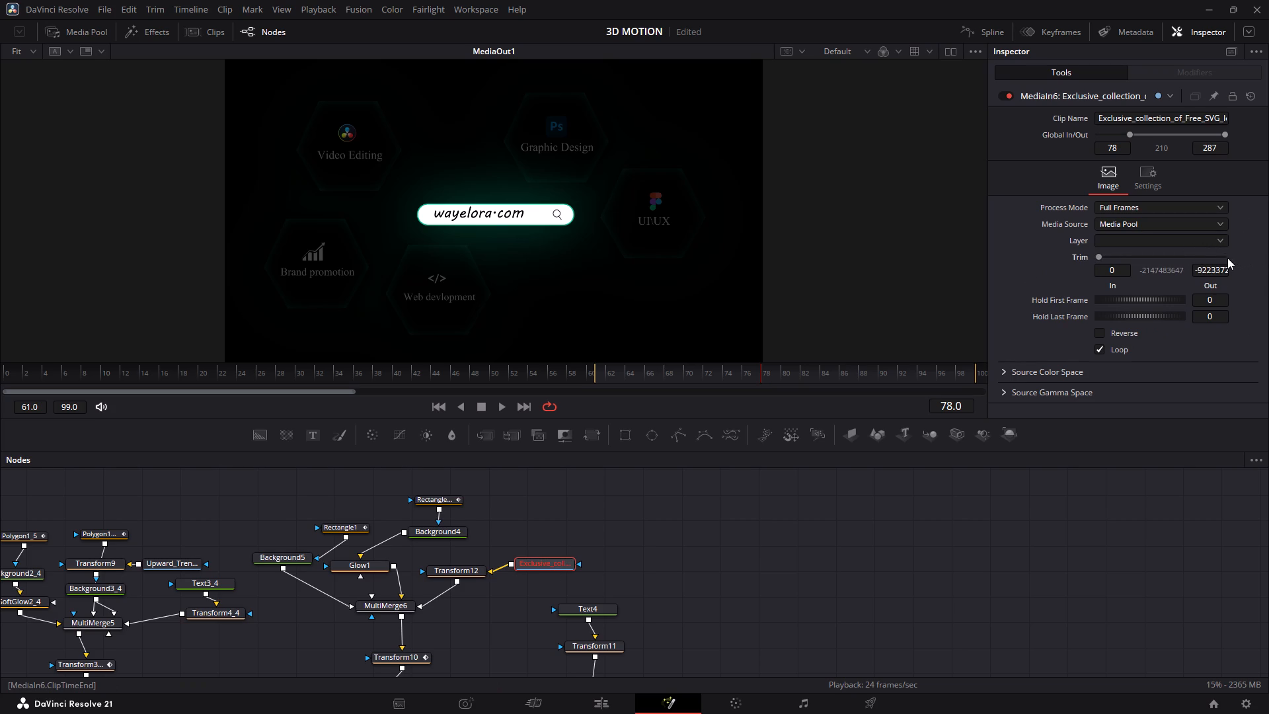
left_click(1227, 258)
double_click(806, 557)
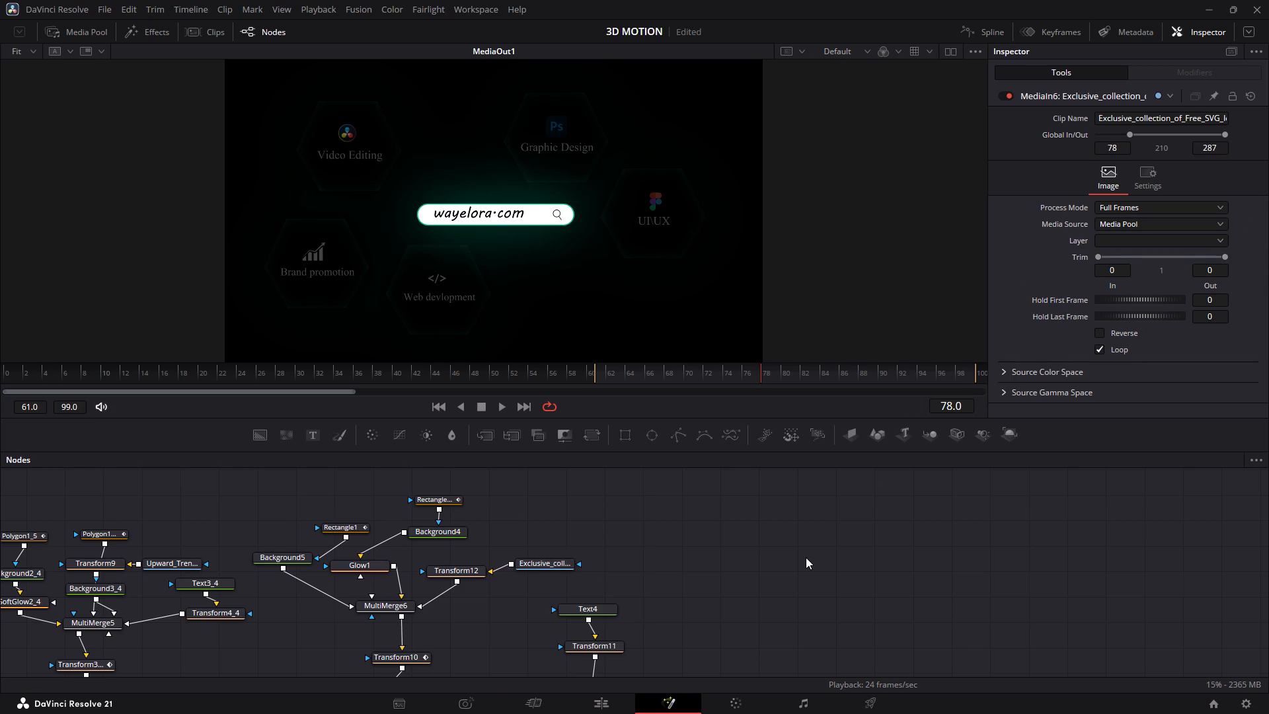
Change the font of the wayelora.com text in Text4 to Microsoft Yi Baiti.
scroll(800, 570, "down", 2)
scroll(800, 569, "up", 1)
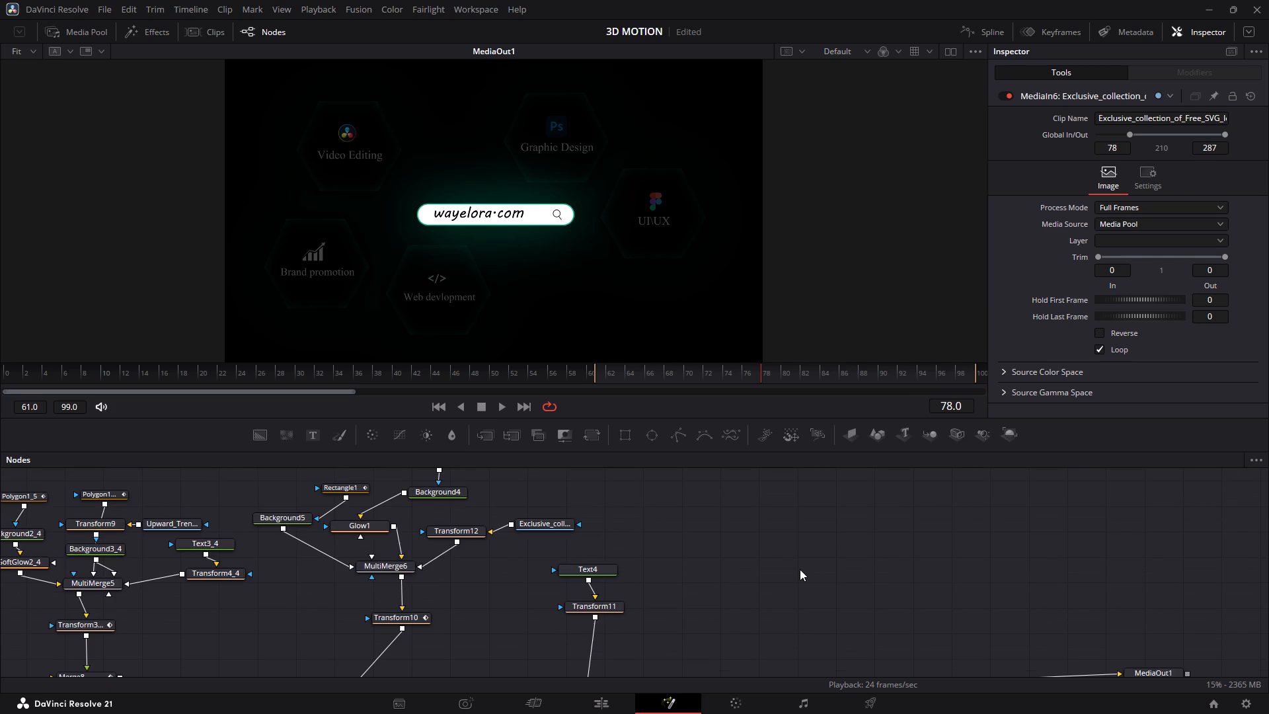
scroll(529, 318, "down", 1)
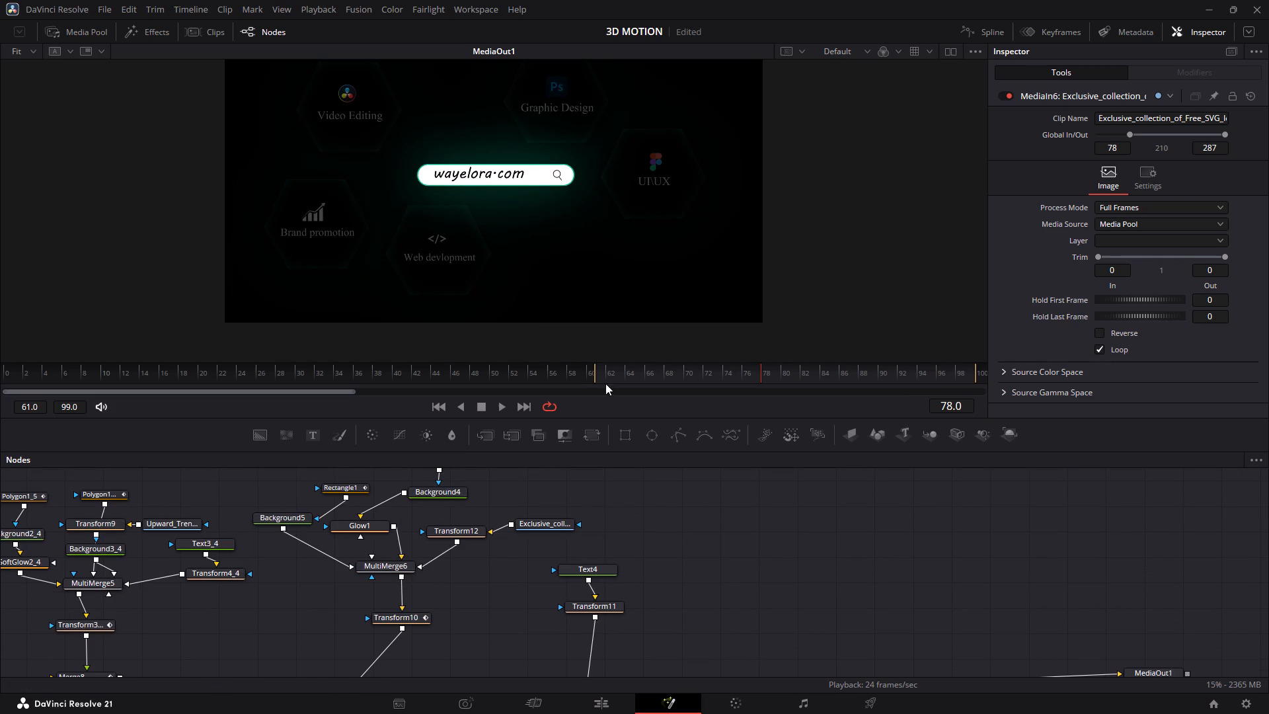
scroll(599, 282, "up", 1)
left_click(600, 568)
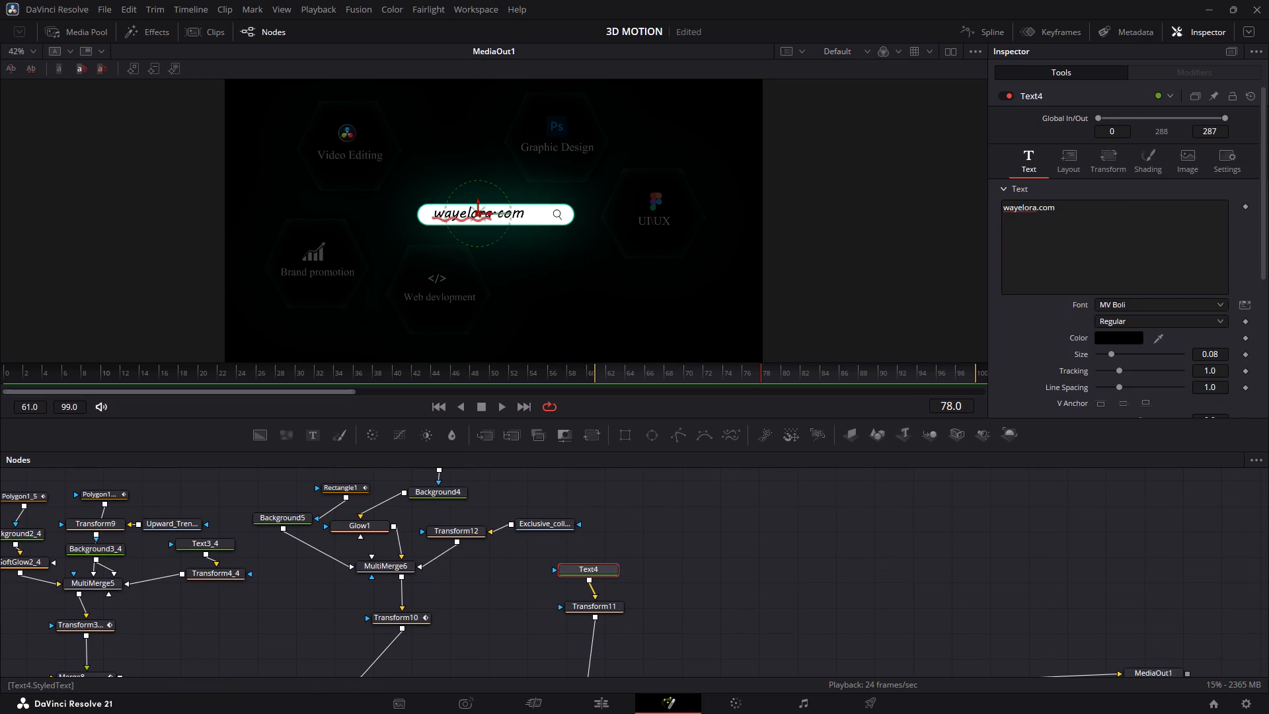
left_click(1195, 306)
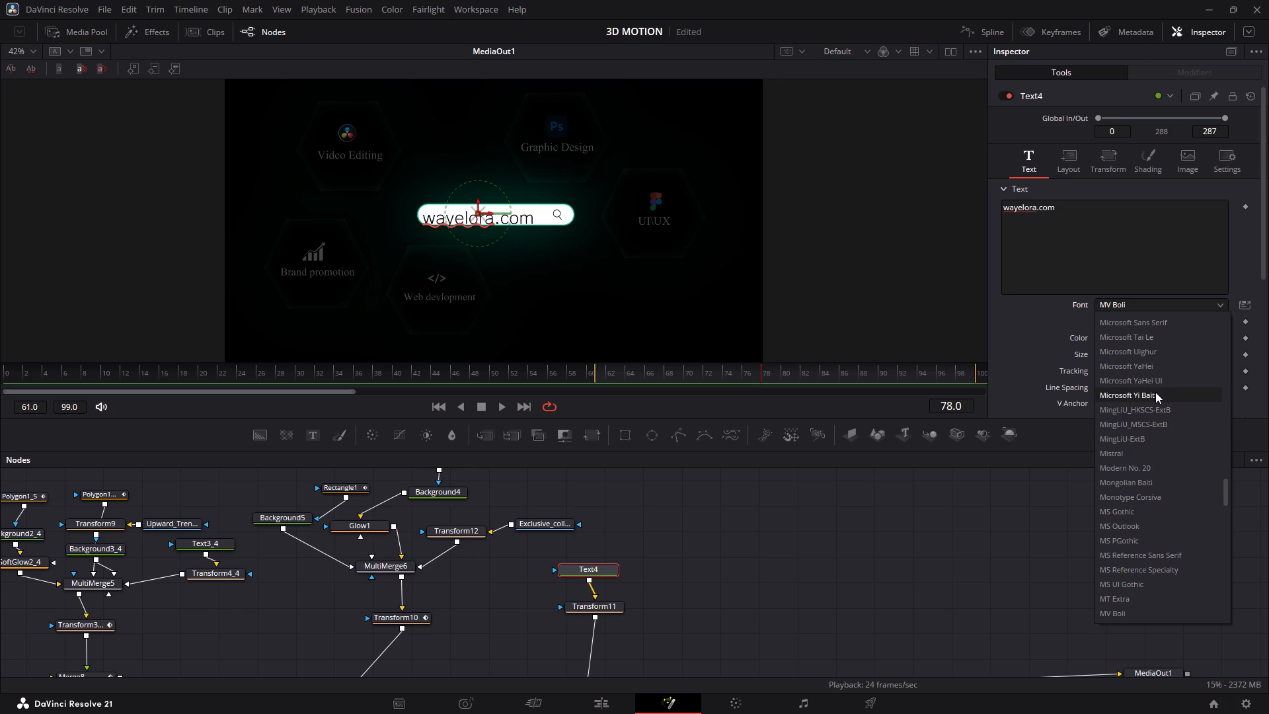
left_click(1155, 392)
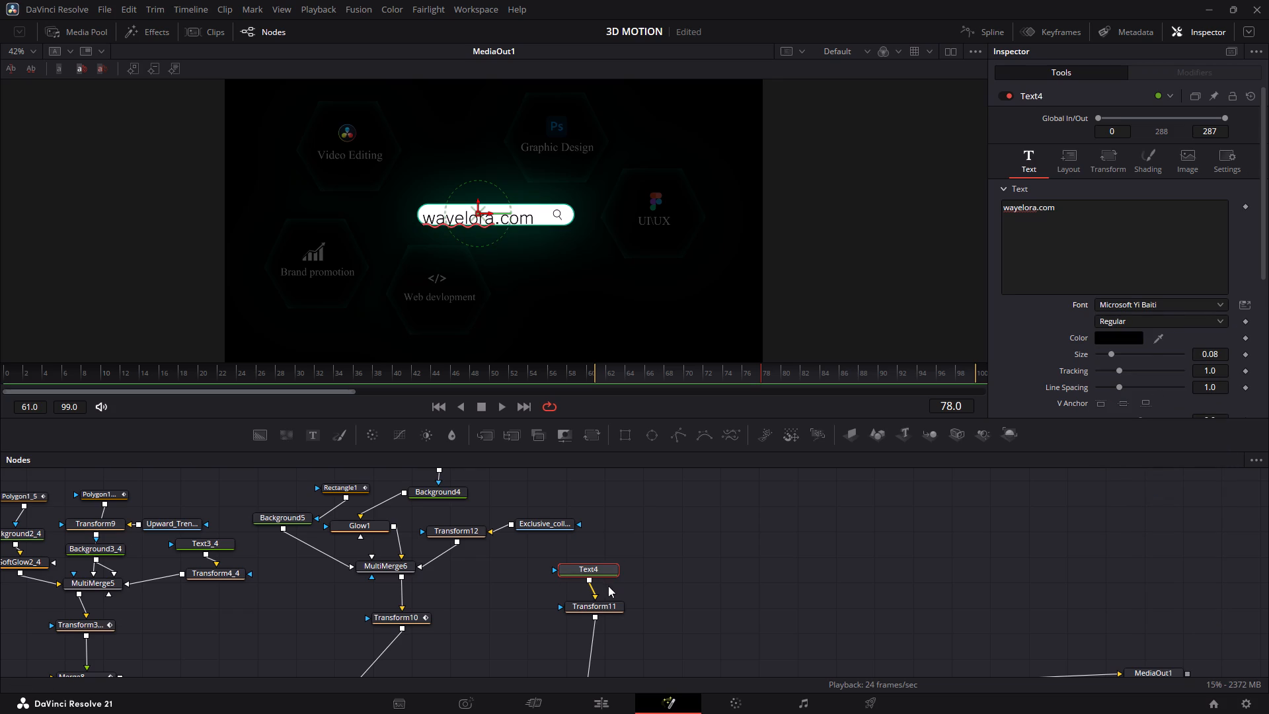
Shrink the wayelora.com text to about 0.538 in Transform11 and position its Center at about X 0.469, Y 0.502 inside the search bar.
left_click(608, 603)
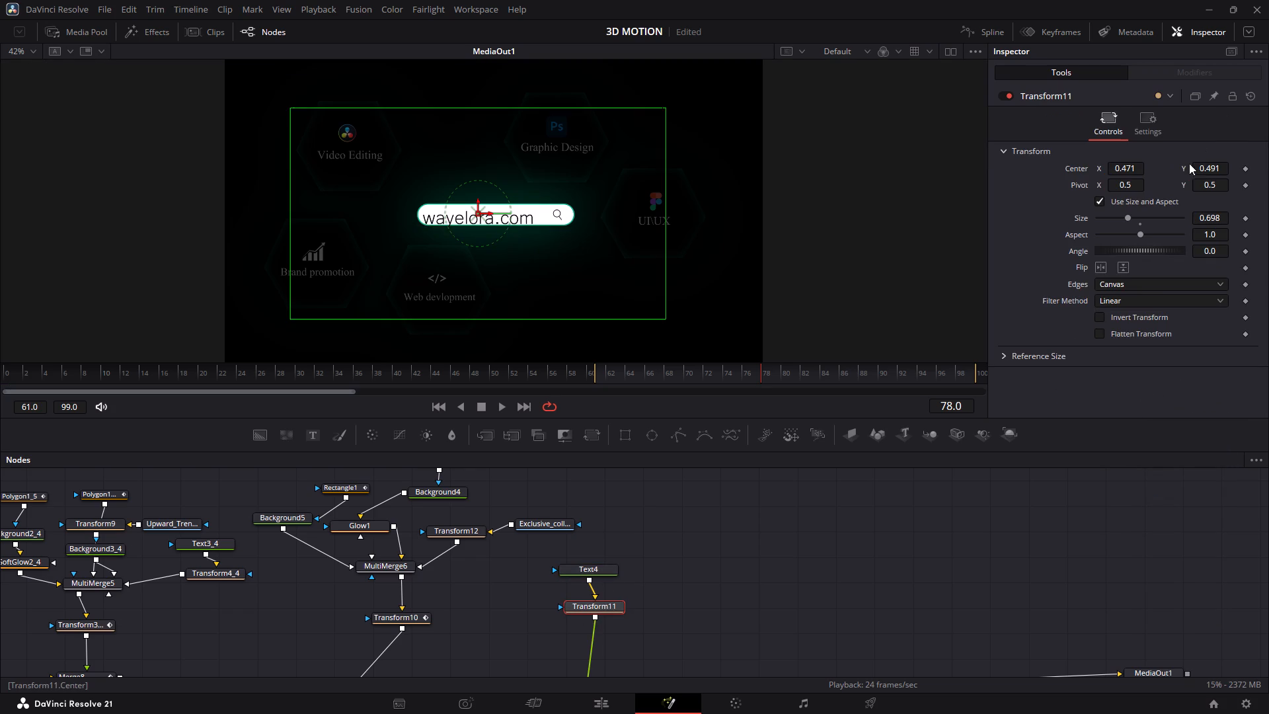
left_click_drag(1202, 169, 1217, 170)
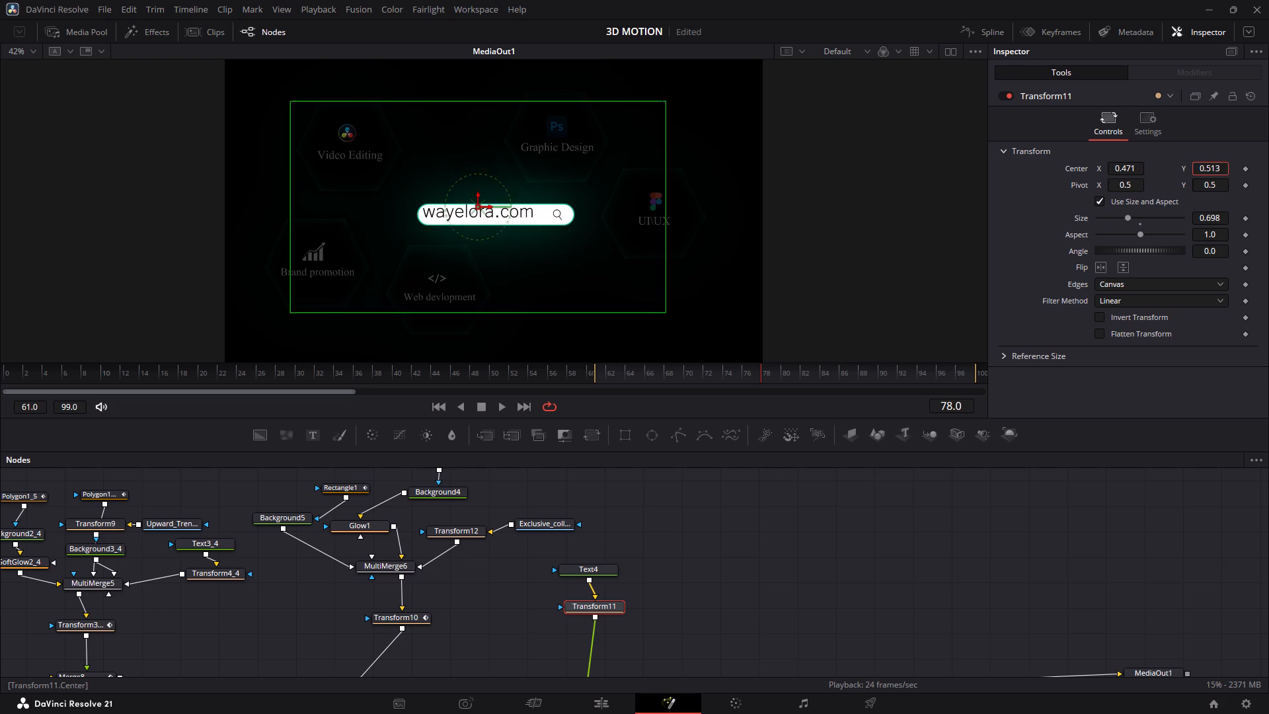
left_click_drag(1217, 170, 1213, 169)
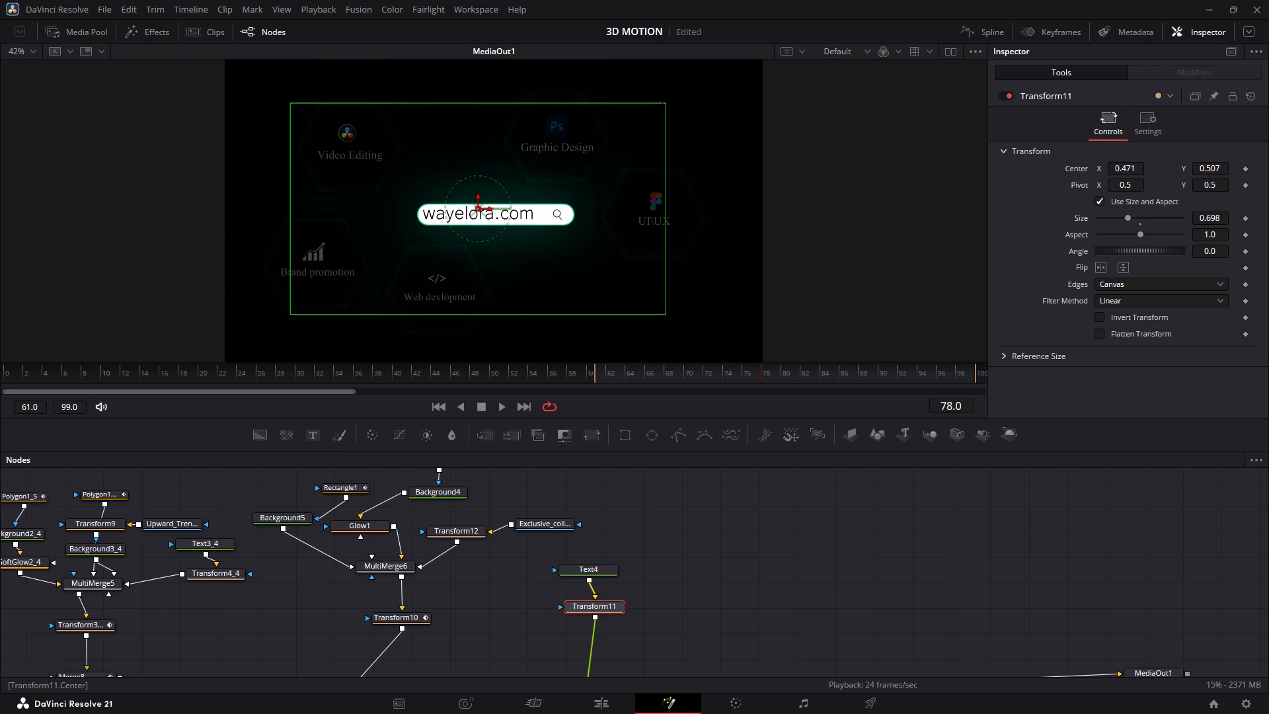
left_click_drag(1134, 170, 1140, 169)
left_click_drag(1224, 218, 1199, 216)
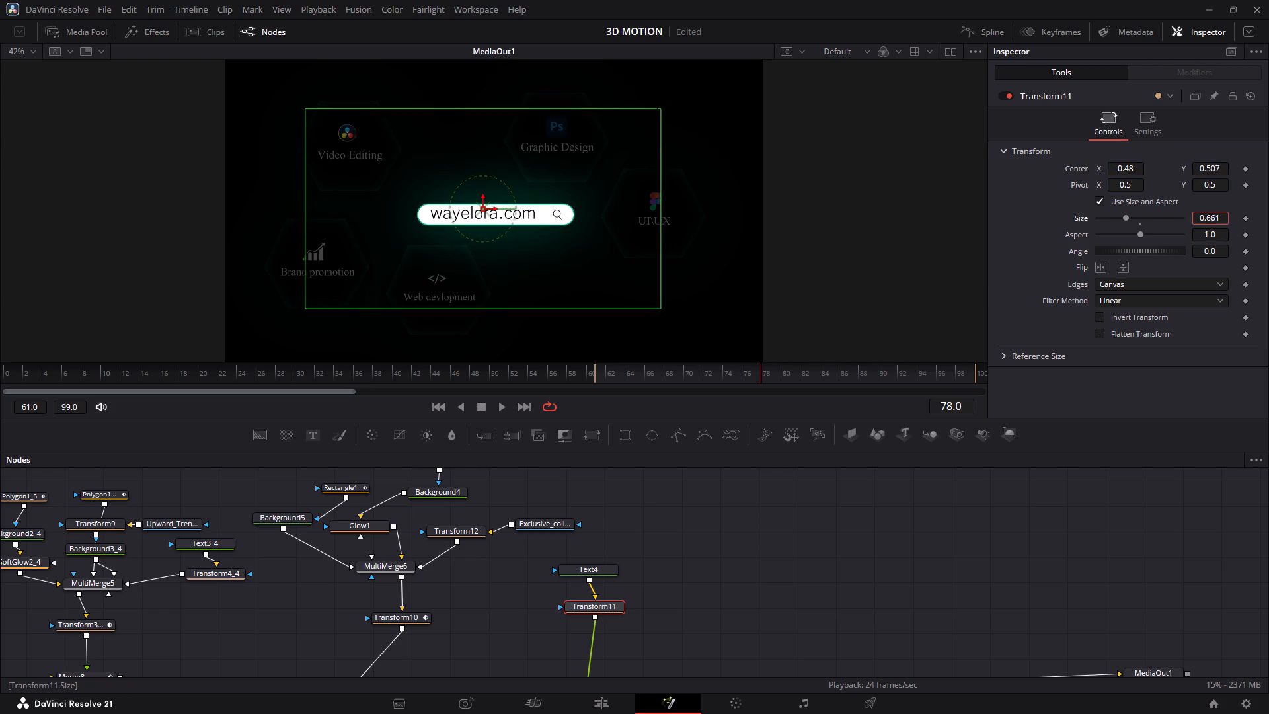
left_click_drag(1199, 216, 1118, 204)
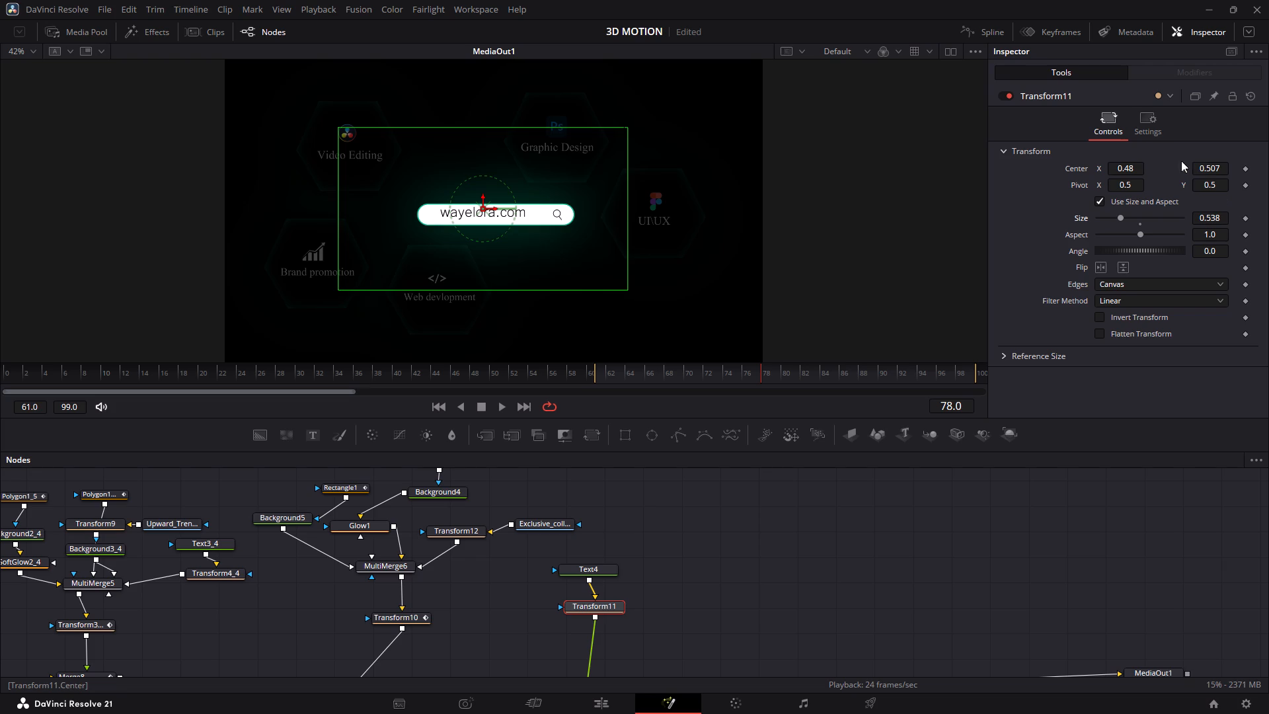
left_click(1227, 167)
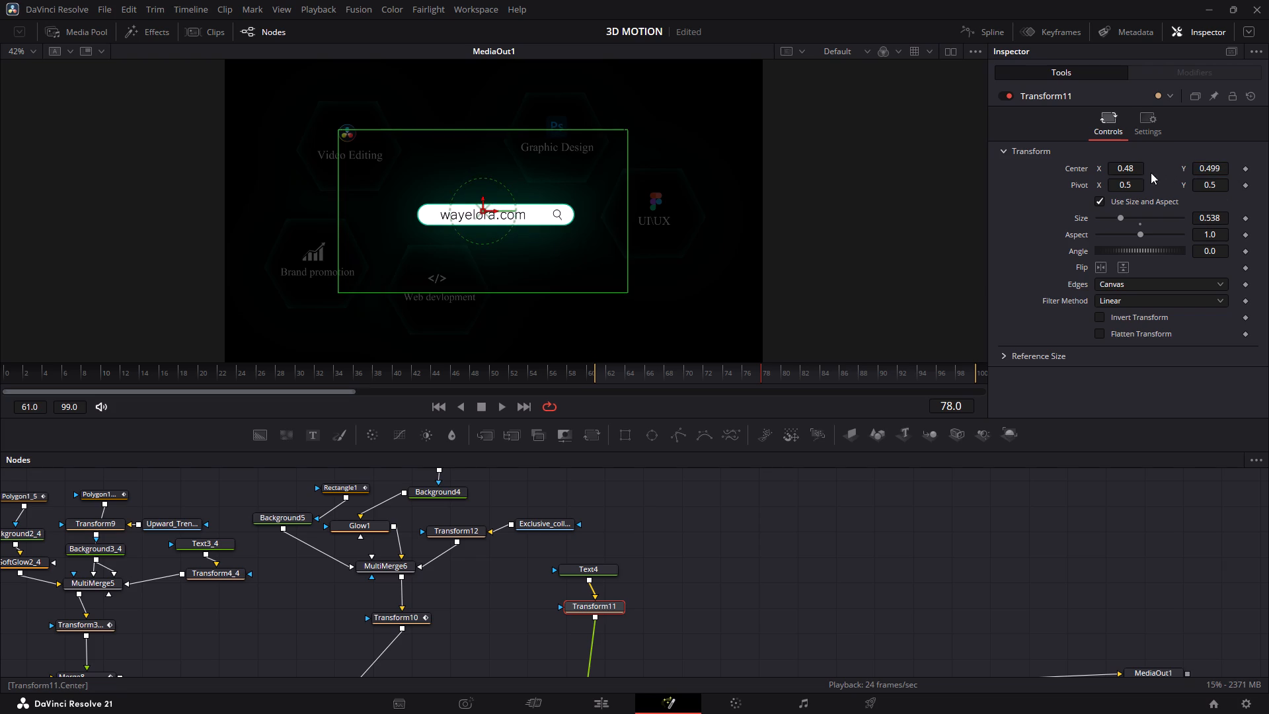
left_click_drag(1137, 169, 1130, 169)
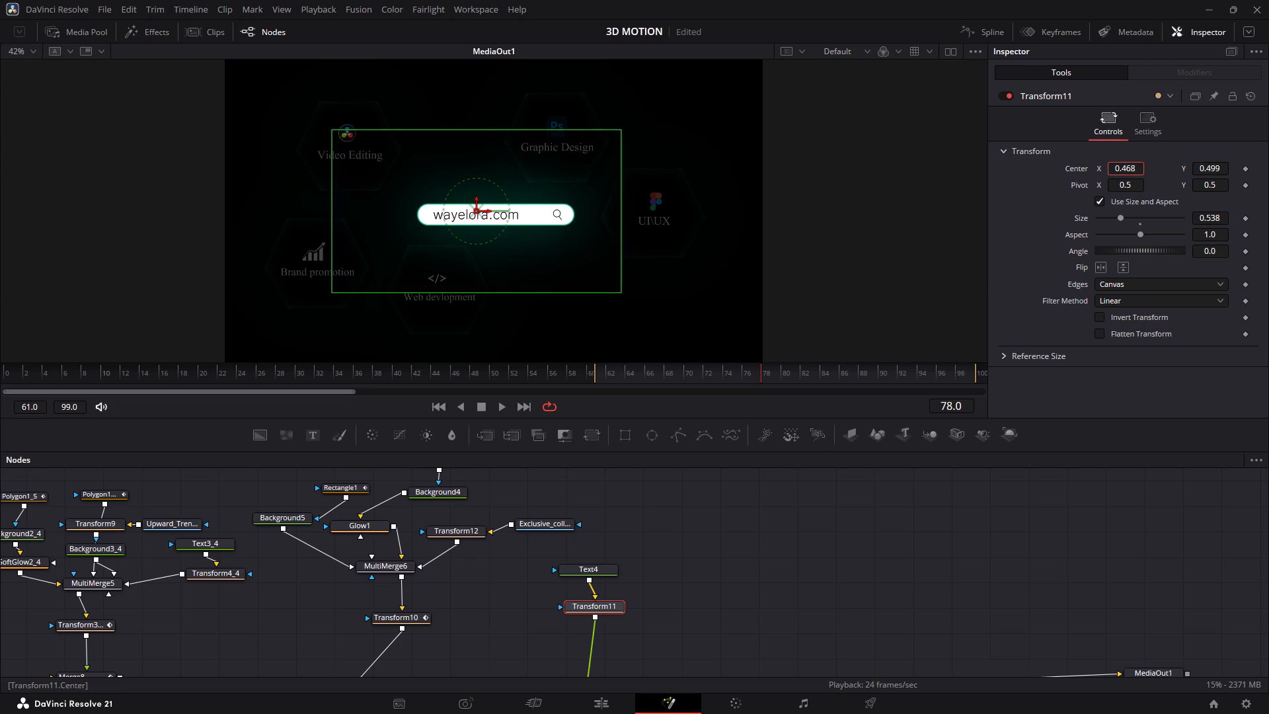
left_click_drag(1130, 169, 1130, 169)
left_click(1200, 170)
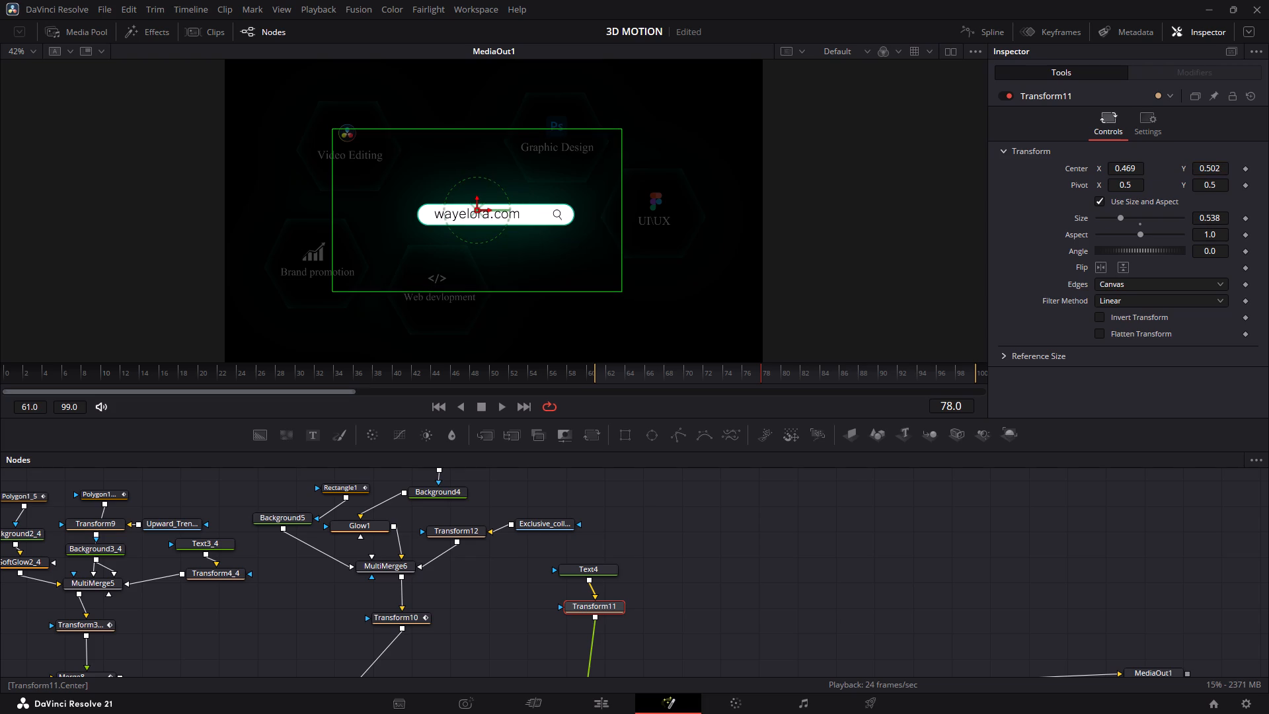
double_click(942, 541)
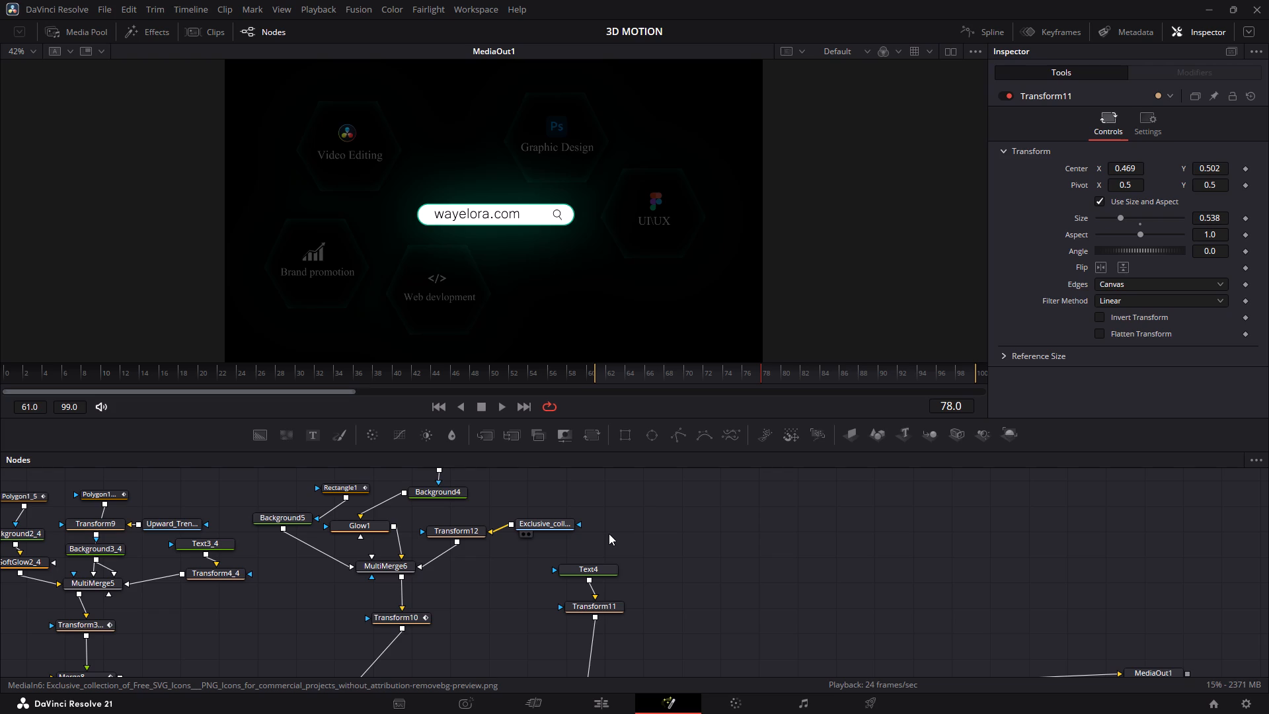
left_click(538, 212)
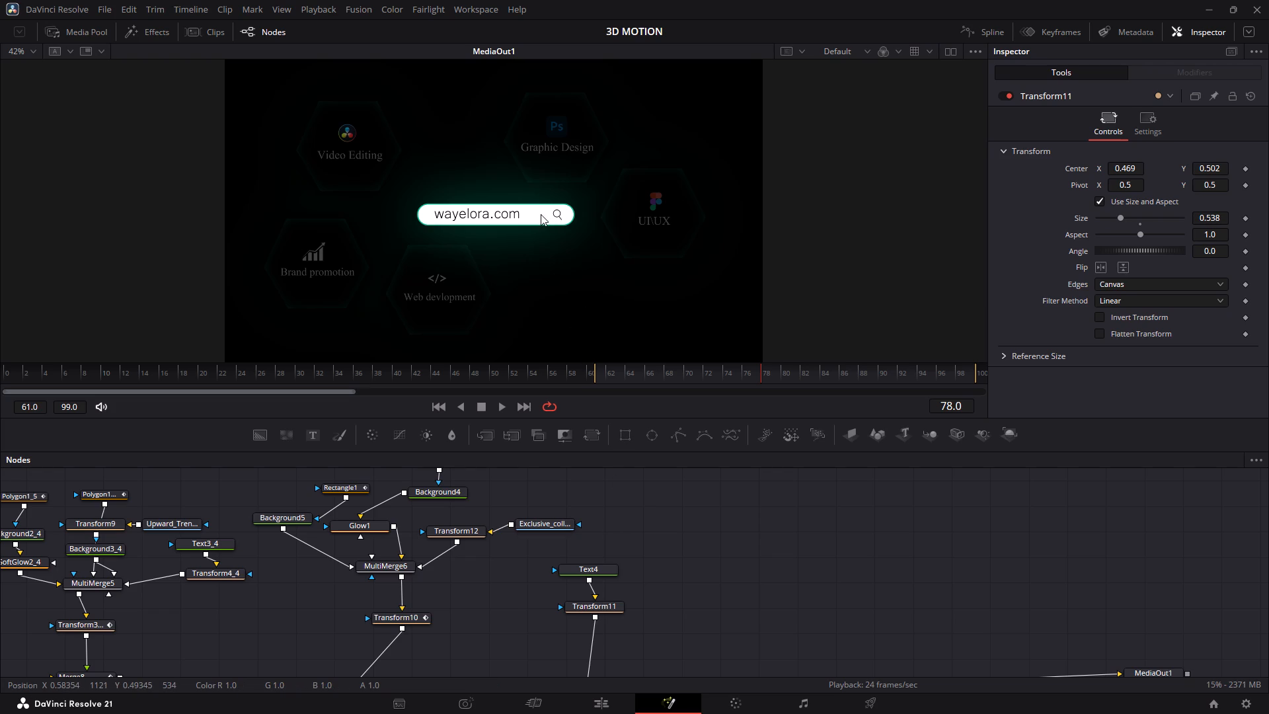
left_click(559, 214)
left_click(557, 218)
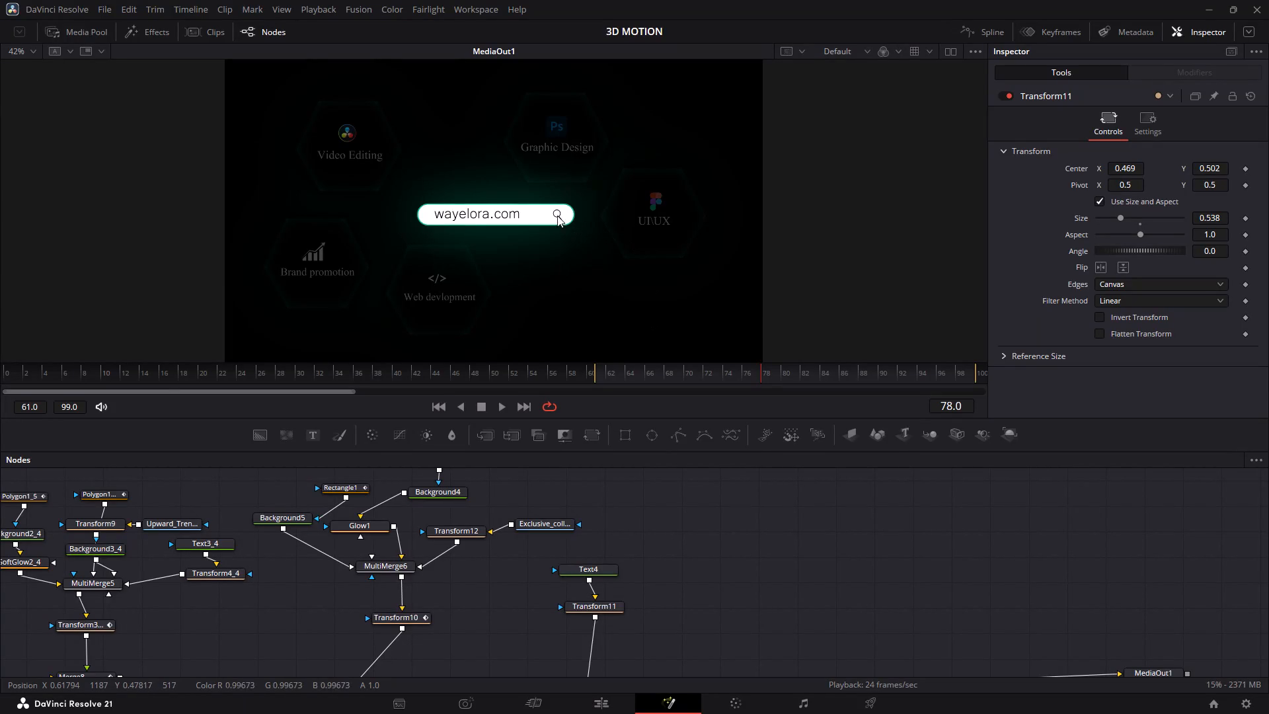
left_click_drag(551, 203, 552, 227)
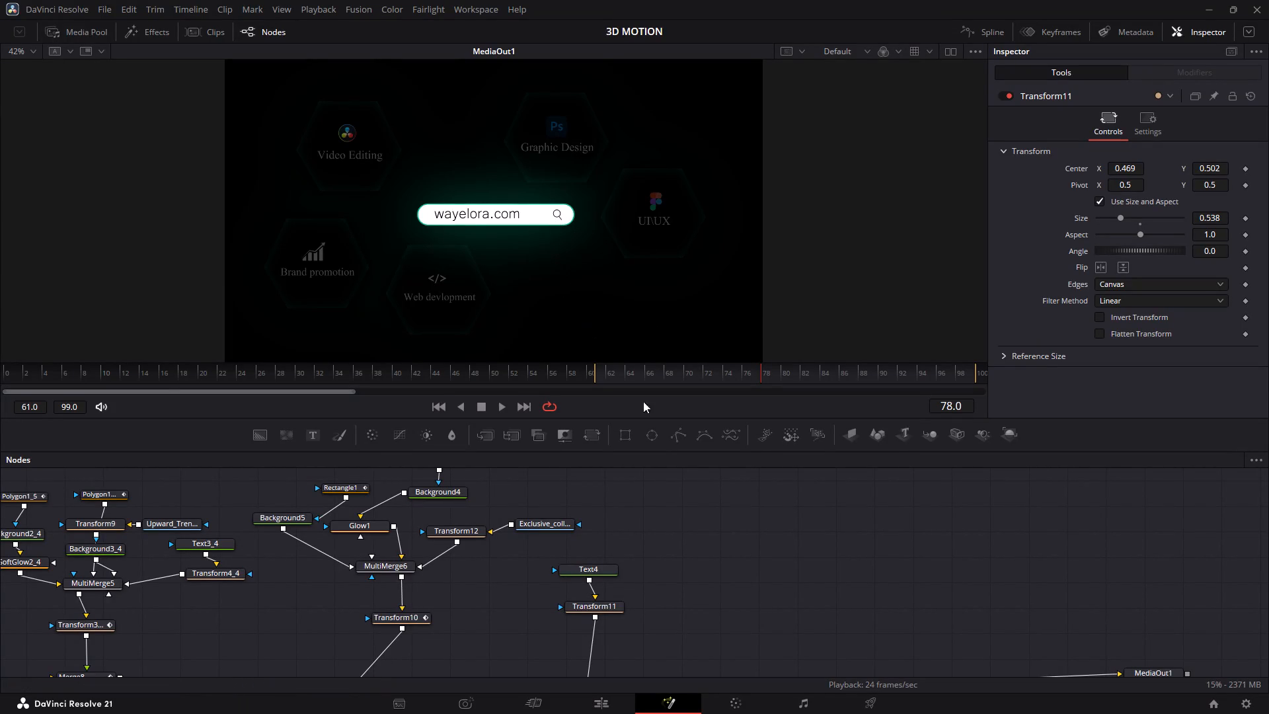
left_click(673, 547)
Find where the search bar finishes appearing, park the playhead at frame 75, and set Text4's Global In to 75.
scroll(646, 535, "down", 1)
scroll(648, 535, "up", 1)
scroll(648, 535, "down", 1)
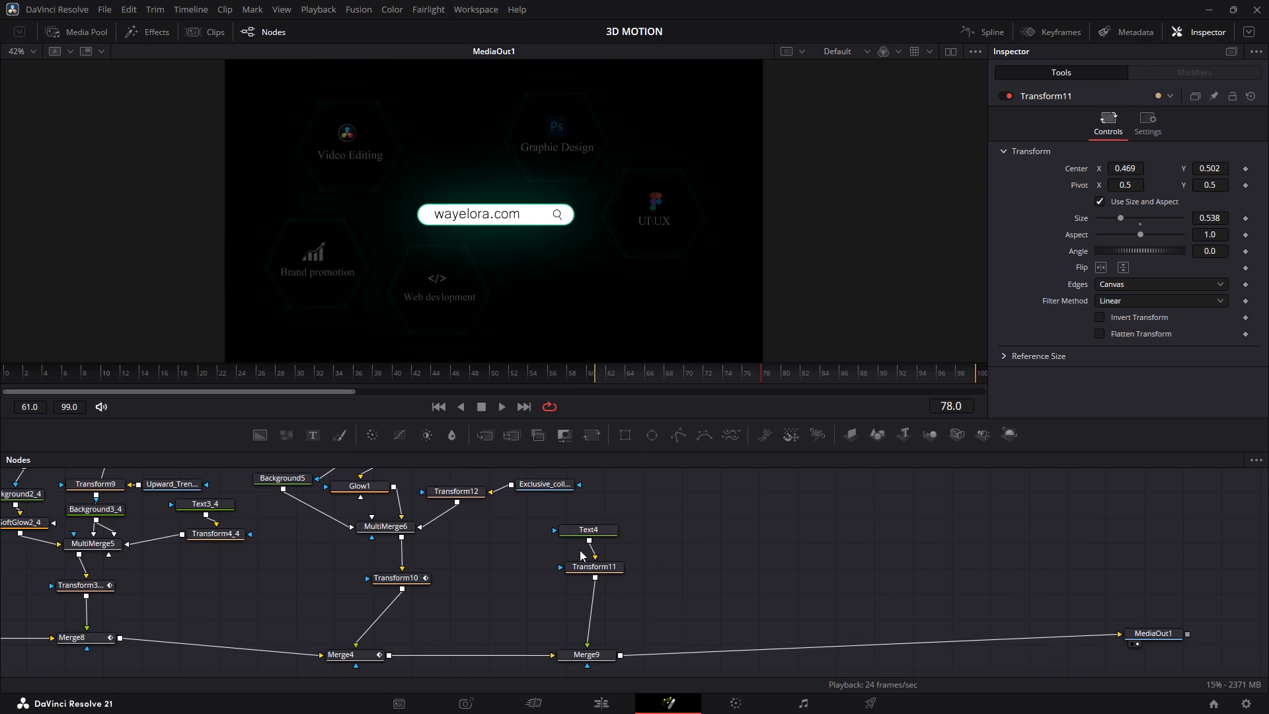
left_click(582, 530)
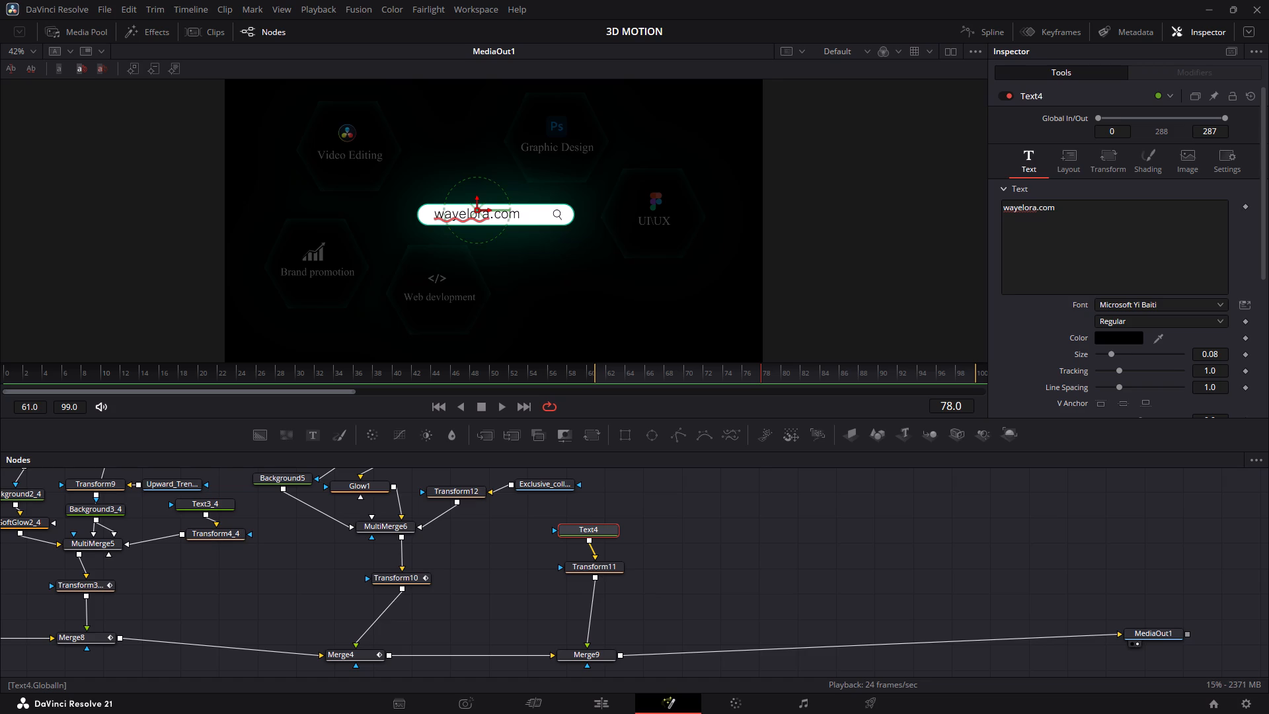
key("Left")
key("Left")
key("Left")
key("Left")
key("Left")
key("Left")
key("Left")
key("Left")
key("Left")
key("Left")
key("Left")
key("Left")
key("Left")
key("Left")
key("Left")
key("Left")
key("Left")
key("Left")
key("Left")
key("Left")
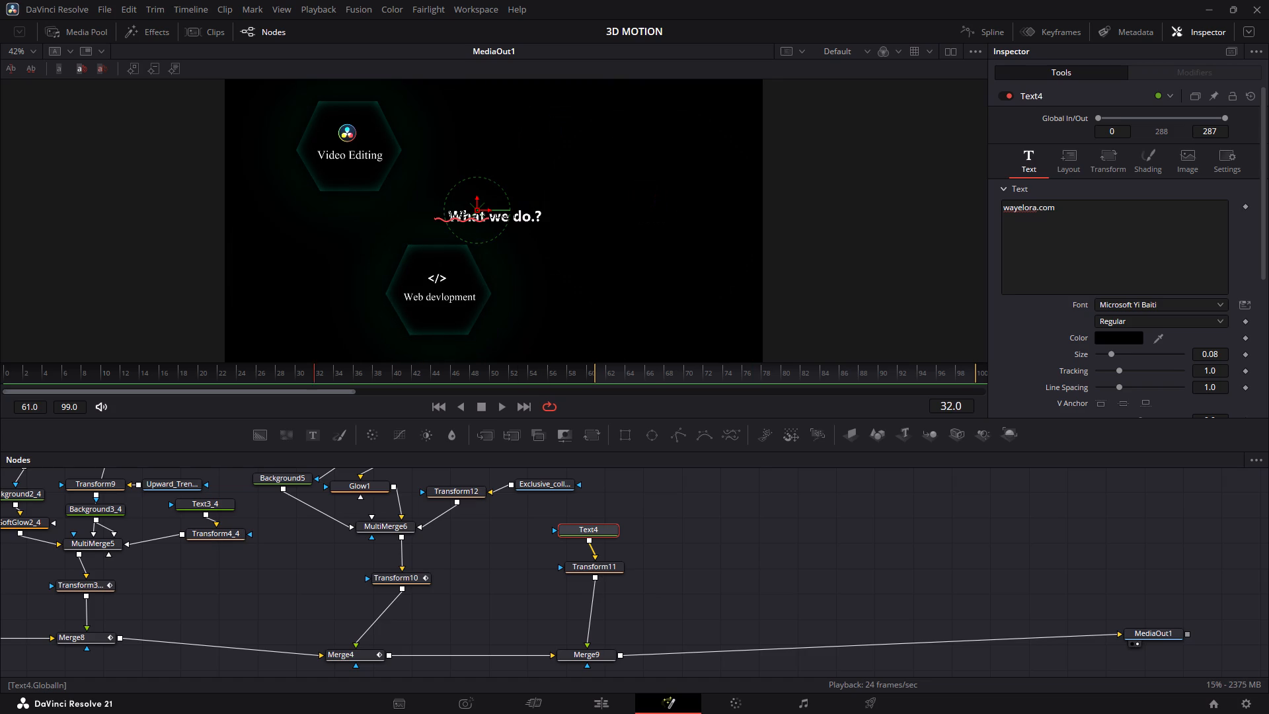
key("Right")
key("Right")
key("Right")
key("Right")
key("Right")
key("Right")
key("Right")
key("Right")
key("Right")
key("Right")
key("Right")
key("Right")
key("Right")
key("Right")
key("Right")
key("Right")
key("Right")
key("Right")
key("Right")
key("Right")
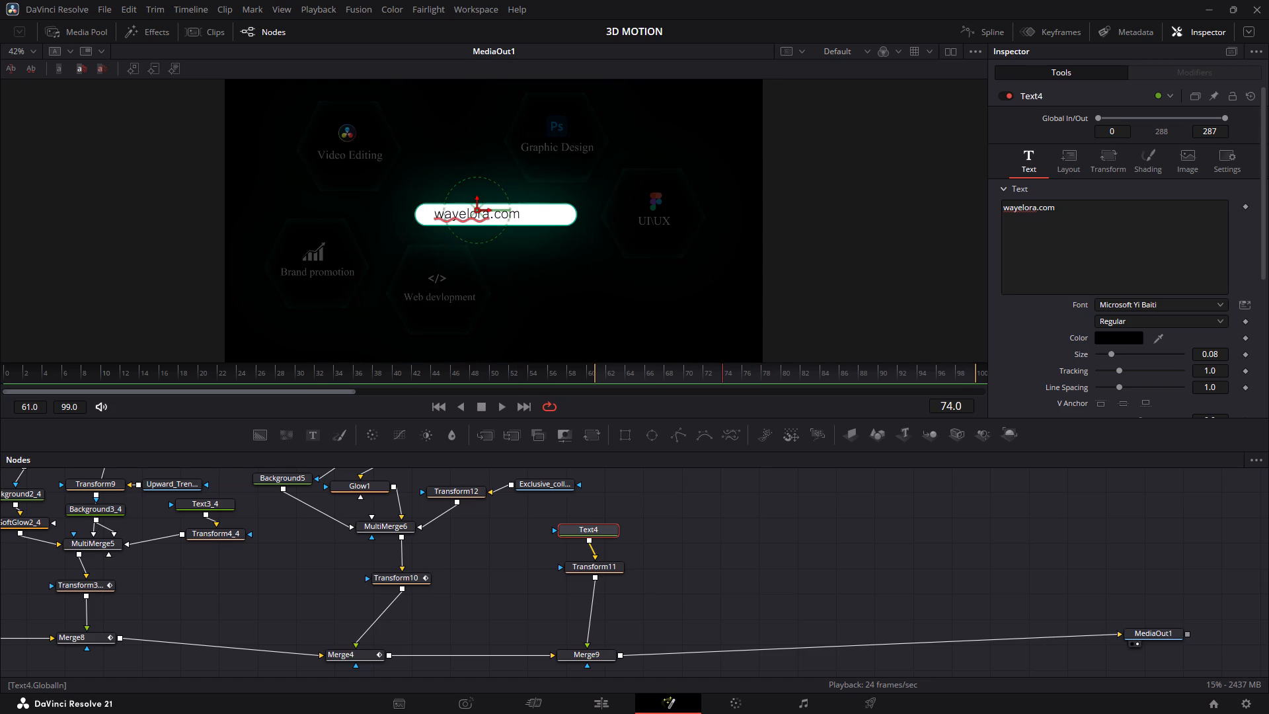
key("Left")
key("Left")
key("Right")
key("Right")
key("Right")
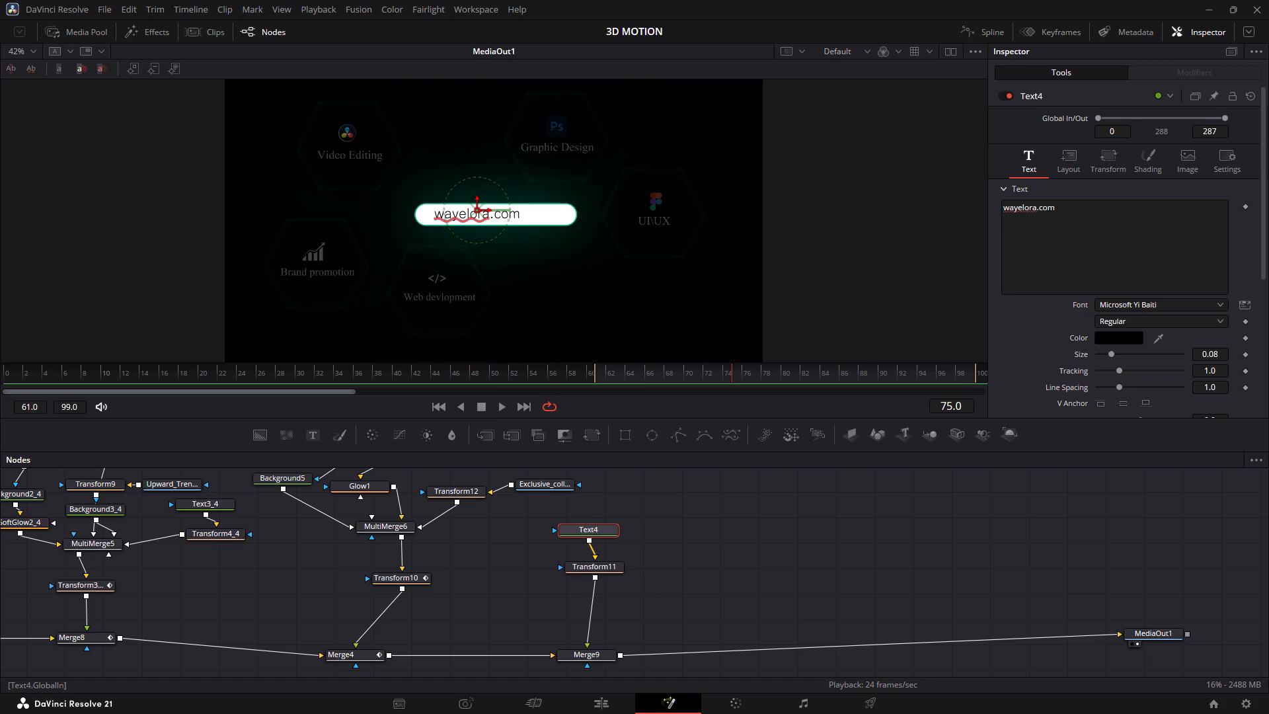
left_click(1114, 132)
key("BackSpace")
type("75")
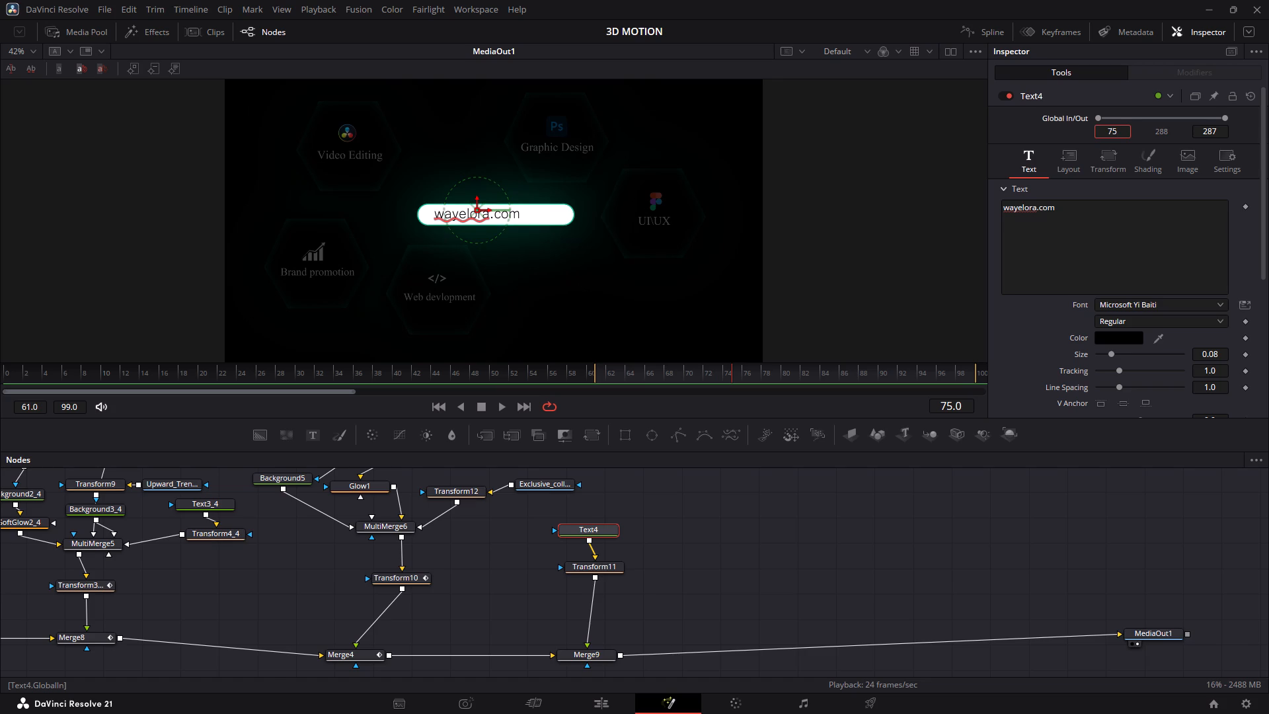
left_click(814, 539)
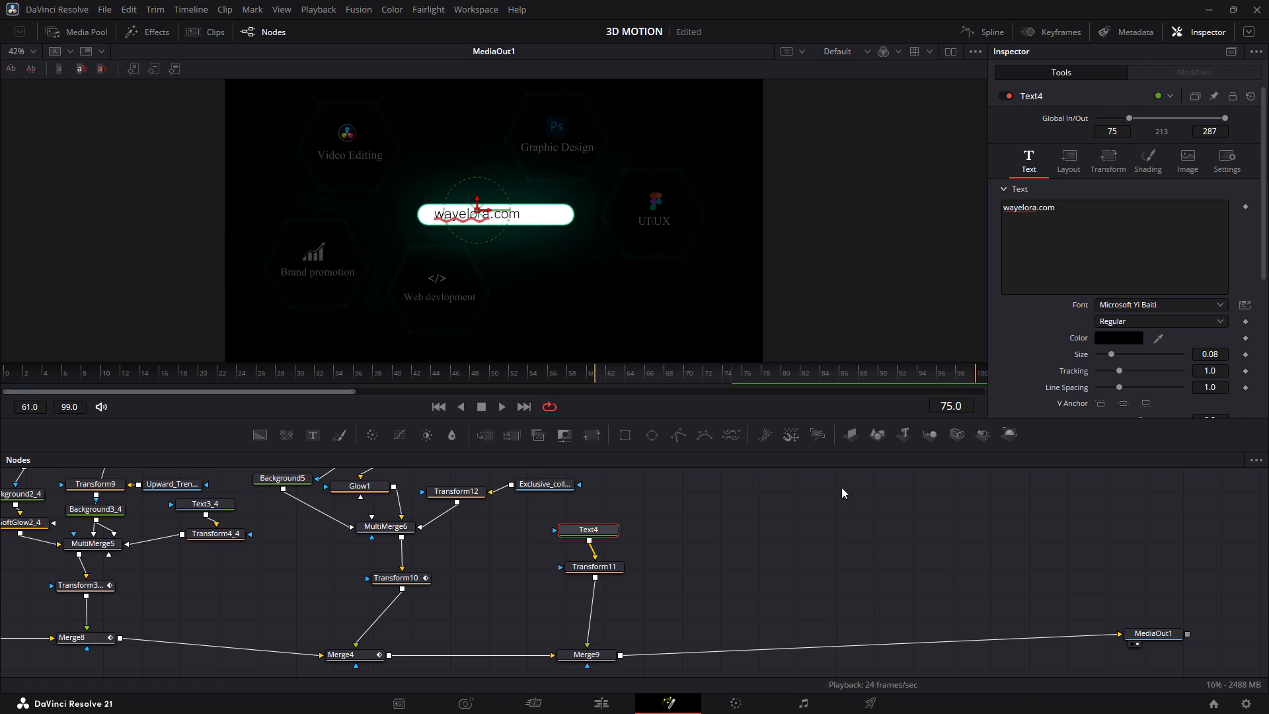
Keyframe Text4's Write On at frame 75 with its End value at 0.0.
scroll(1126, 229, "down", 6)
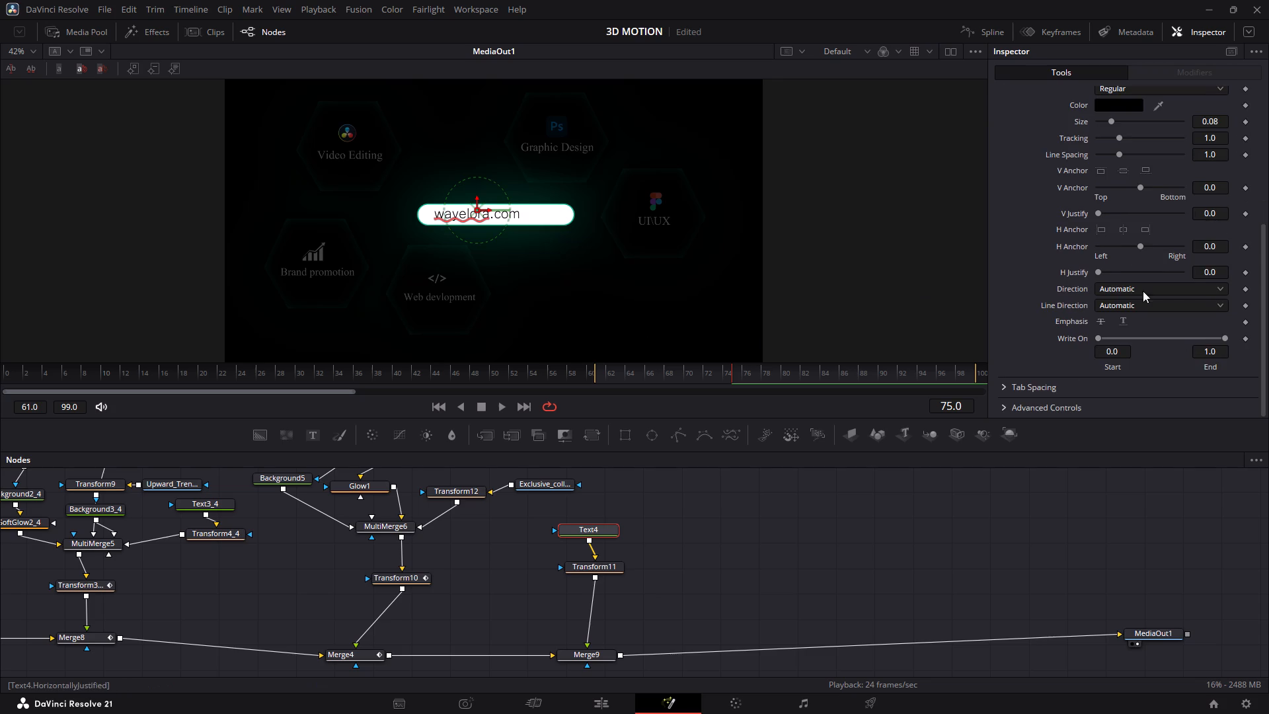
left_click(1246, 342)
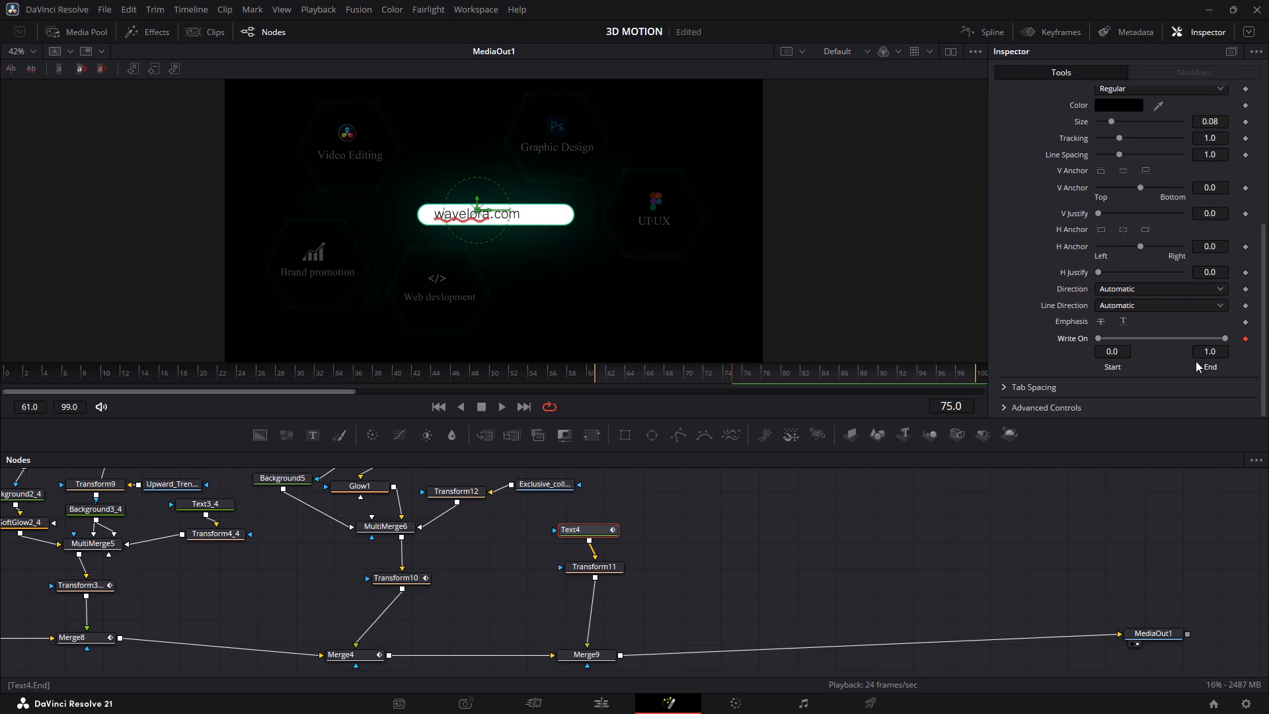
left_click_drag(1225, 338, 1139, 338)
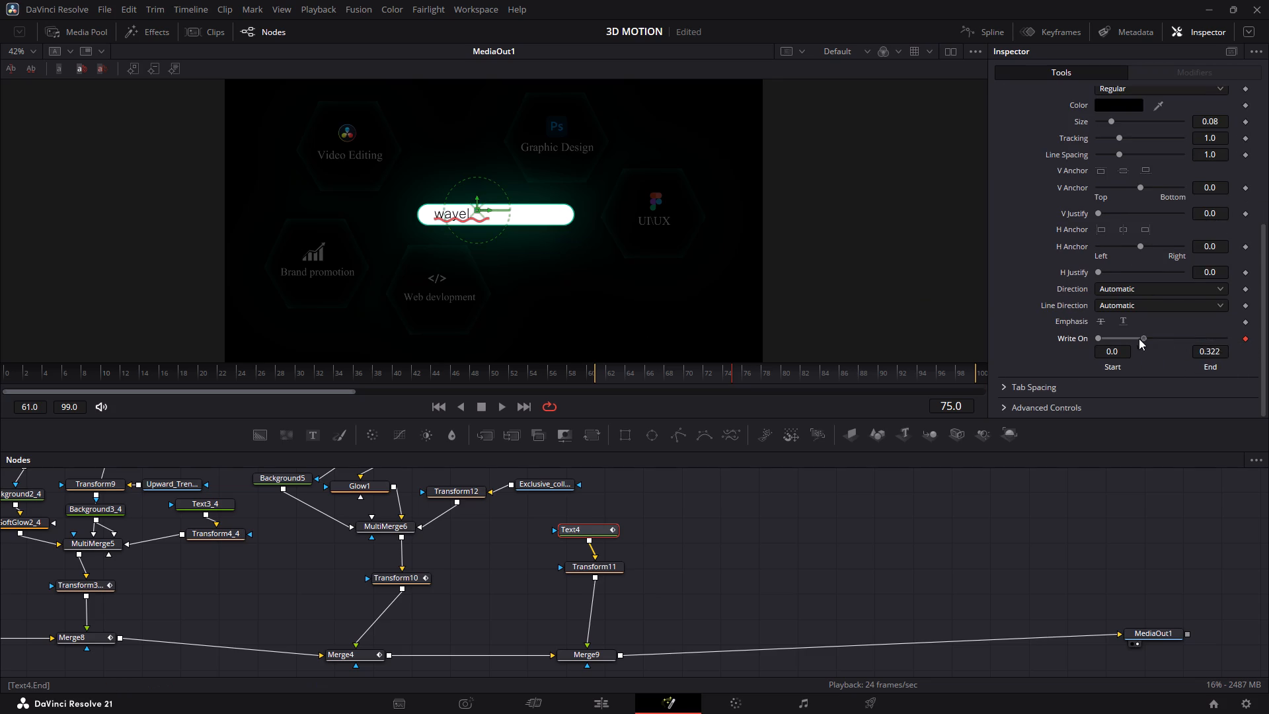
left_click_drag(1139, 338, 1099, 339)
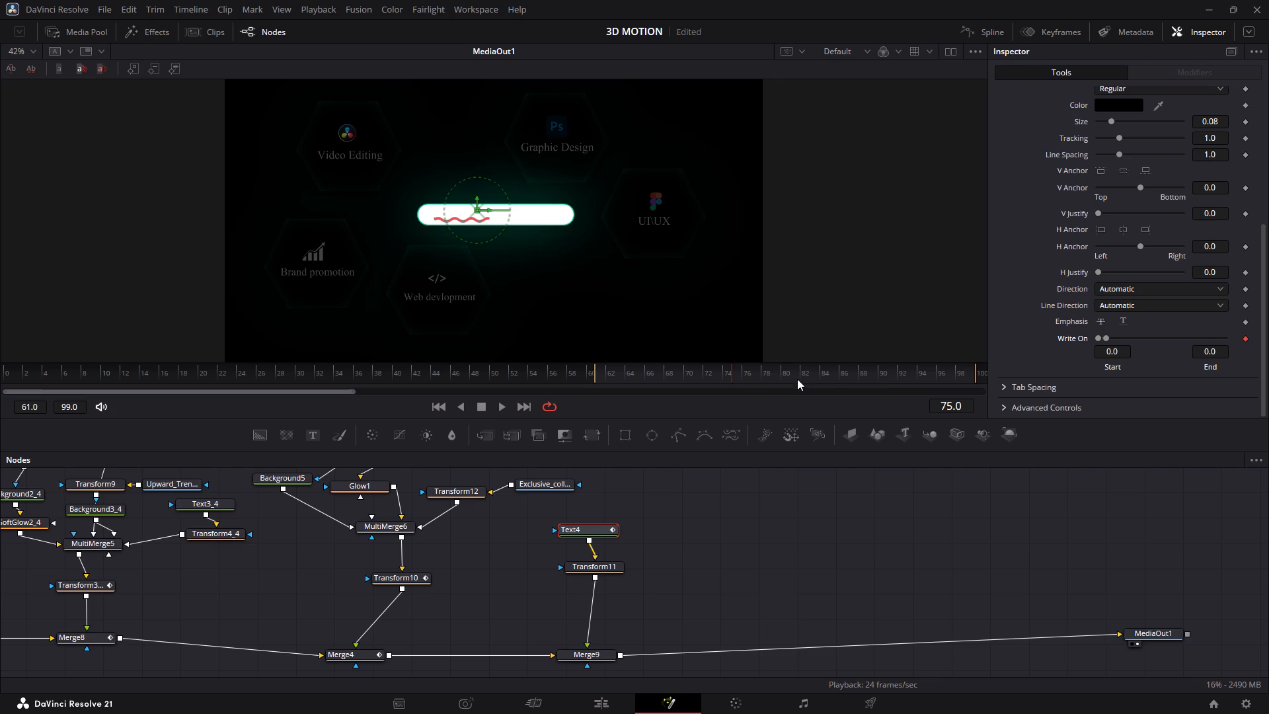
Keyframe Text4's Write On at frame 80 with its End value at 1.0.
left_click(783, 372)
left_click_drag(1105, 335, 1268, 338)
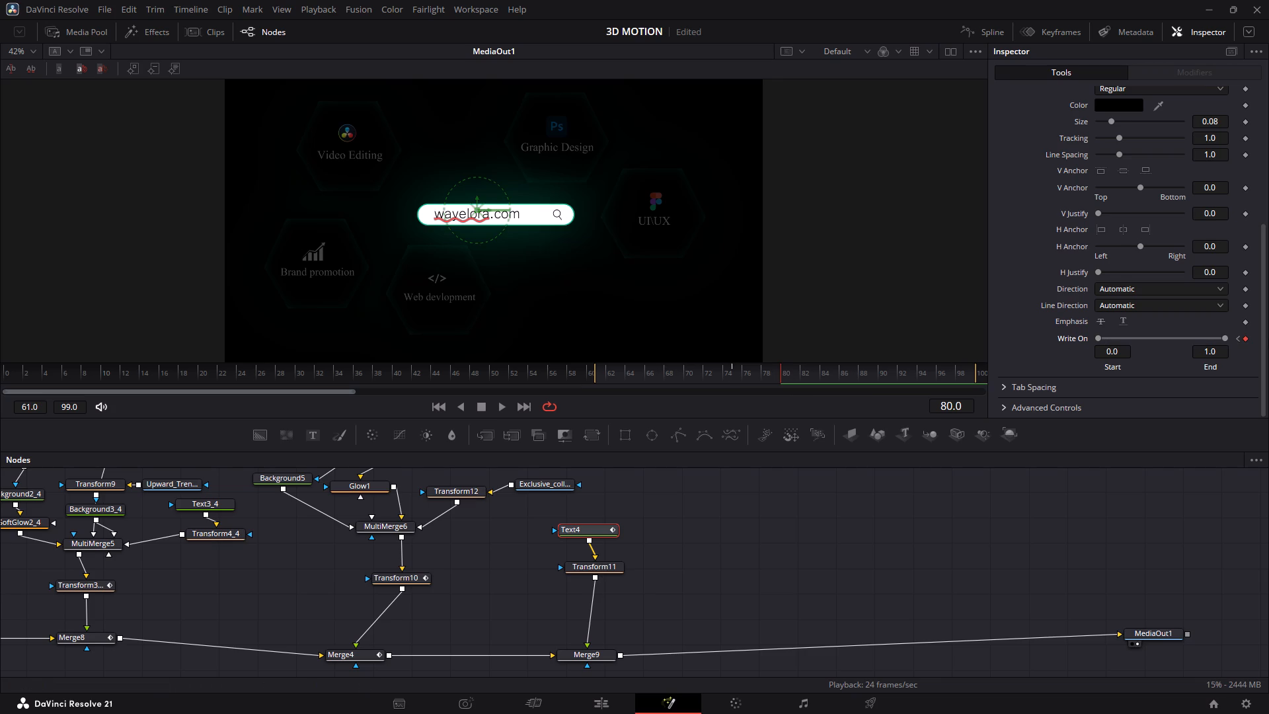
Isolate Text4's Write On curves in the spline editor and smooth their keyframes at frames 75 and 80.
left_click(981, 29)
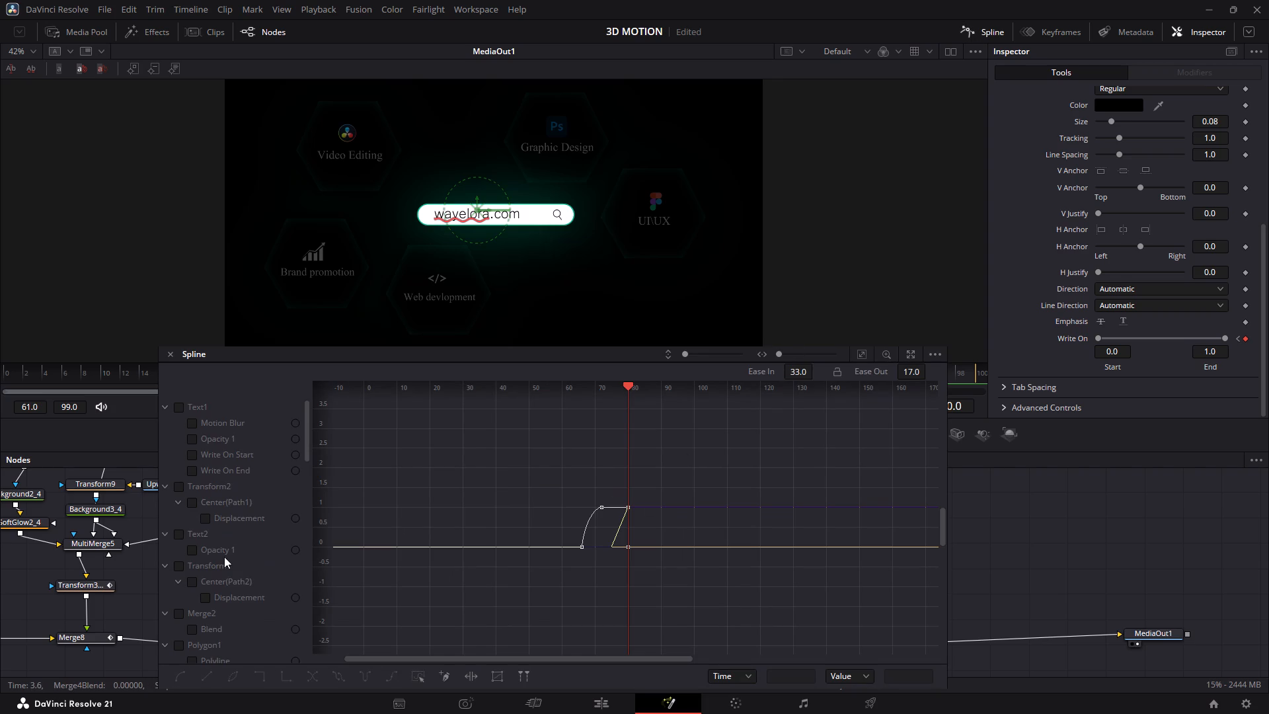
scroll(220, 549, "down", 16)
scroll(218, 549, "down", 6)
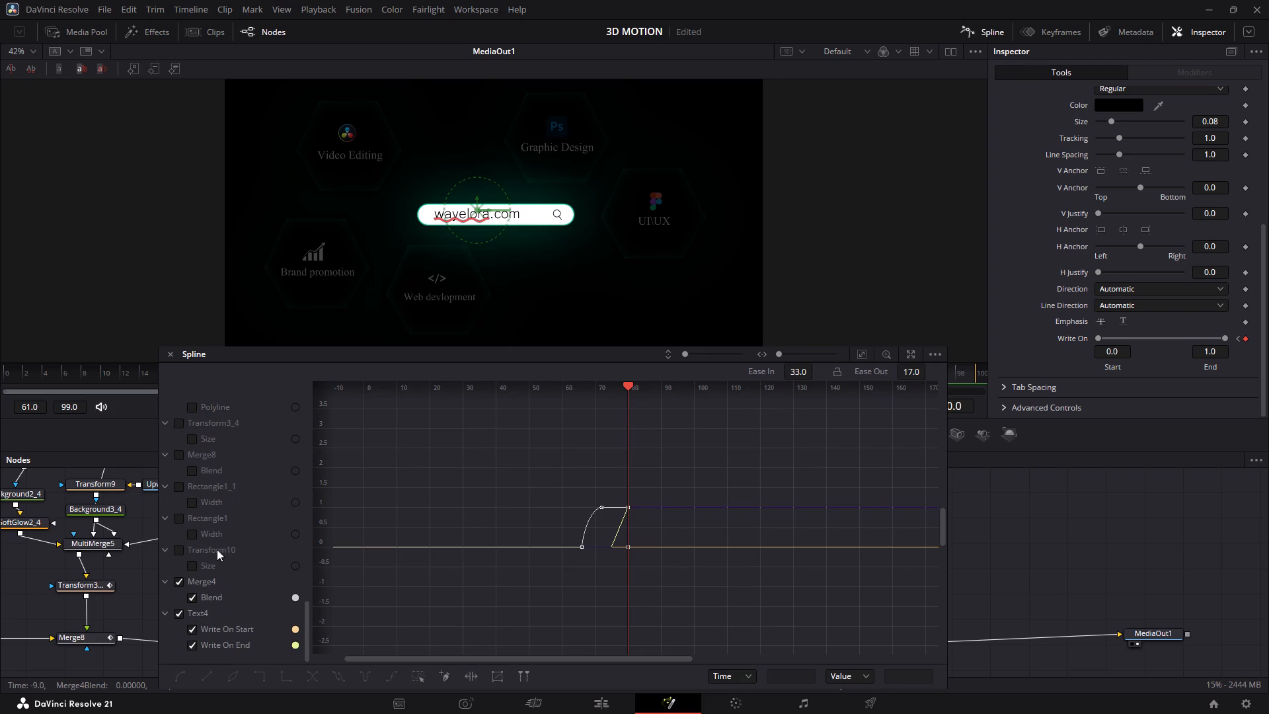
double_click(178, 579)
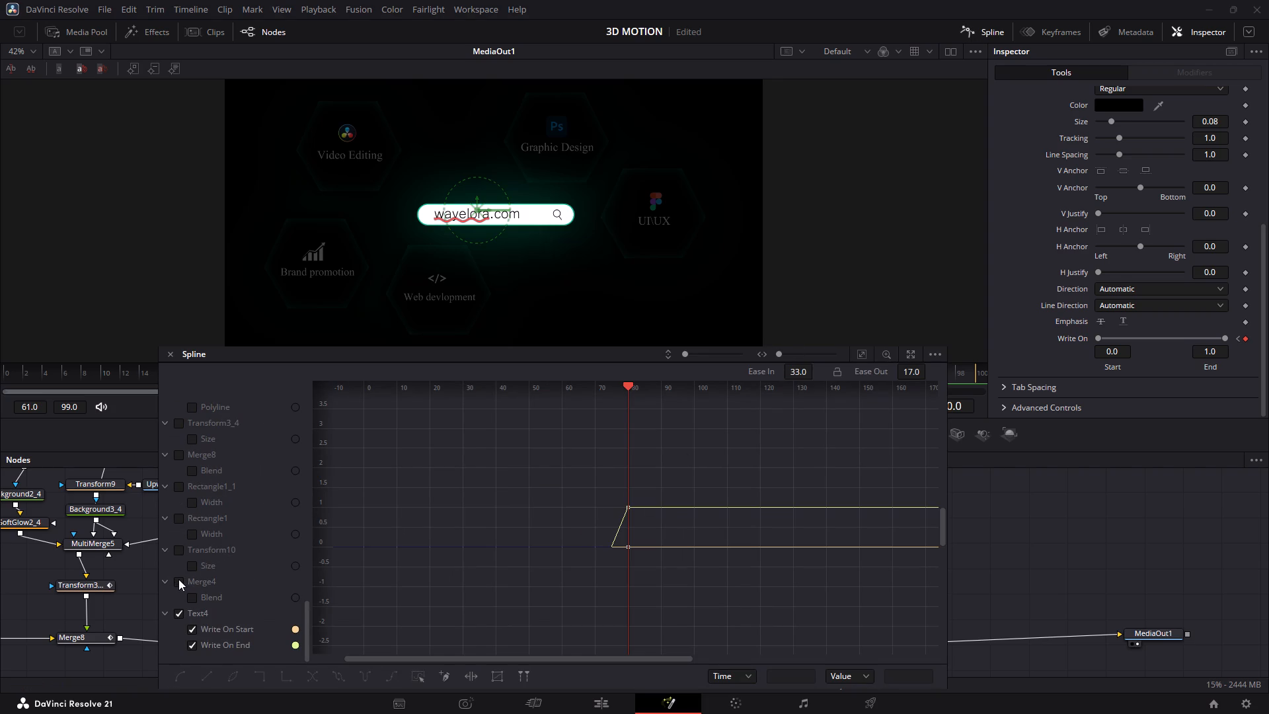
left_click(859, 356)
left_click_drag(907, 407, 882, 448)
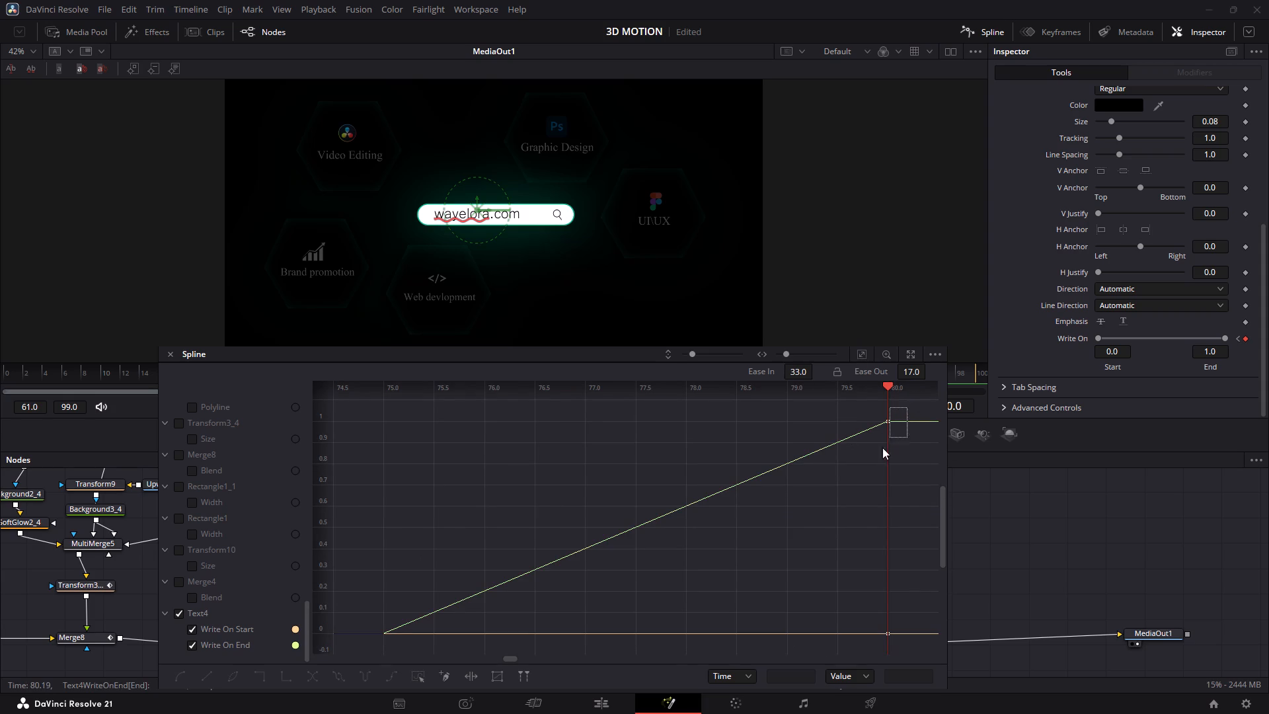
left_click_drag(882, 448, 375, 641)
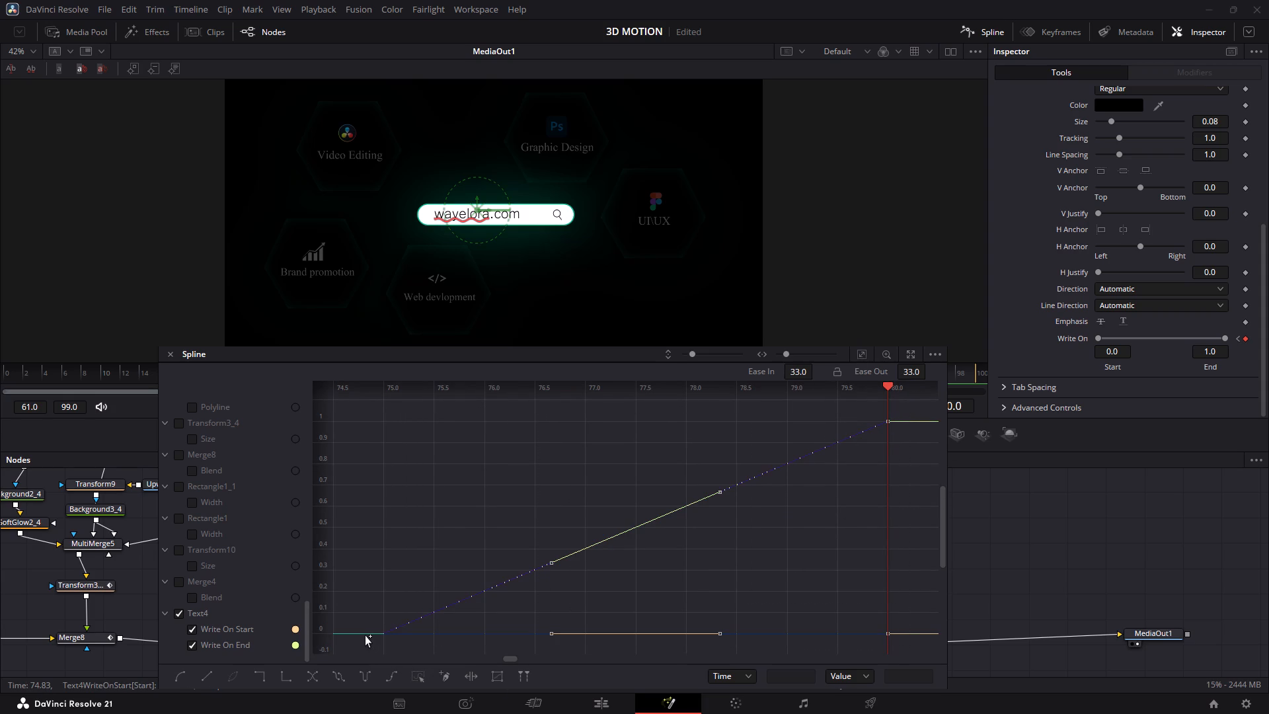
key("s")
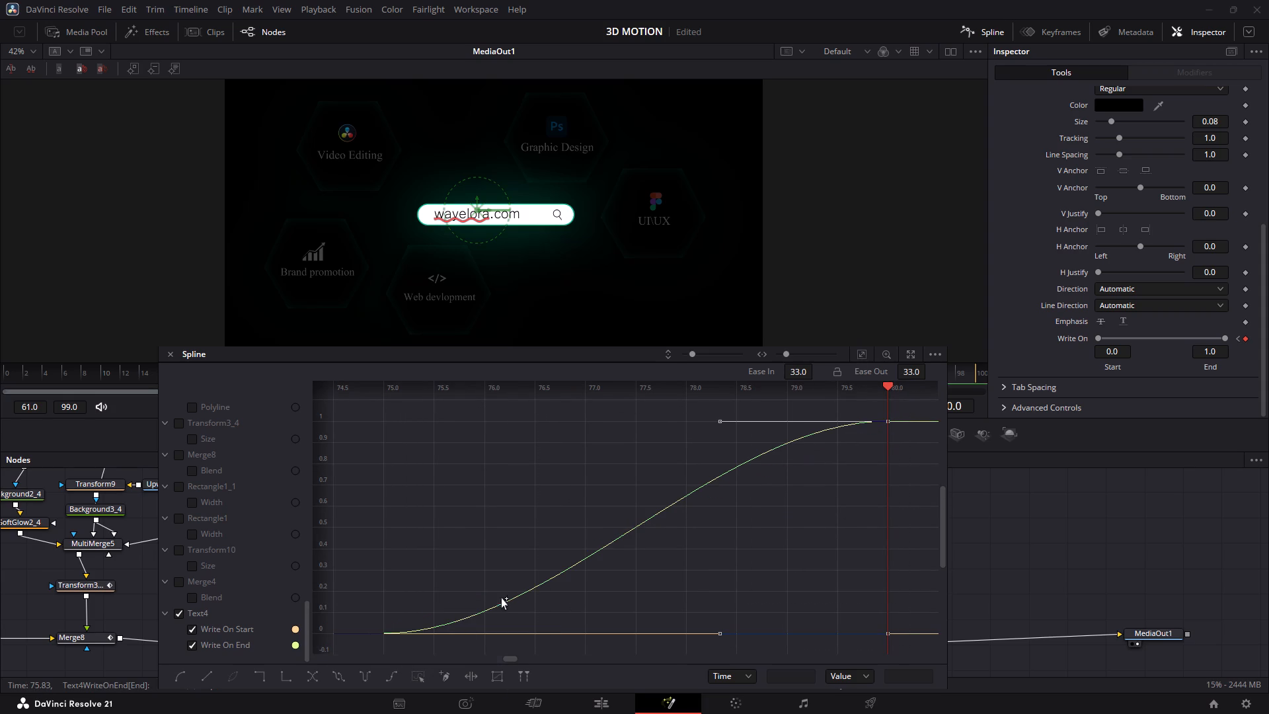
Play the animation to check the smoothed write-on of the wayelora.com text.
key("space")
key("space")
key("space")
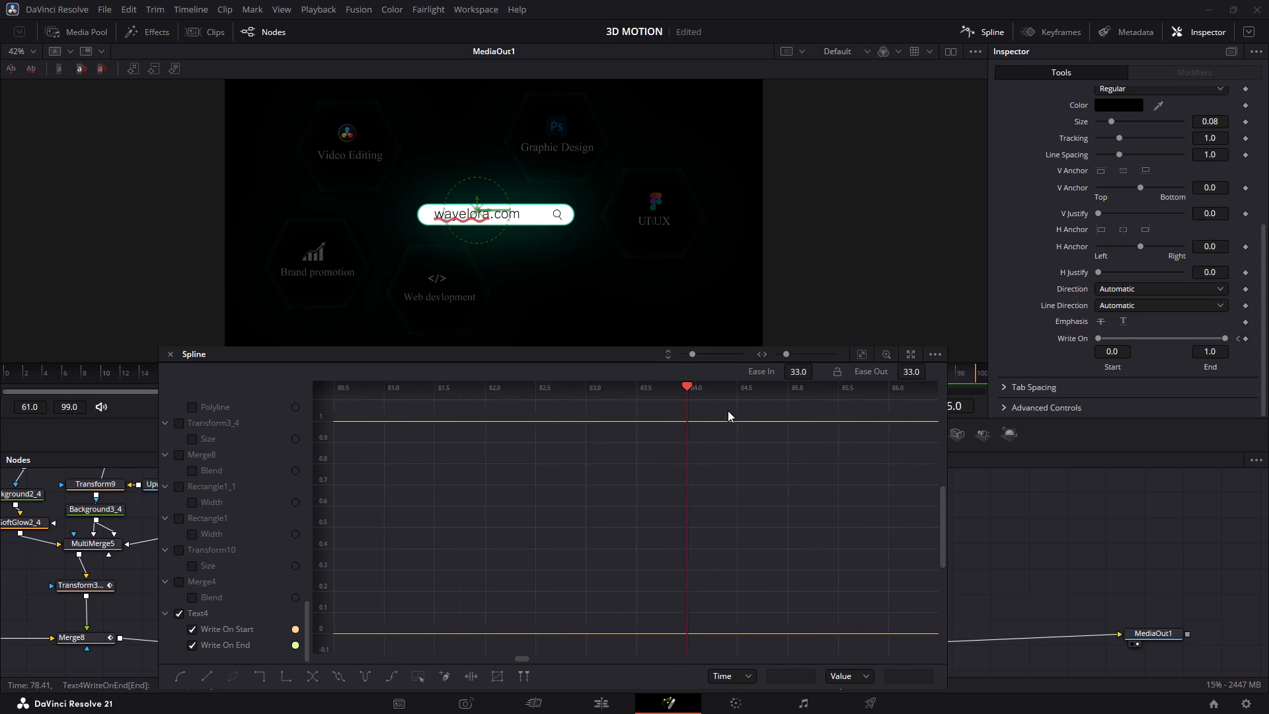
key("space")
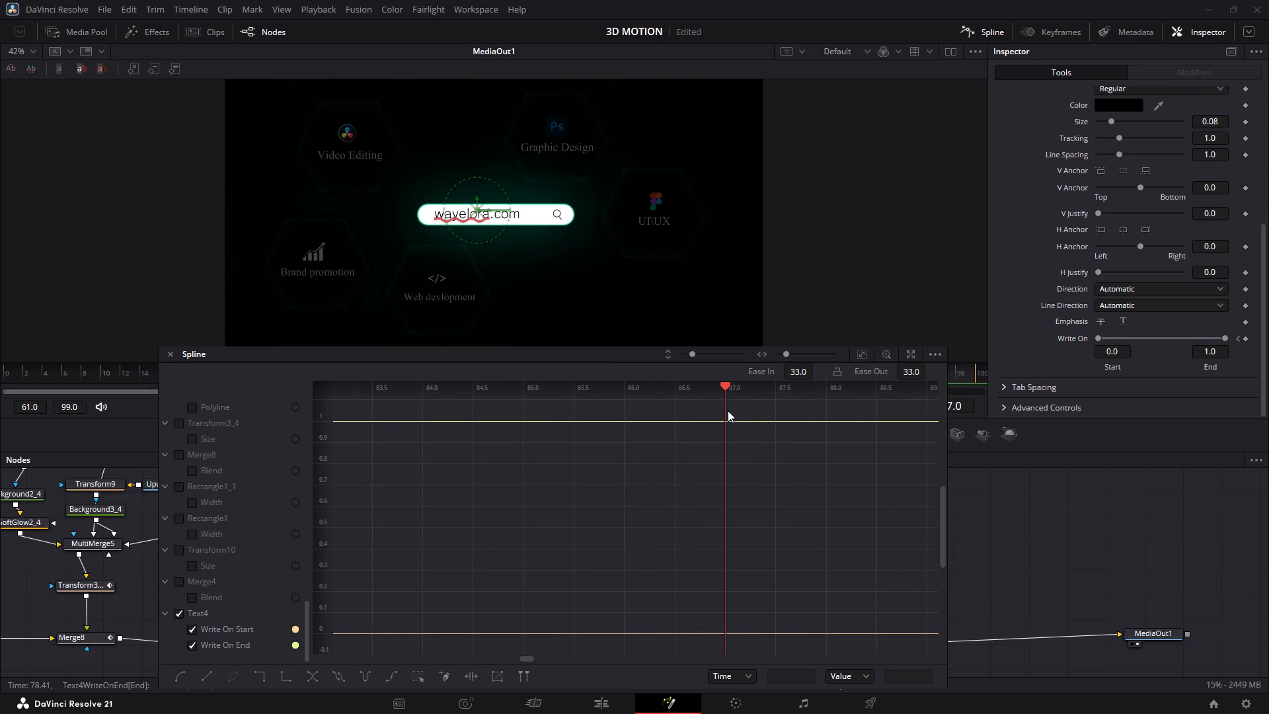
scroll(712, 458, "right", 7)
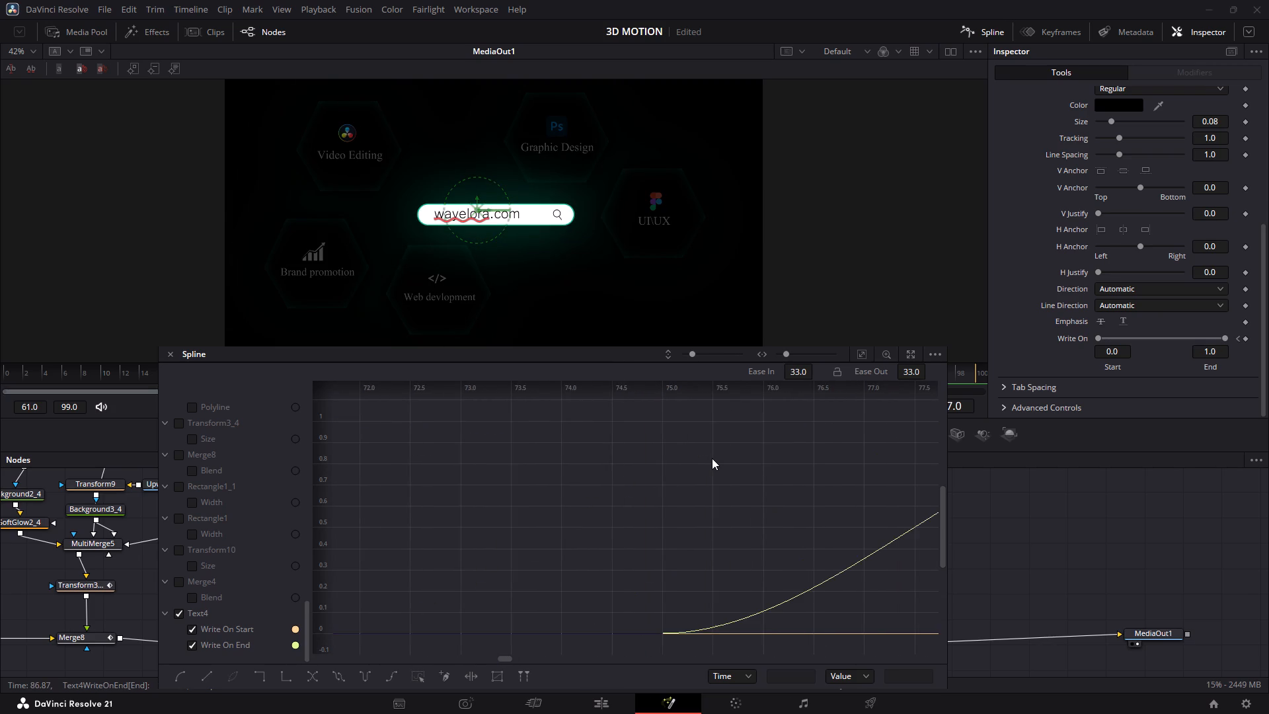
scroll(712, 458, "left", 1)
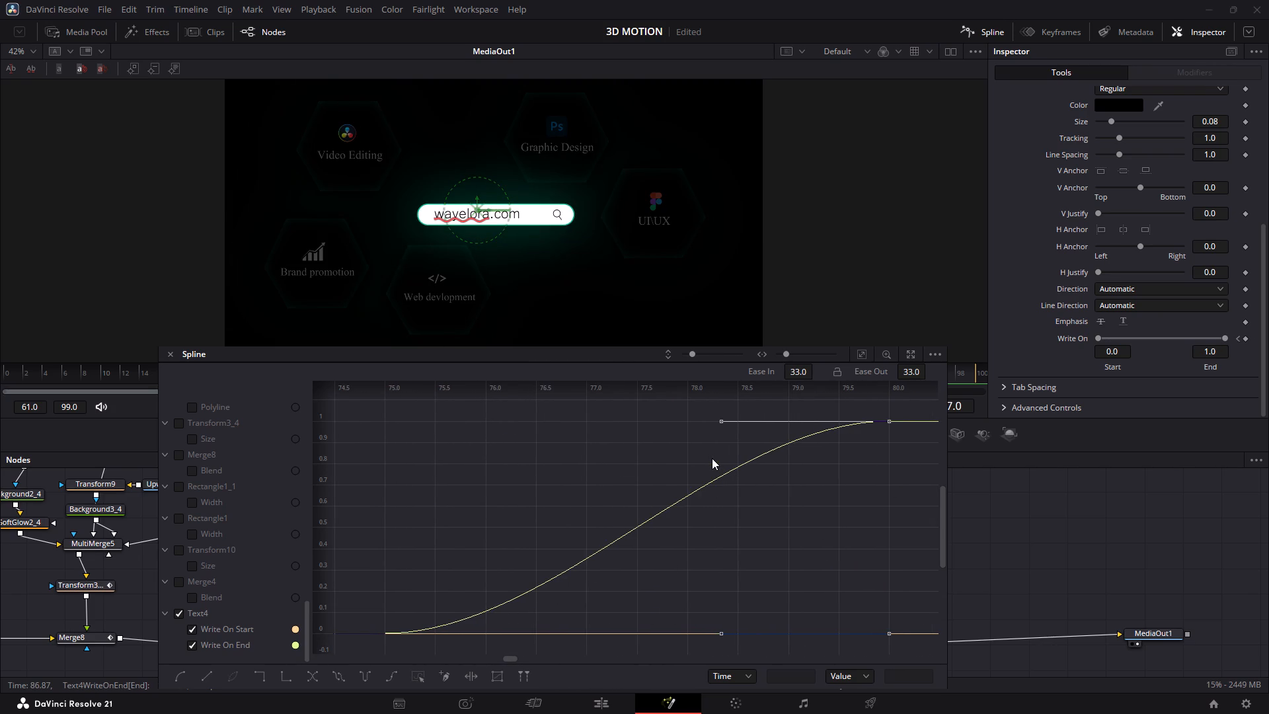
key("space")
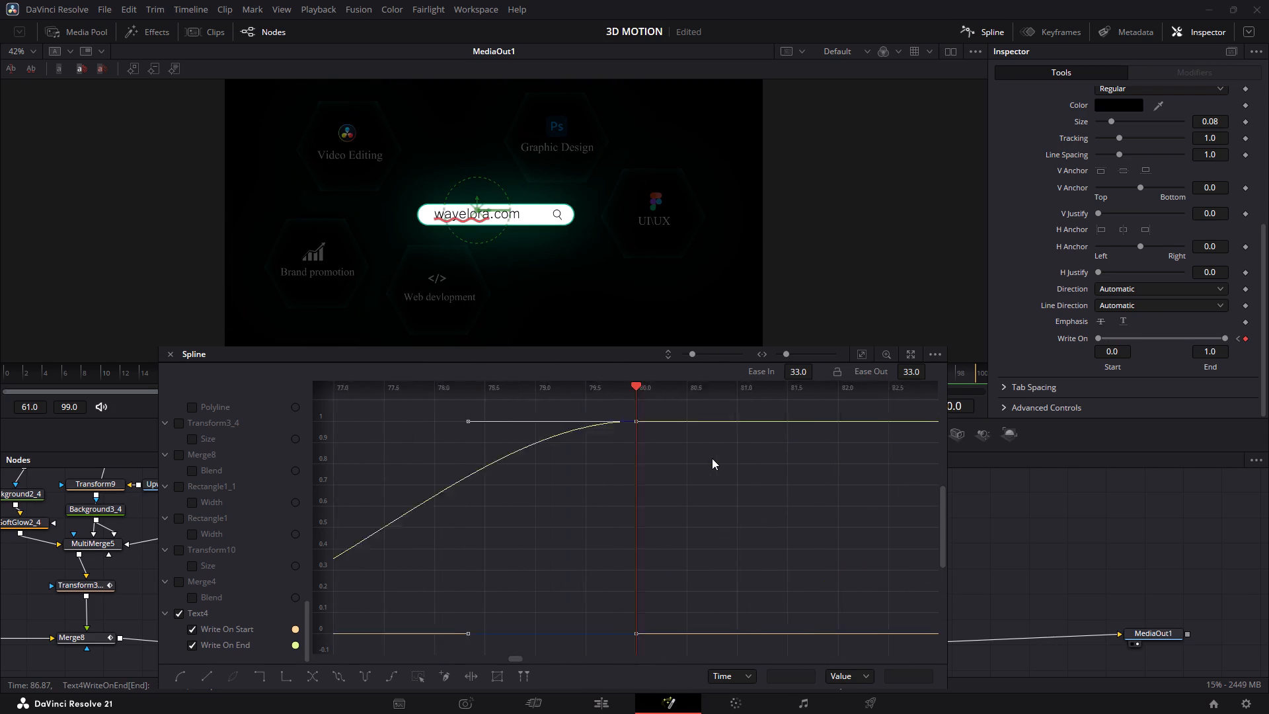
key("space")
Set the ease of Text4's Write On curves to Ease Out 0.0 and Ease In 77.0.
scroll(712, 458, "right", 6)
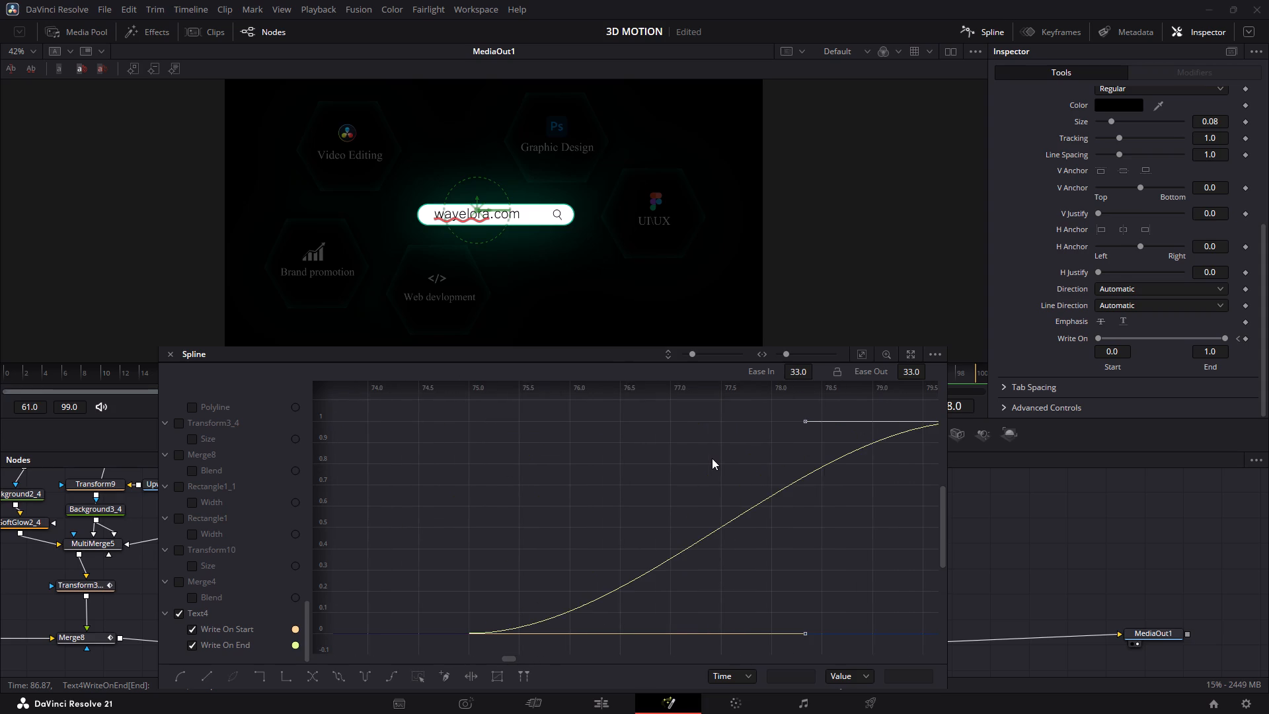
scroll(712, 458, "left", 1)
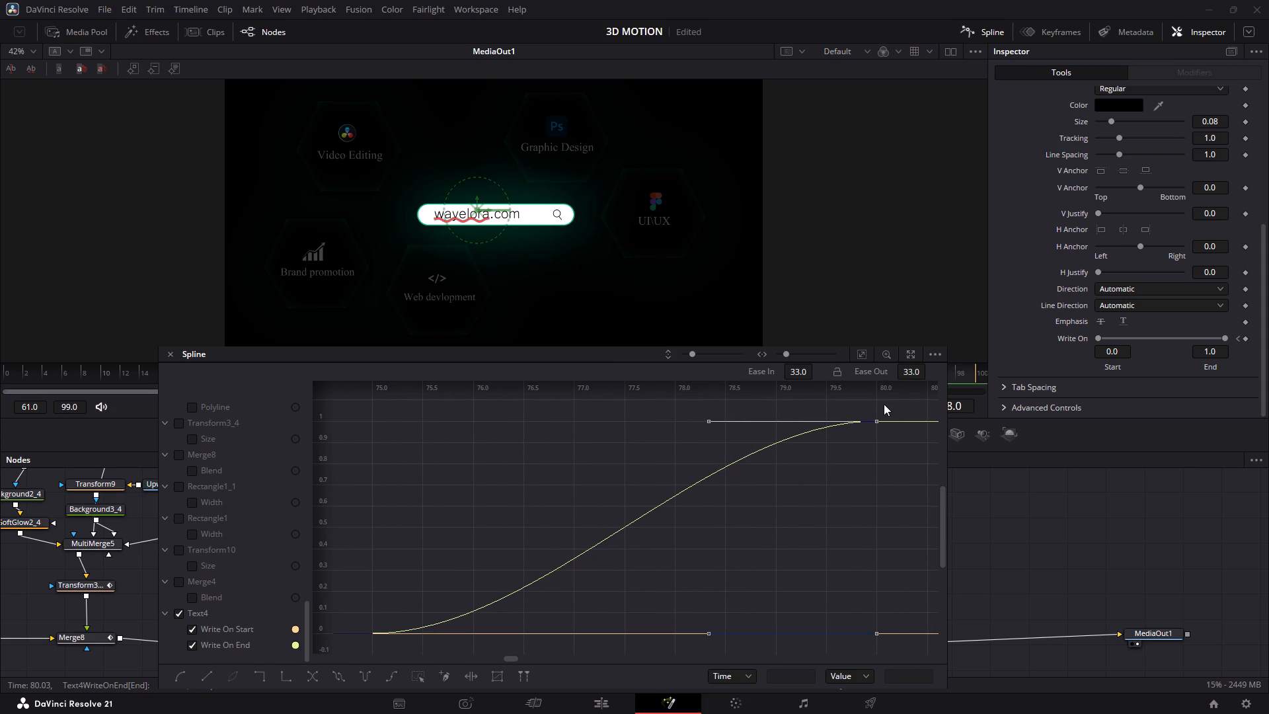
left_click_drag(884, 404, 386, 651)
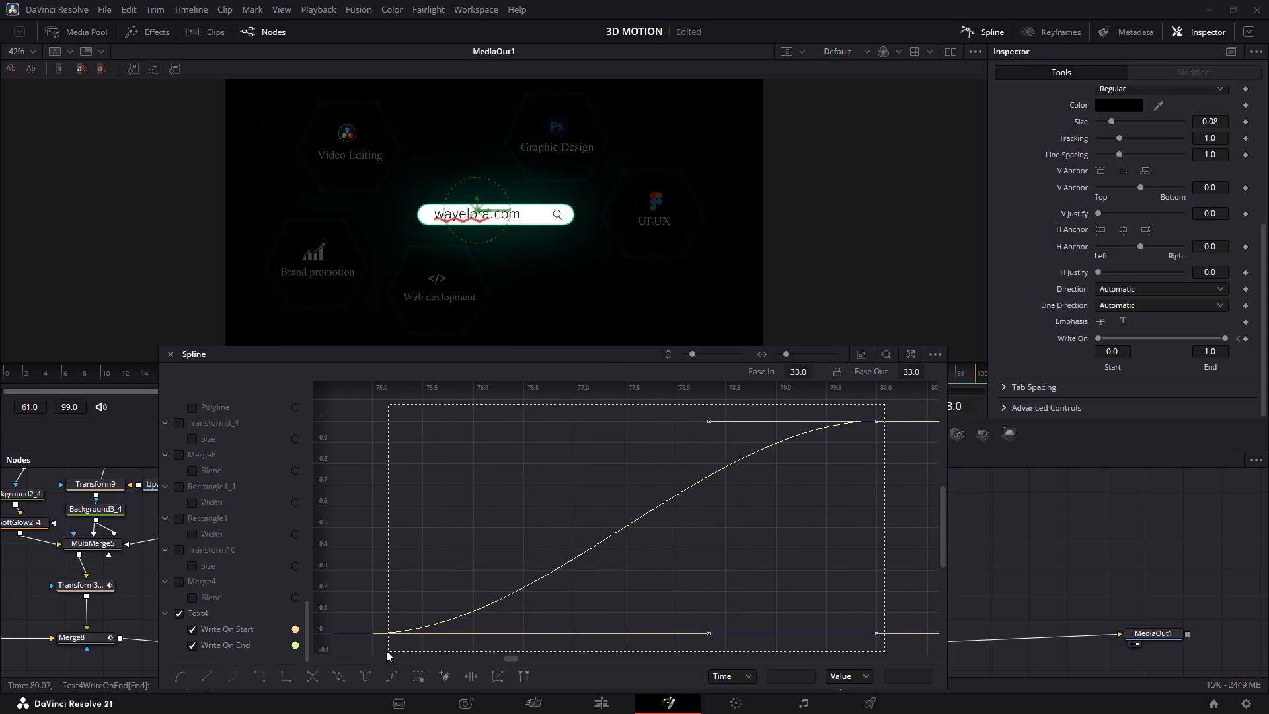
left_click_drag(386, 651, 346, 646)
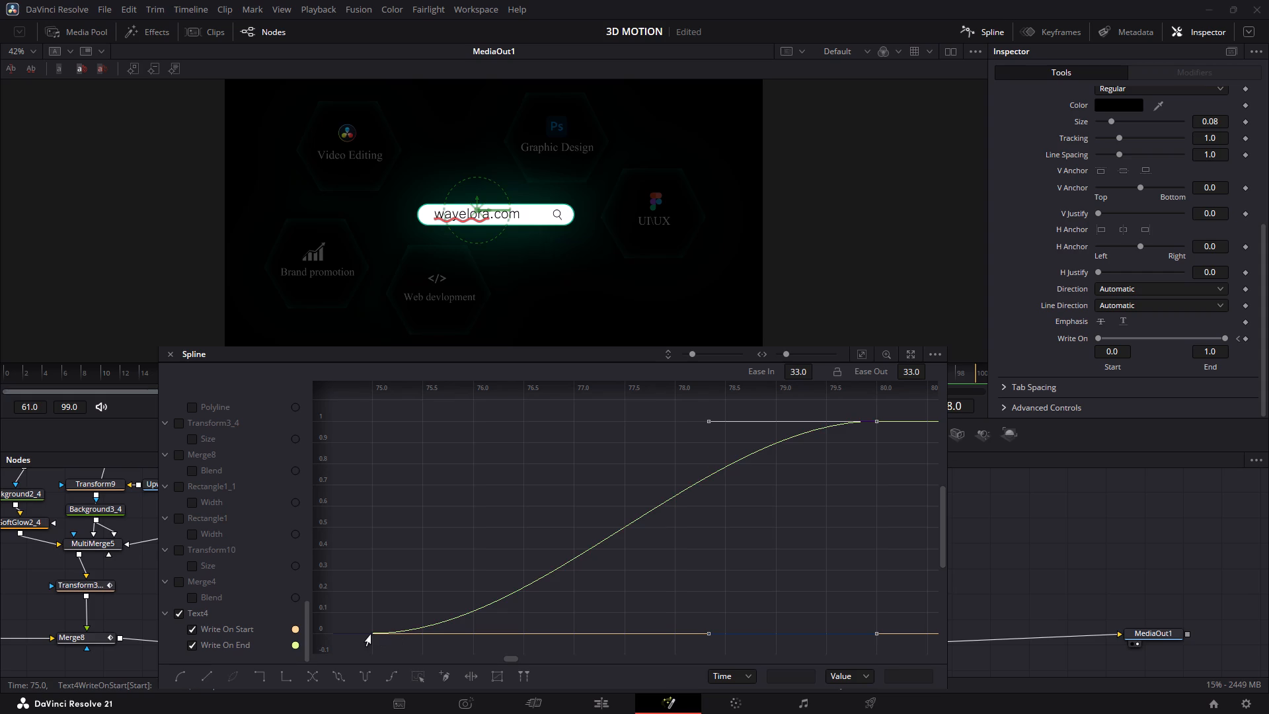
left_click(373, 635)
left_click_drag(915, 374, 555, 377)
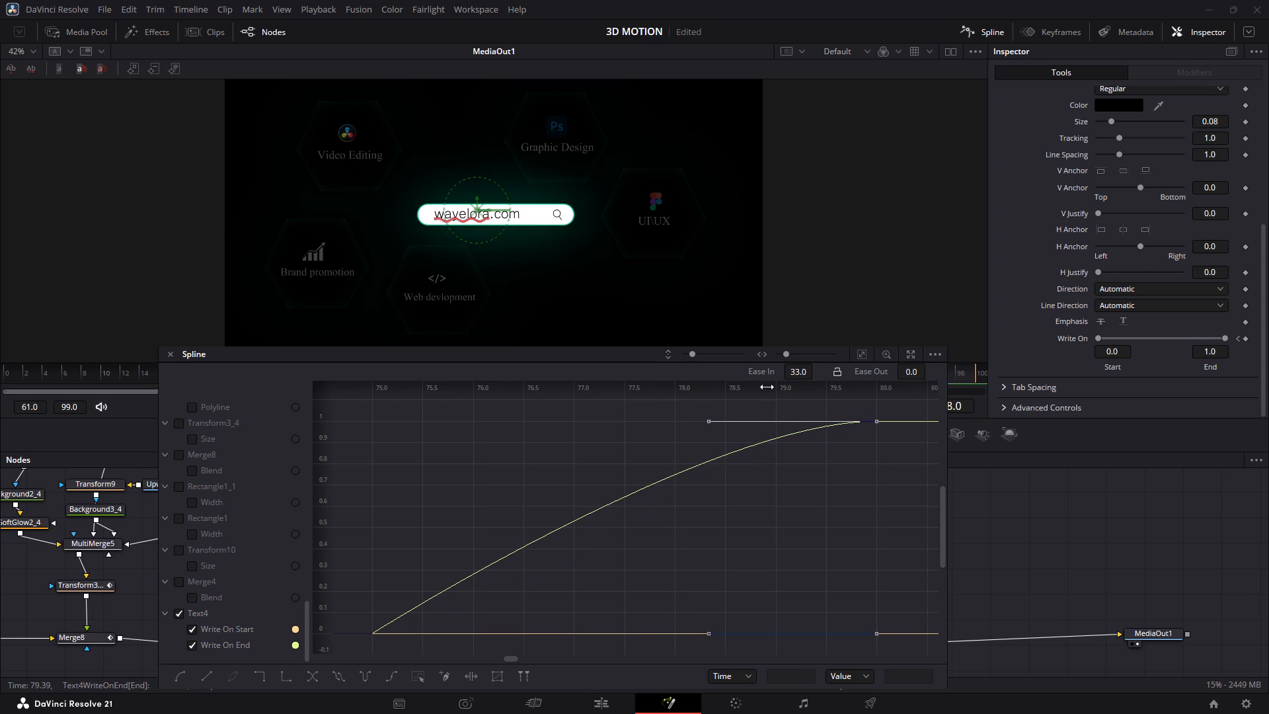
left_click_drag(802, 376, 1069, 373)
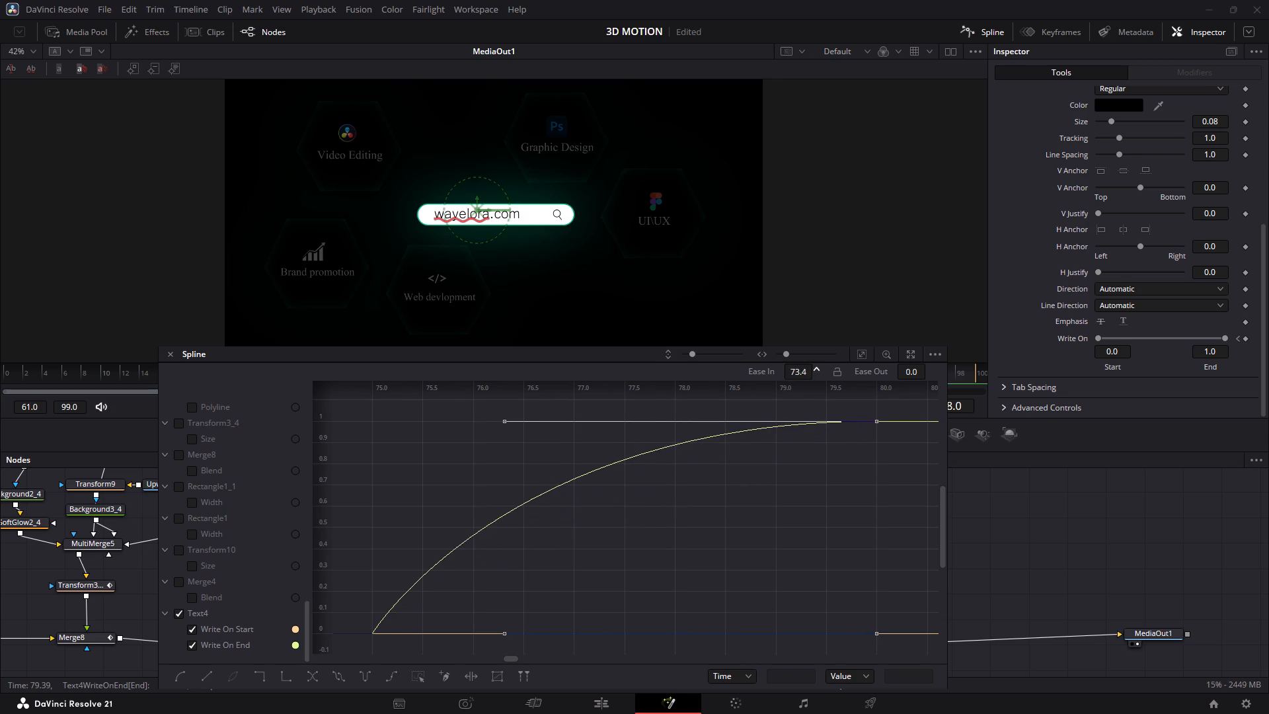
left_click_drag(1069, 373, 1093, 374)
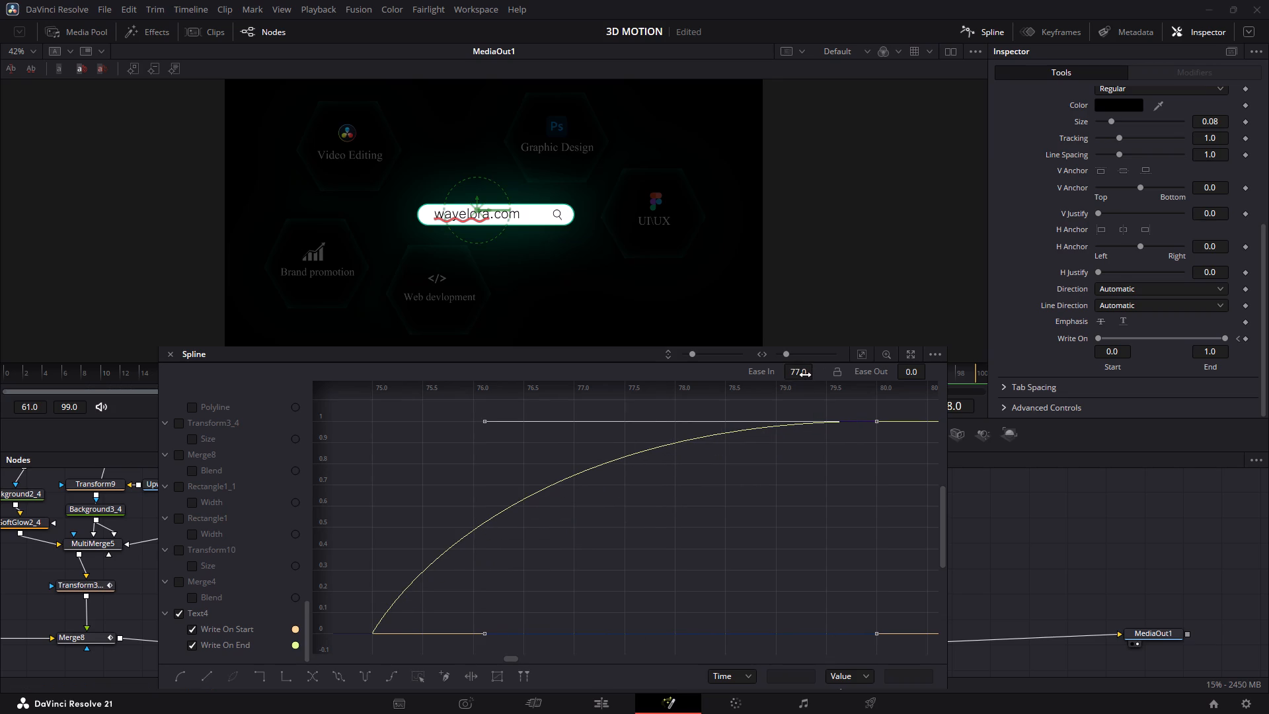
Play the eased write-on animation and step back to frame 79 to inspect the text.
key("space")
key("space")
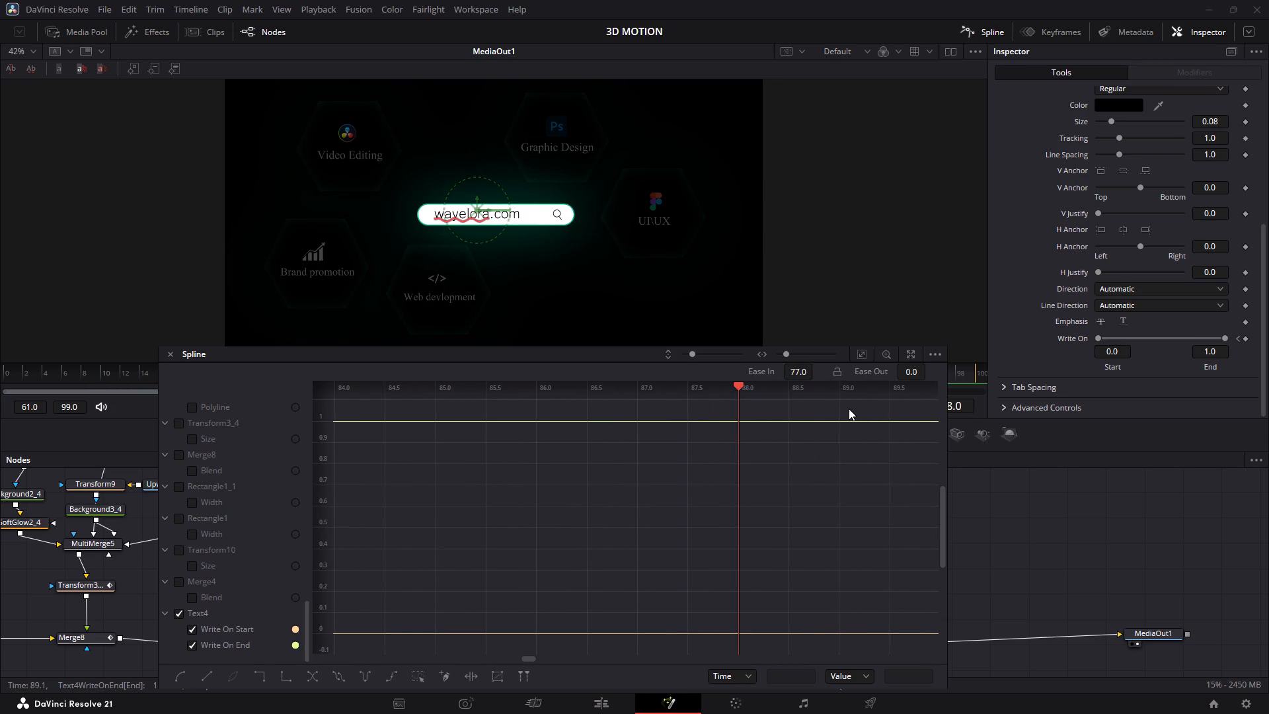
key("space")
key("space")
key("space")
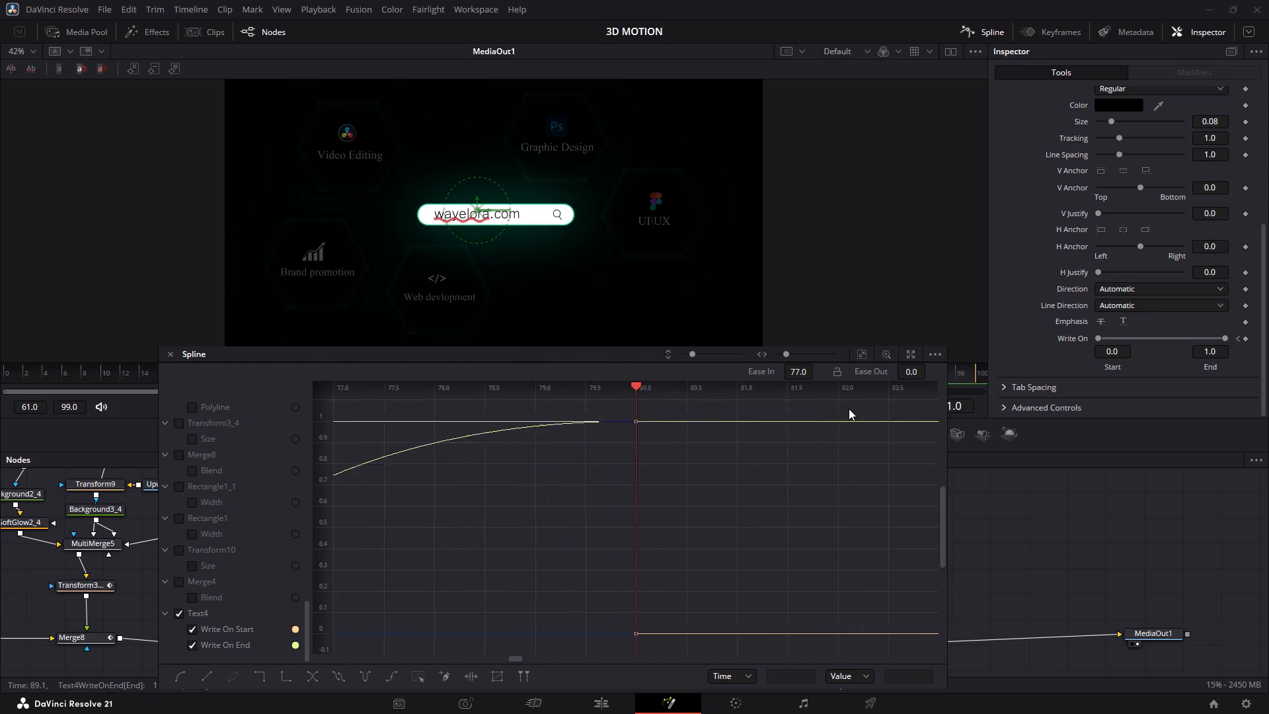
key("space")
key("Left")
key("Left")
key("Left")
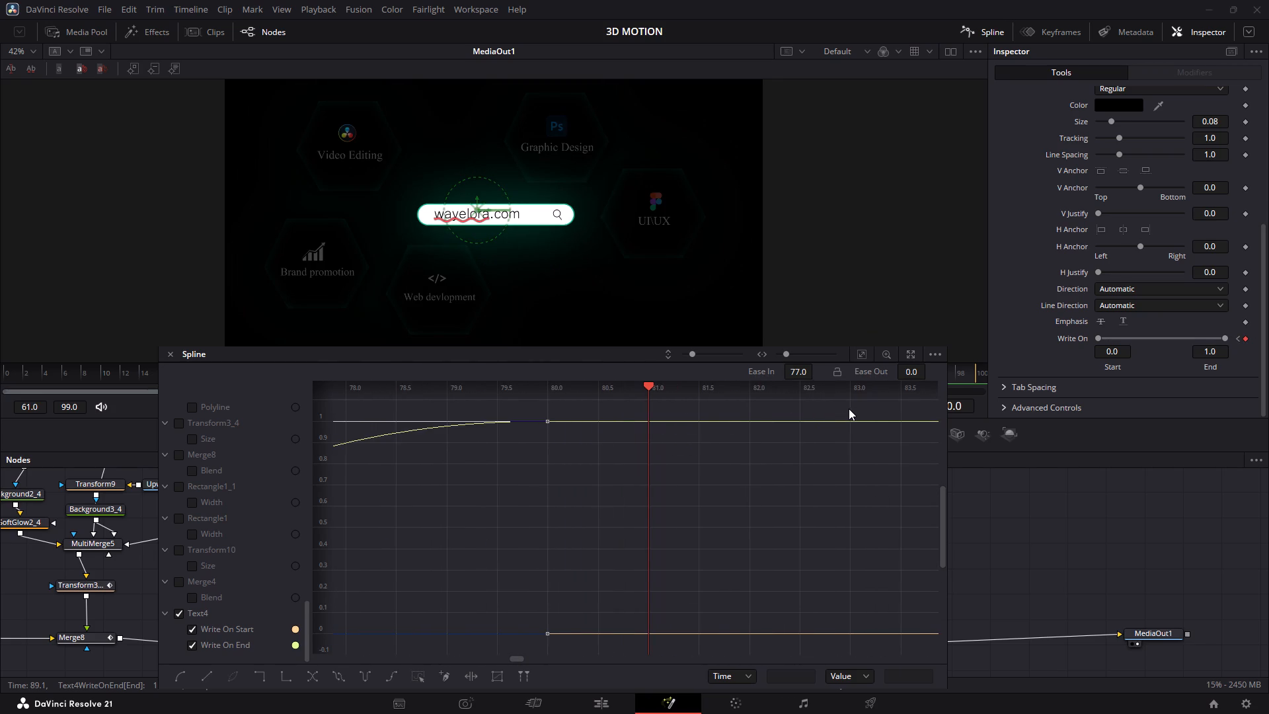
key("Left")
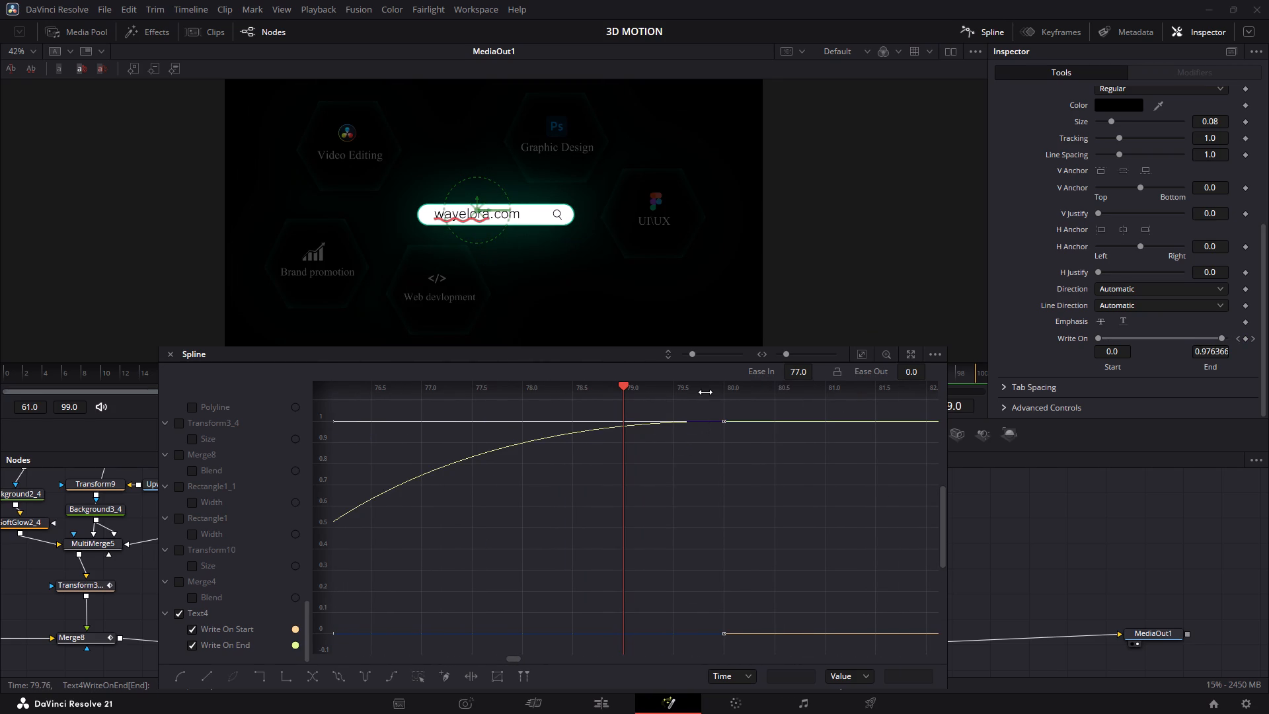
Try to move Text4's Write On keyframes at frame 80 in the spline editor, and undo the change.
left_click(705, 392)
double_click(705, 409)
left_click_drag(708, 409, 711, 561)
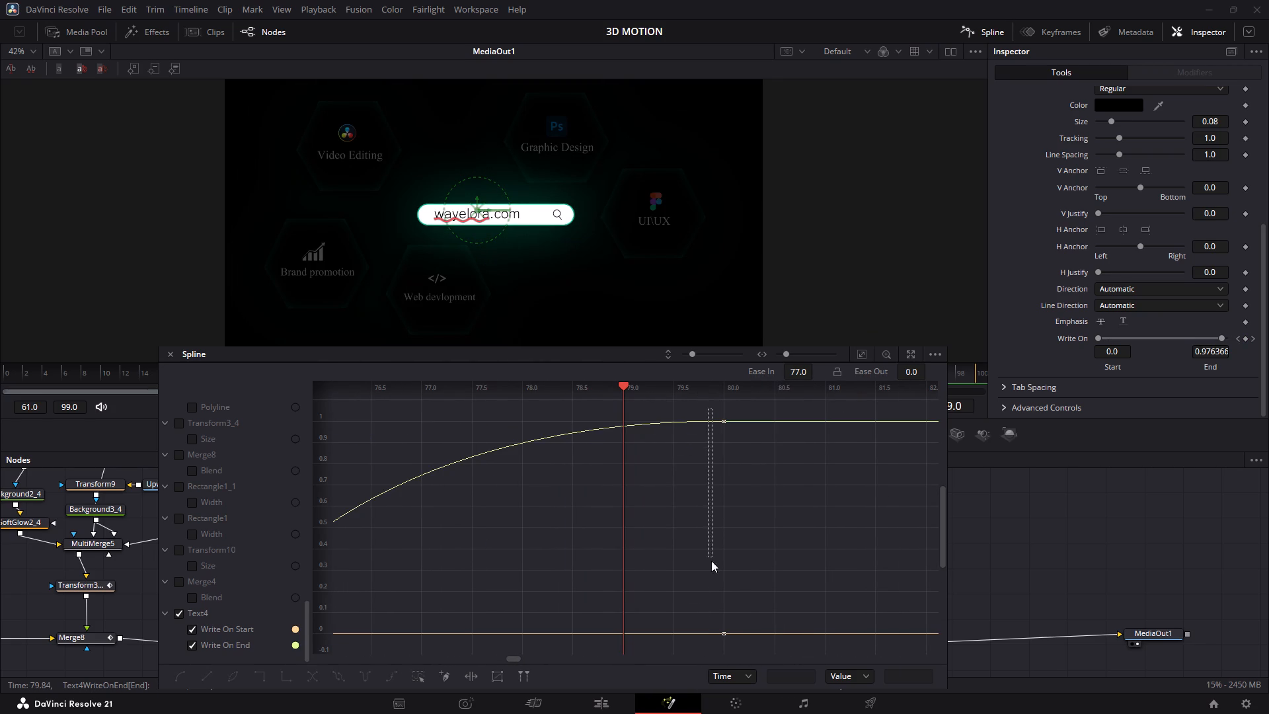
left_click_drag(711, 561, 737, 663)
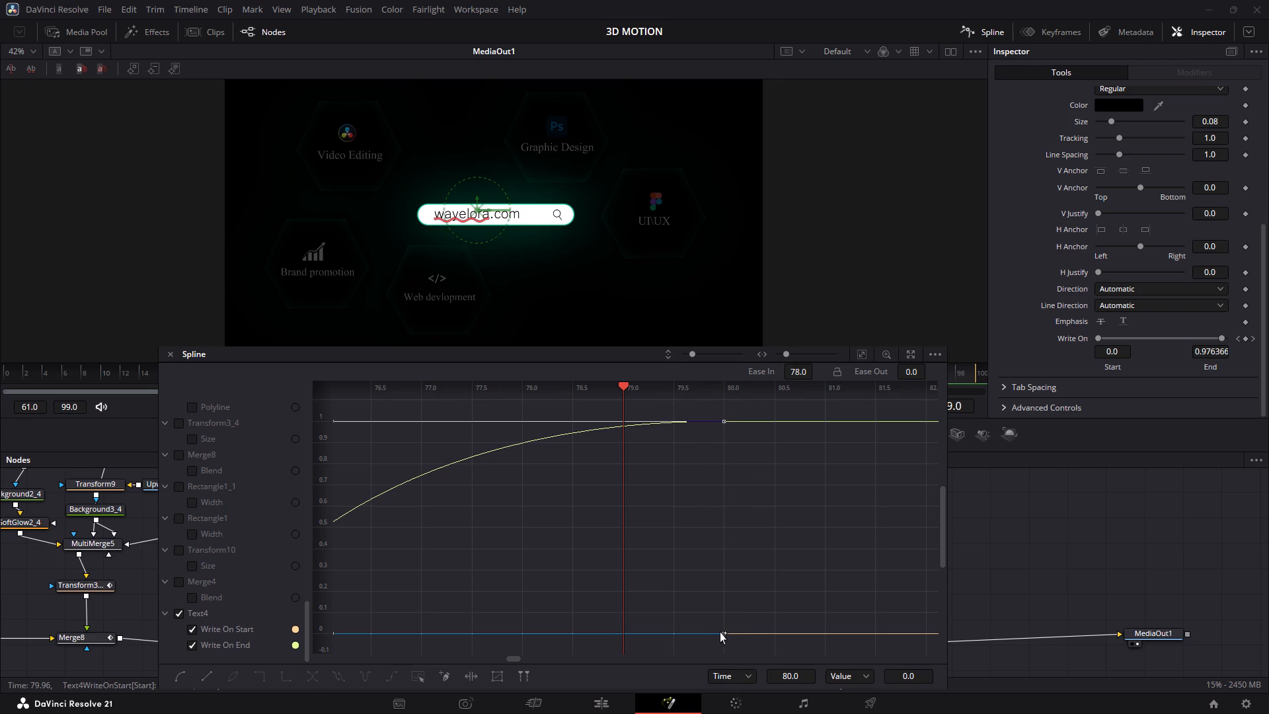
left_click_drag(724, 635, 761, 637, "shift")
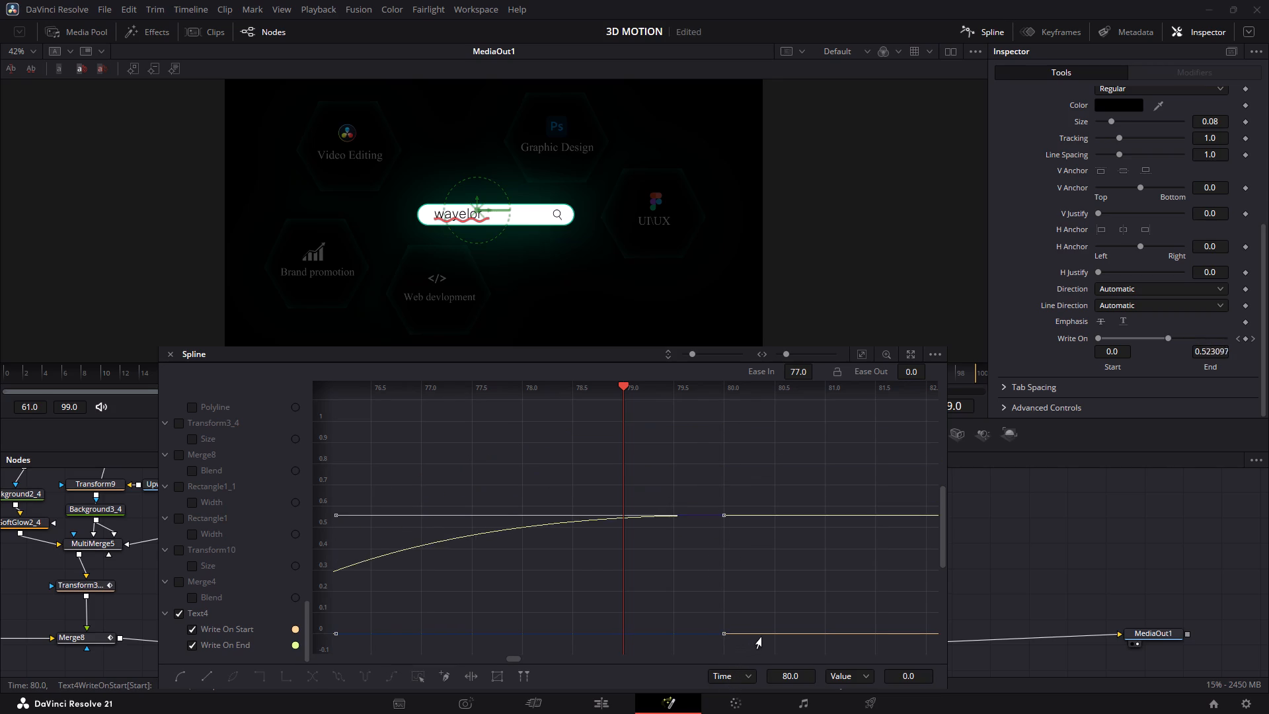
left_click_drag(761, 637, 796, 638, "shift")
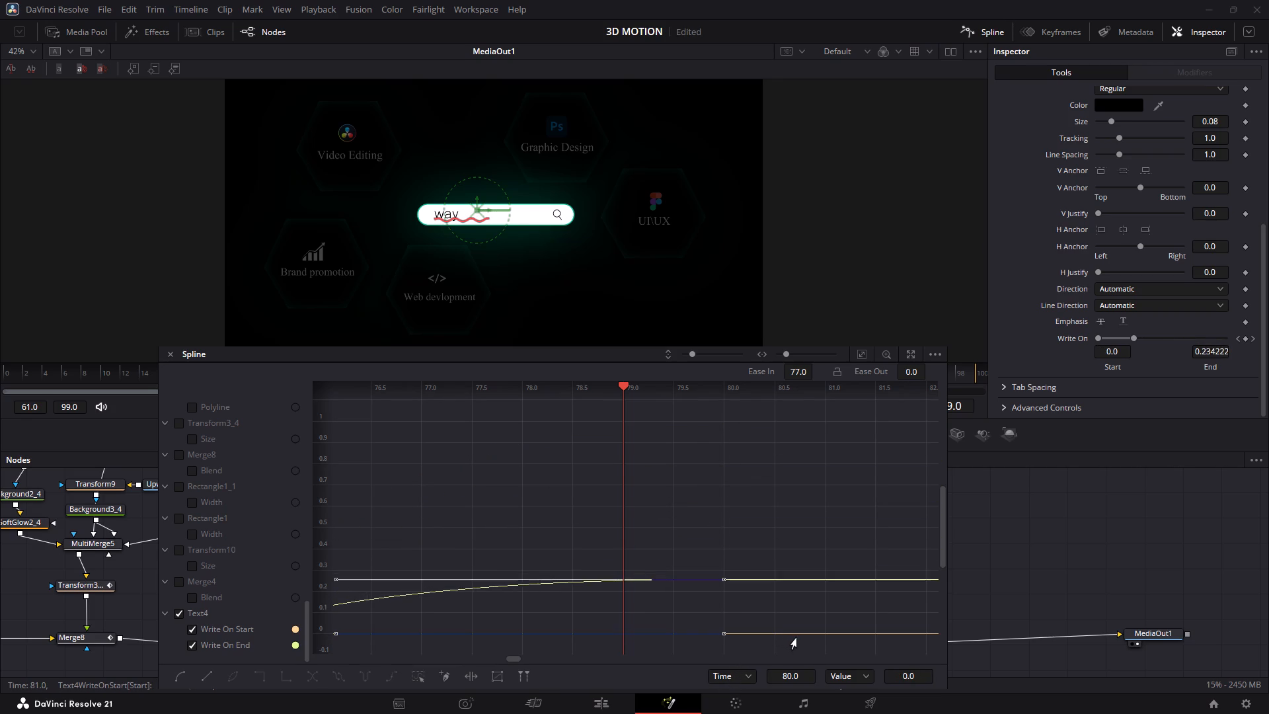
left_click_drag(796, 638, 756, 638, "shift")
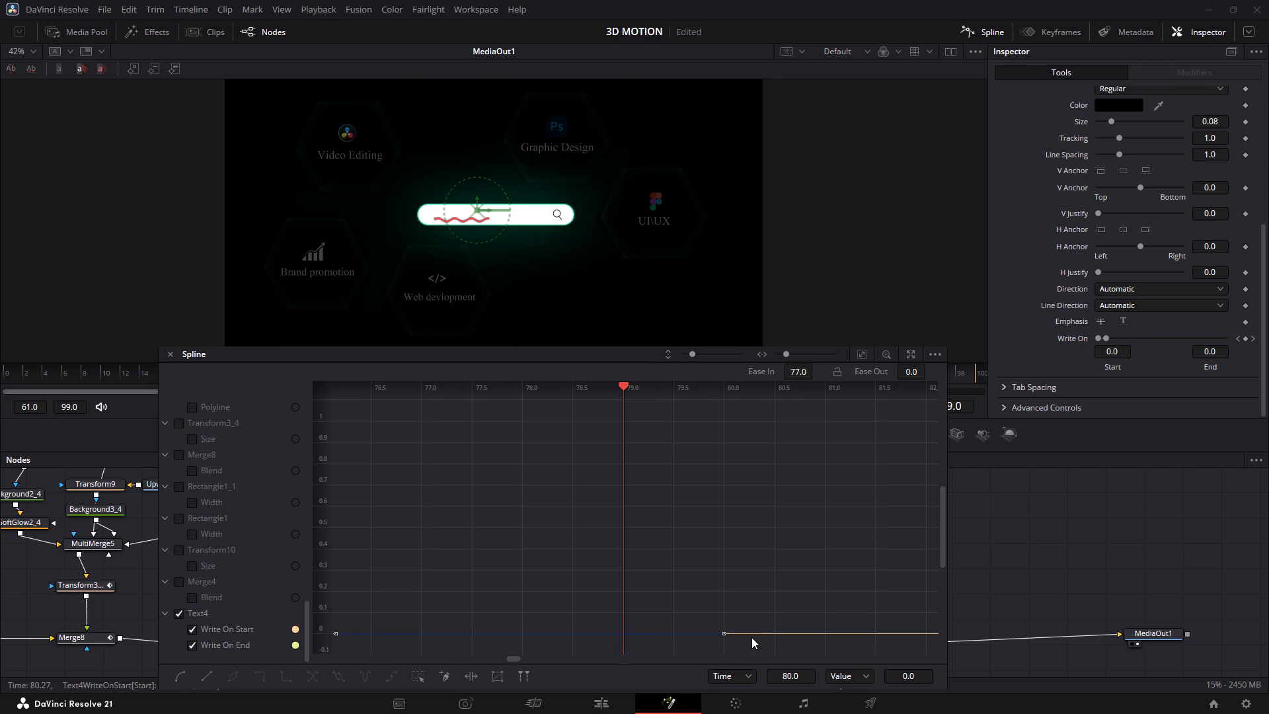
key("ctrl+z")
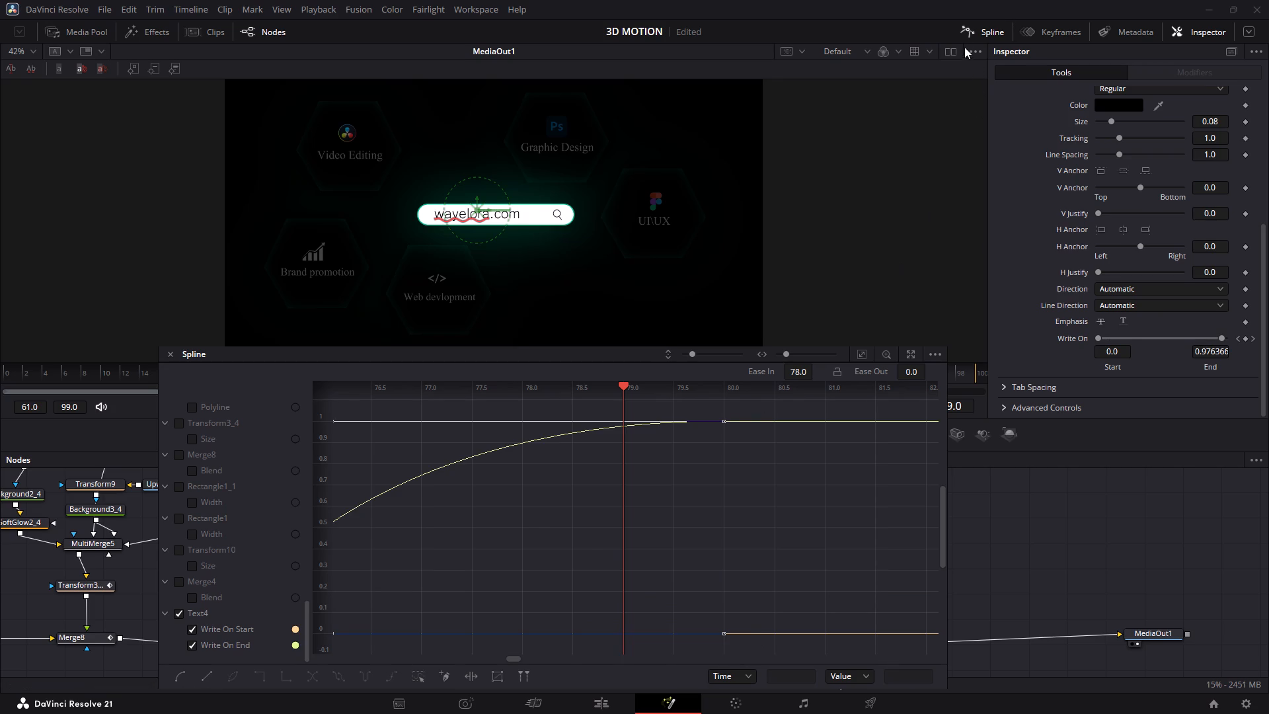
Close the spline editor, play the wayelora.com write-on in the viewer, and step back frame by frame to frame 79.
left_click(970, 35)
left_click(764, 610)
right_click_drag(764, 610, 309, 713)
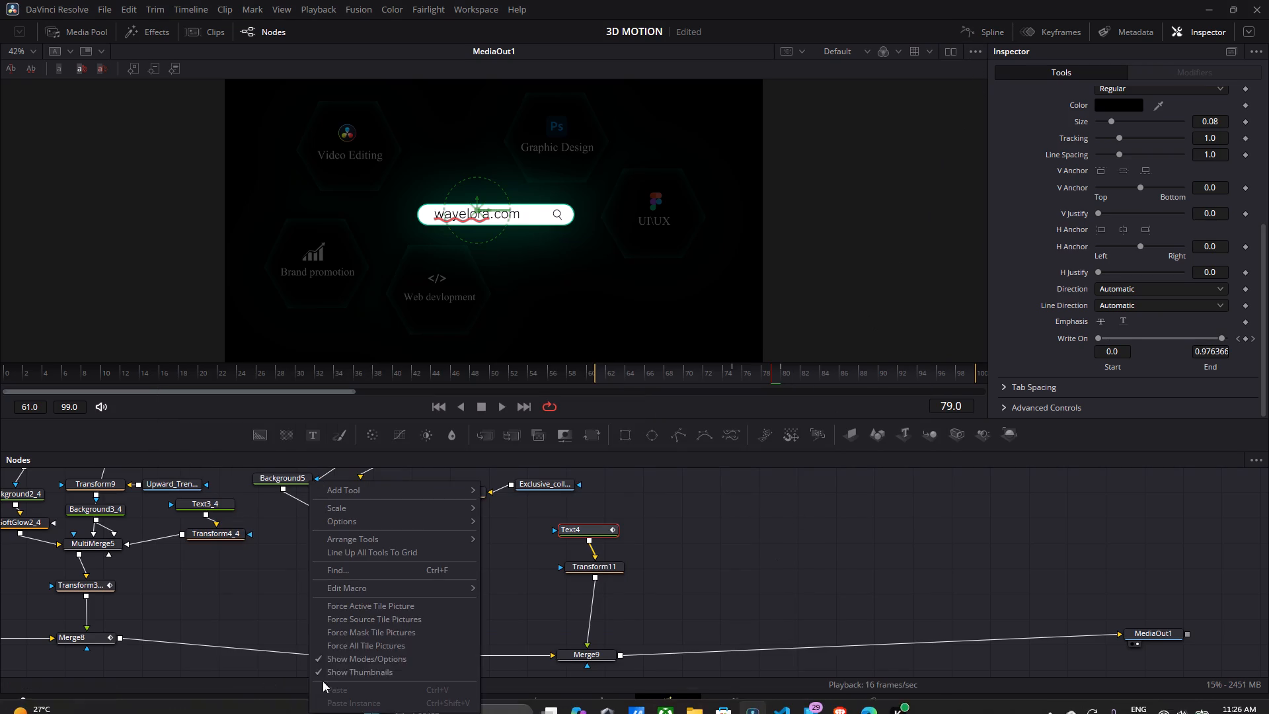
double_click(675, 551)
key("space")
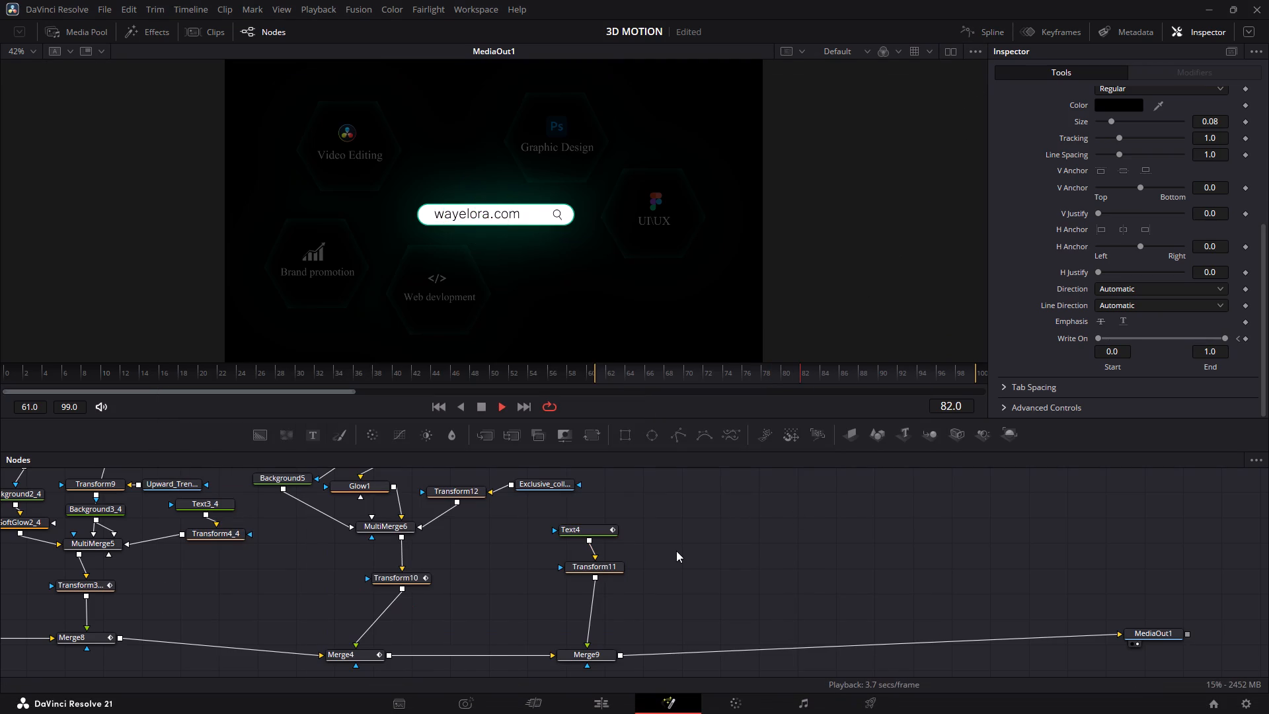
key("space")
key("Left")
key("Left")
key("Left")
key("Left")
key("Left")
key("Left")
key("Left")
key("Left")
key("Left")
key("Left")
key("Left")
key("Left")
key("Left")
key("Left")
key("Left")
key("Left")
key("Left")
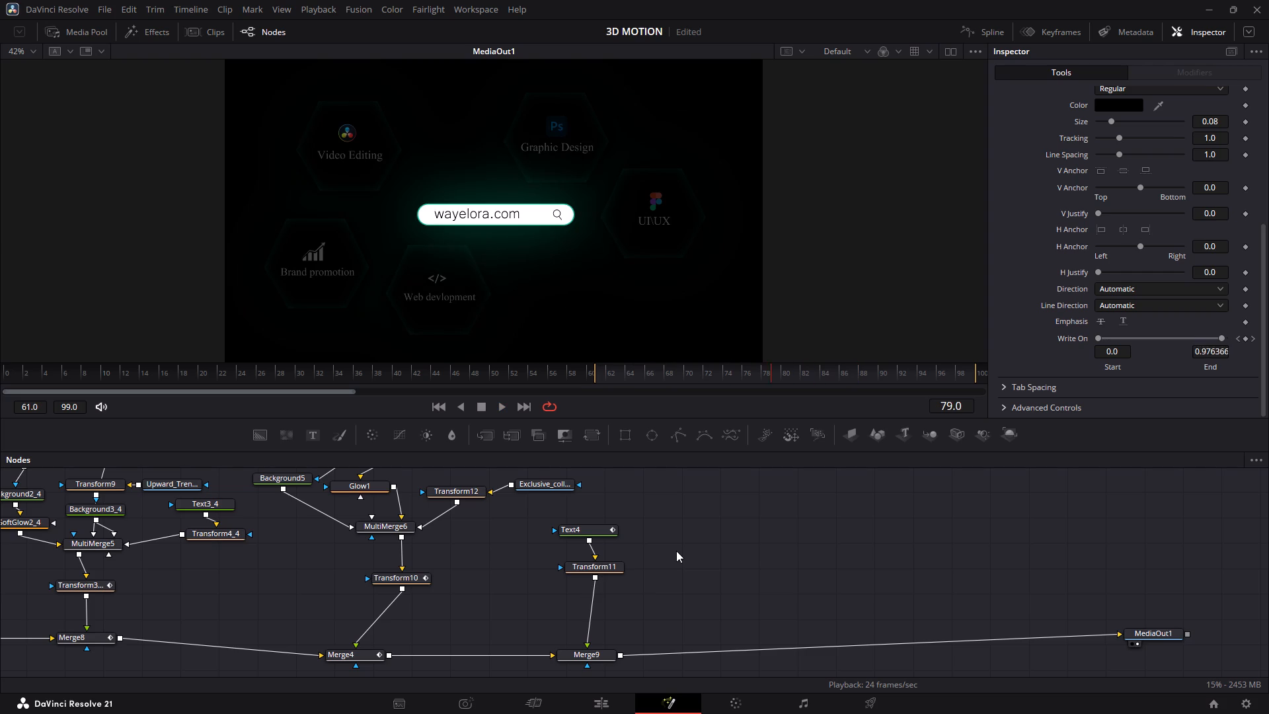
Play and pause the looped animation to review the wayelora.com write-on in the search bar.
key("space")
key("space")
key("space")
key("space")
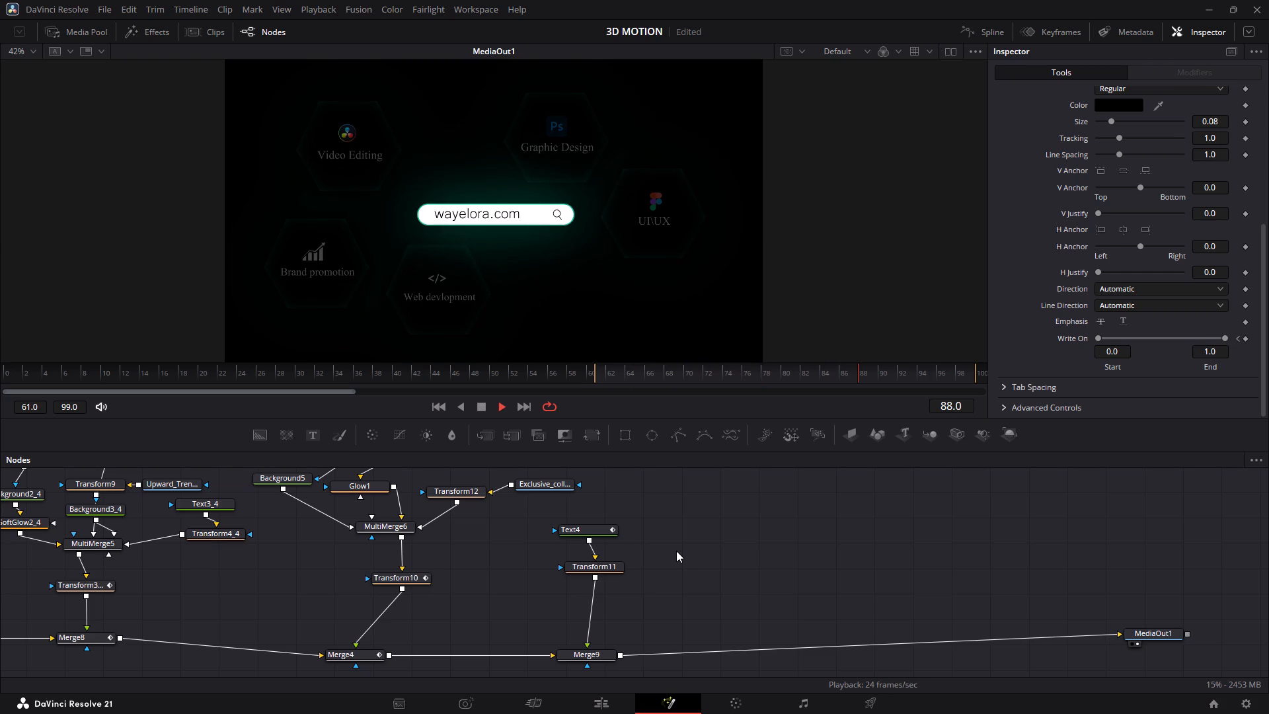
key("space")
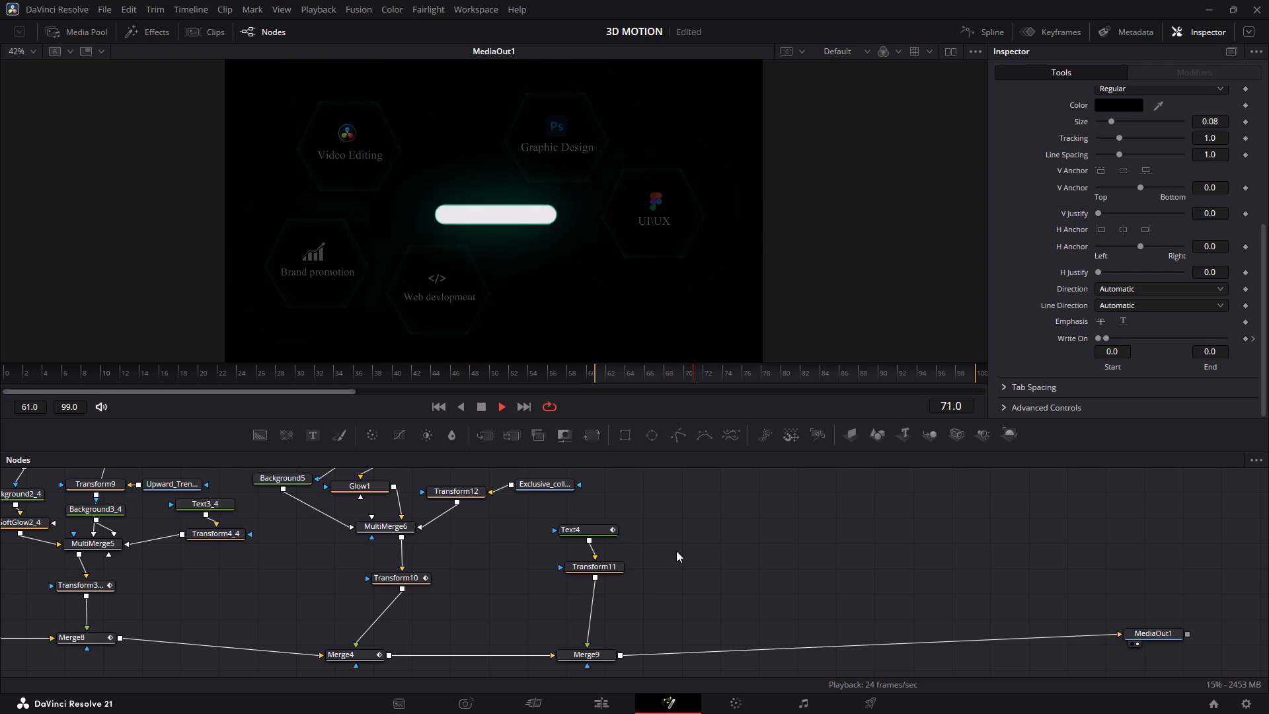
key("space")
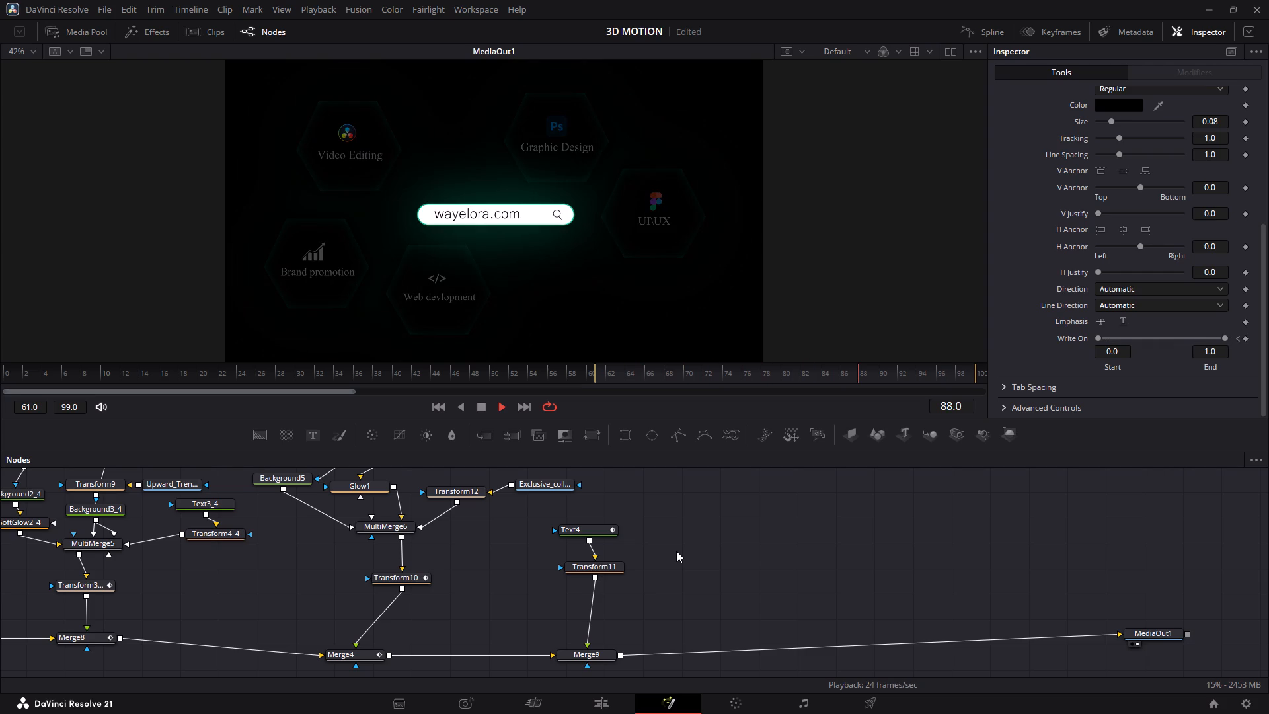
Add a Write On keyframe with End 1.0 at frame 82 on Text4 and remove the one at frame 80.
key("Left")
key("Left")
key("Left")
key("Left")
key("Left")
key("Left")
left_click(597, 568)
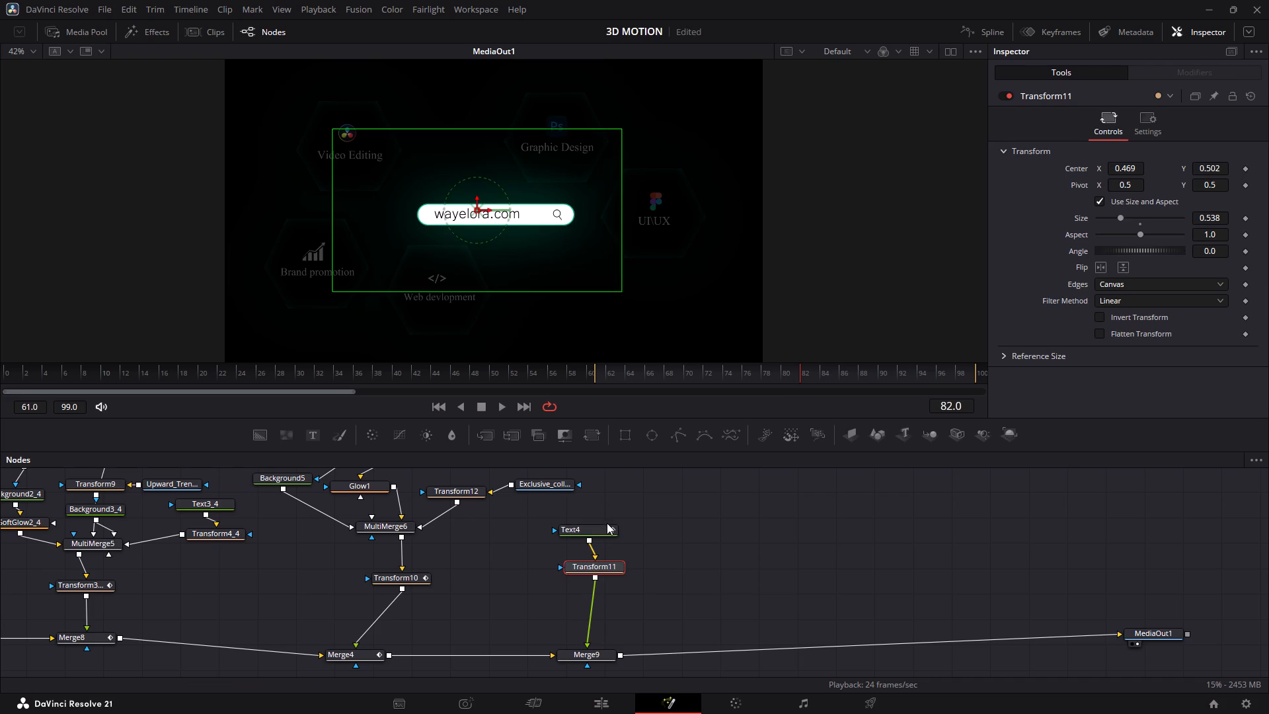
left_click(607, 527)
scroll(1130, 324, "down", 6)
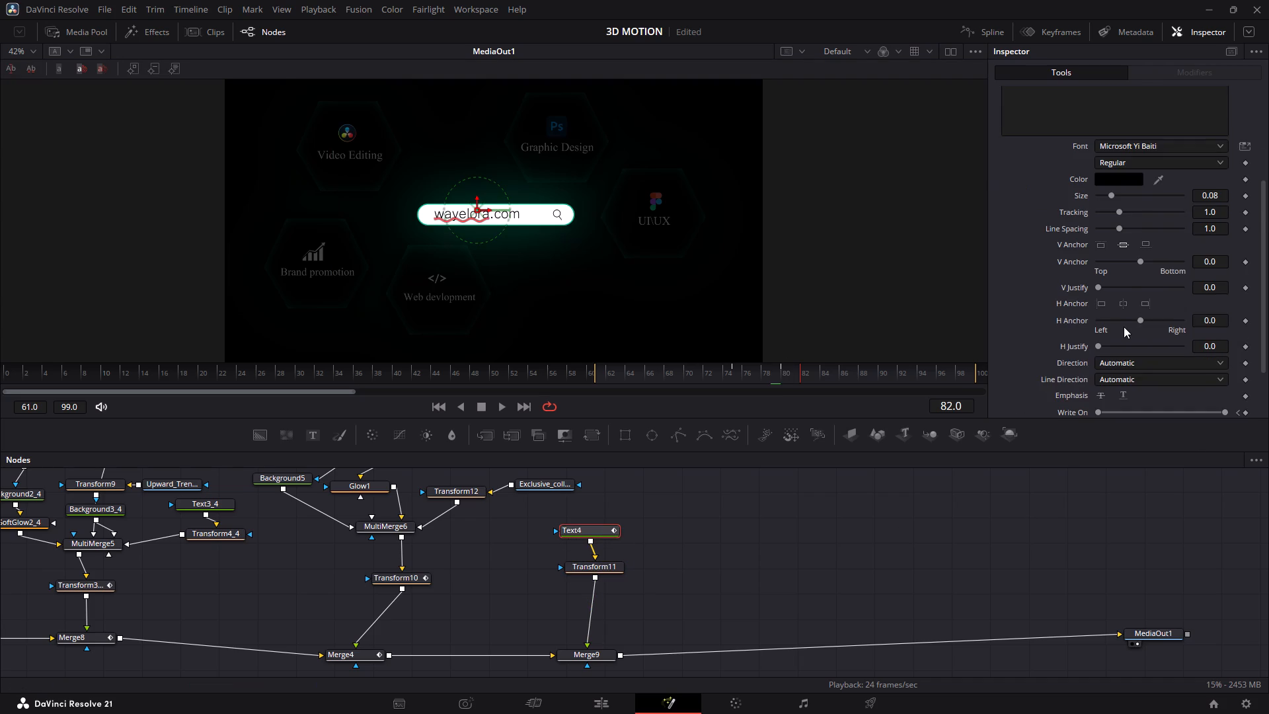
left_click(1243, 339)
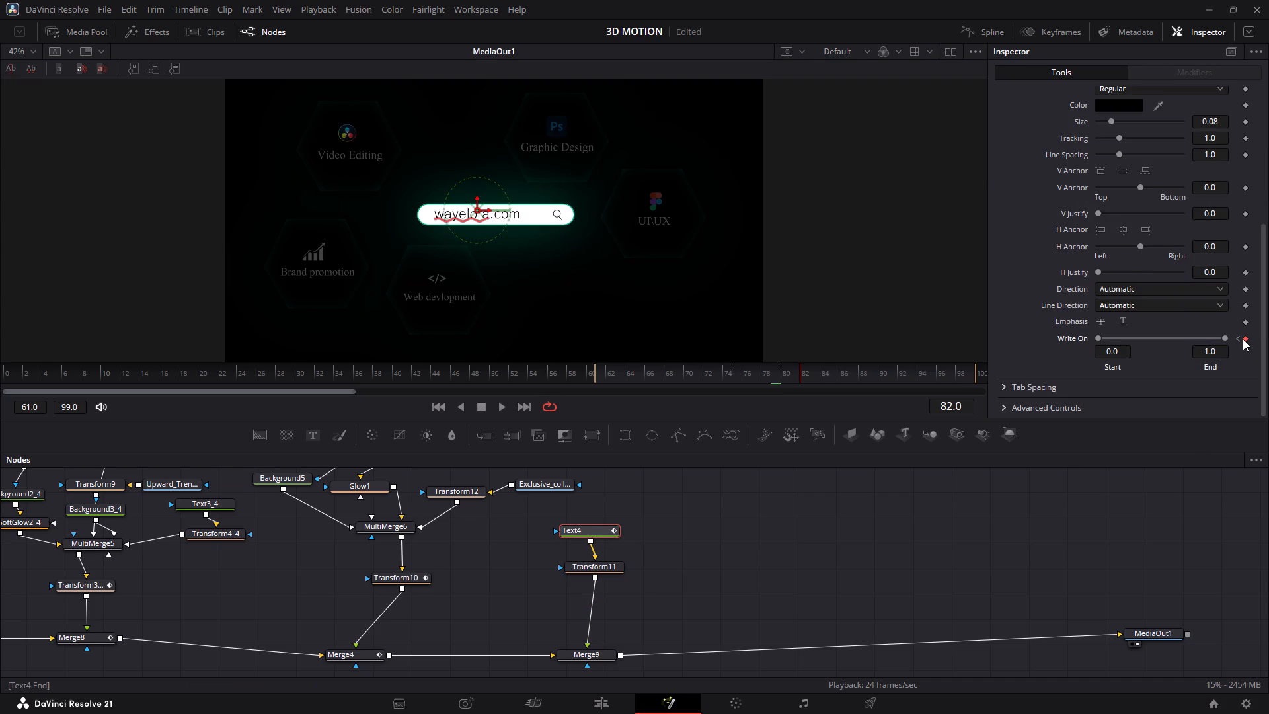
left_click(781, 372)
left_click(1243, 338)
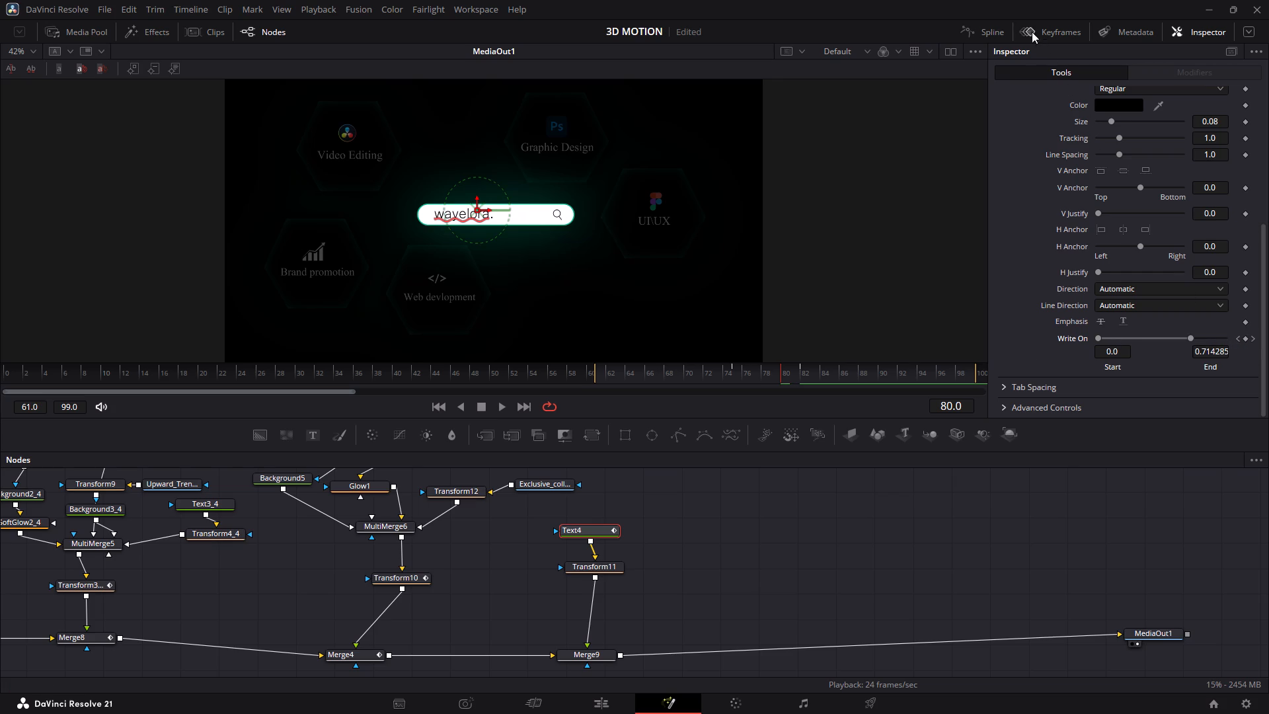
Smooth Text4's Write On curves in the spline editor with Ease Out 0.0 and Ease In 75.1, then close the editor.
left_click(974, 36)
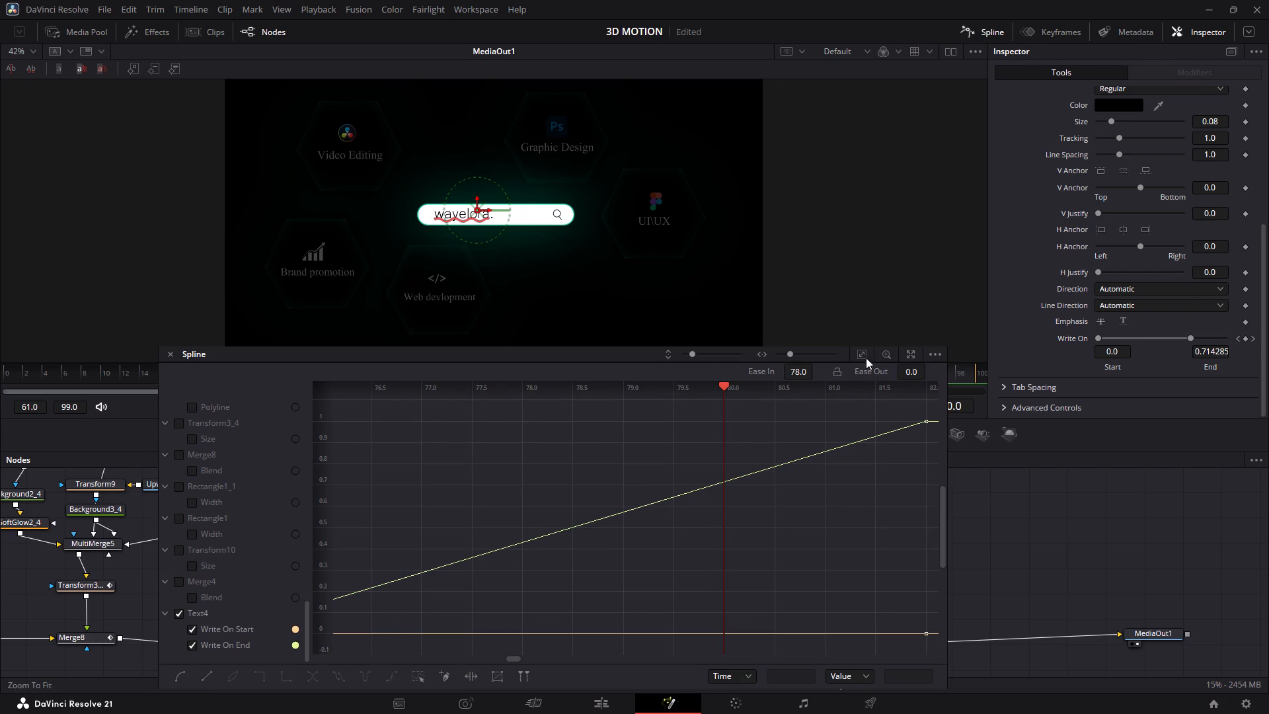
left_click(865, 352)
left_click_drag(907, 407, 707, 641)
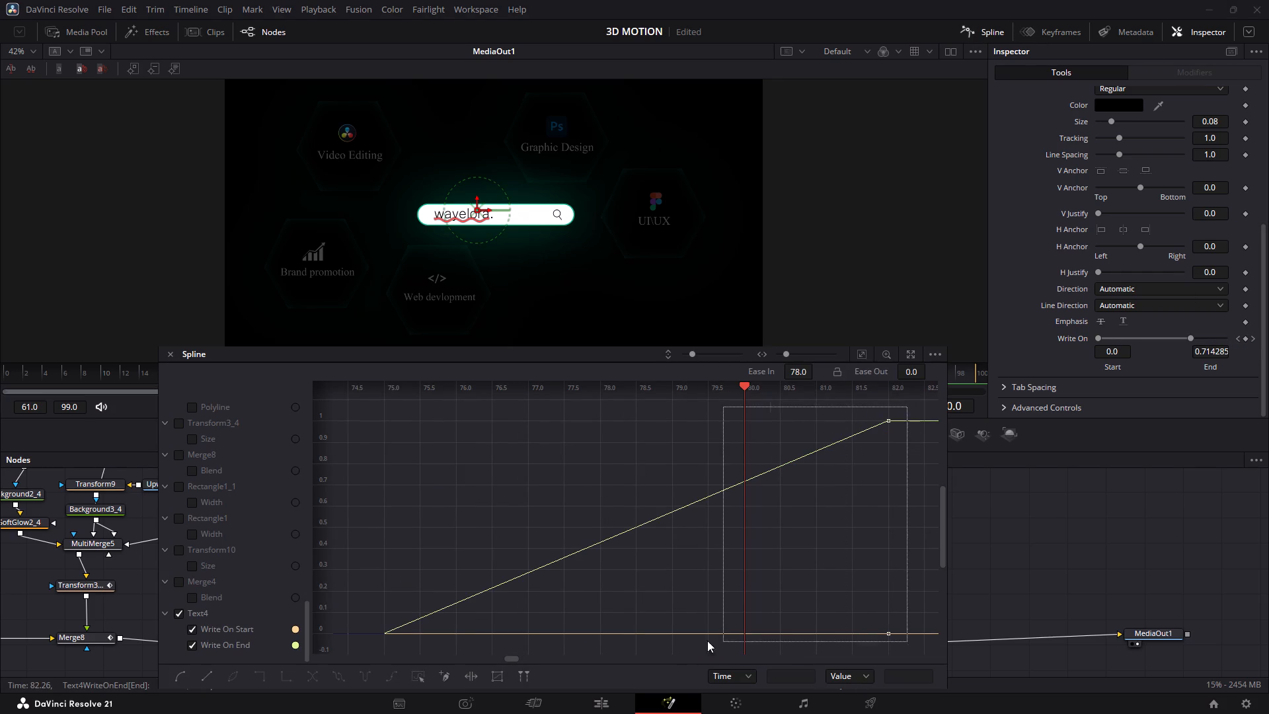
left_click_drag(707, 641, 375, 651)
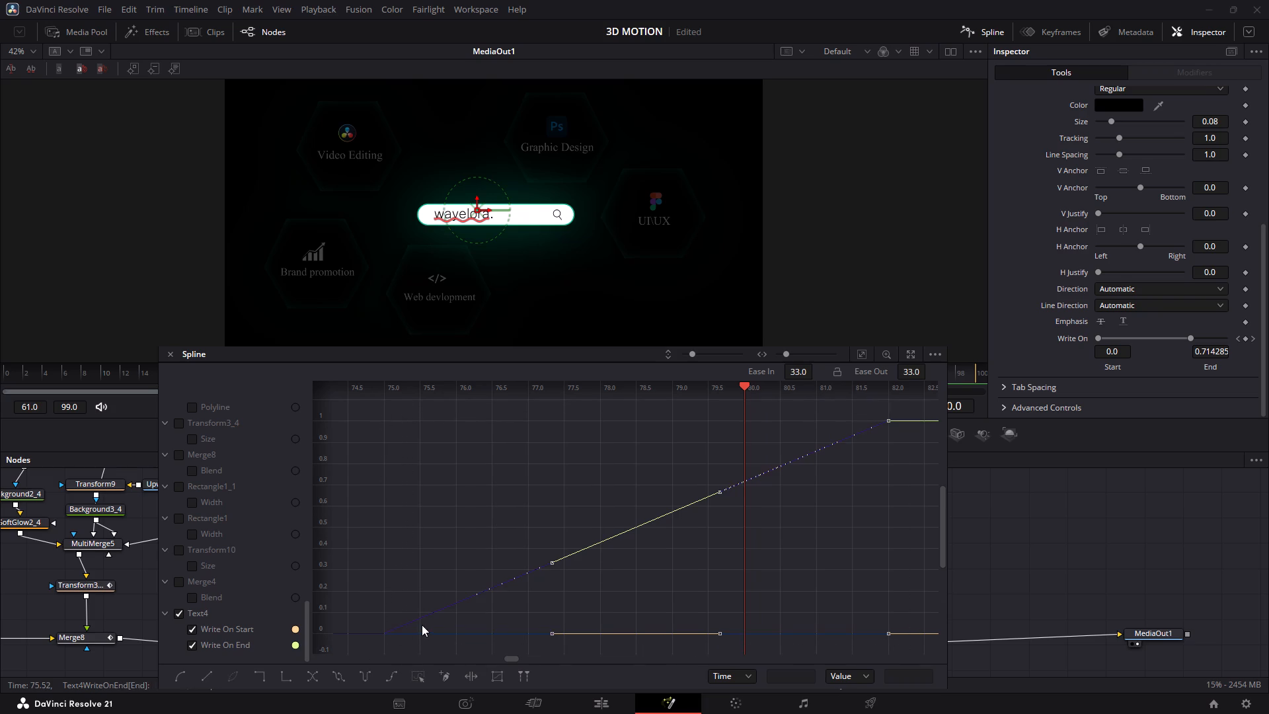
key("s")
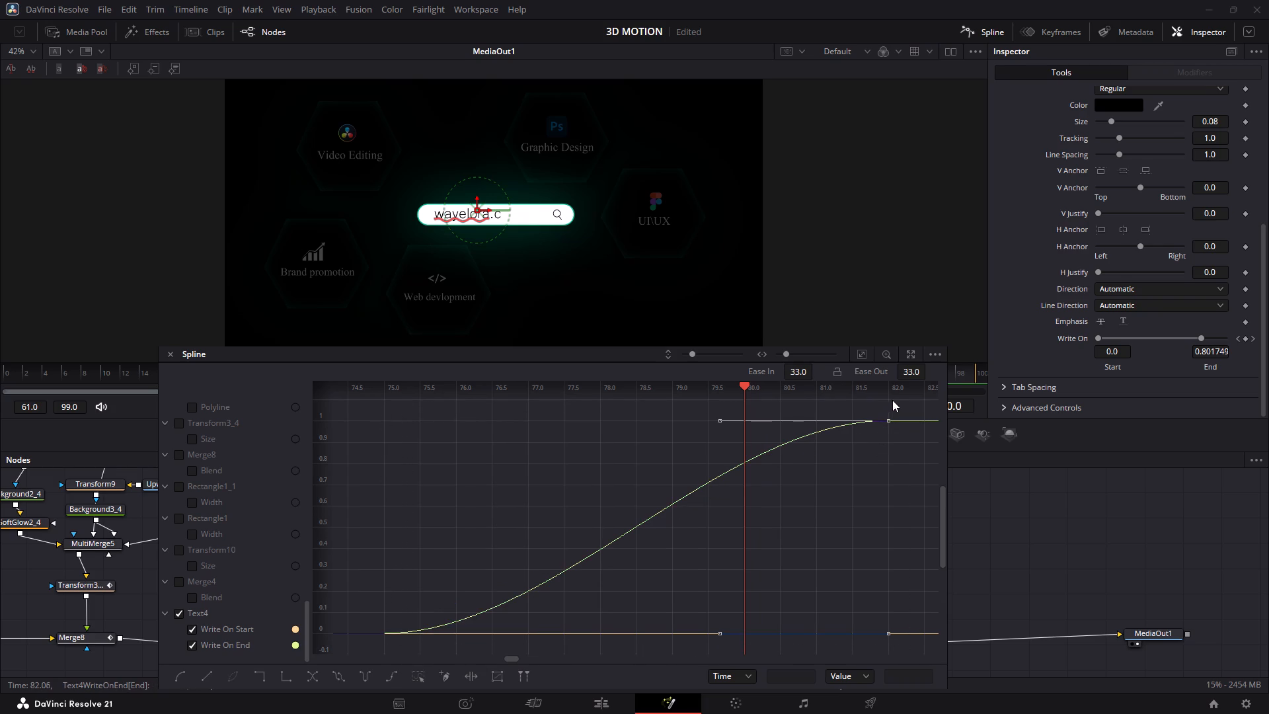
left_click_drag(915, 371, 563, 391)
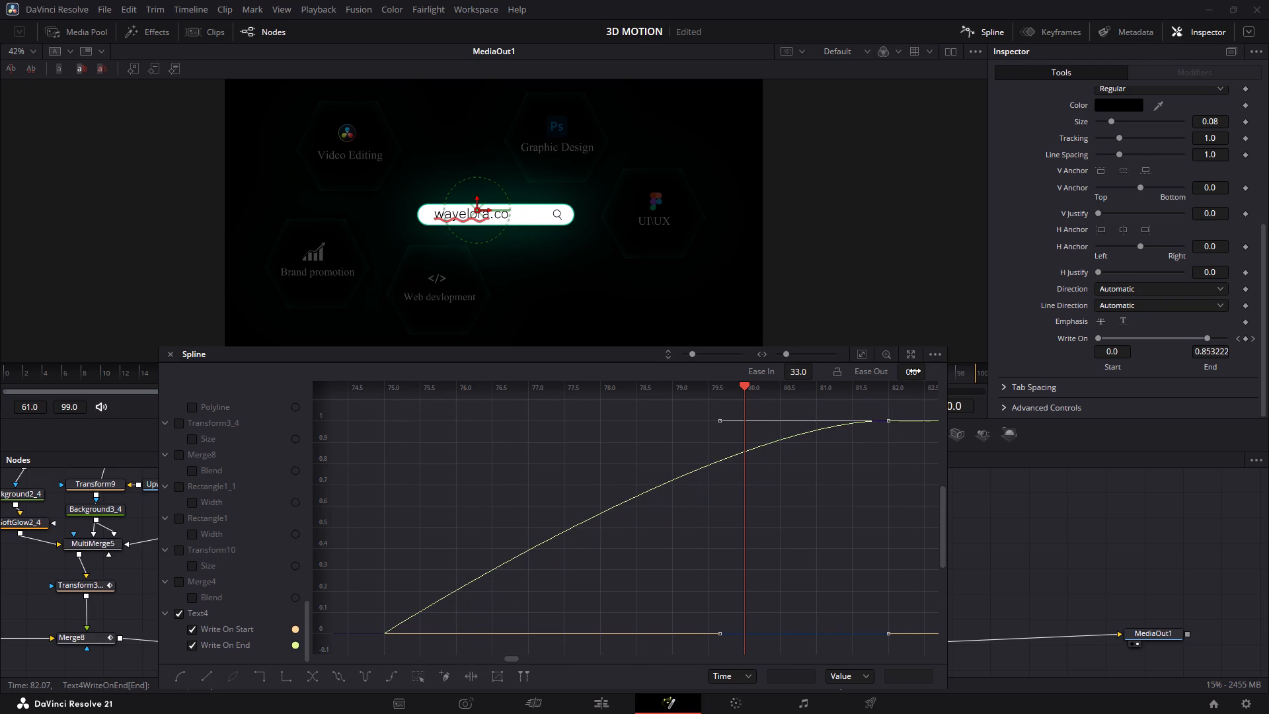
left_click_drag(806, 372, 876, 388)
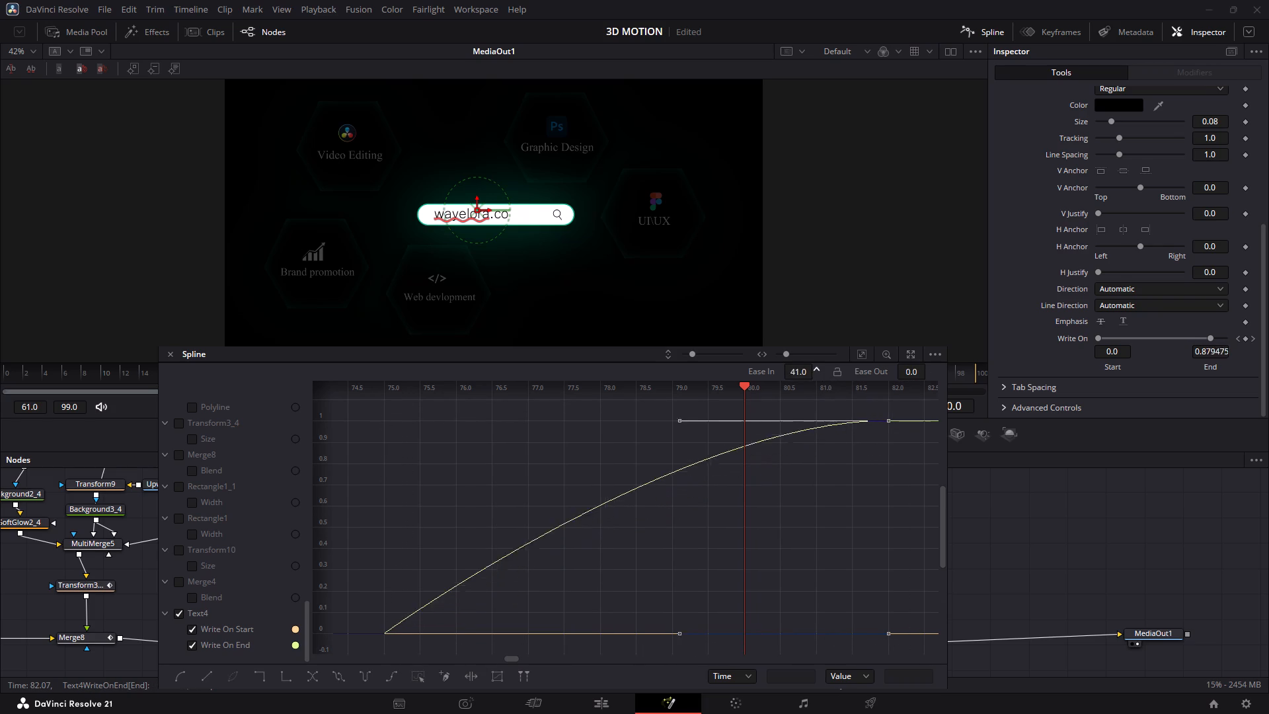
left_click_drag(876, 388, 1063, 385)
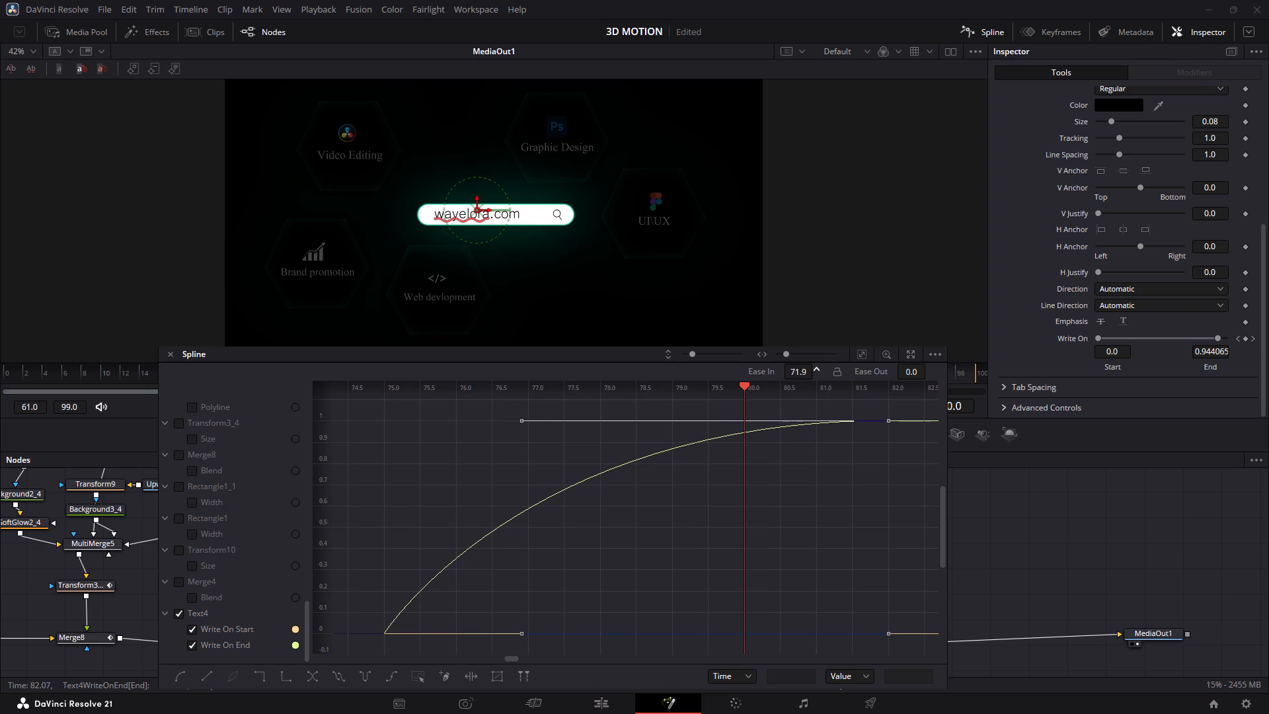
left_click_drag(1063, 385, 1079, 387)
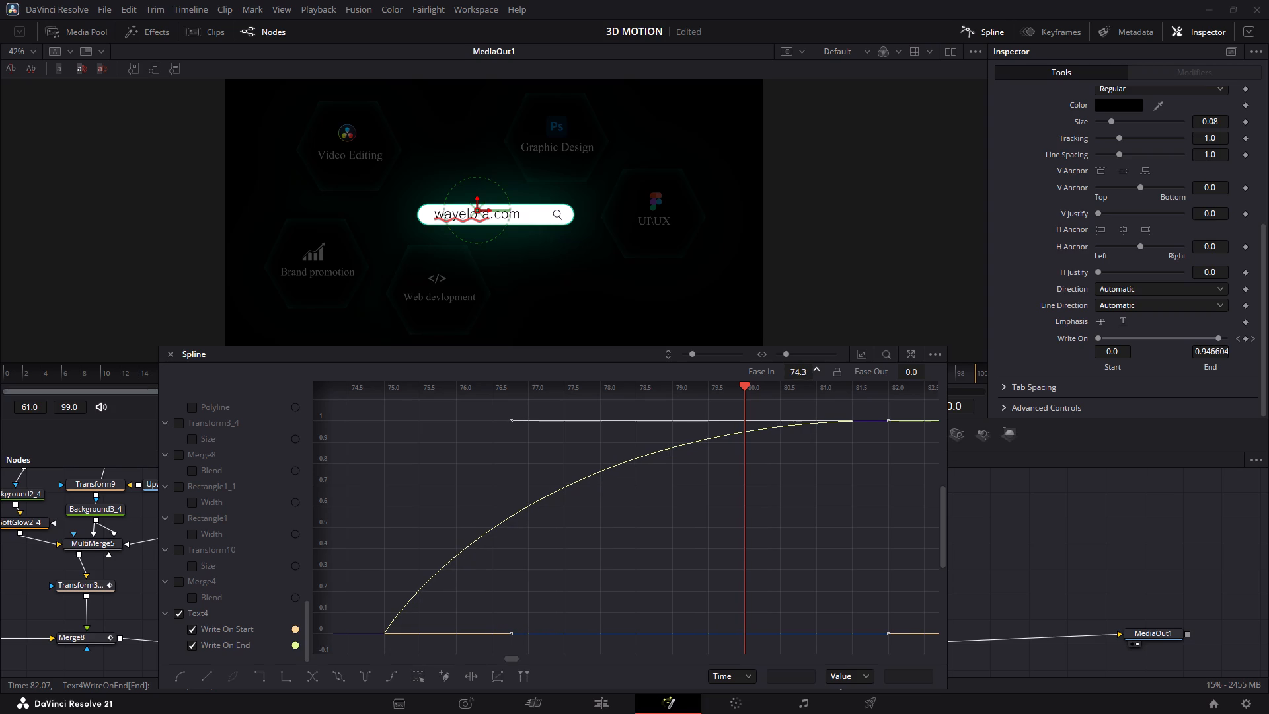
left_click_drag(1079, 387, 1084, 387)
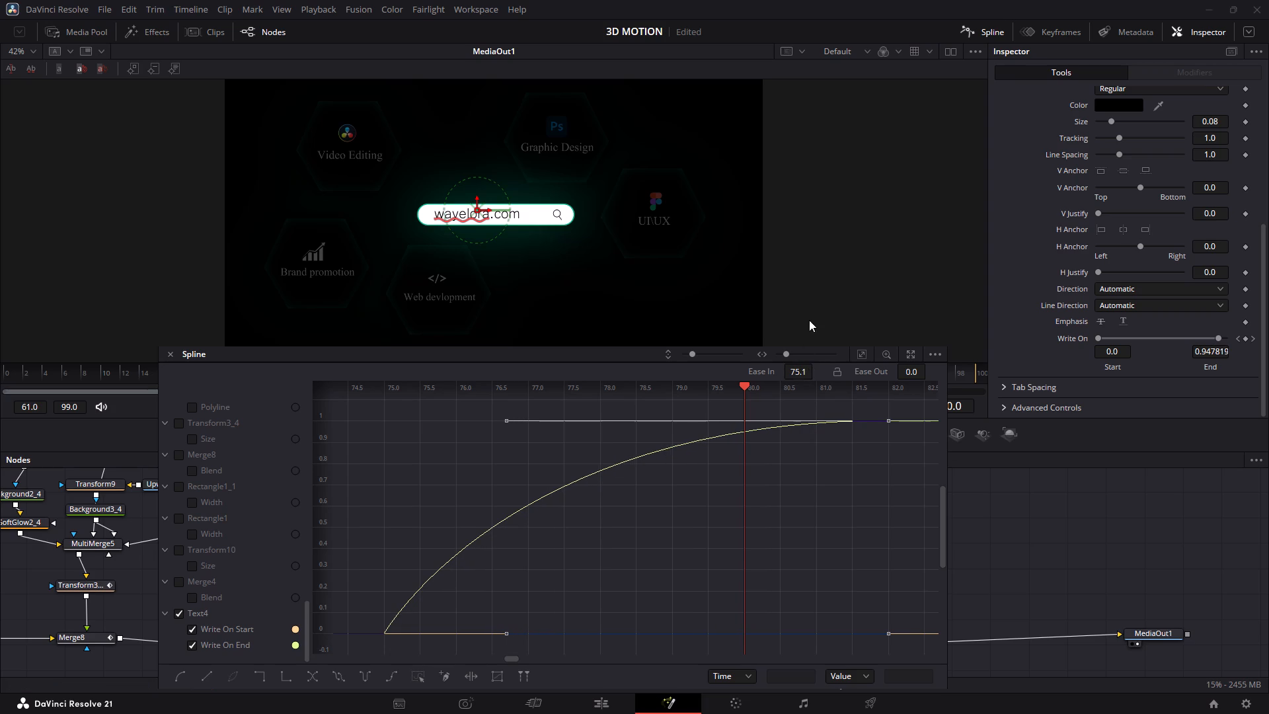
left_click(989, 28)
double_click(809, 590)
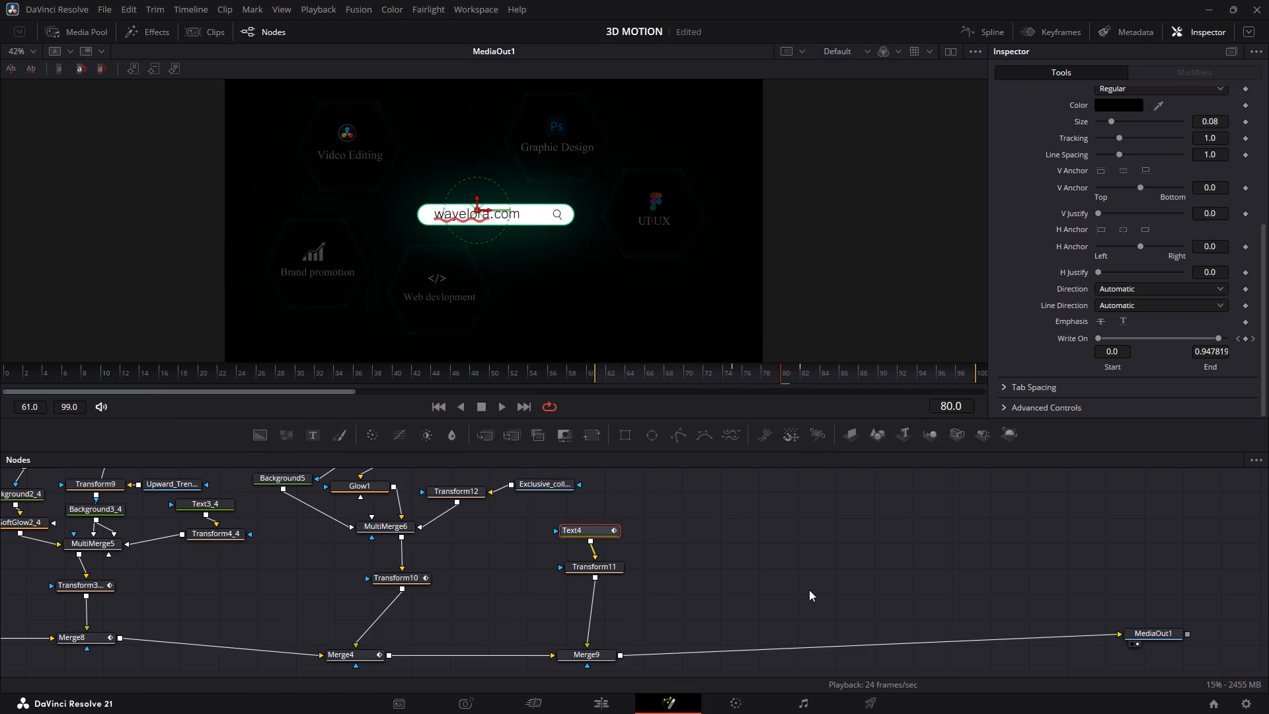
Play and pause the loop to review the slower eased write-on of wayelora.com.
key("space")
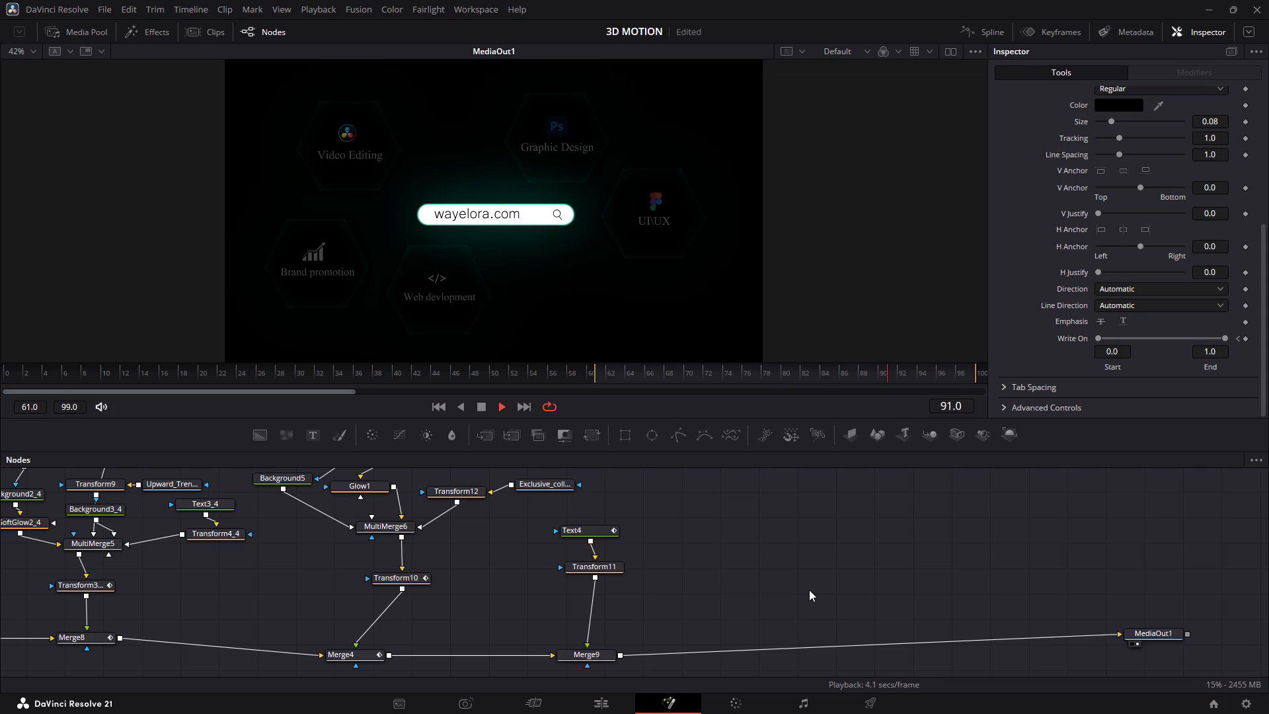
key("space")
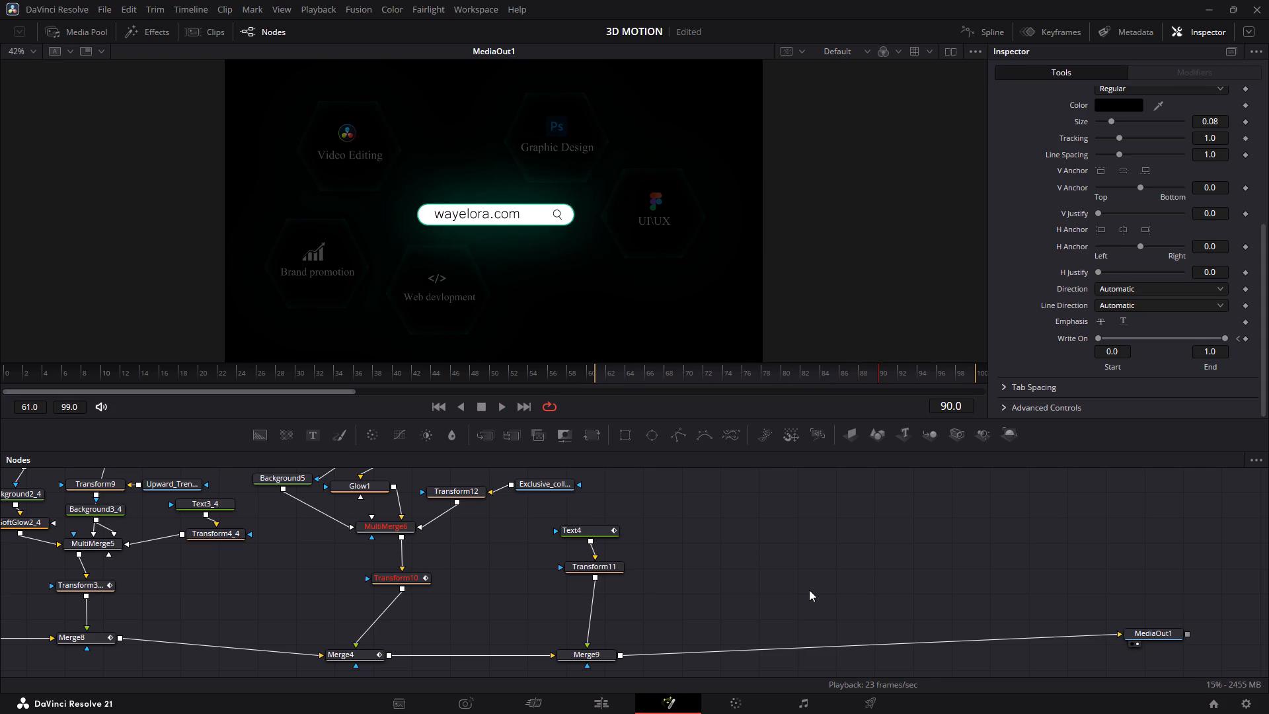
key("space")
key("space")
key("space")
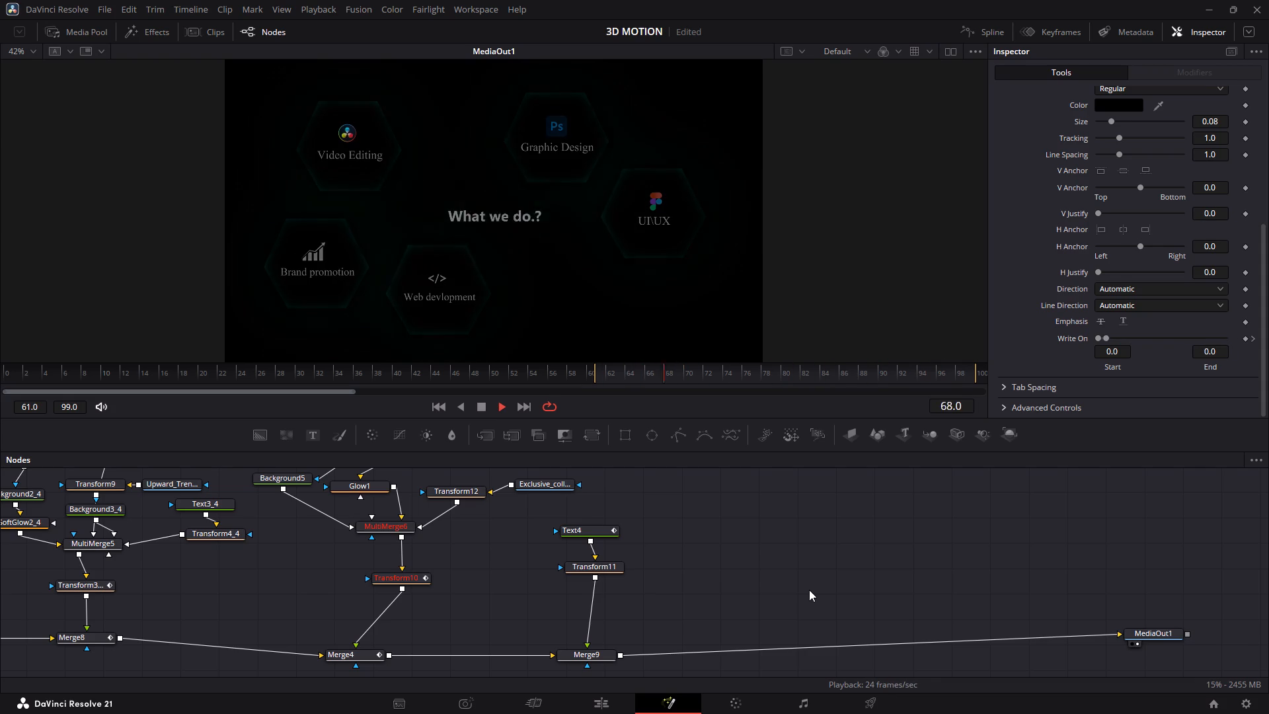
key("space")
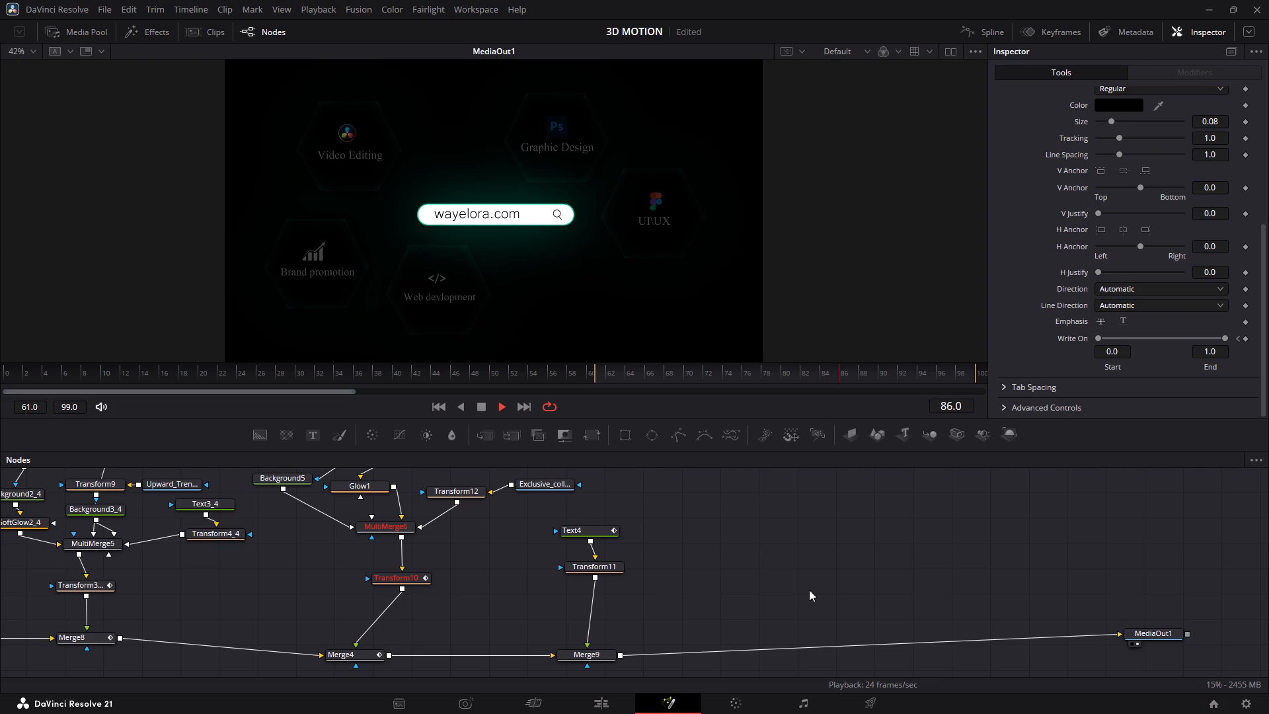
Step back through the frames to before the search bar appears, and forward to frame 75, examining how it opens.
key("Left")
key("Left")
key("Left")
key("Left")
key("Left")
key("Left")
key("Left")
key("Left")
key("Left")
key("Left")
key("Left")
key("Left")
key("Left")
key("Left")
key("Left")
key("Left")
key("Left")
key("Left")
key("Left")
key("Right")
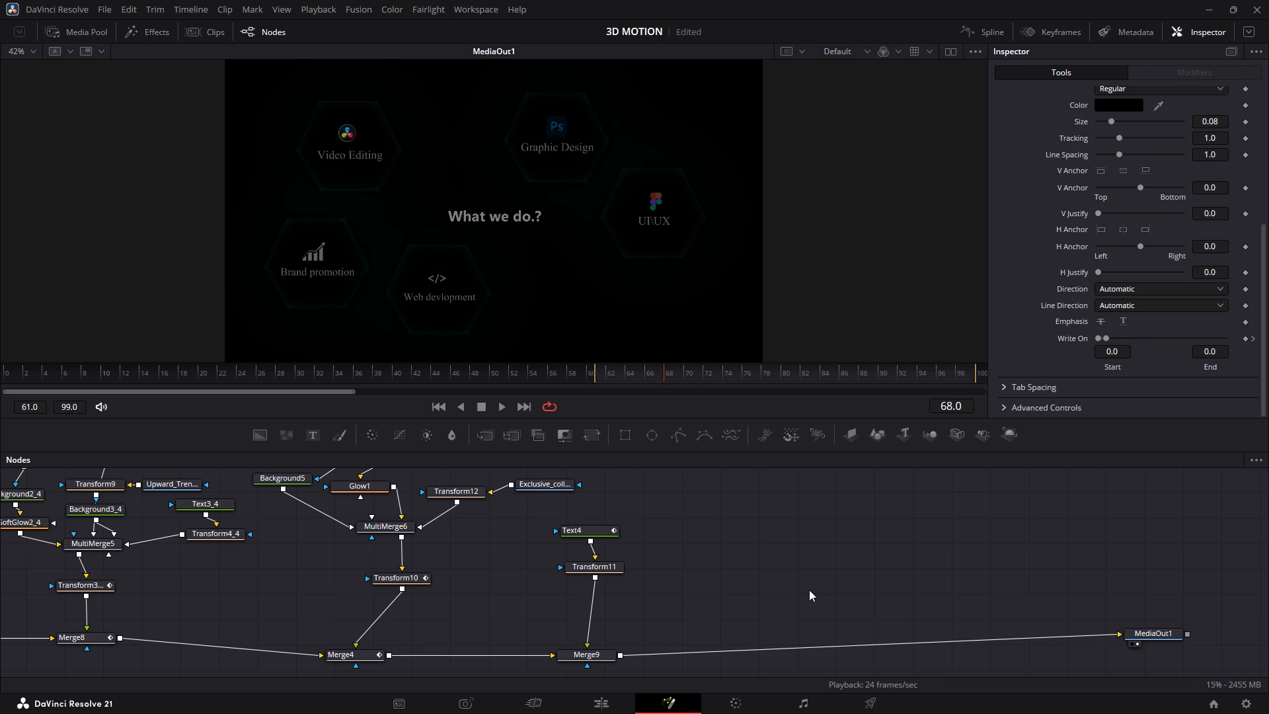
key("Right")
key("Right")
key("Right")
key("Right")
key("Right")
key("Right")
key("Right")
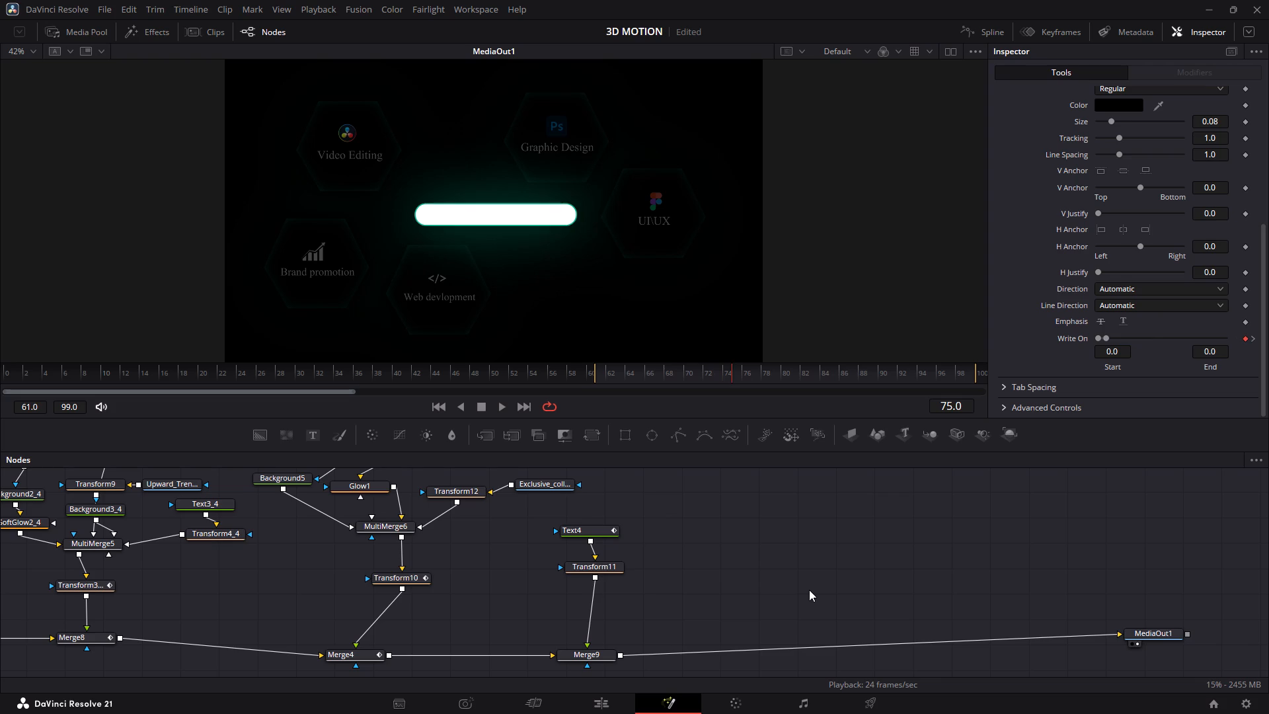
Step back and forth between frames 72 and 78 to compare the search bar's opening with the text and icon's appearance.
key("Right")
key("Left")
key("Left")
key("Left")
key("Right")
key("Right")
key("Right")
key("Right")
key("Right")
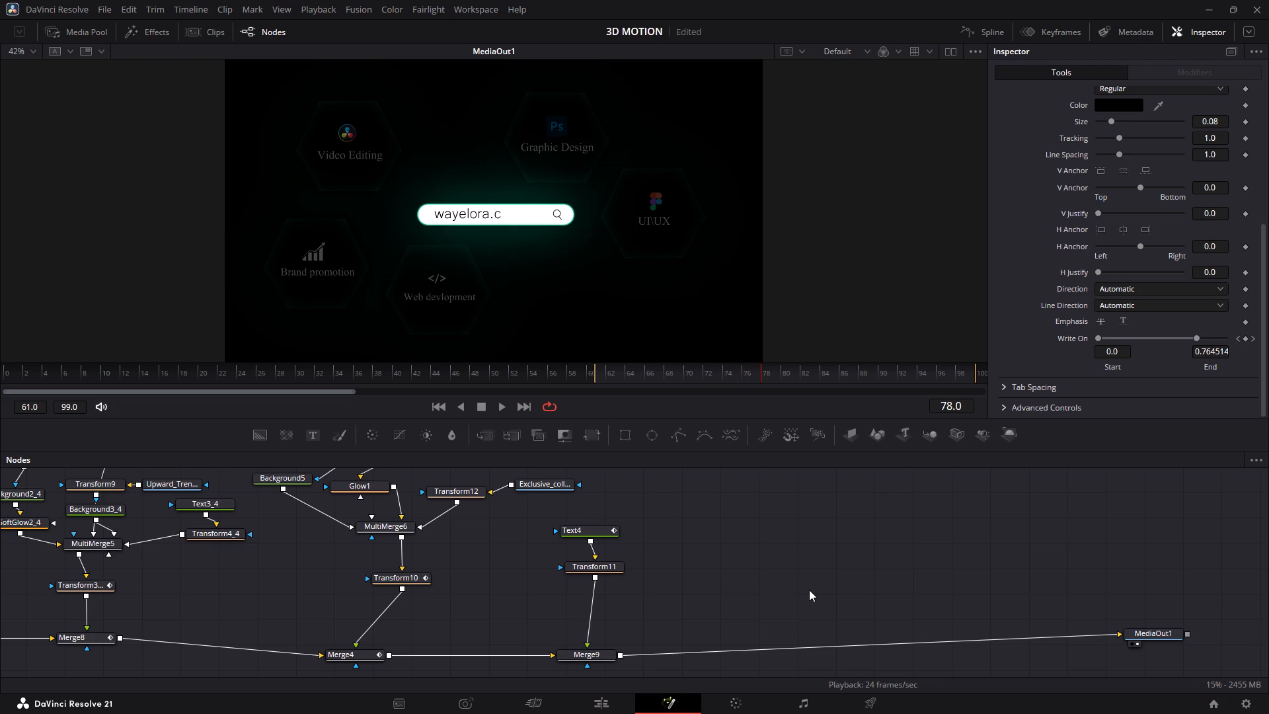
key("Left")
key("Left")
key("Left")
key("Left")
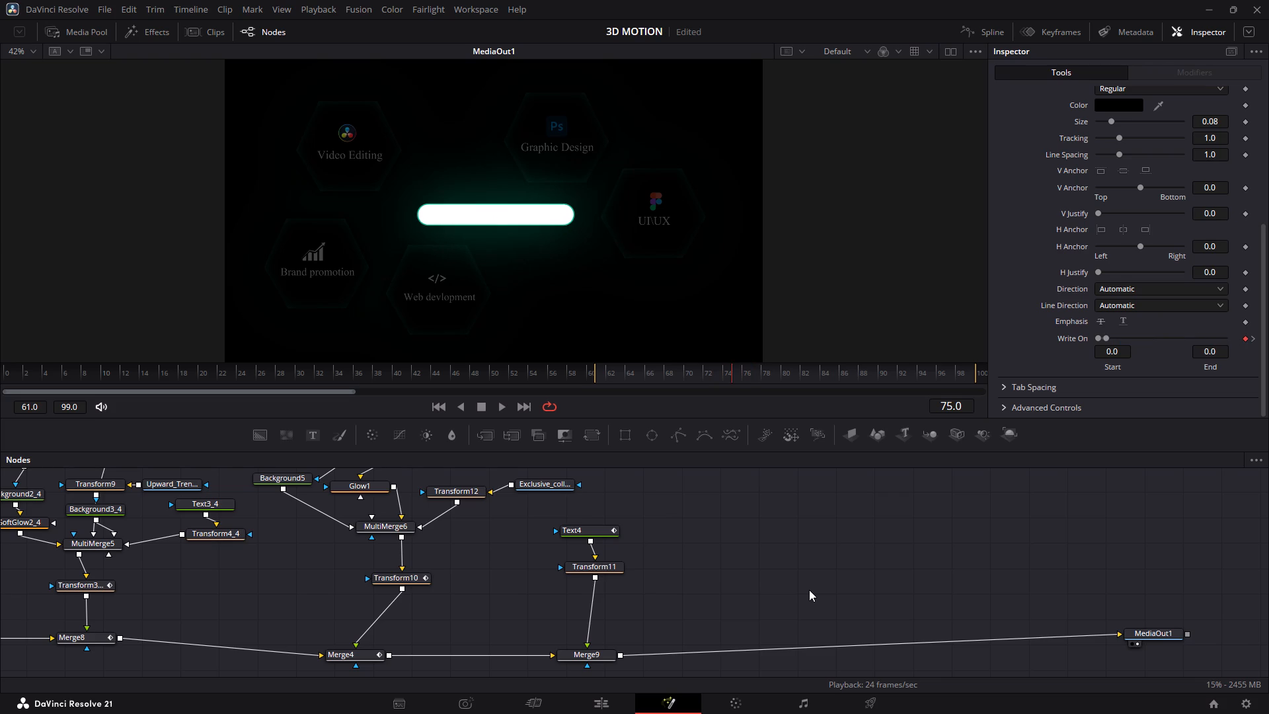
key("Left")
key("Left")
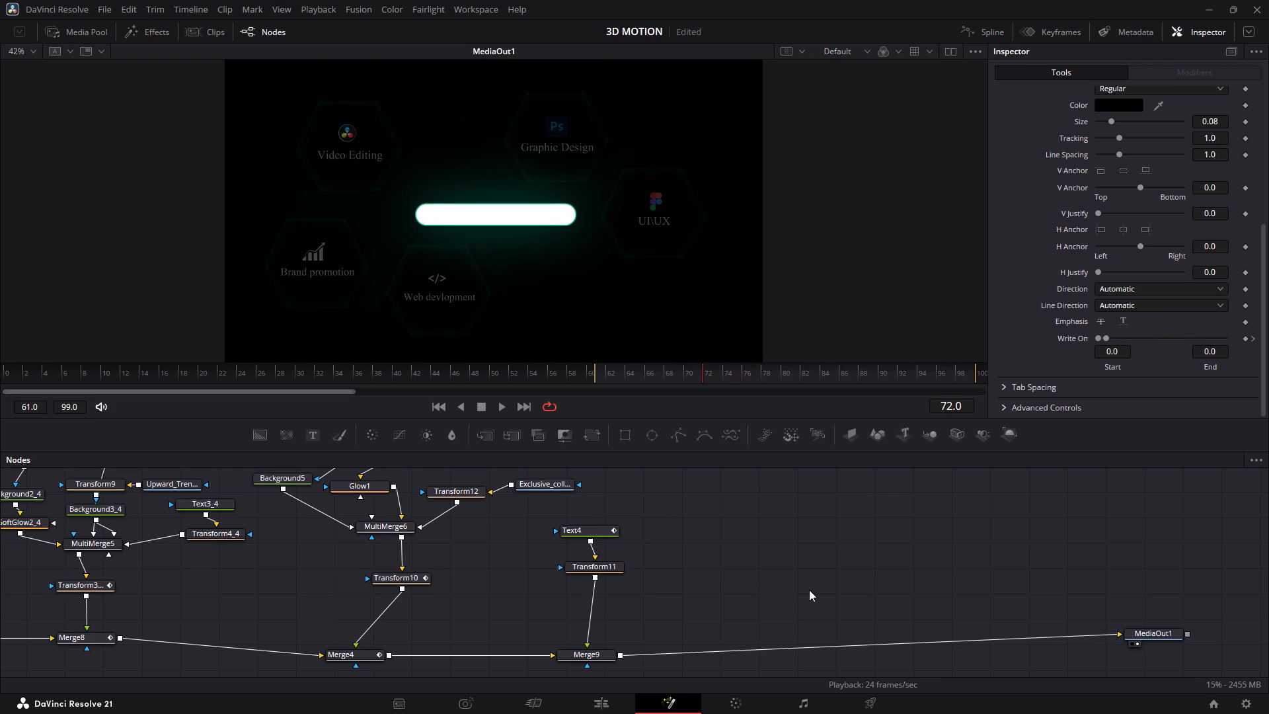
key("Right")
key("Right")
Set the magnifying-glass icon clip's Global In to frame 72 so it starts earlier in the search bar's opening.
left_click(703, 368)
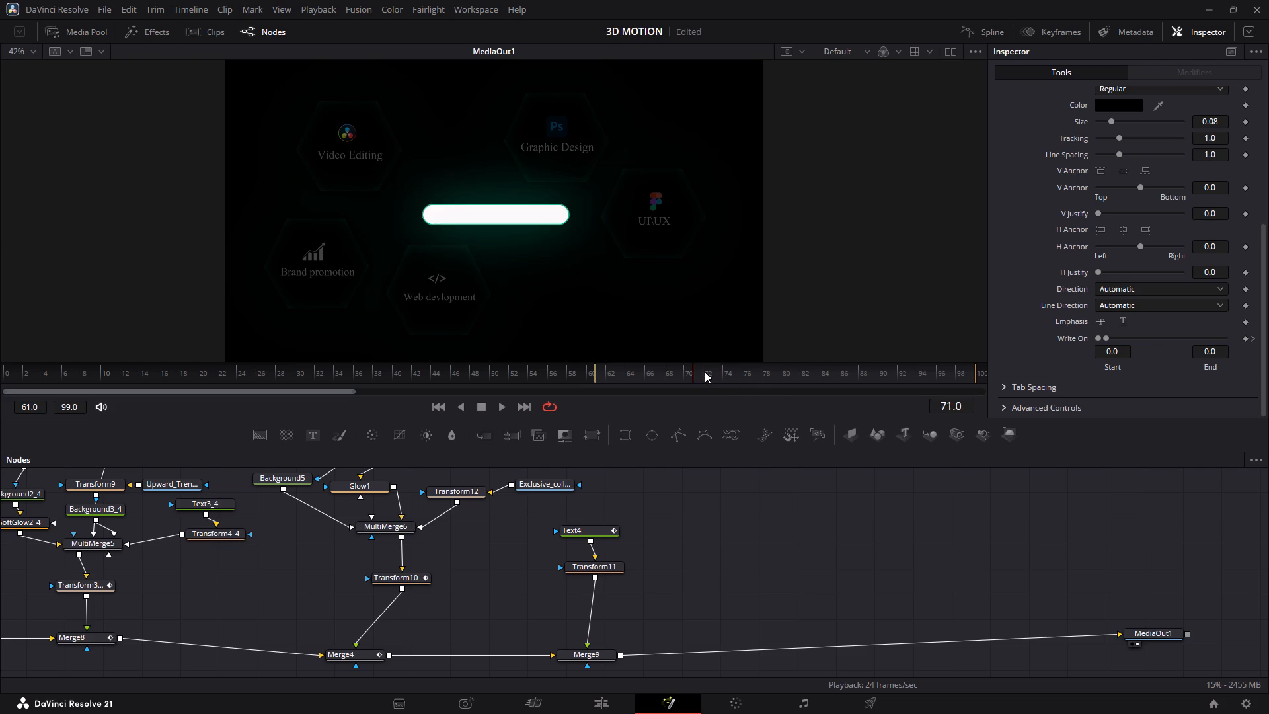
left_click(705, 372)
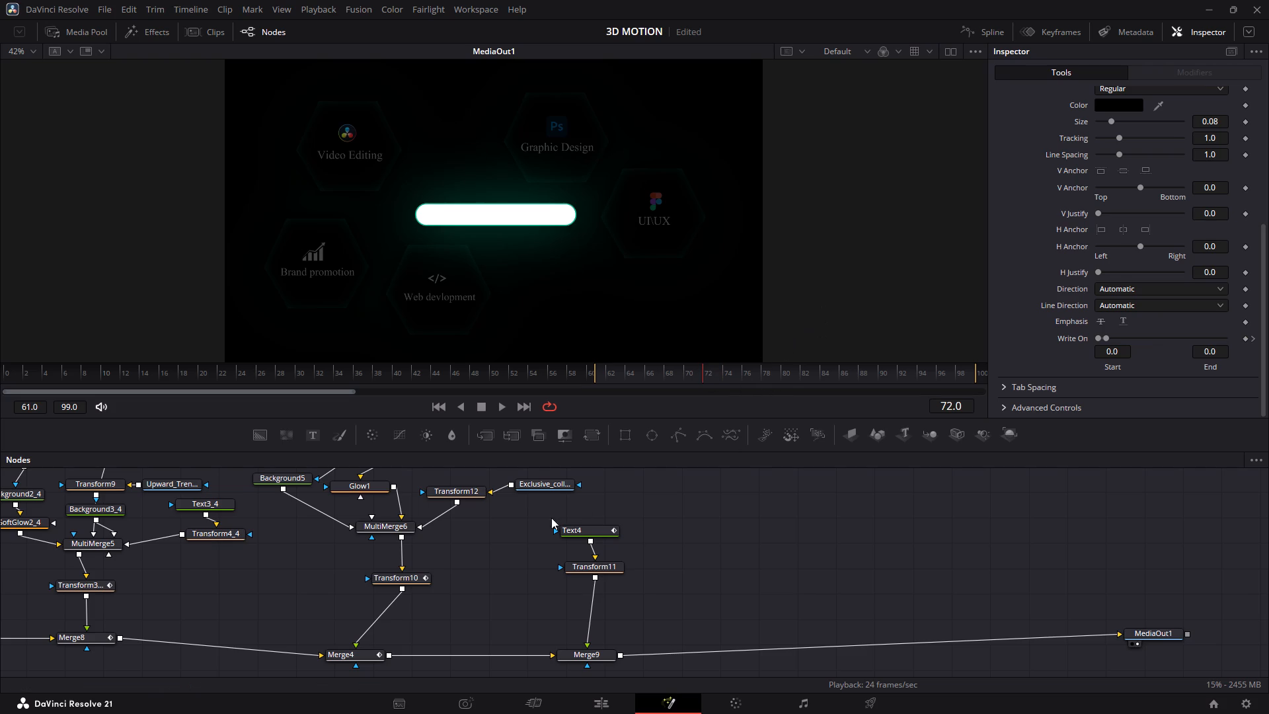
left_click(570, 482)
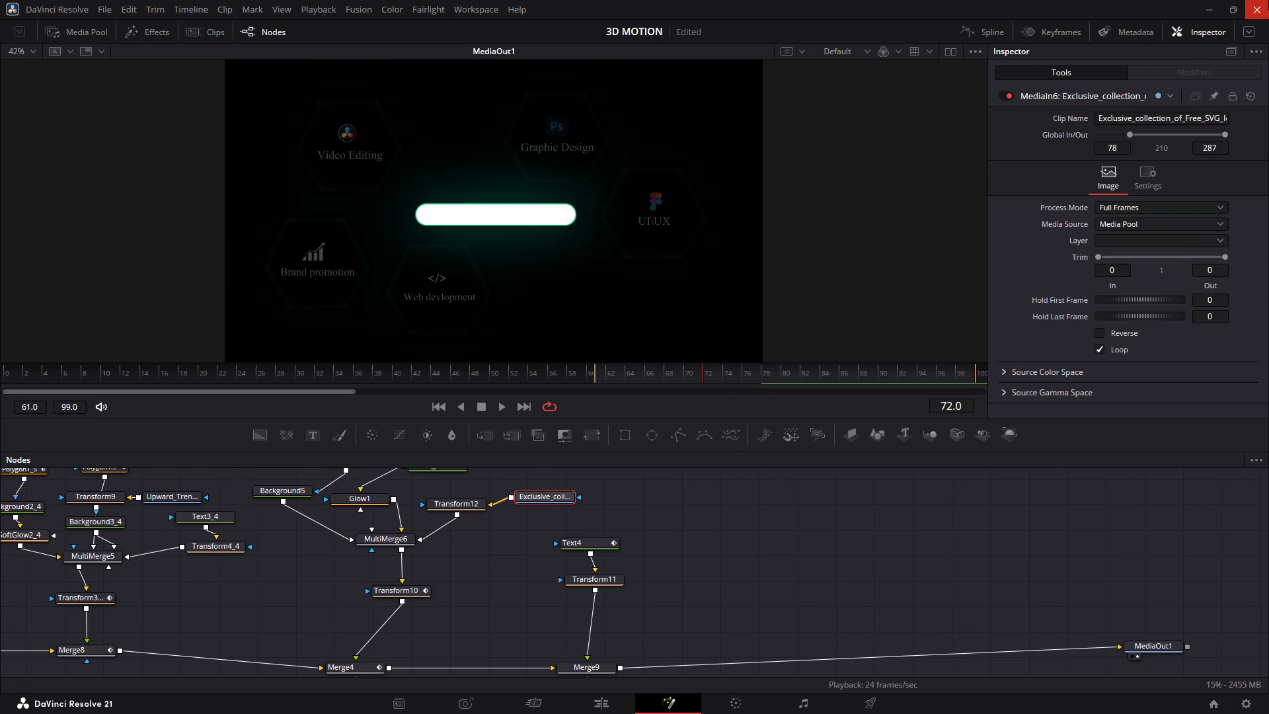
left_click(1122, 146)
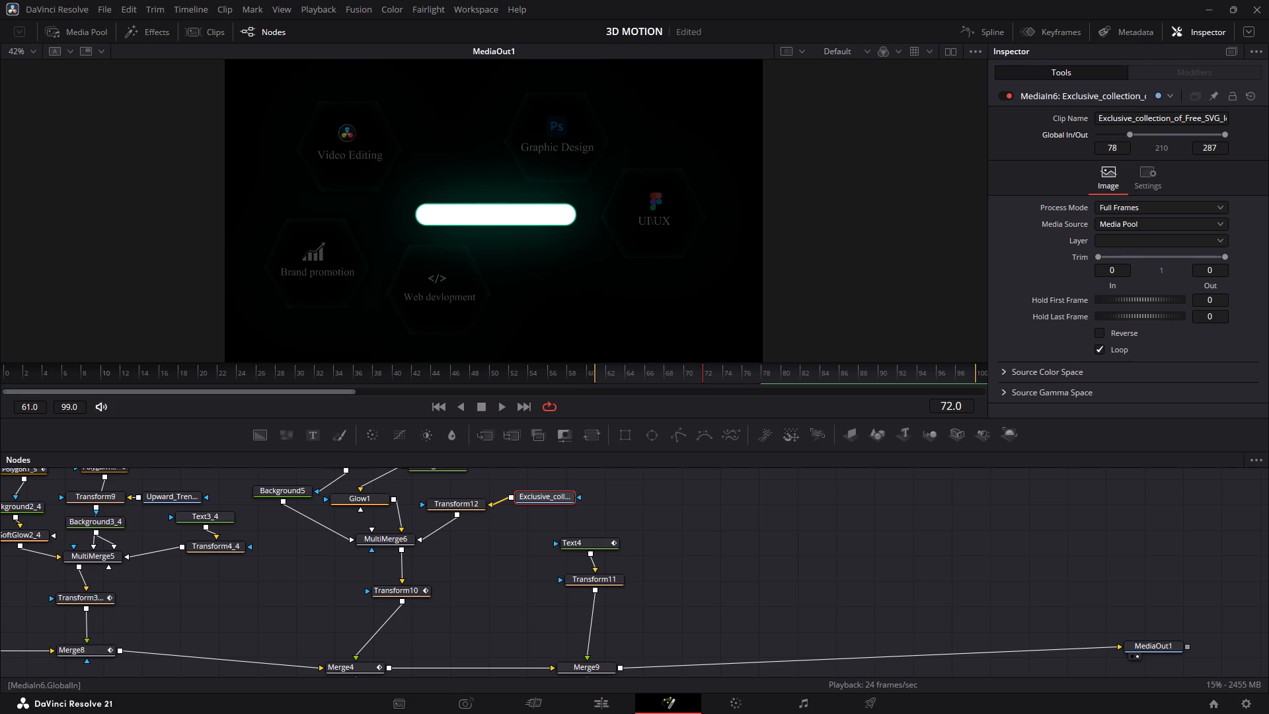
key("BackSpace")
key("2")
key("Return")
left_click(943, 578)
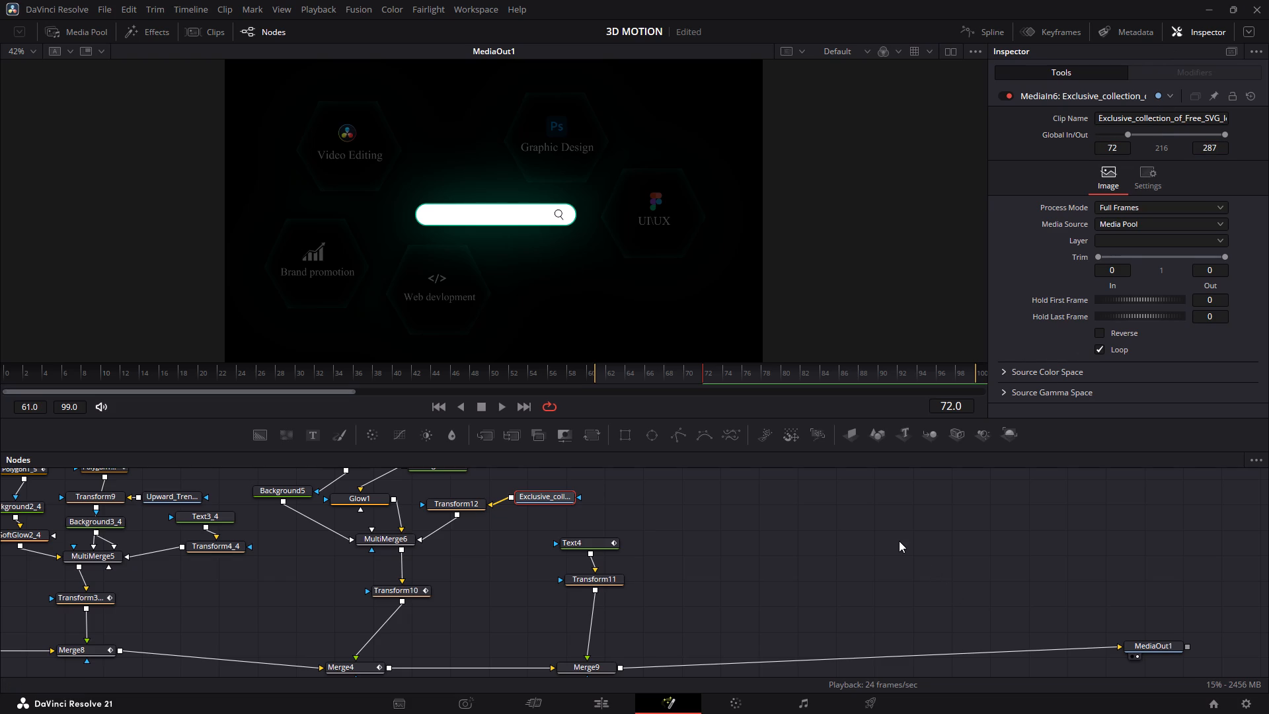
Play the loop briefly, then step back to frame 66 and forward to frame 74 to check the icon's timing.
key("space")
key("space")
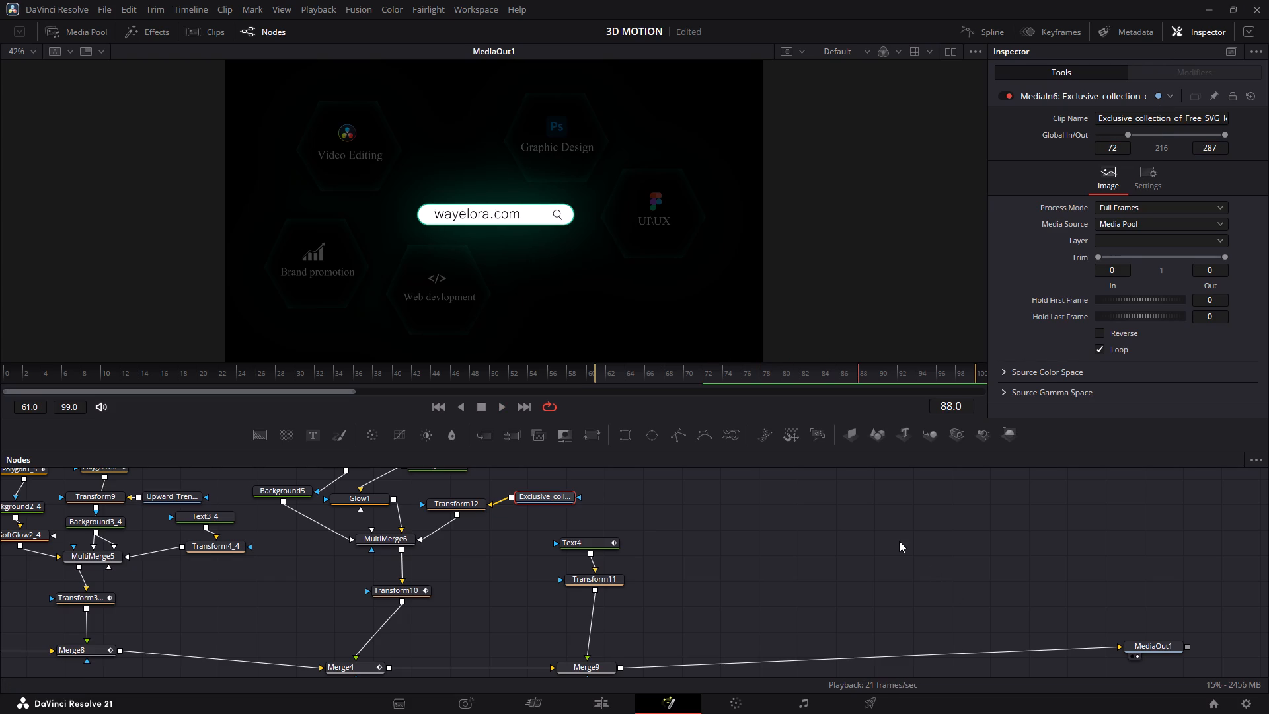
key("Left")
key("Left")
key("Left")
key("Left")
key("Left")
key("Left")
key("Left")
key("Left")
key("Left")
key("Left")
key("Left")
key("Left")
key("Left")
key("Left")
key("Left")
key("Left")
key("Left")
key("Left")
key("Left")
key("Left")
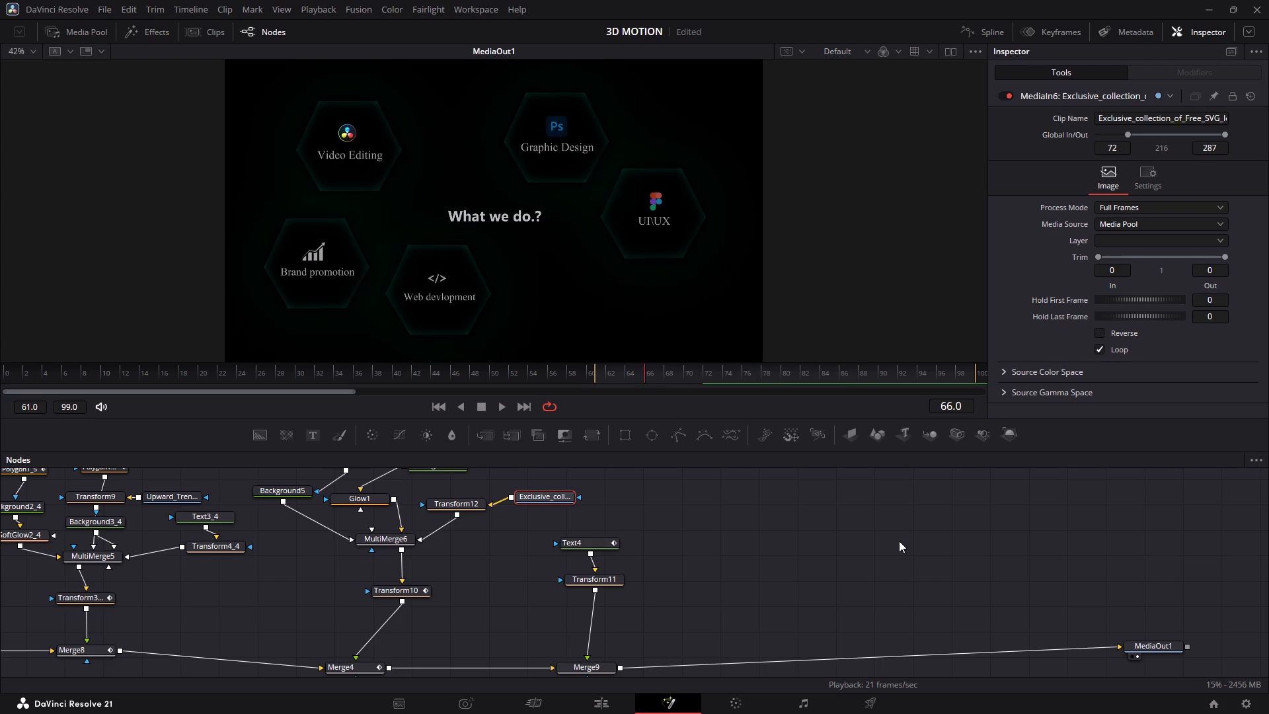
key("Right")
key("Right")
key("Right")
key("Right")
key("Right")
key("Right")
key("Right")
key("Right")
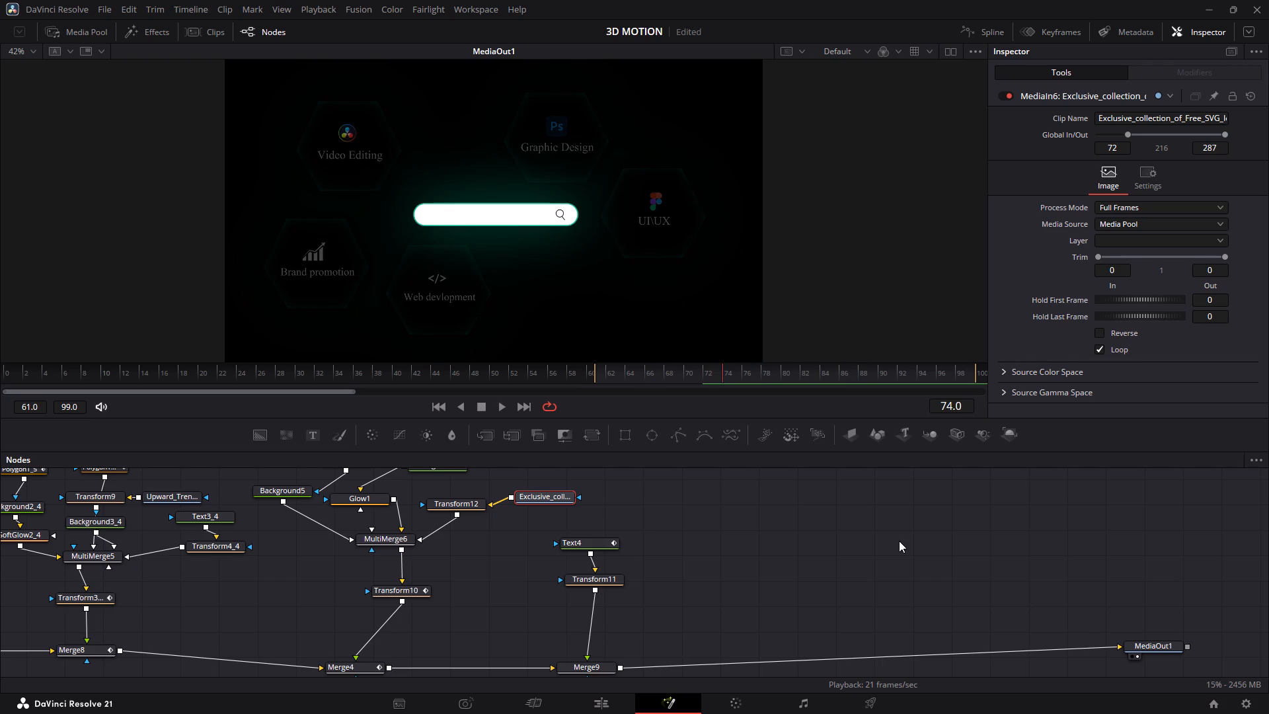
Step back to the search bar's opening frames and forward to frame 82, examining the icon and text timing.
key("Left")
key("Left")
key("Left")
key("Left")
key("Left")
key("Left")
key("Right")
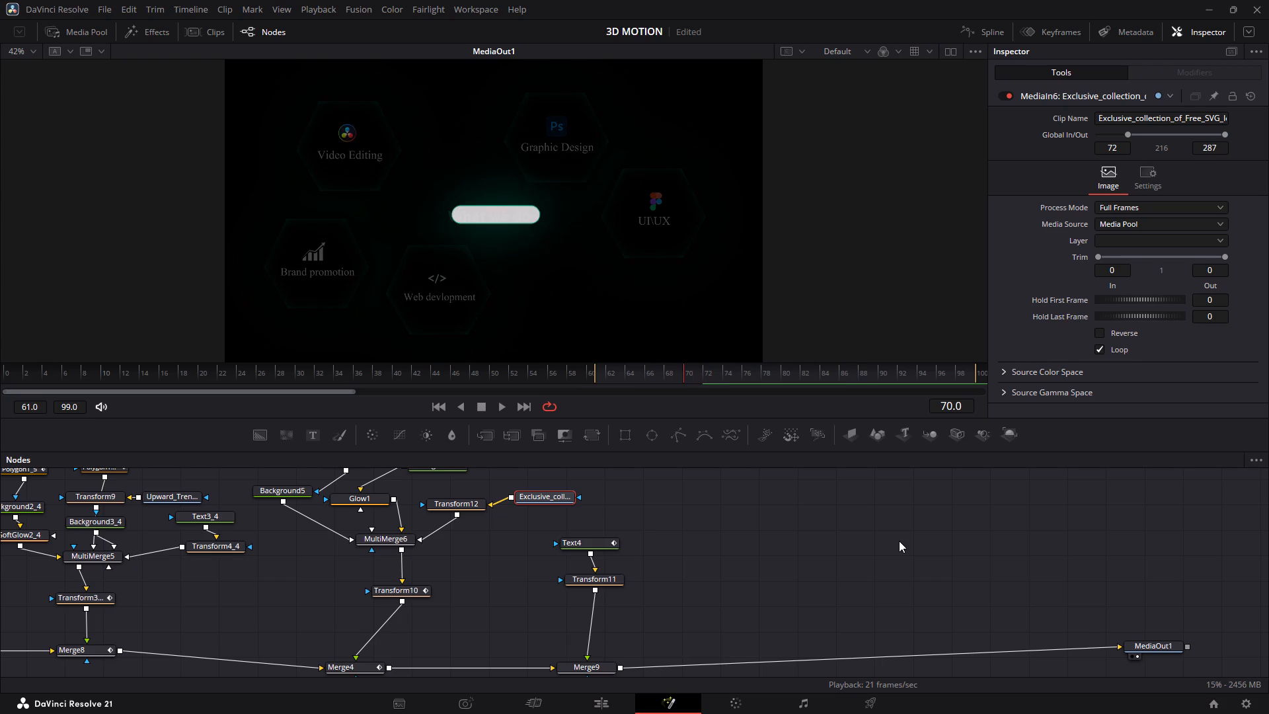
key("Right")
key("Right")
key("Right")
key("Right")
key("Right")
key("Right")
key("Right")
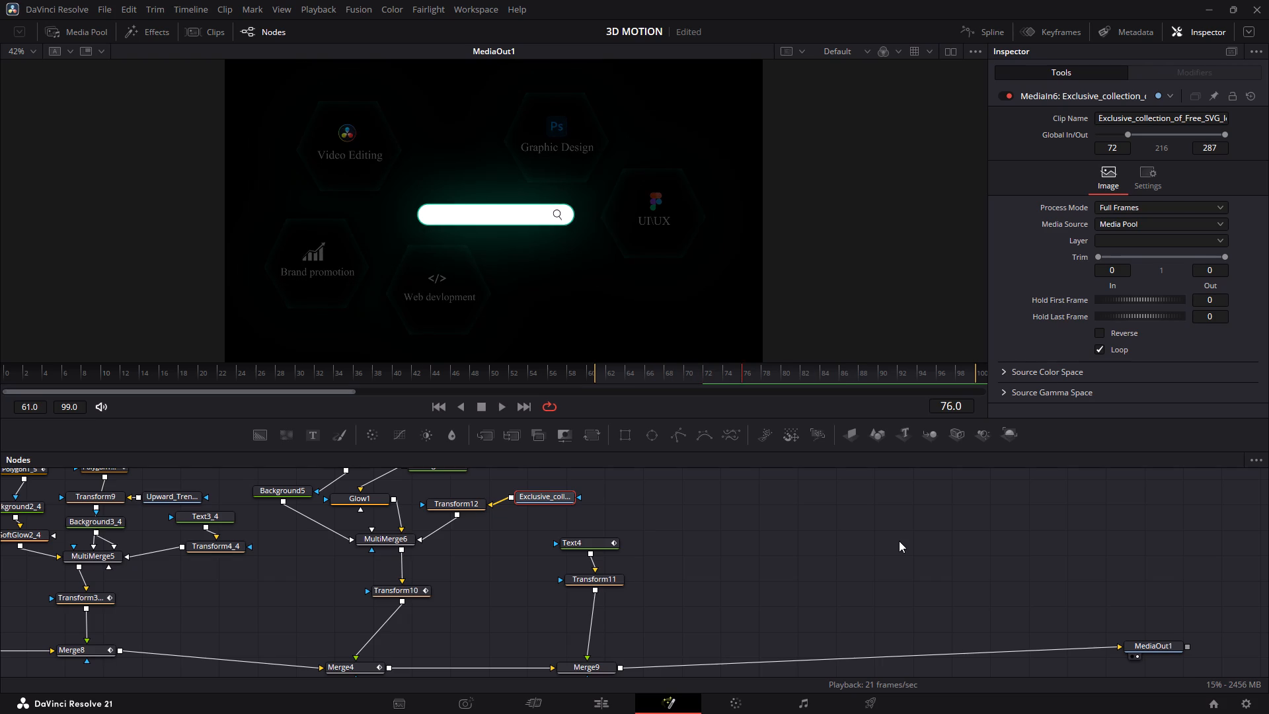
key("Right")
key("Right")
key("Right")
key("Right")
key("Right")
key("Right")
Step back to frame 69 and forward again to frame 80 to recheck the opening, icon and write-on sequence.
key("Left")
key("Left")
key("Left")
key("Left")
key("Left")
key("Left")
key("Left")
key("Left")
key("Left")
key("Left")
key("Left")
key("Left")
key("Left")
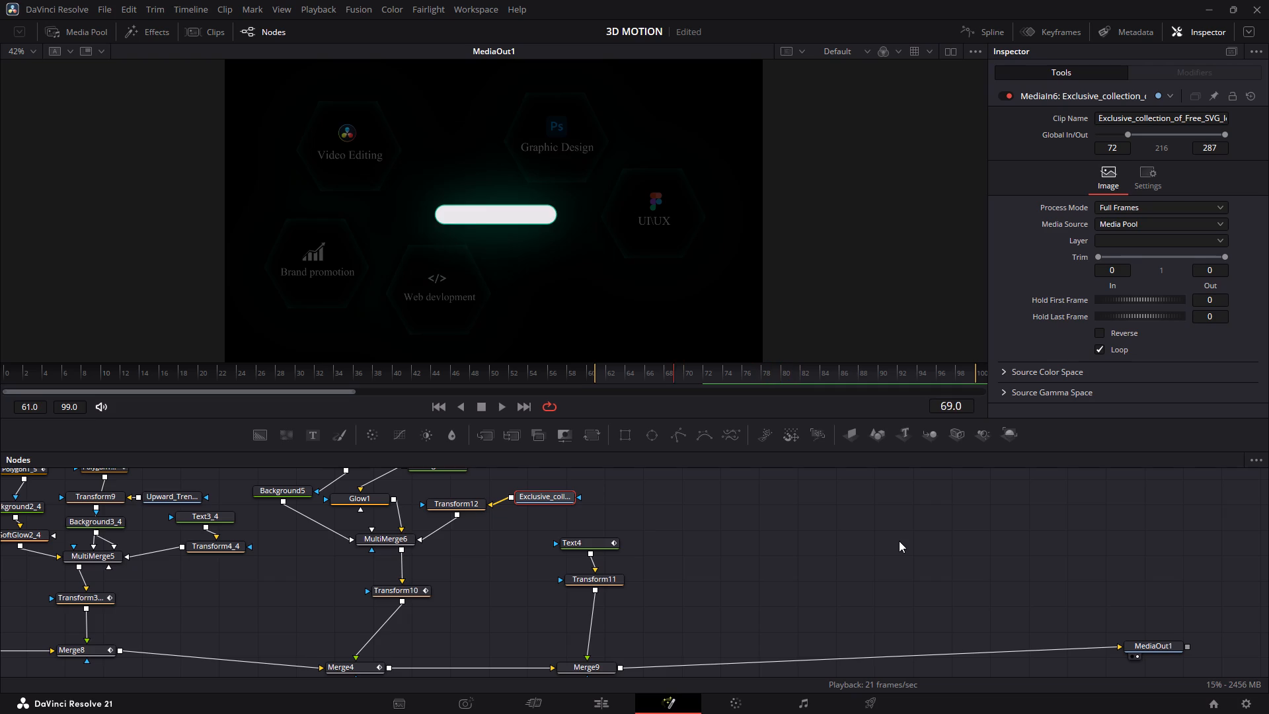
key("Right")
key("Right")
key("Right")
key("Right")
key("Right")
key("Right")
key("Right")
key("Right")
key("Right")
key("Right")
key("Right")
key("Right")
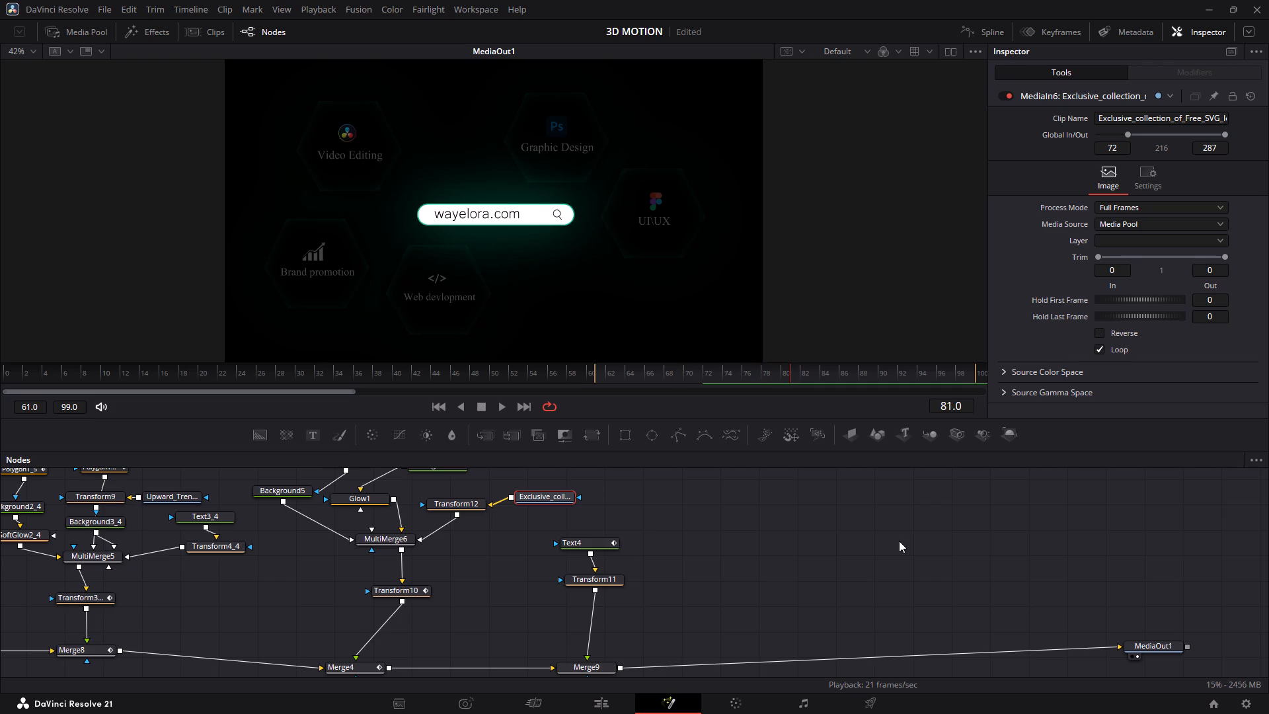
key("Left")
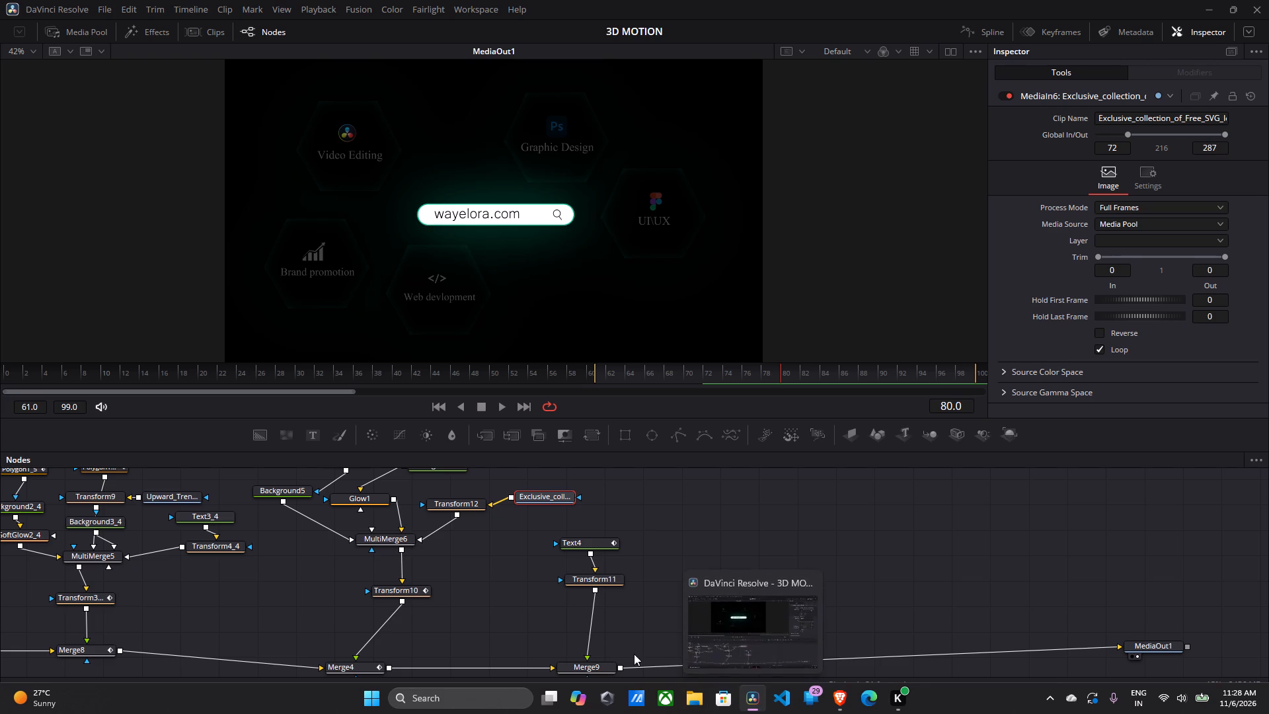
Switch to the Edit page and play Timeline 1 from the search bar section onwards.
left_click(618, 633)
left_click(683, 621)
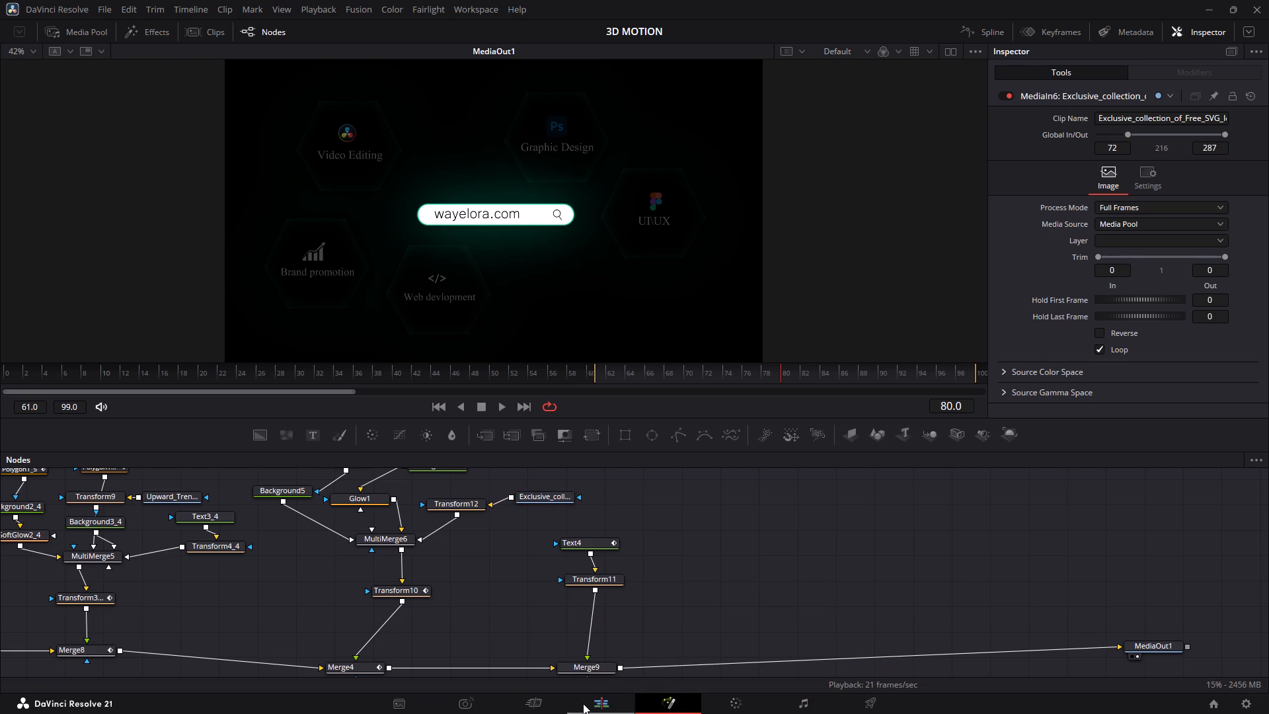
left_click(580, 703)
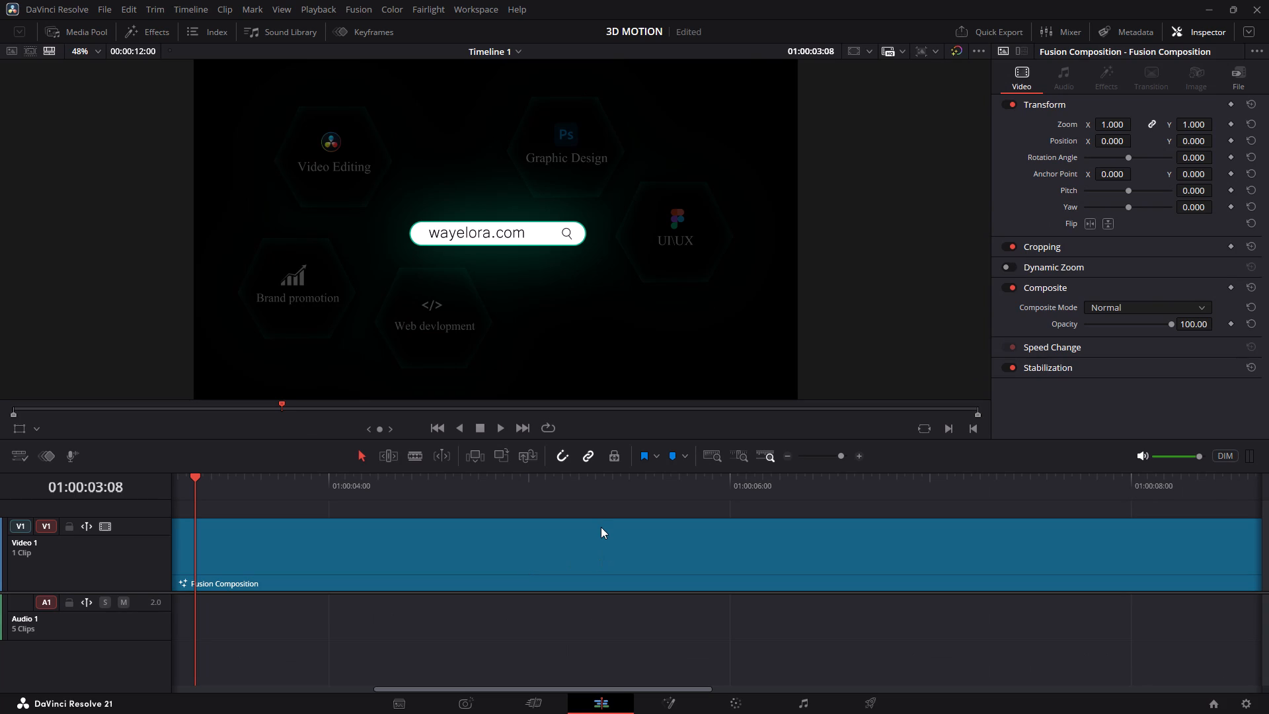
key("space")
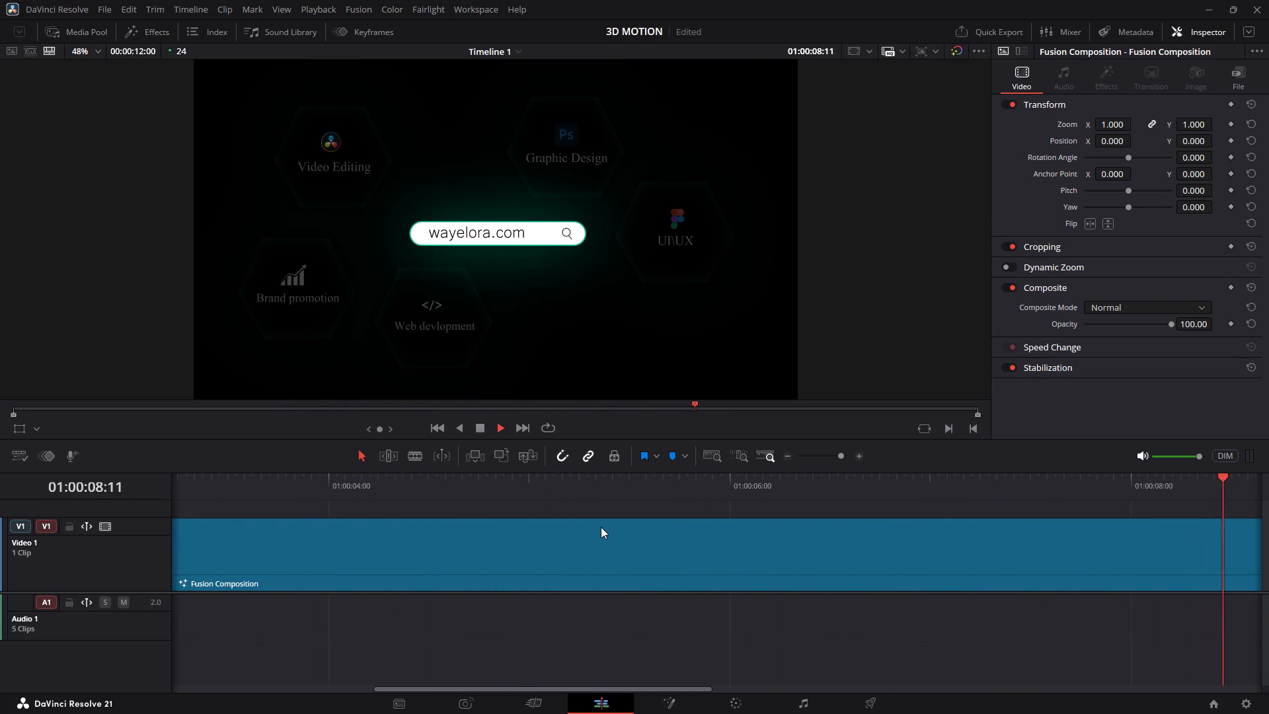
key("Up")
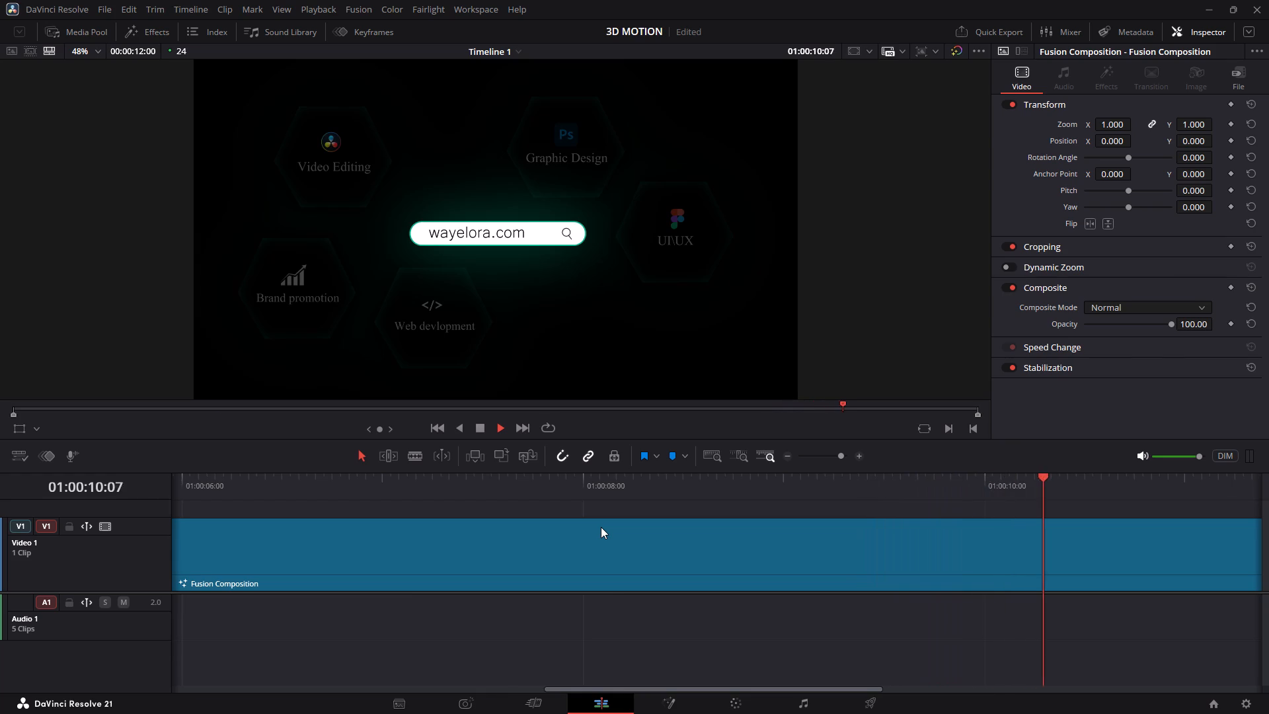
key("space")
Return to the start of Timeline 1 and play the animation with its sound effects through the search bar section.
key("Up")
key("Up")
key("Up")
key("Up")
key("Up")
key("Up")
key("Up")
key("Up")
key("Up")
key("Up")
key("Up")
key("Up")
key("Up")
key("Up")
key("Up")
key("Up")
key("Up")
key("Up")
key("Up")
key("Up")
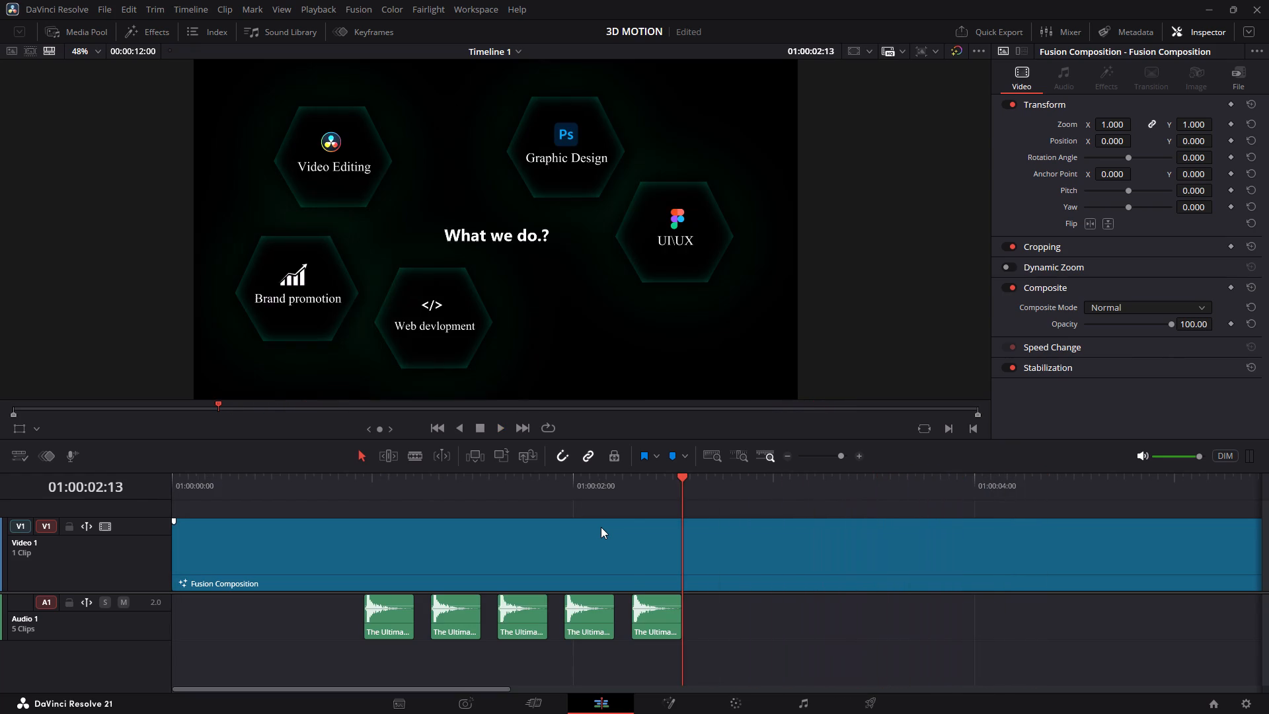
key("space")
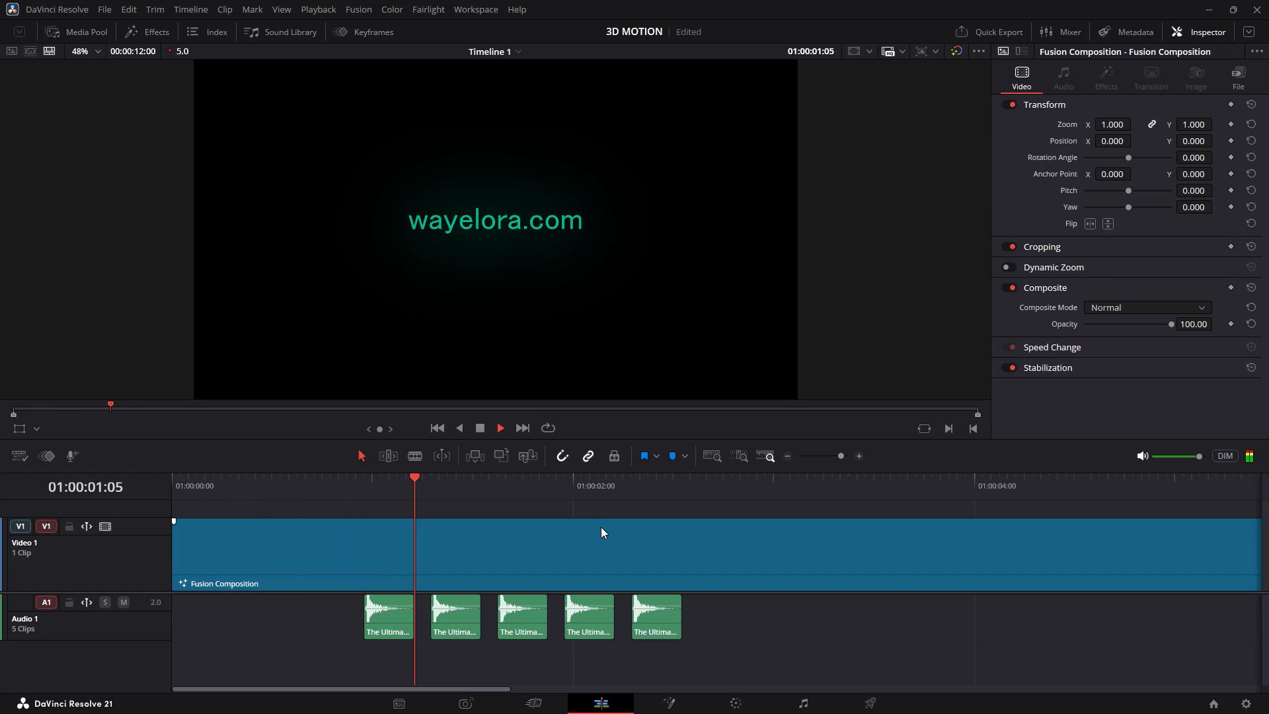
key("space")
key("space")
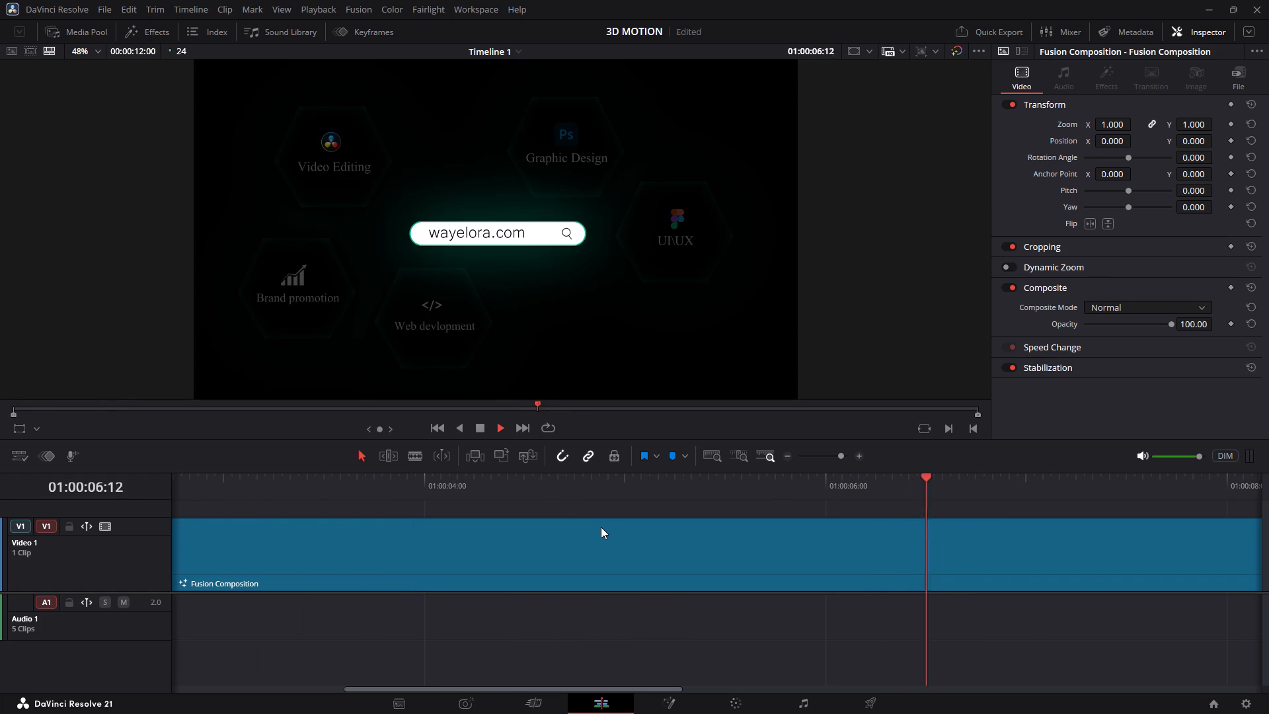
key("space")
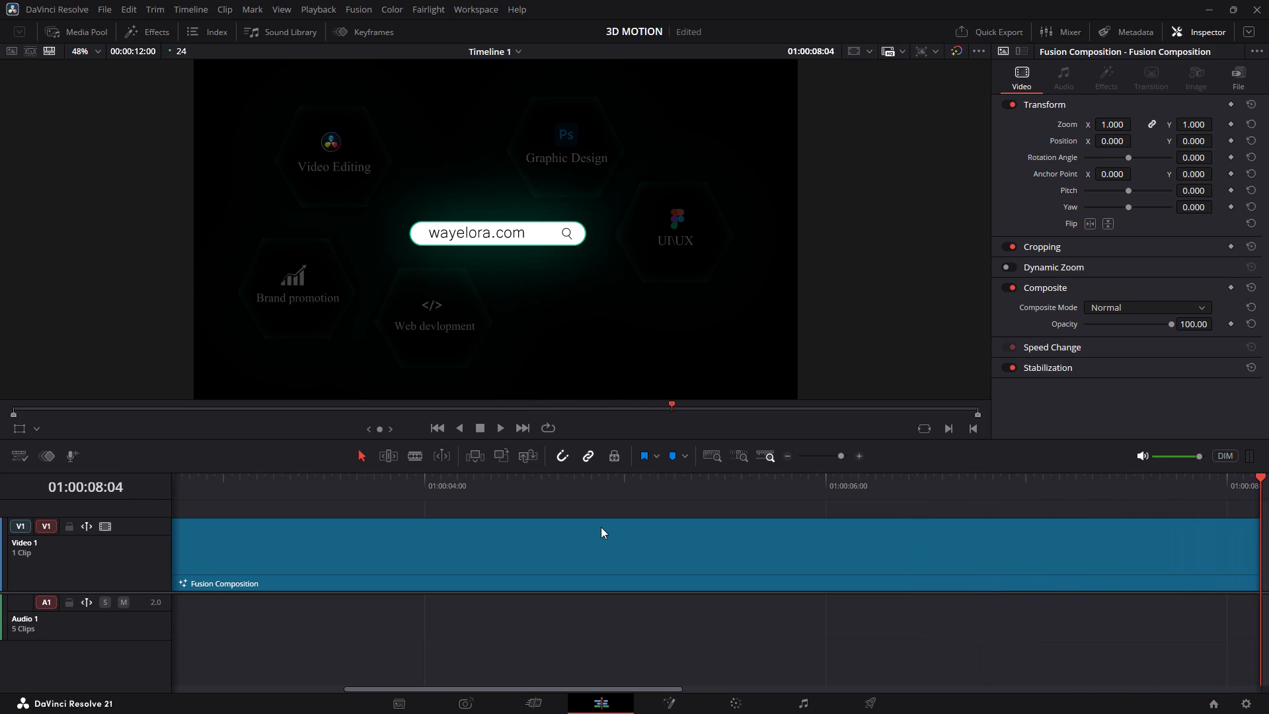
Step back through the search bar section and the audio clips to the start of the timeline at 01:00:00:00.
key("Left")
key("Left")
key("Left")
key("Left")
key("Left")
key("Left")
key("Left")
key("Left")
key("Left")
key("Left")
key("Left")
key("Left")
key("Left")
key("Left")
key("Left")
key("Left")
key("Left")
key("Left")
key("Left")
key("Left")
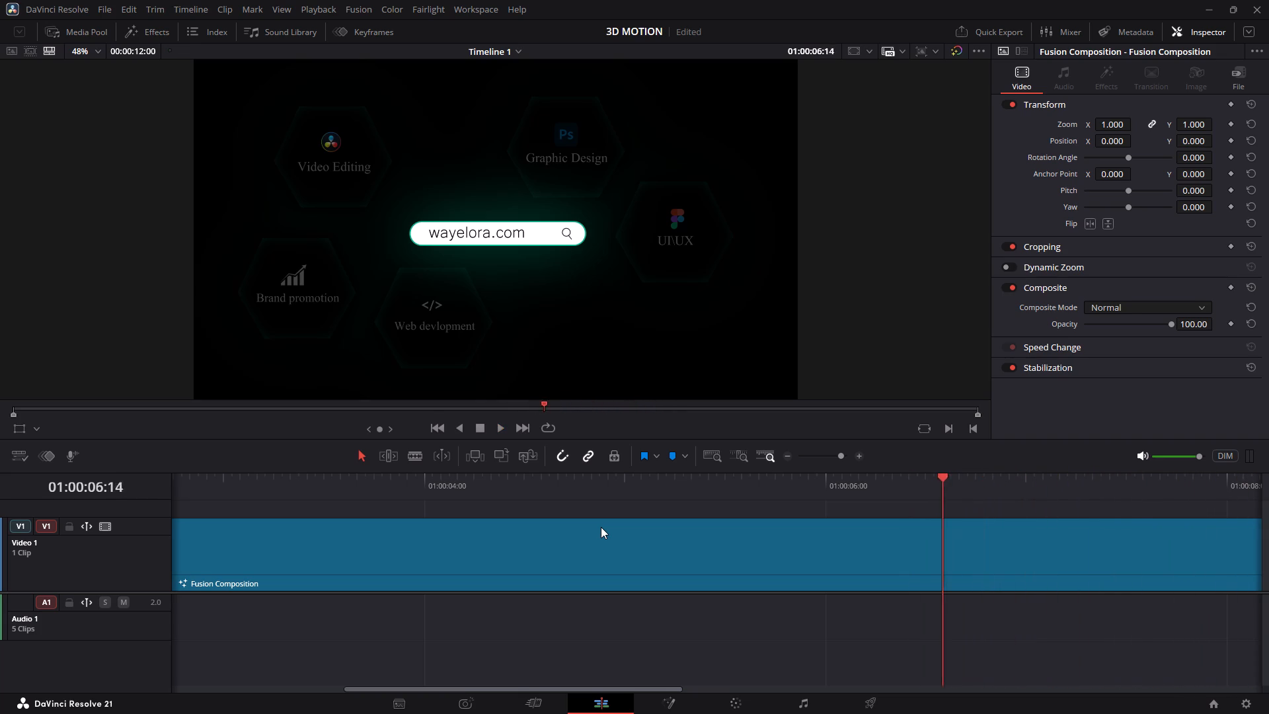
key("Up")
key("Left")
key("Up")
key("Up")
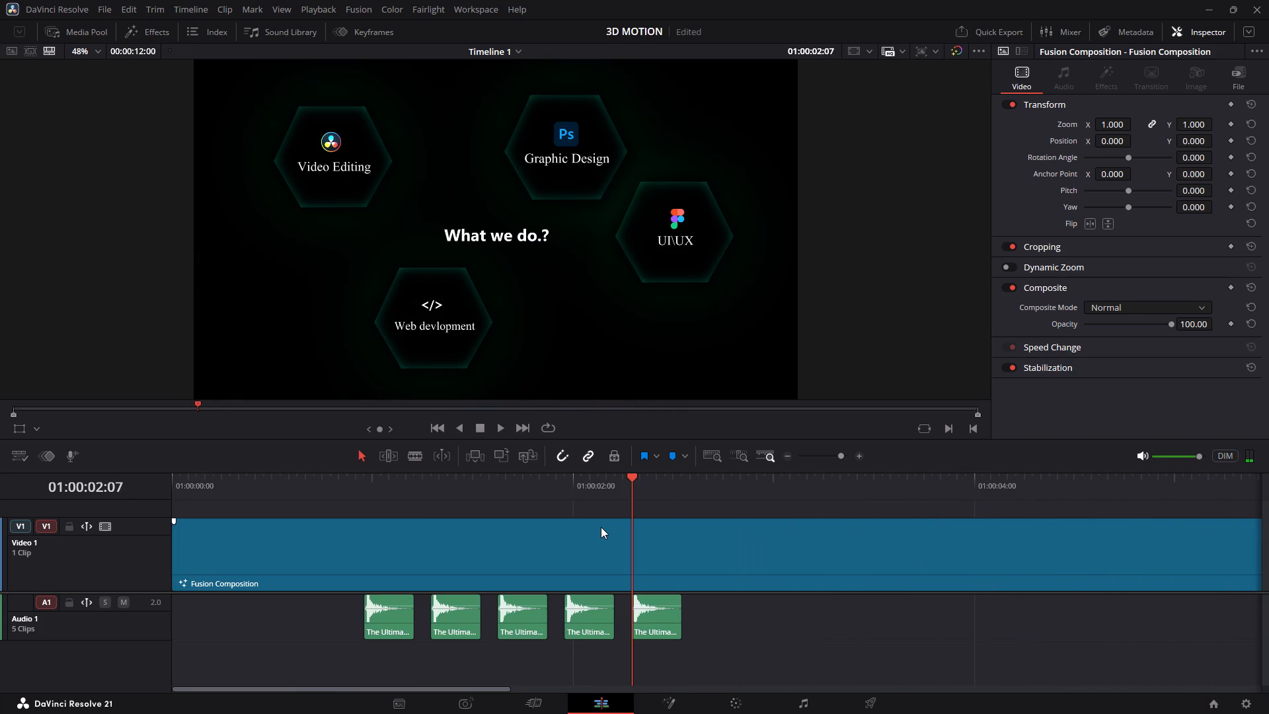
key("Up")
key("Up")
key("Up")
key("Up")
key("Up")
key("Up")
key("Up")
key("Up")
key("Up")
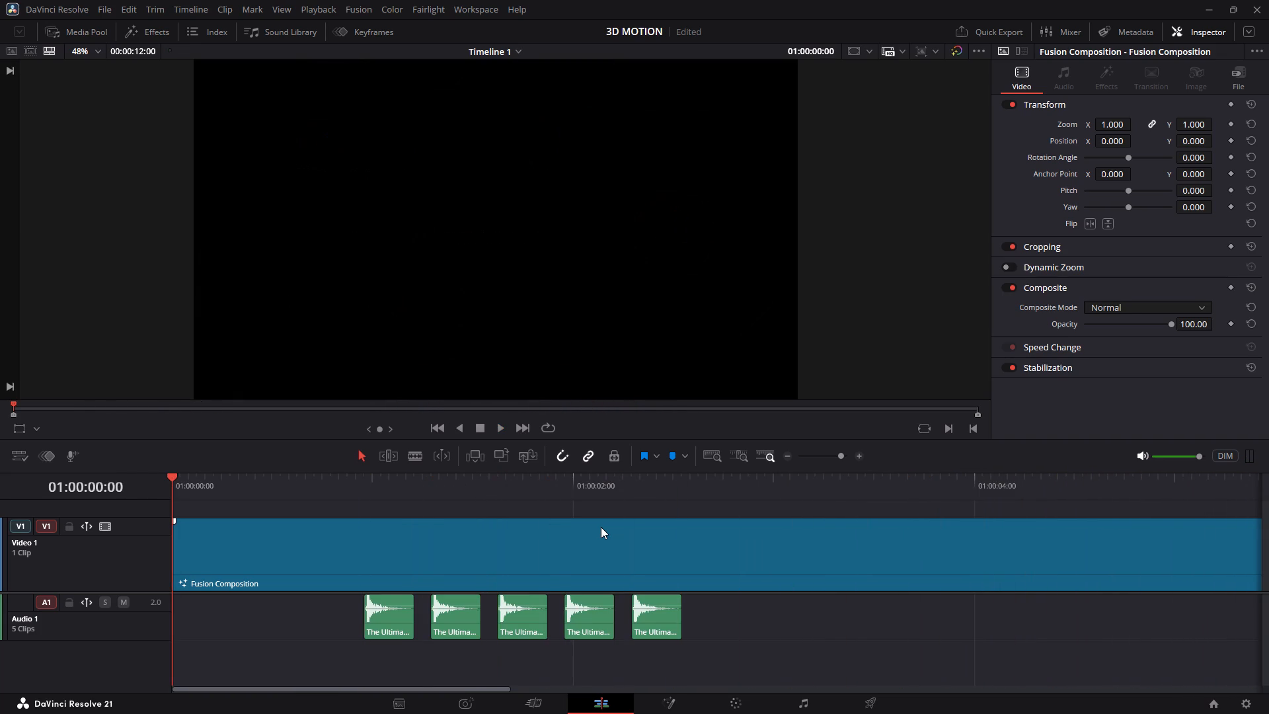
Step forward frame by frame from the timeline start to 01:00:03:02, checking the hexagons' appearance against their sound clips and the search bar's opening.
key("Right")
key("Right")
key("Right")
key("Right")
key("Right")
key("Right")
key("Right")
key("Right")
key("Right")
key("Right")
key("Right")
key("Right")
key("Right")
key("Right")
key("Right")
key("Right")
key("Right")
key("Right")
key("Right")
key("Right")
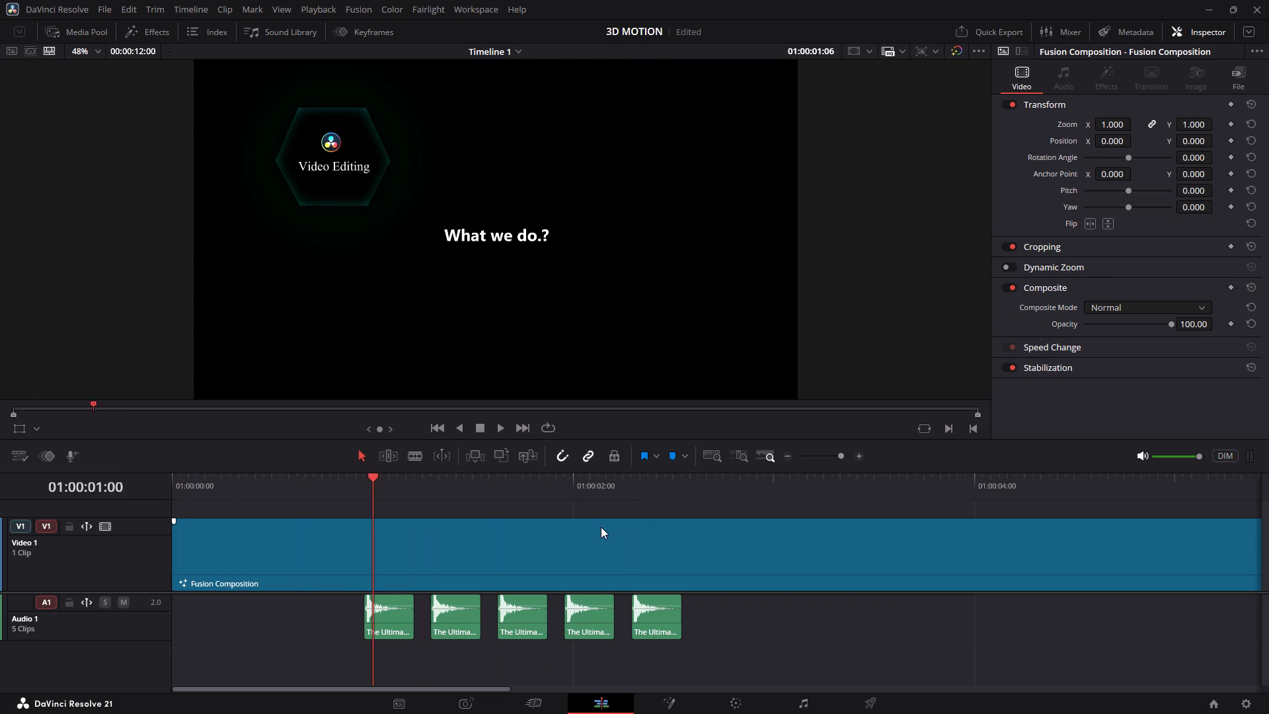
key("Right")
key("Right")
key("Right")
key("Right")
key("Right")
key("Right")
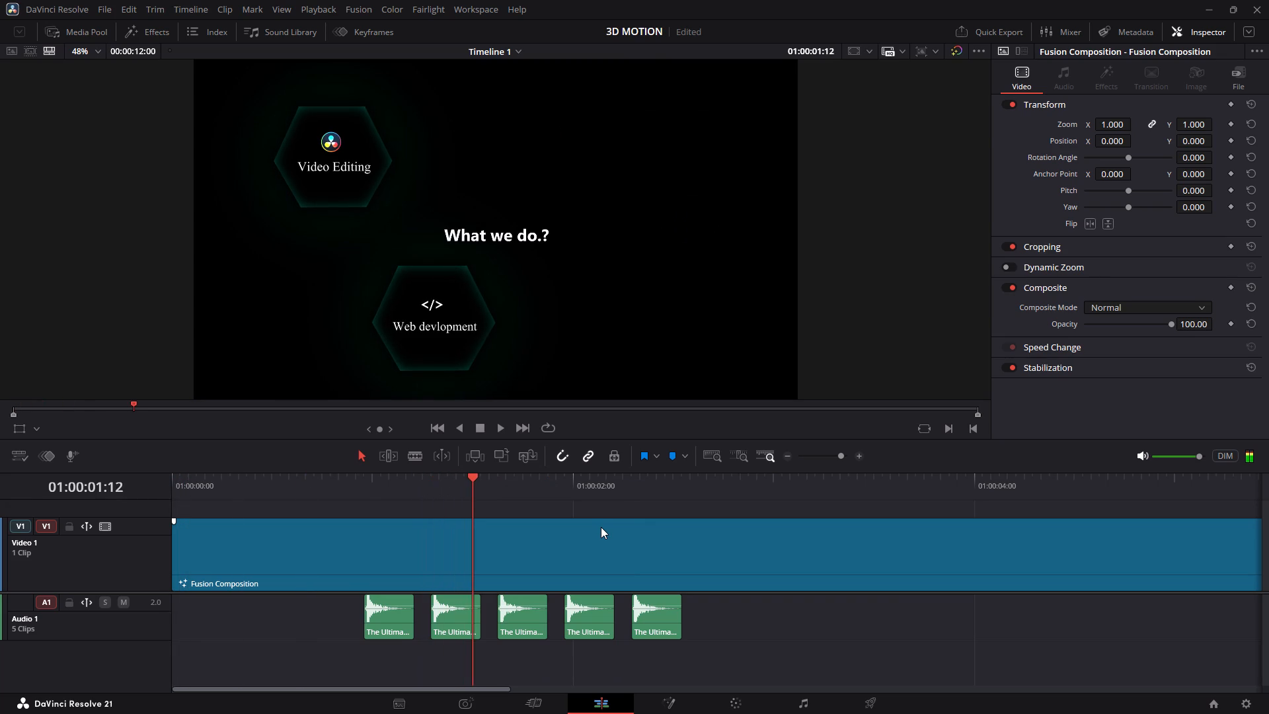
key("Right")
key("Right")
key("Right")
key("Right")
key("Right")
key("Right")
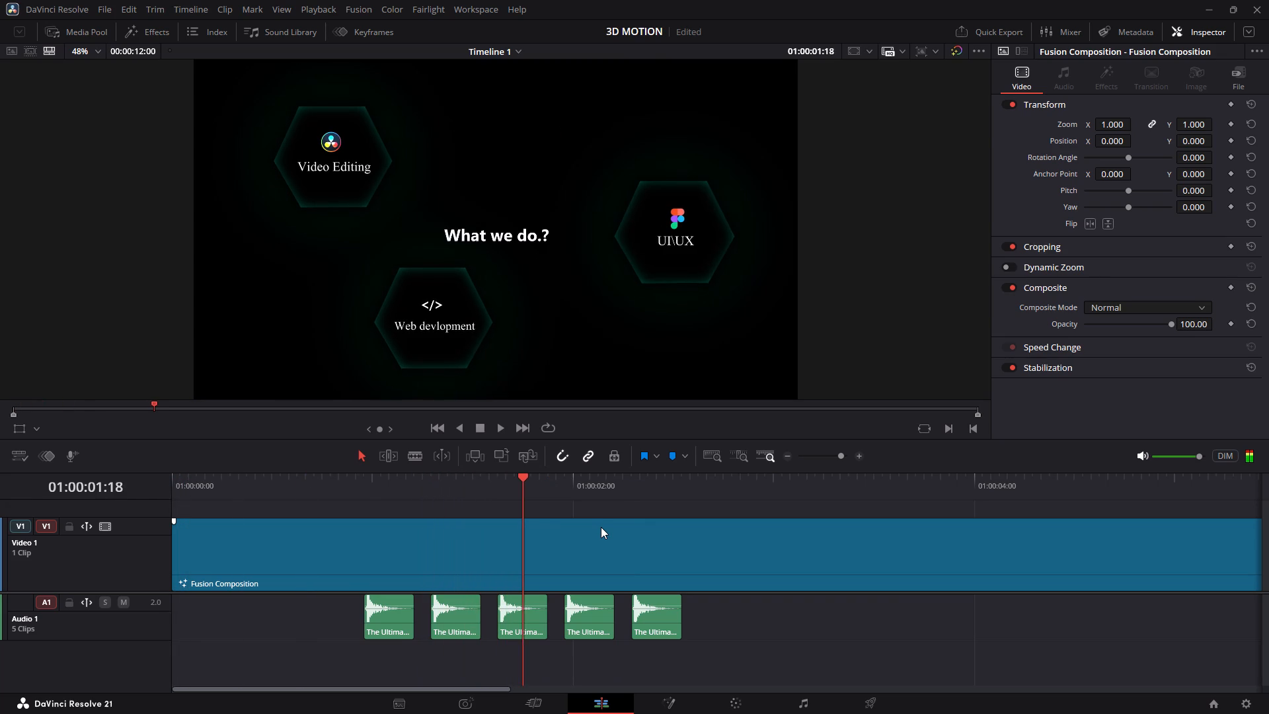
key("Right")
key("Right")
key("Right")
key("Right")
key("Right")
key("Right")
key("Right")
key("Right")
key("Right")
key("Right")
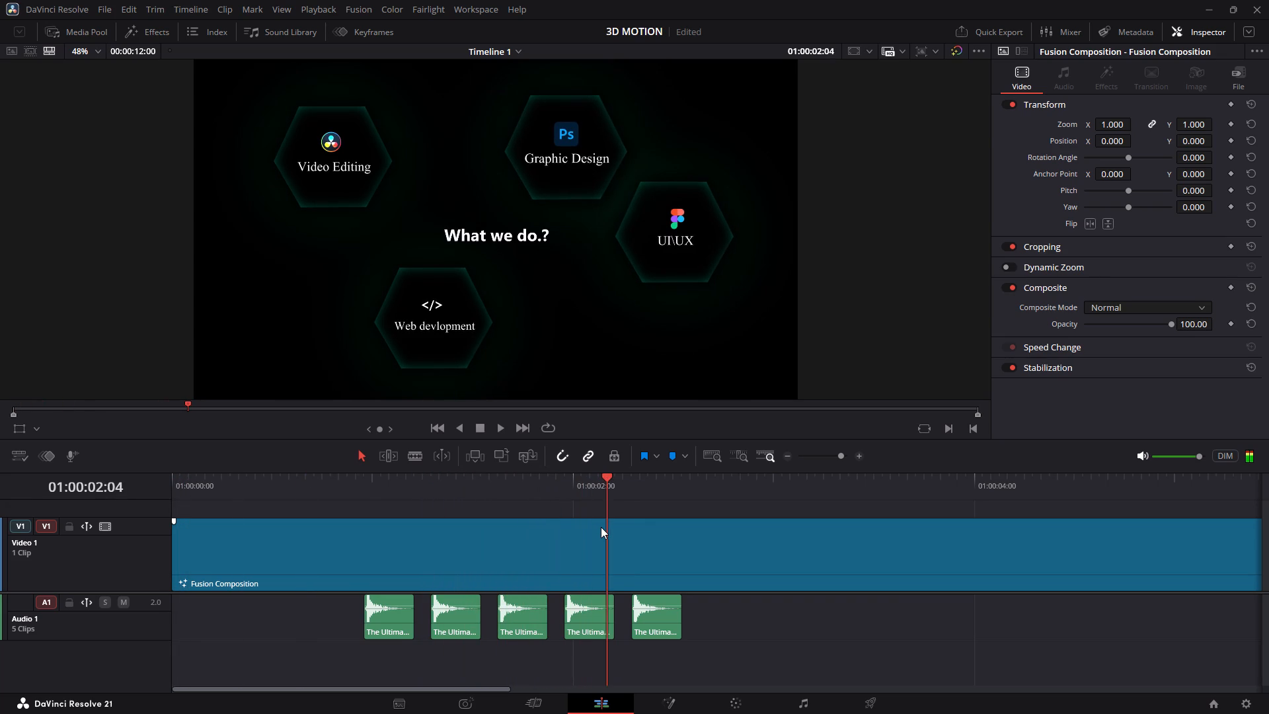
key("Right")
key("Right")
key("Right")
key("Right")
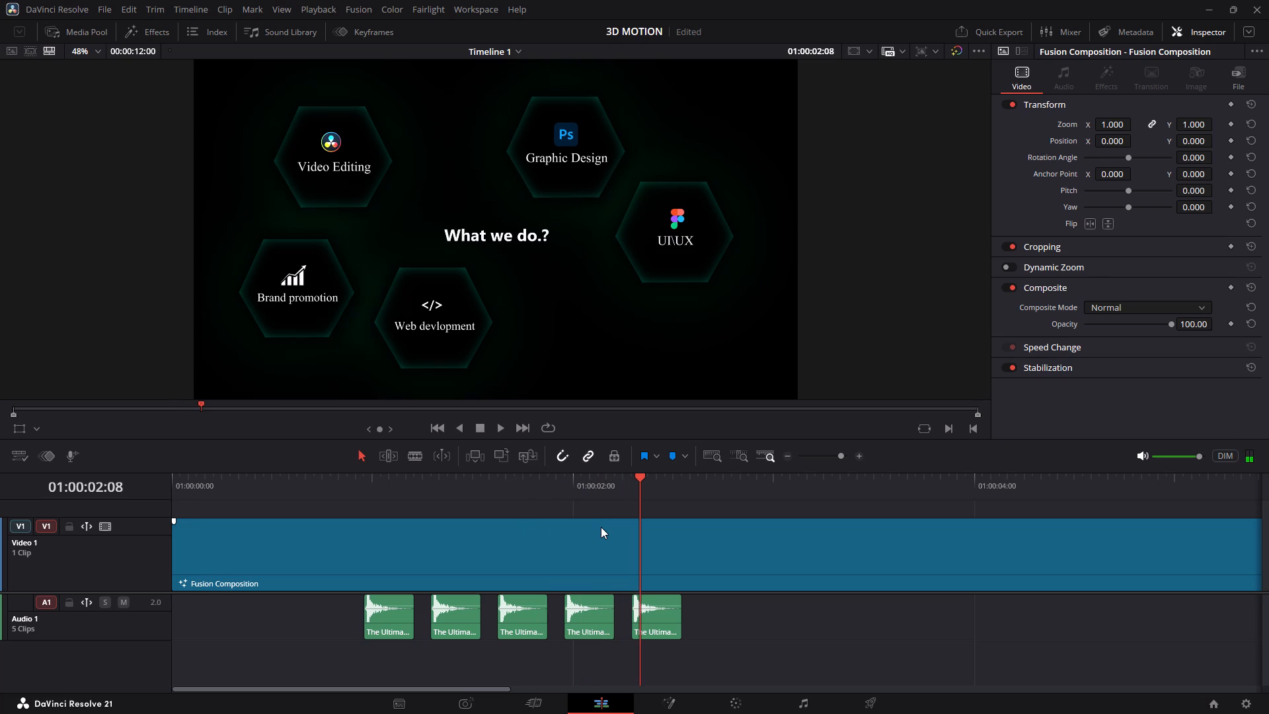
key("Right")
key("Right")
key("Right")
key("Right")
key("Right")
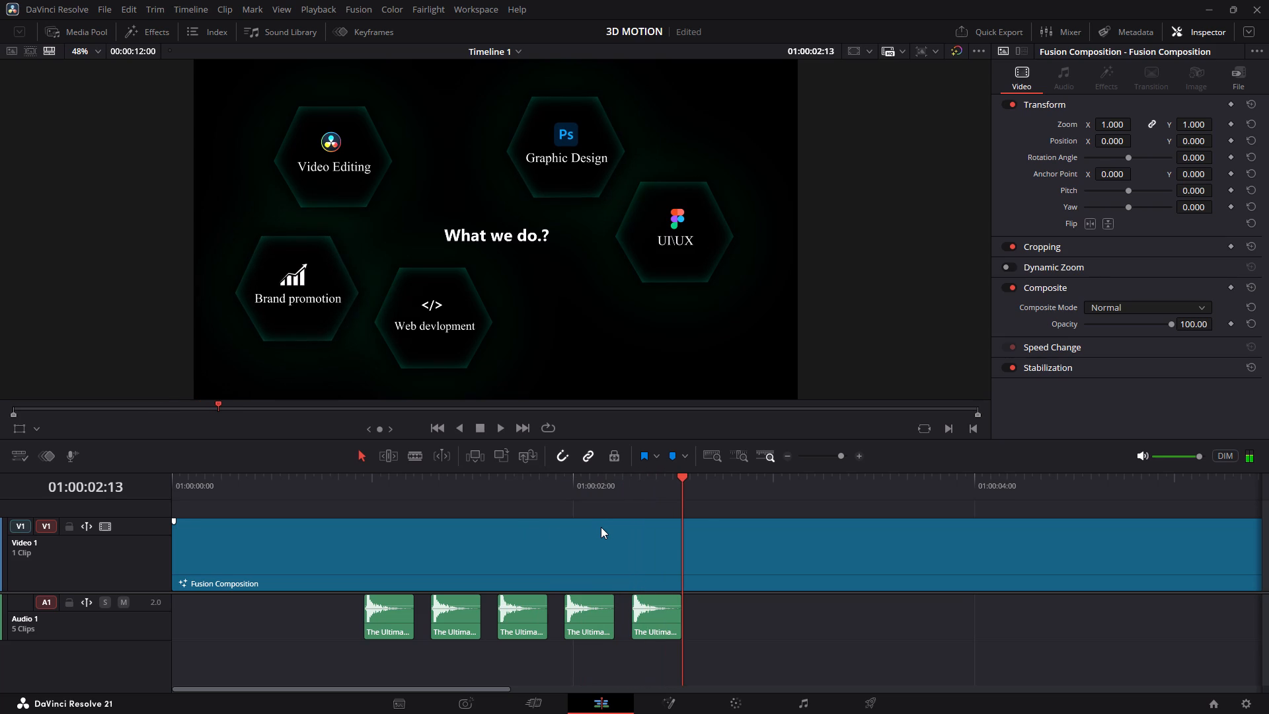
key("Right")
key("Right")
key("Right")
key("Right")
key("Right")
key("Right")
key("Right")
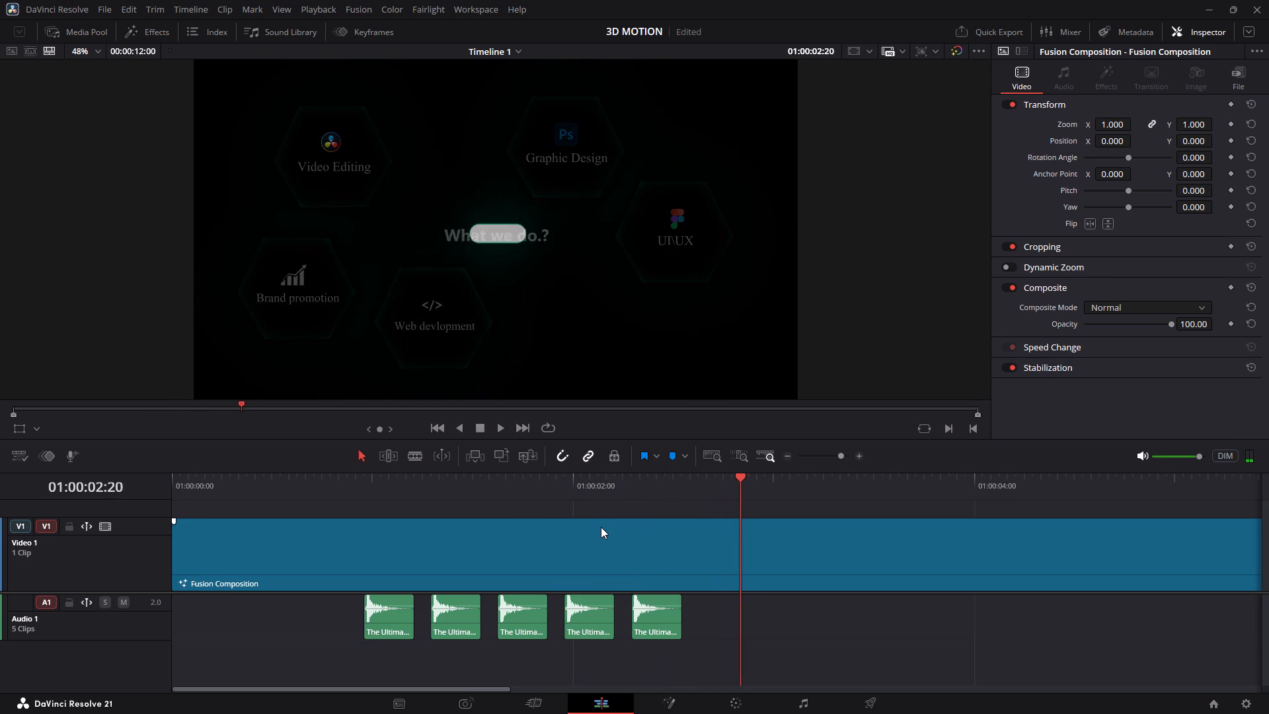
key("Right")
key("Right")
key("Right")
key("Right")
key("Right")
key("Right")
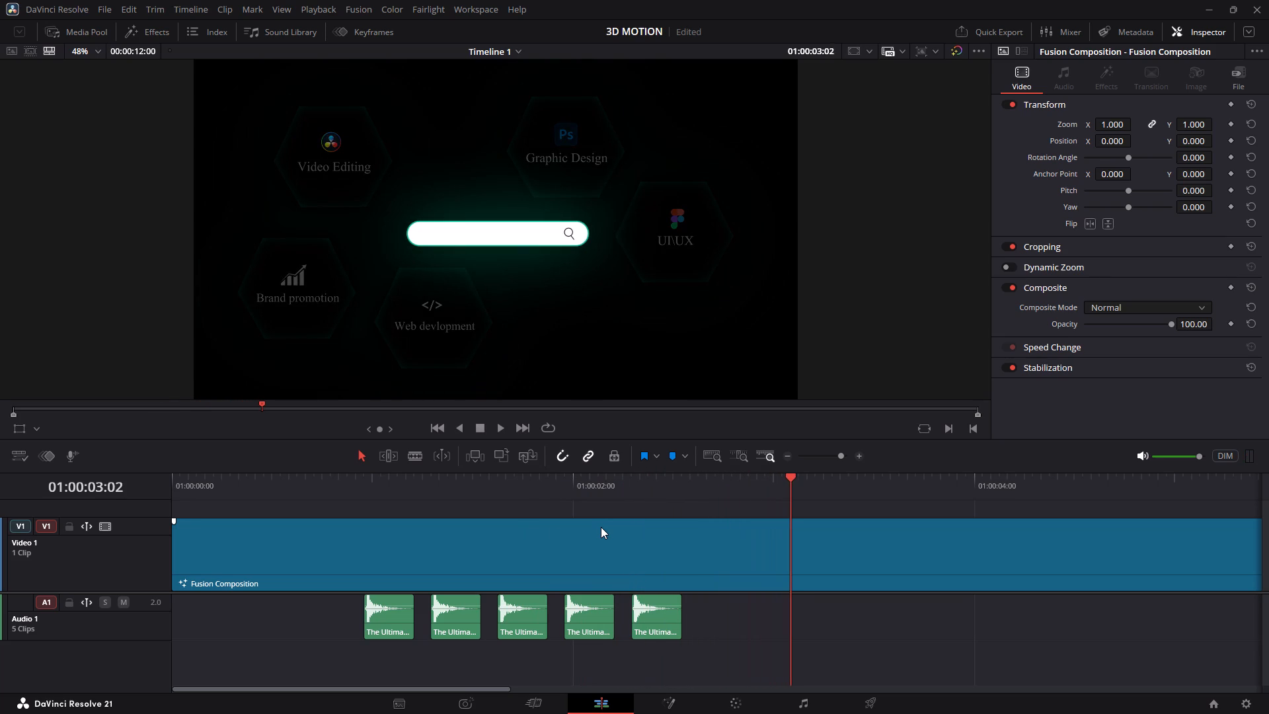
Add The Ultimate Sound Effects pack audio from the media pool to Audio 1 at 01:00:02:18, where the hexagons begin dimming.
key("Left")
key("Left")
key("Left")
key("Left")
key("Left")
key("Left")
key("Left")
key("Left")
key("Left")
key("Left")
key("Left")
key("Left")
key("Left")
key("Left")
key("Right")
key("Right")
key("Right")
key("Right")
key("Right")
key("Right")
key("Right")
key("Right")
key("Right")
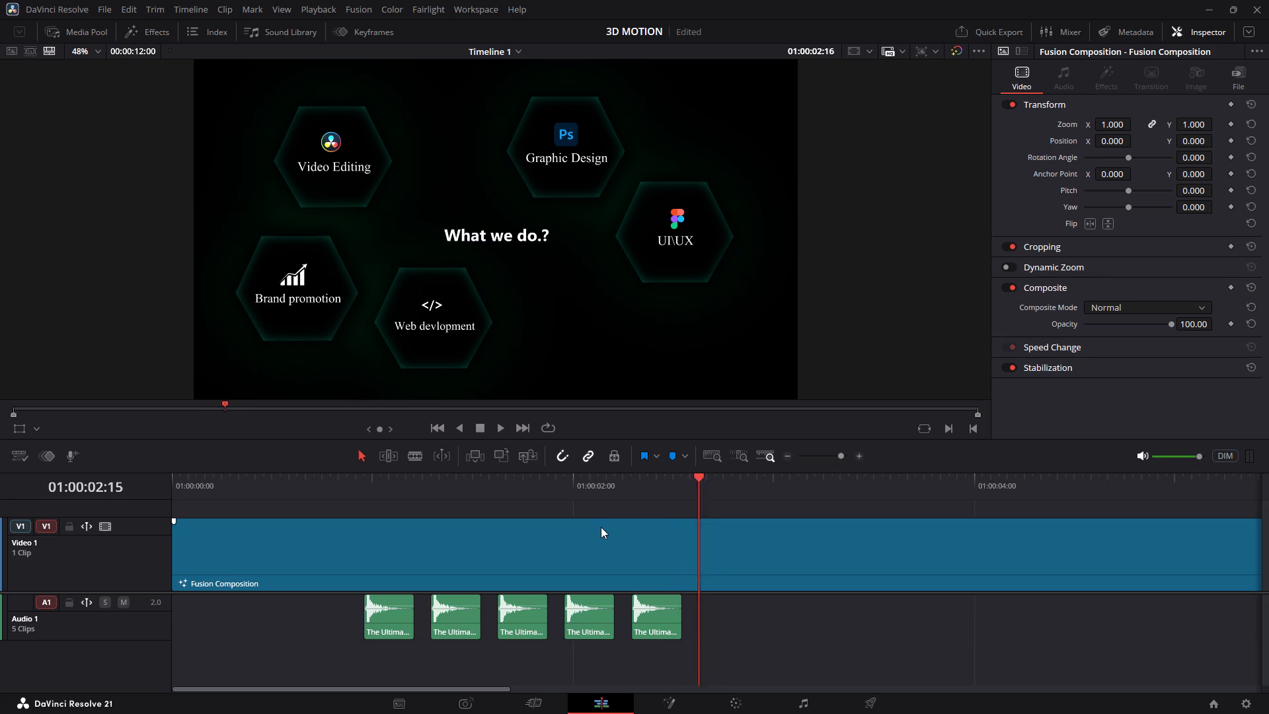
key("Right")
key("Left")
key("Left")
key("Left")
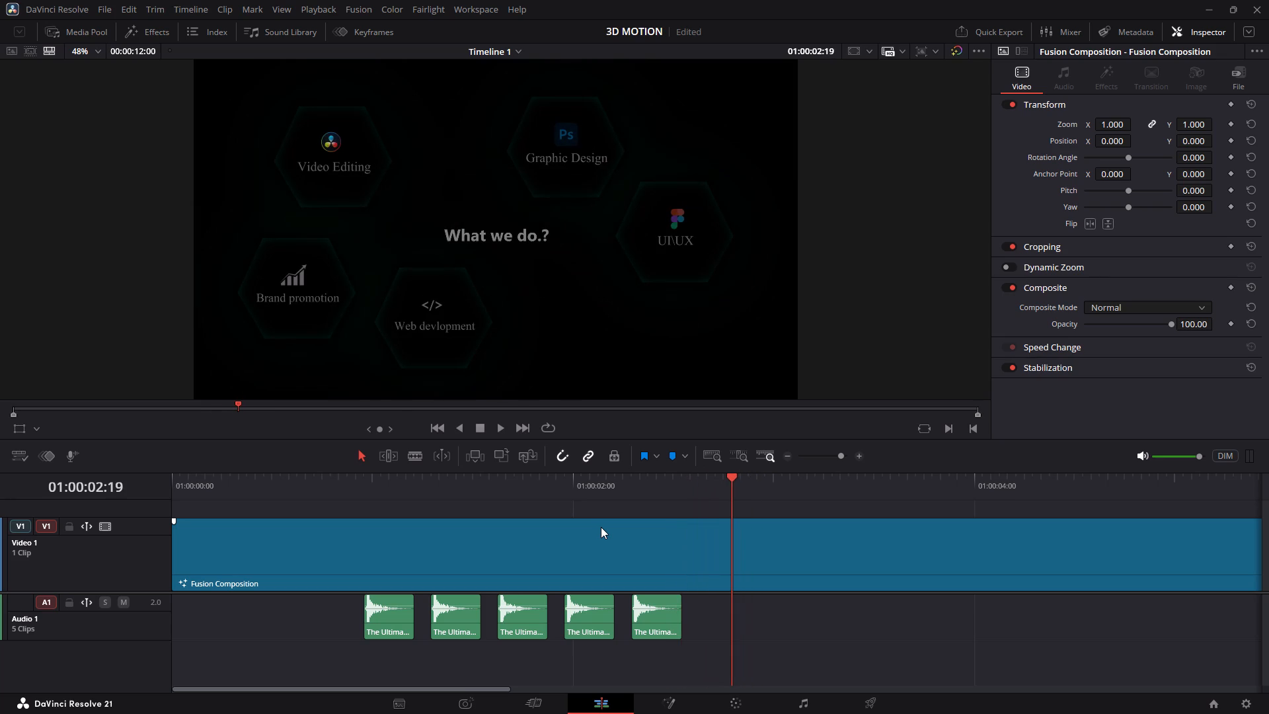
key("Left")
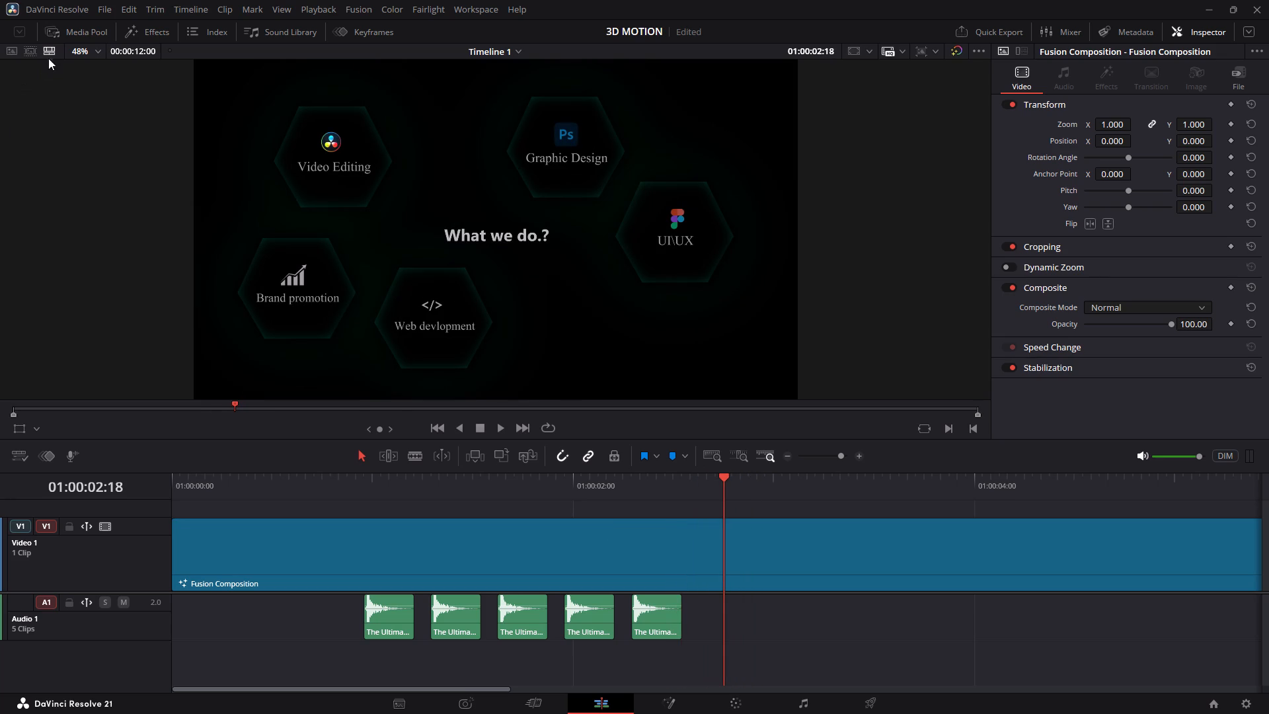
left_click(97, 28)
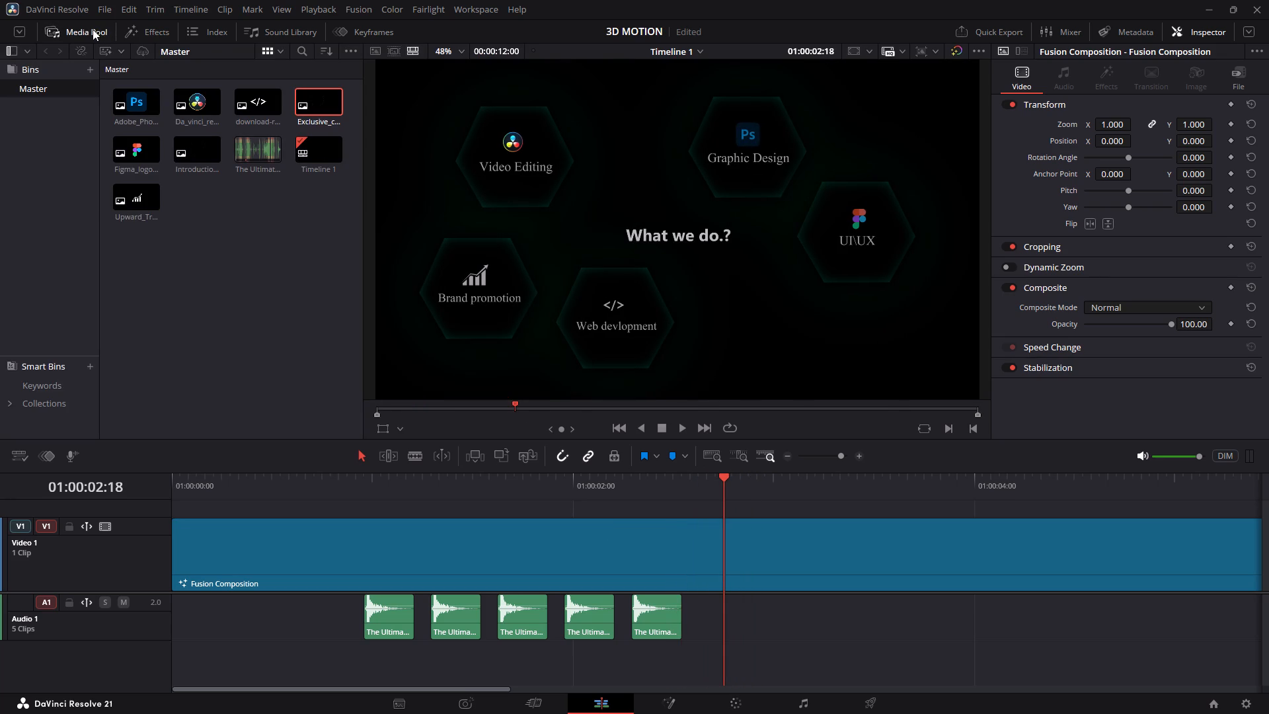
left_click_drag(256, 146, 810, 684)
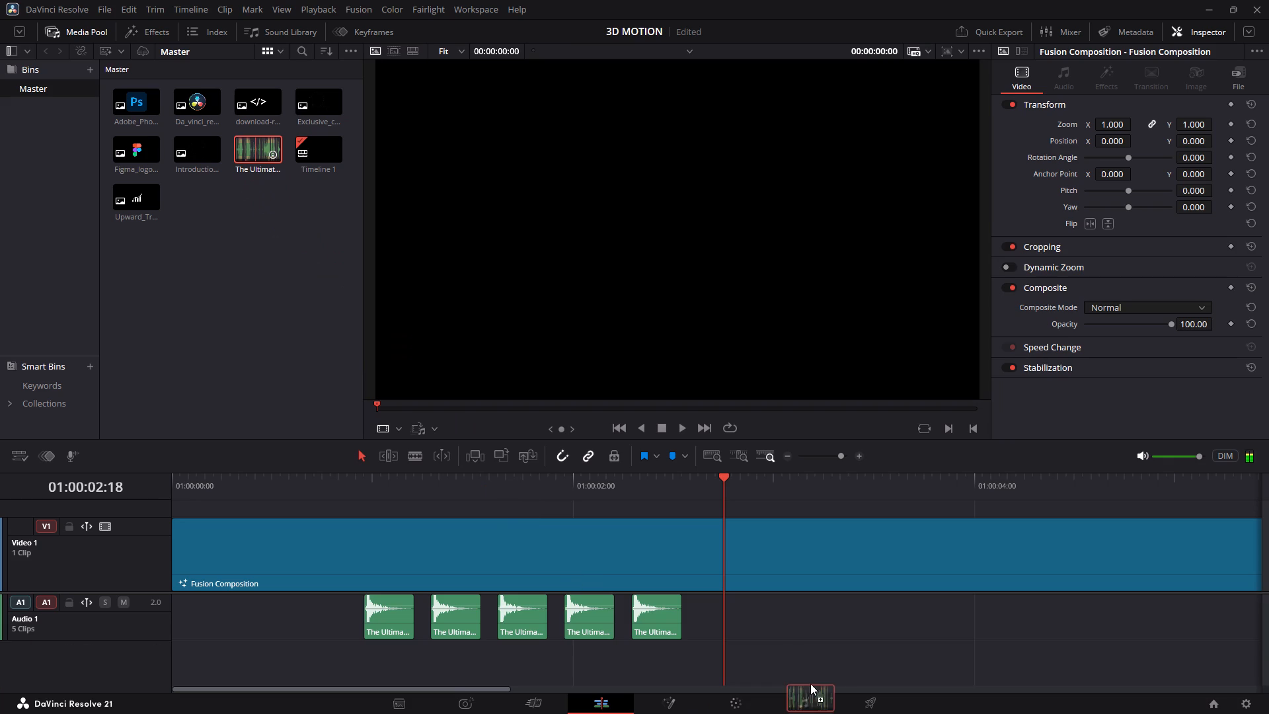
left_click_drag(810, 684, 722, 593)
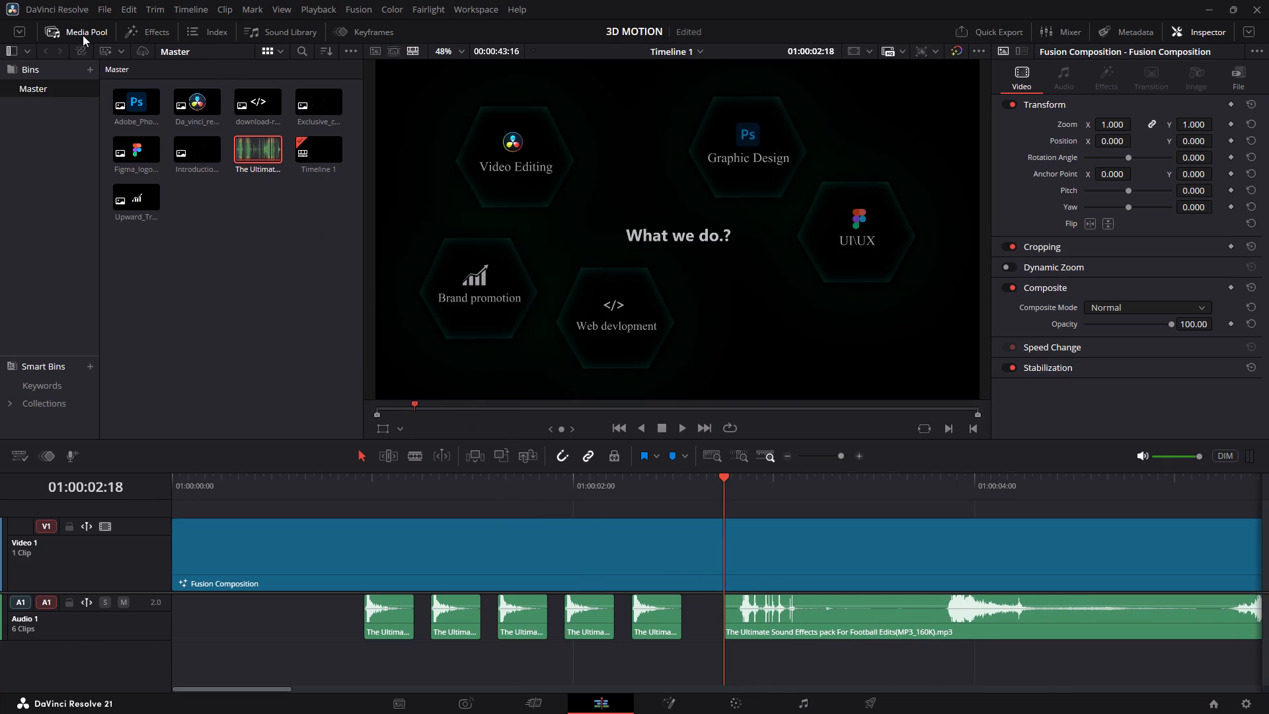
left_click(80, 34)
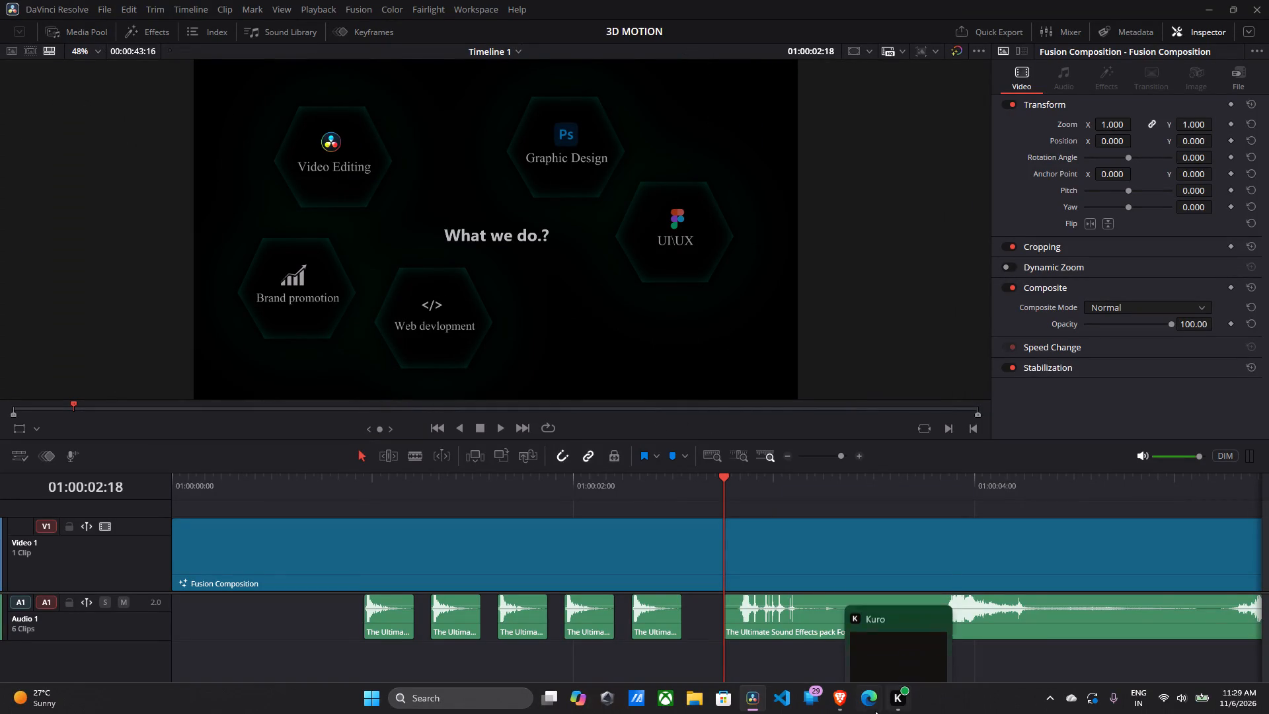
Switch to the Brave browser, pause the YouTube music video and return to DaVinci Resolve.
left_click(845, 708)
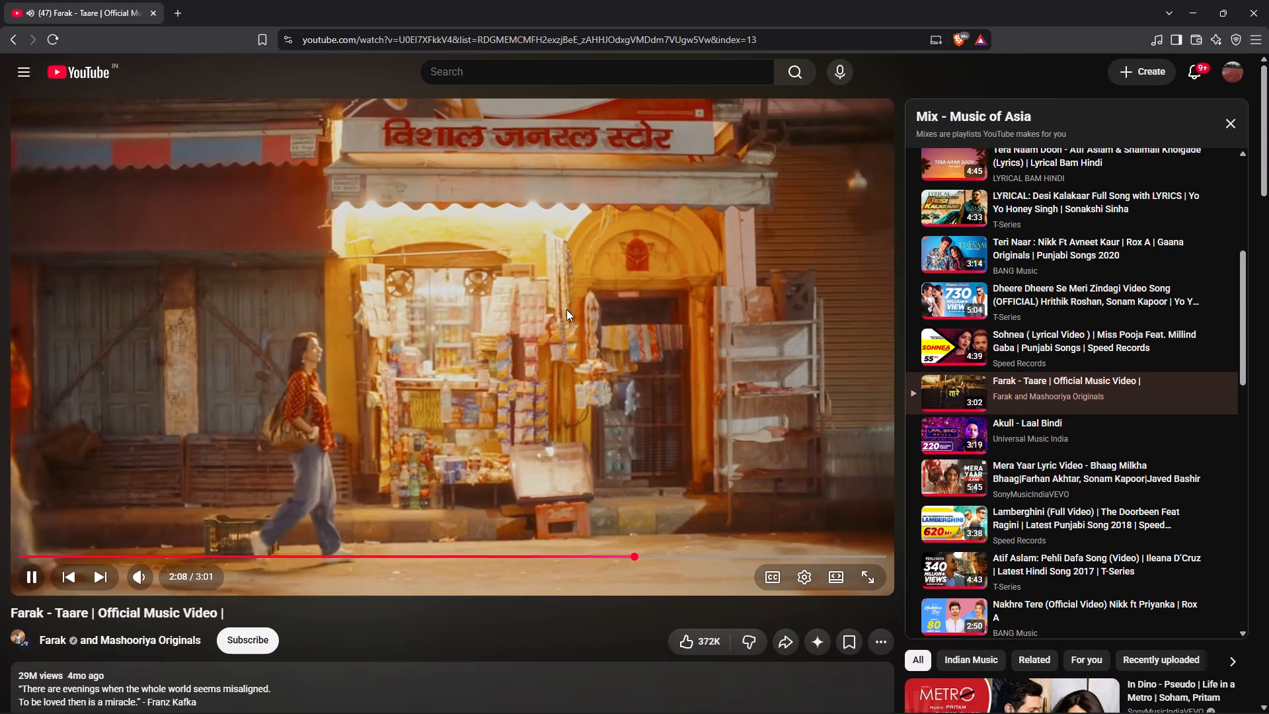
left_click(566, 309)
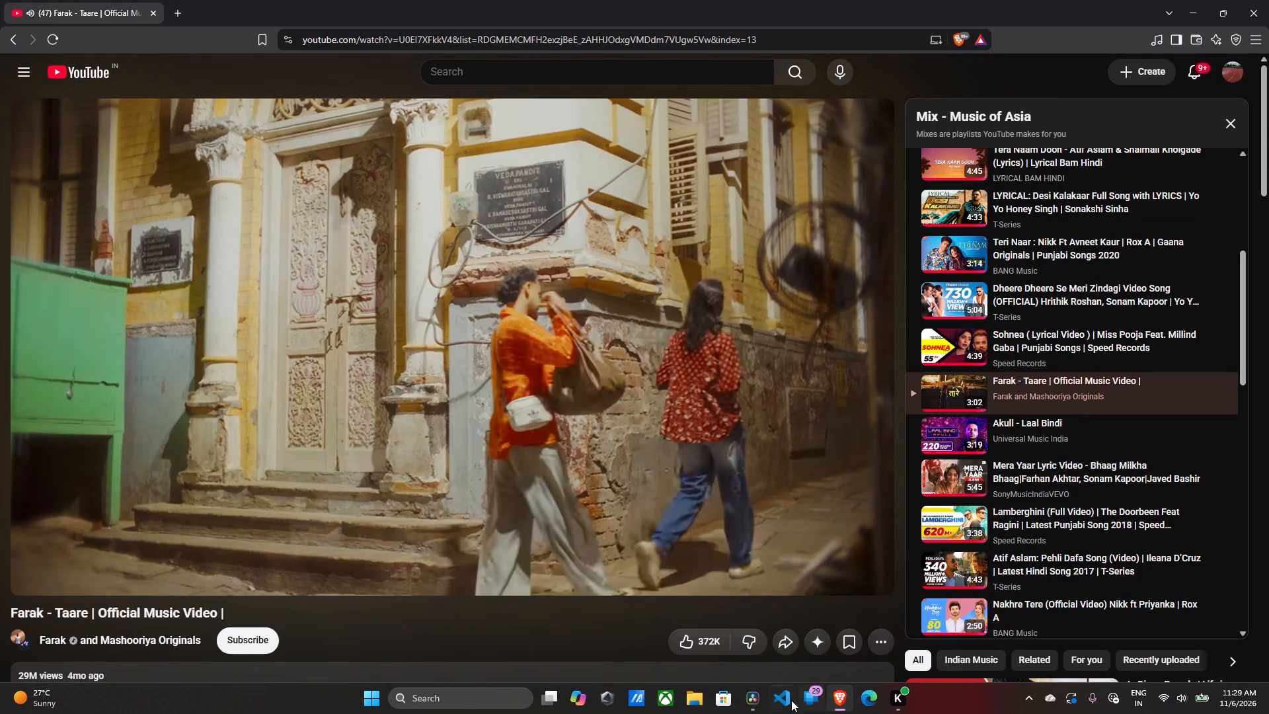
left_click(757, 700)
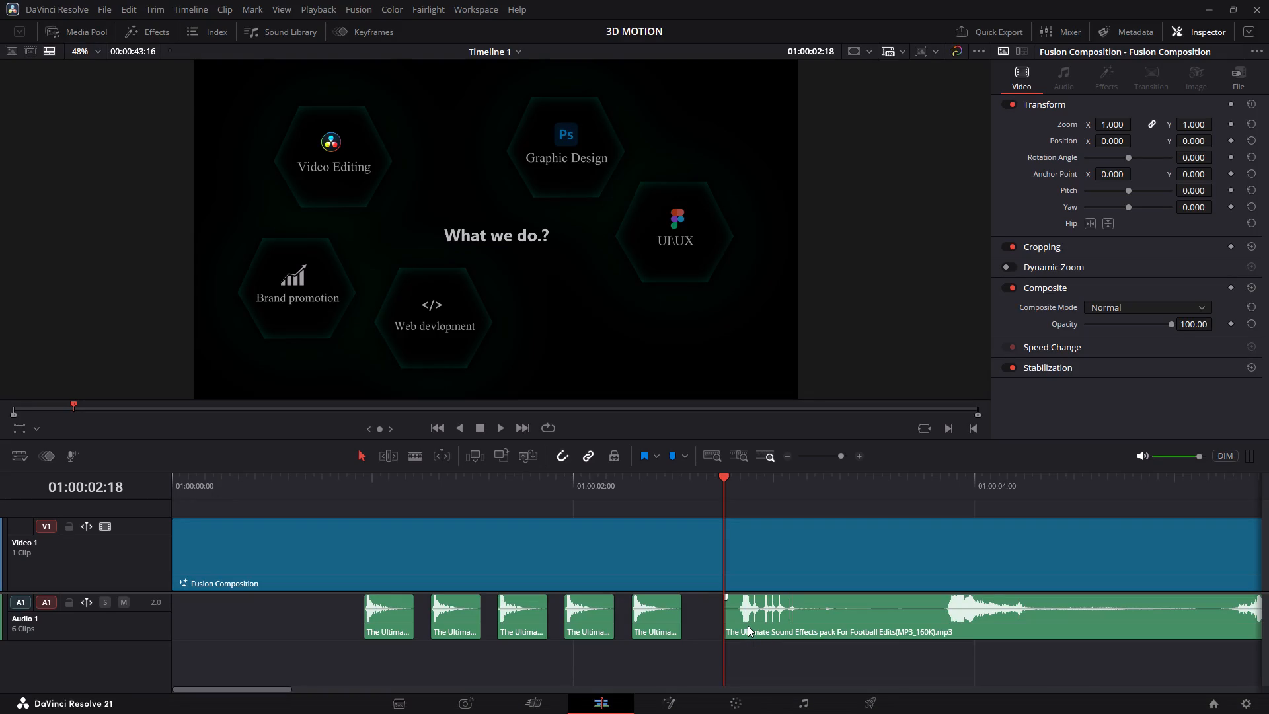
Play the added sound effects audio from 01:00:02:18 past the end of the Fusion Composition, listening for a suitable search bar sound.
key("space")
key("space")
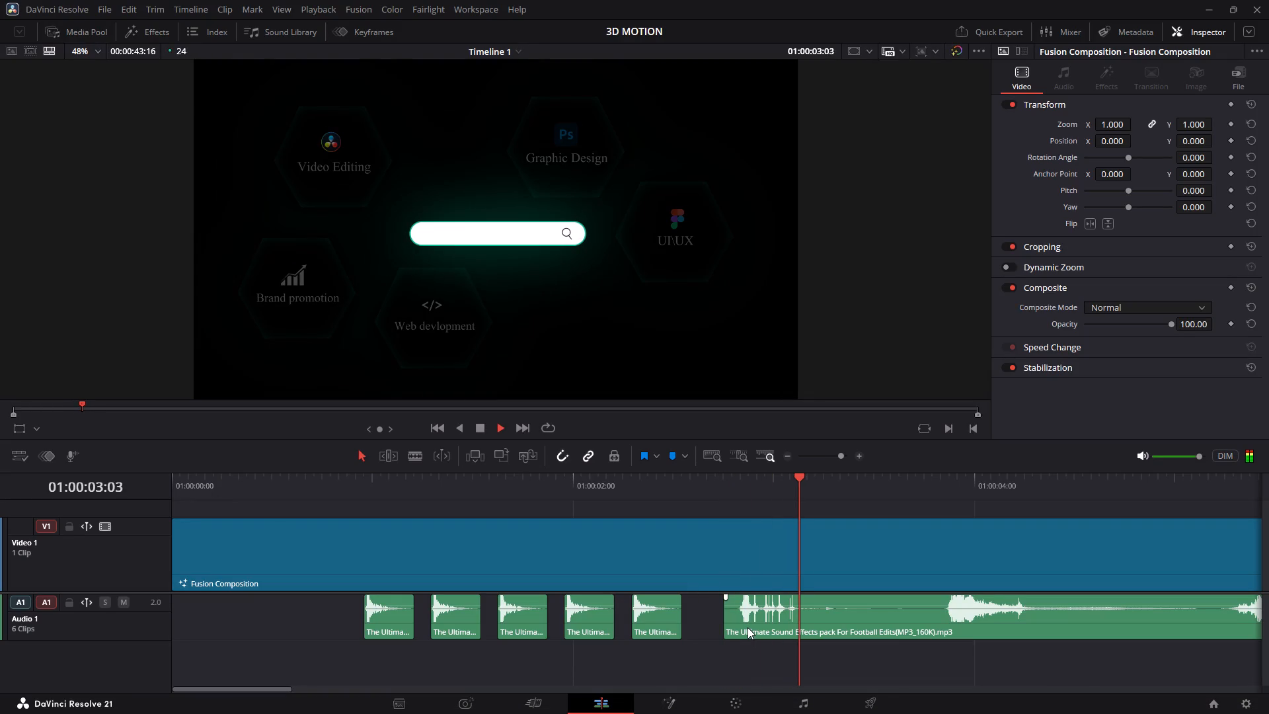
key("space")
key("space")
key("space")
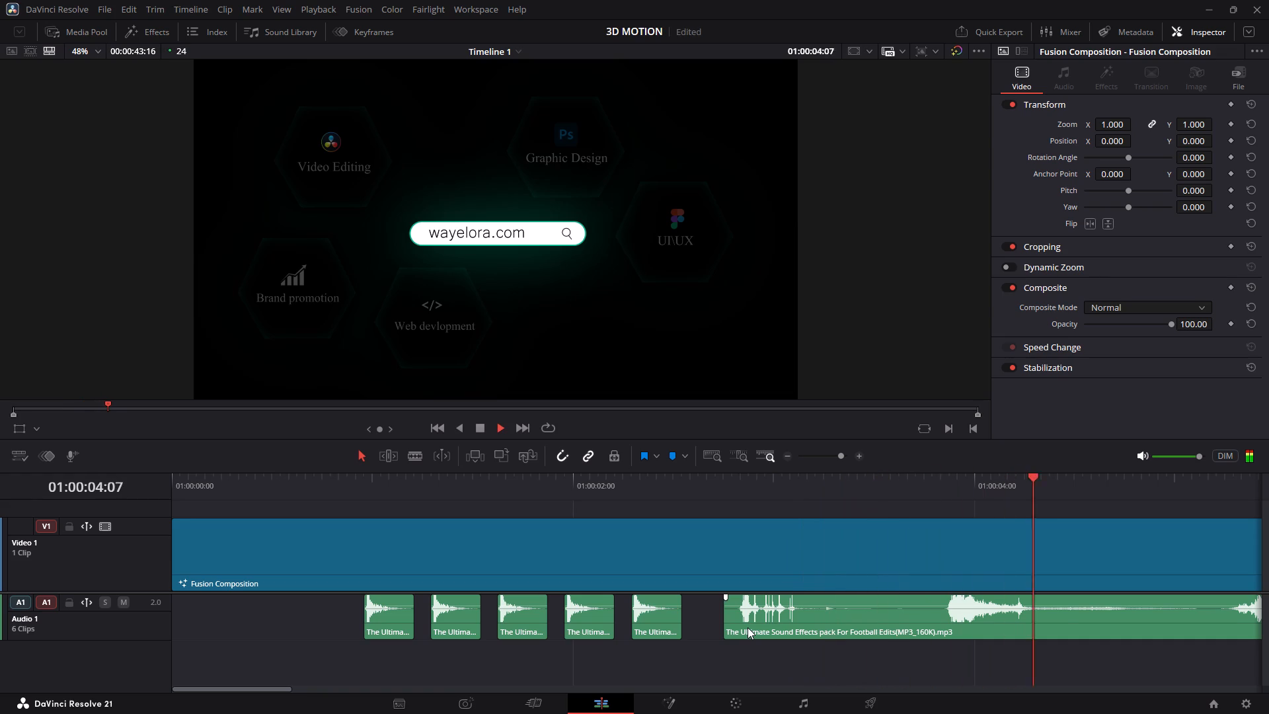
key("space")
key("space")
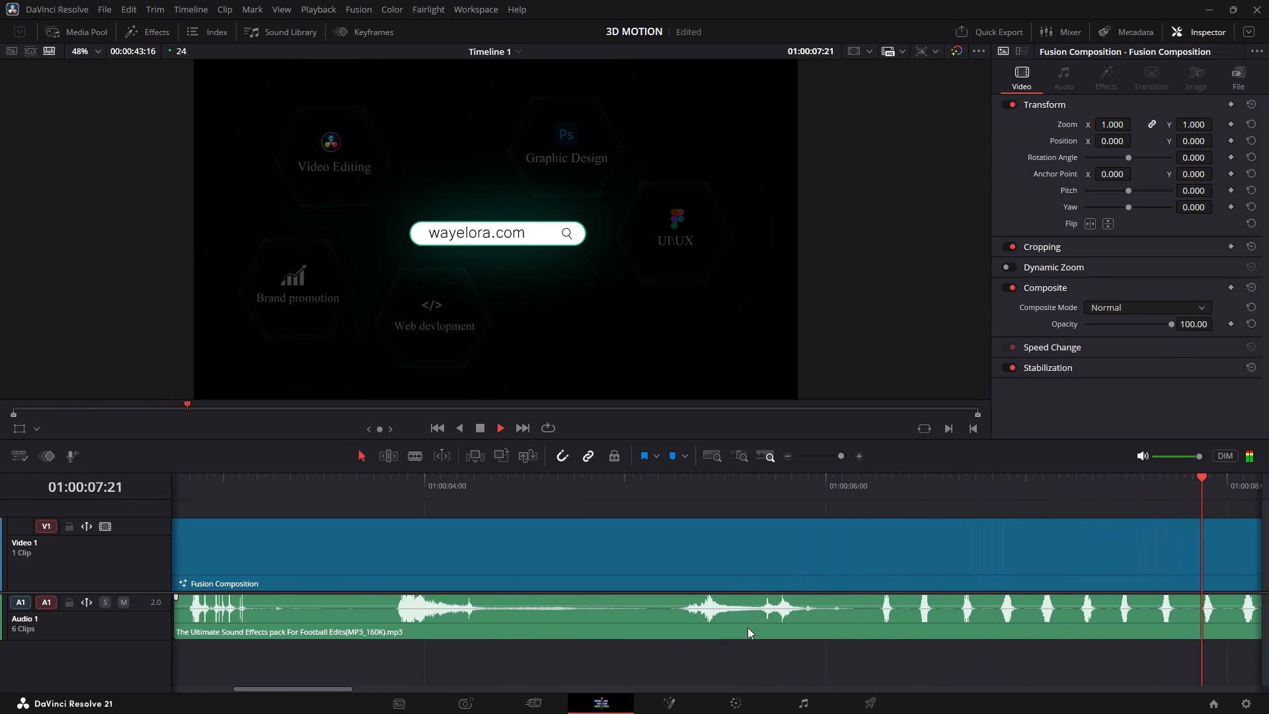
scroll(748, 627, "left", 6)
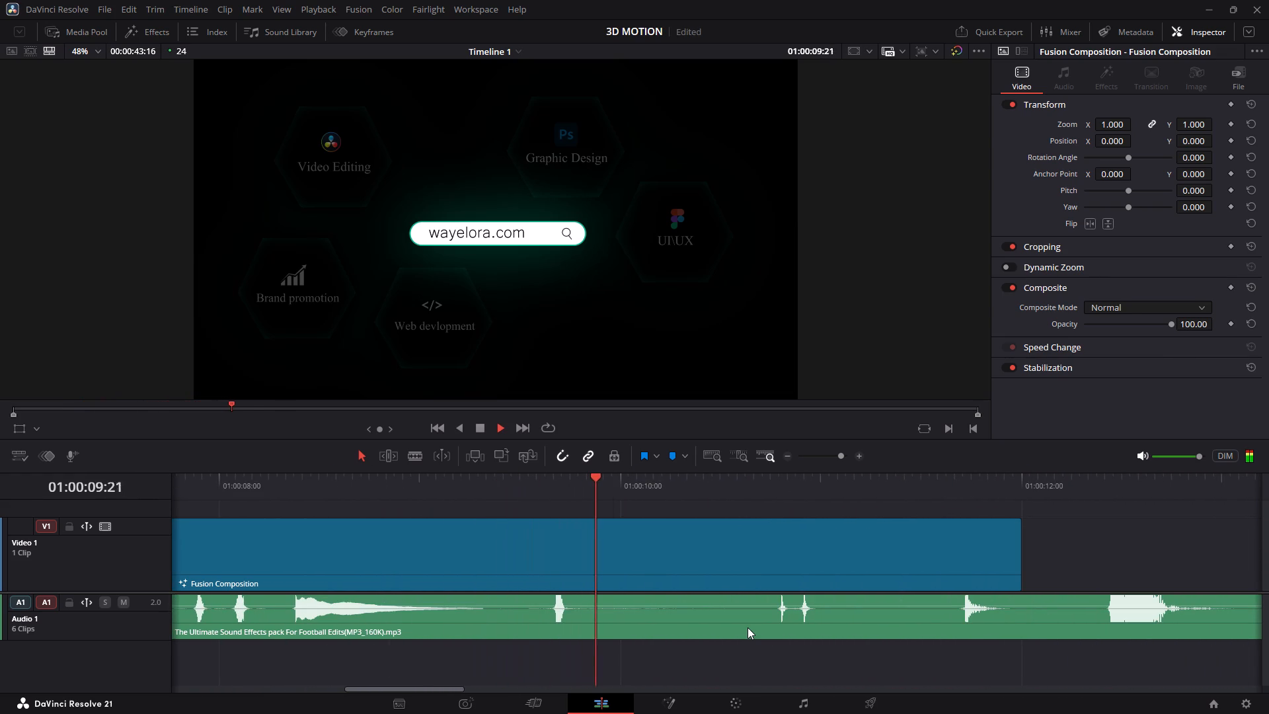
key("space")
key("space")
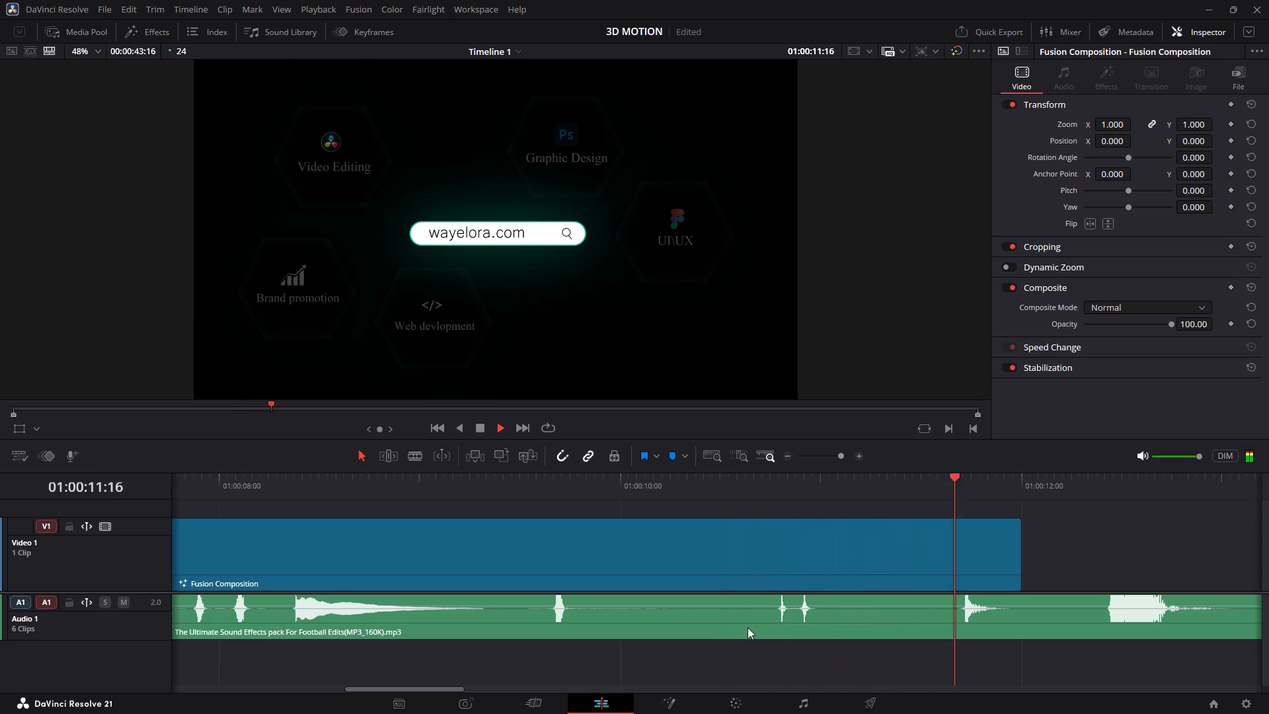
key("space")
Continue listening through the sound effects audio up to 01:00:34:13 for a suitable search bar sound.
scroll(748, 627, "left", 2)
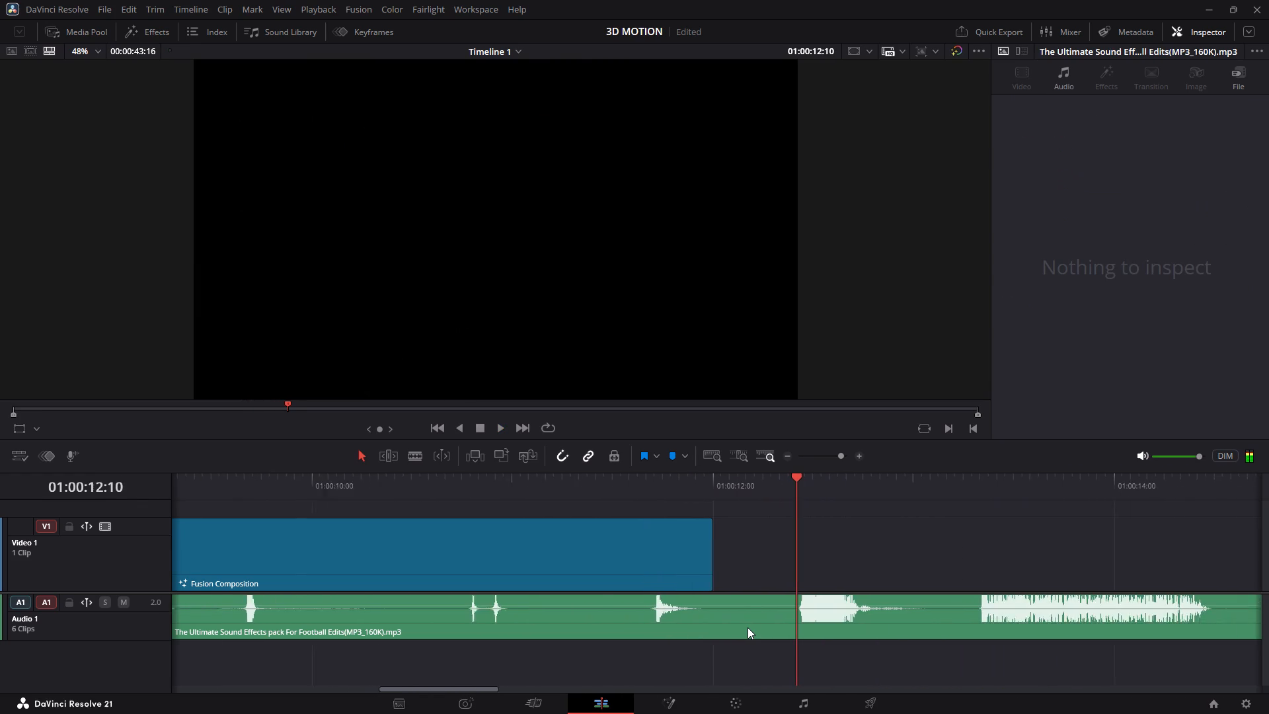
scroll(748, 627, "left", 1)
key("space")
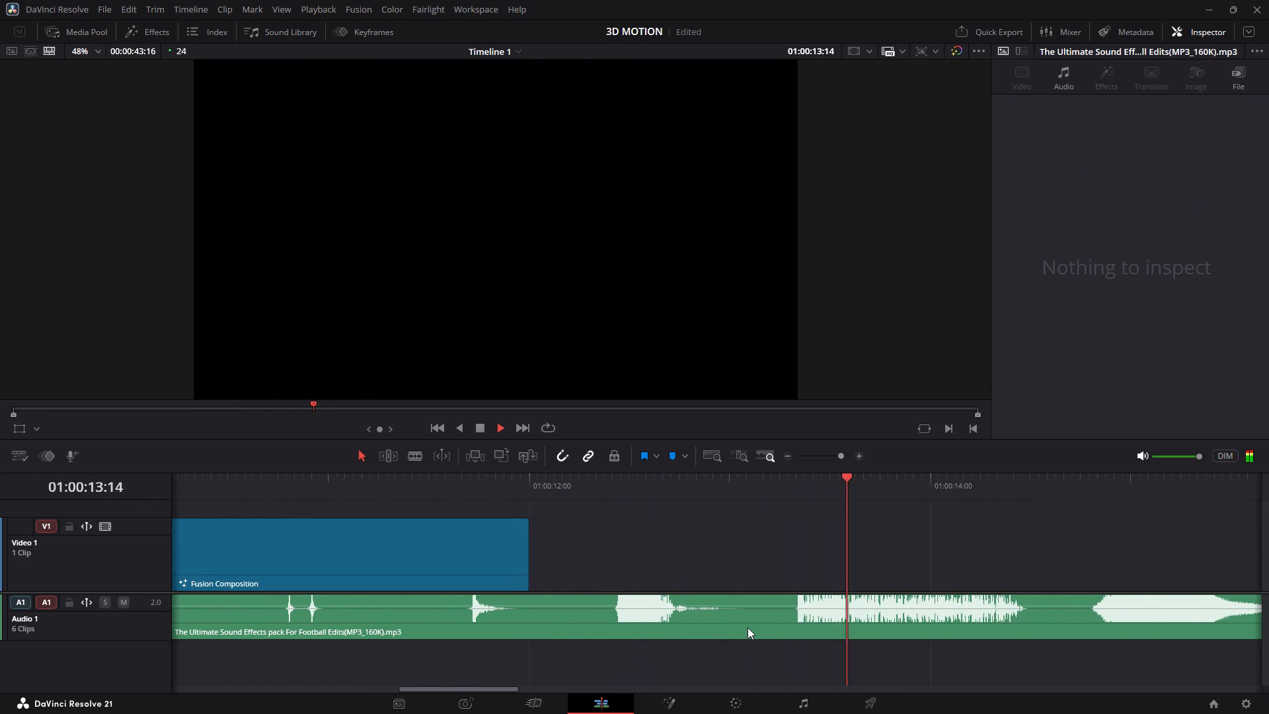
scroll(748, 627, "left", 5)
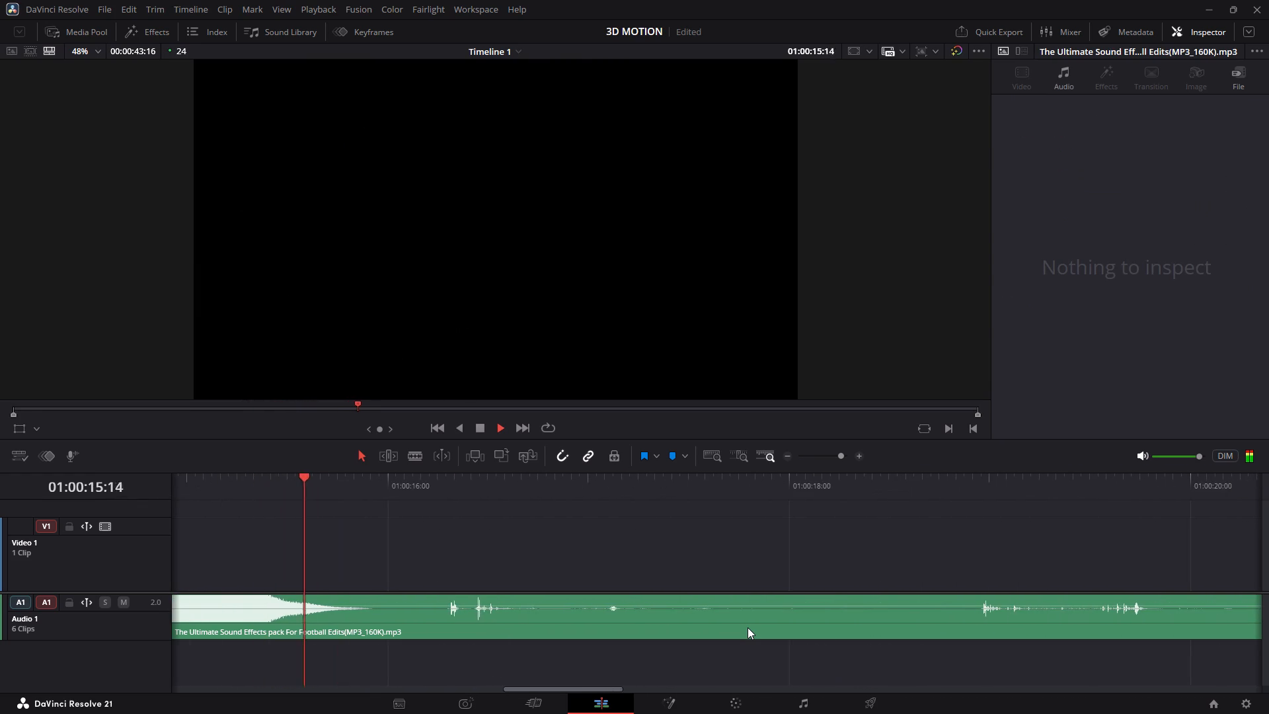
scroll(748, 627, "left", 1)
key("space")
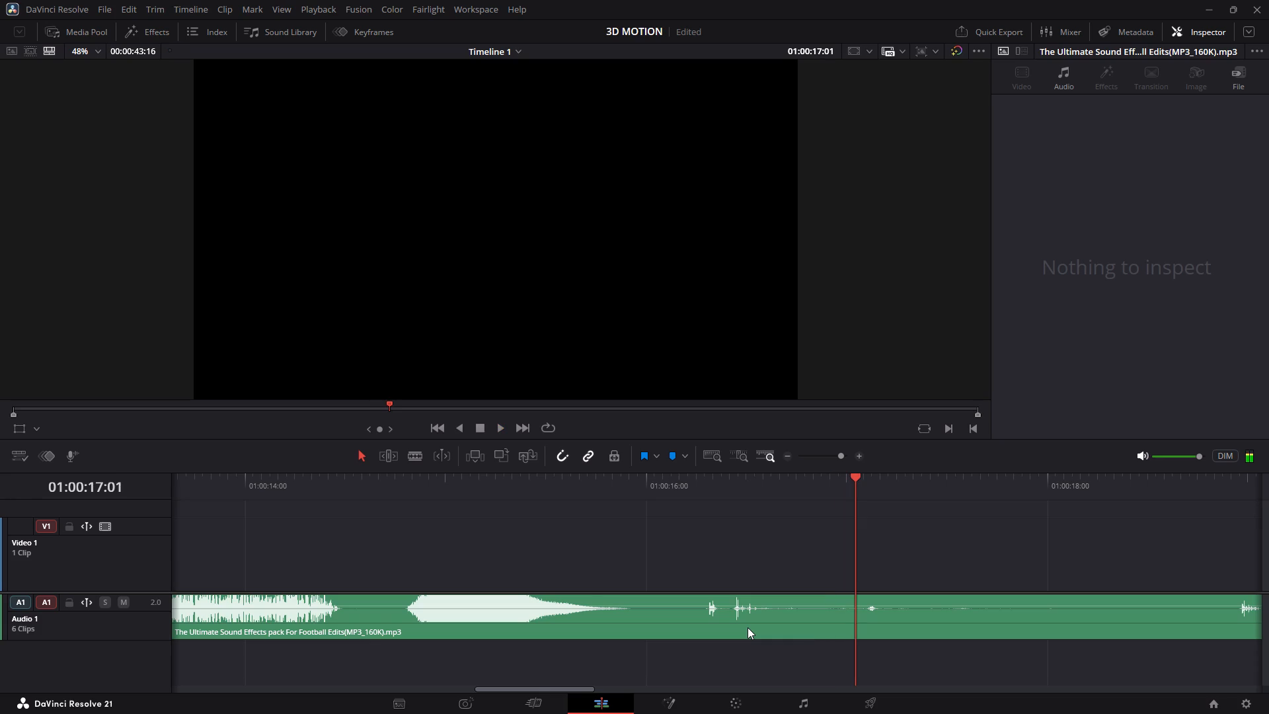
scroll(748, 627, "left", 7)
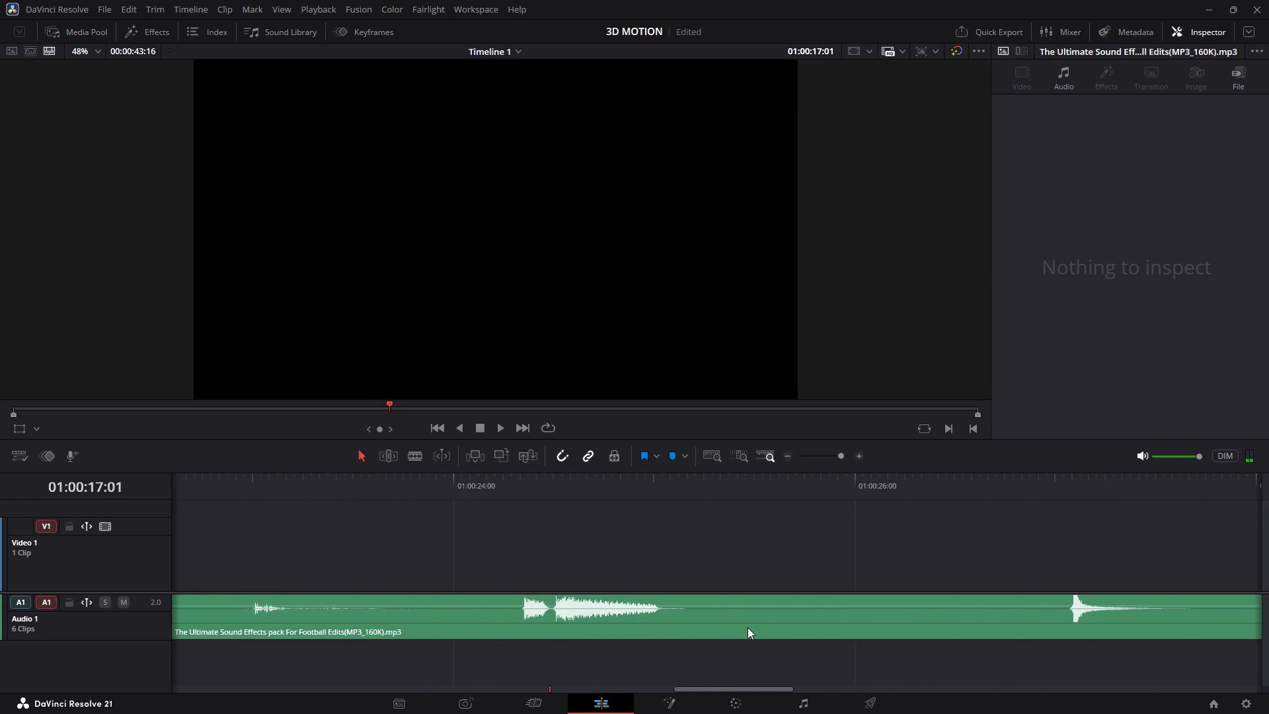
key("space")
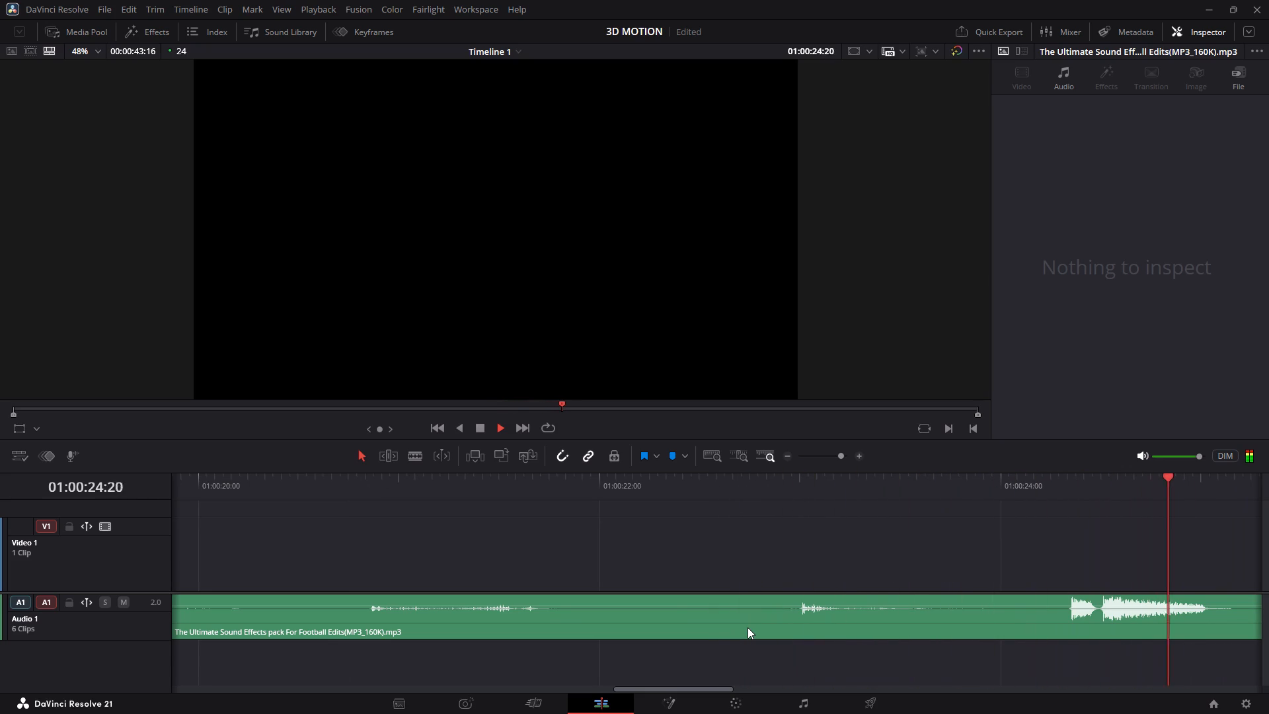
key("space")
key("space")
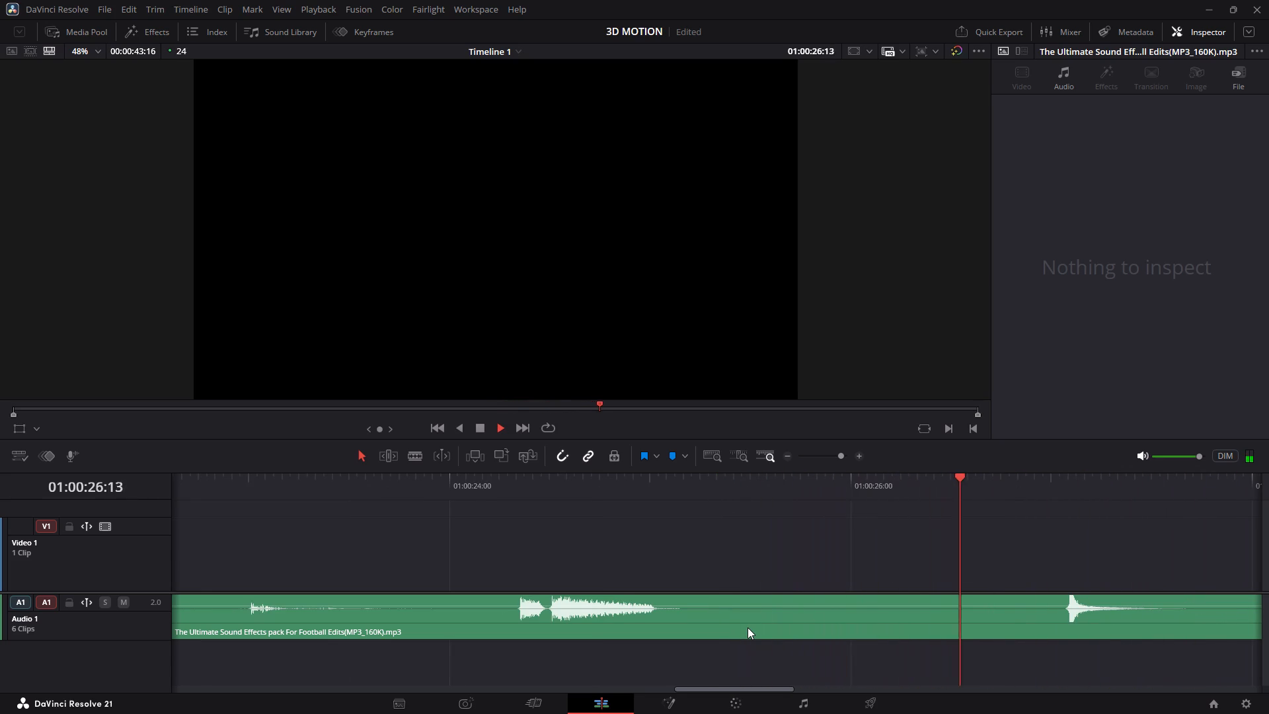
key("space")
key("space")
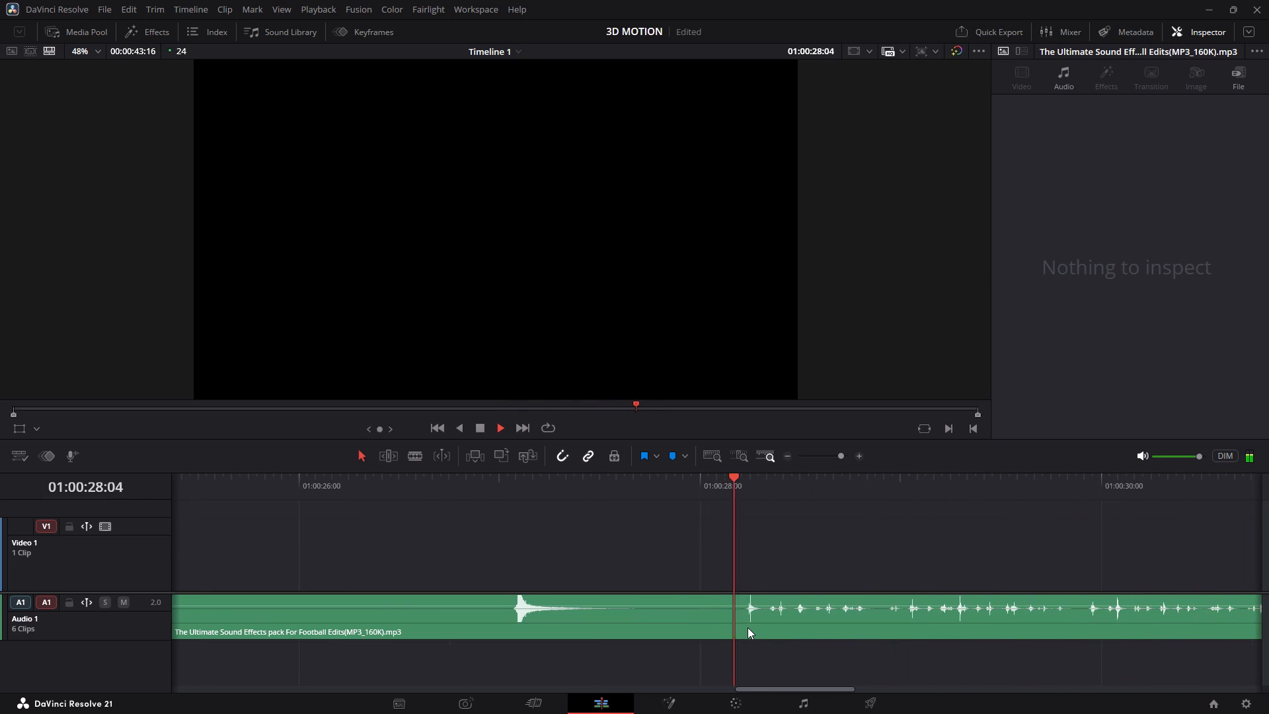
key("space")
key("space")
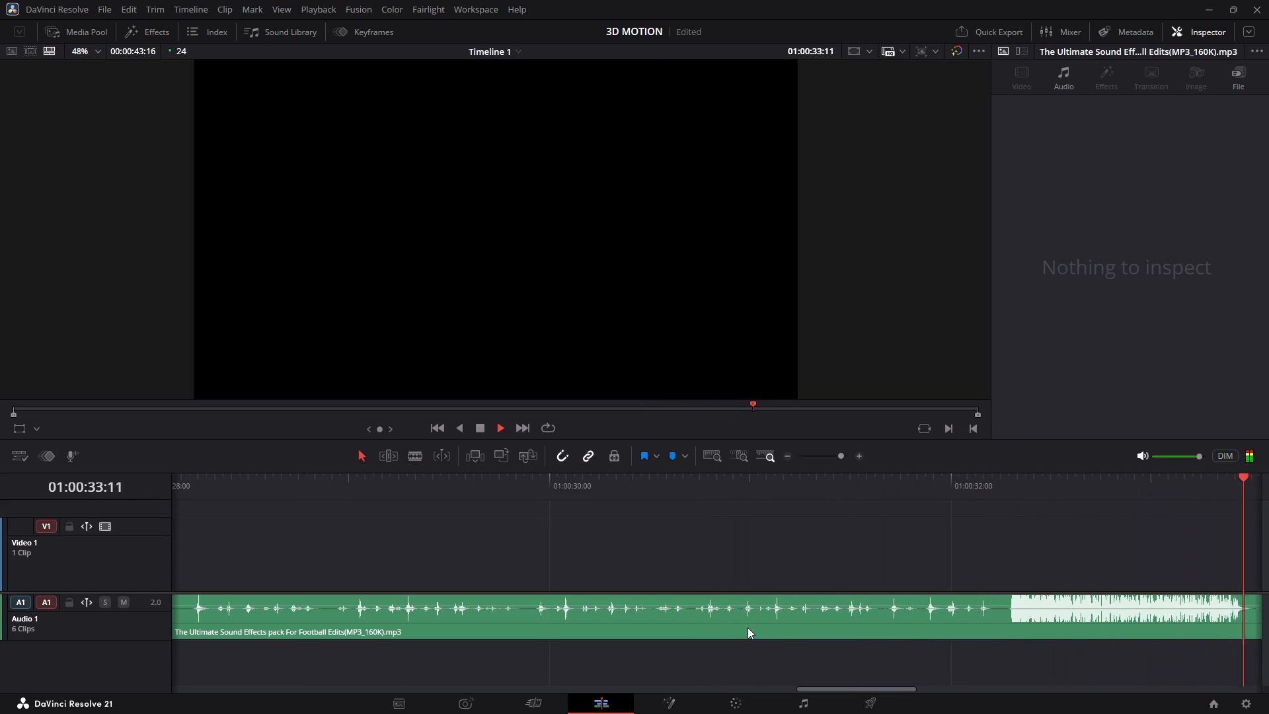
key("space")
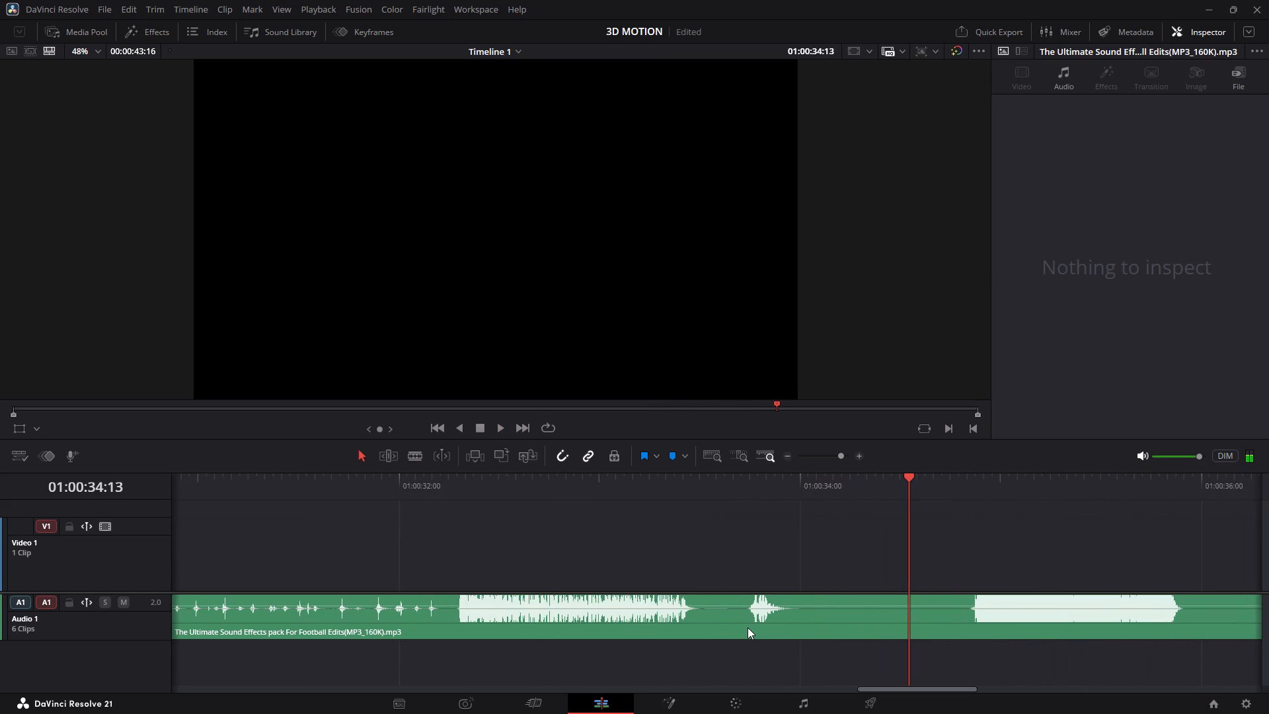
Scrub back and forth over the short sound around 01:00:33:17 in the sound effects audio to judge whether it suits the search bar.
key("Left")
key("Left")
key("Left")
key("Left")
key("Left")
key("Left")
key("Left")
key("Left")
key("Left")
key("Left")
key("Left")
key("Left")
key("Left")
key("Left")
key("Left")
key("Left")
key("Left")
key("Left")
key("Left")
key("Right")
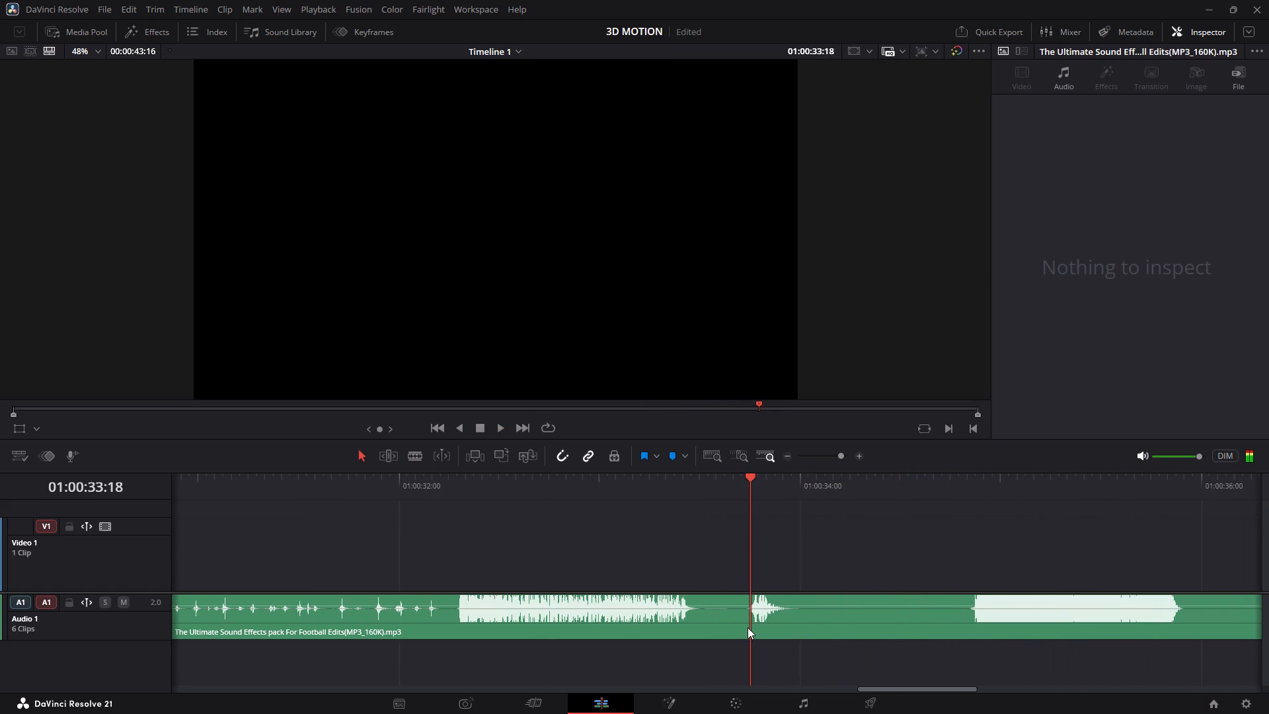
key("Right")
key("Right")
key("Right")
key("Left")
key("Left")
key("Left")
key("Left")
key("Left")
key("Left")
key("Left")
key("Left")
key("Left")
key("Left")
key("Left")
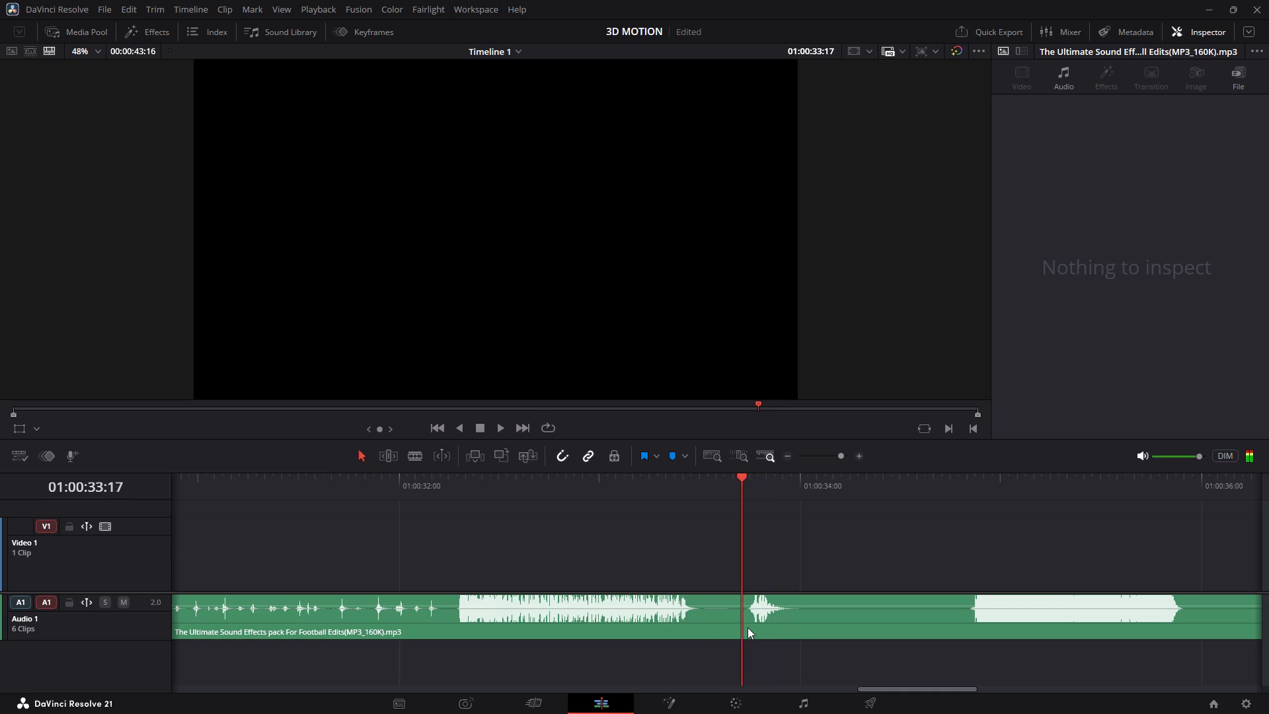
Scrub forward through the sound effects audio to about 01:00:40:13, checking the later sounds for a suitable search bar effect.
key("Right")
key("Right")
key("Right")
key("Right")
key("Right")
key("Right")
key("Right")
key("Right")
key("Right")
key("Right")
key("Right")
key("Right")
key("Right")
key("Right")
key("Right")
key("Right")
key("Right")
key("Right")
key("Right")
key("Right")
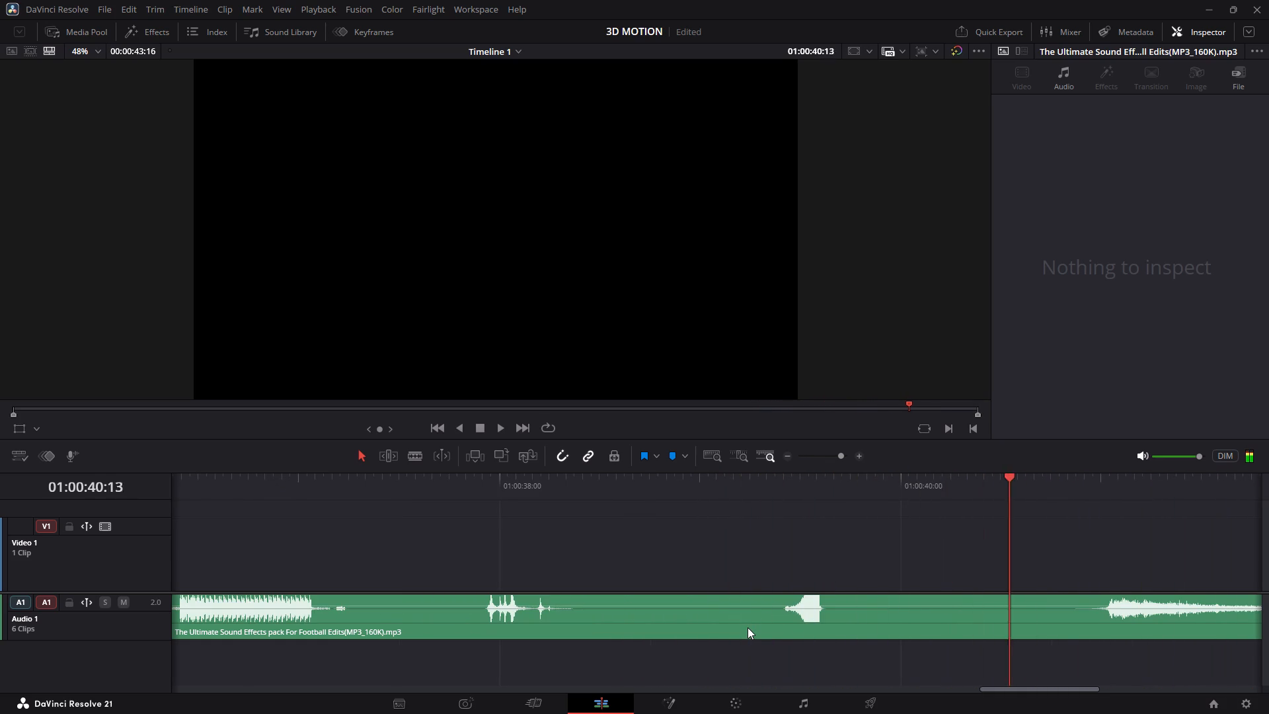
Scrub back through the sound effects audio past 01:00:30:00 to recheck the earlier sounds for the search bar.
key("Left")
key("Left")
key("Left")
key("Left")
key("Left")
key("Left")
key("Left")
key("Left")
key("Left")
key("Left")
key("Left")
key("Left")
key("Left")
key("Left")
key("Left")
key("Left")
key("Left")
key("Left")
key("Left")
key("Left")
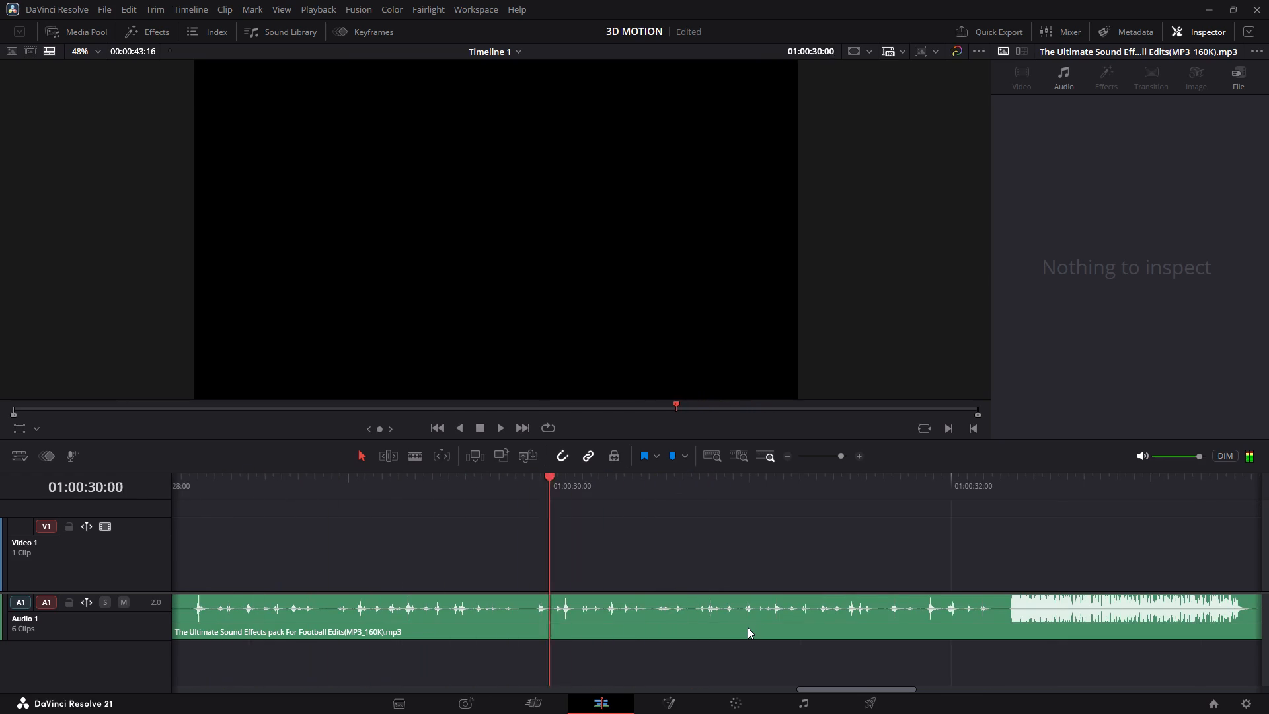
Examine the series of short, quiet sounds starting around 01:00:28:08 in the sound effects audio, stepping back and forth over its beginning.
key("Right")
key("Right")
key("Right")
key("Right")
key("Right")
key("Right")
key("Right")
key("Right")
key("Right")
key("Right")
key("Right")
key("Right")
key("Right")
key("Right")
key("Right")
key("Right")
key("Right")
key("Right")
key("Right")
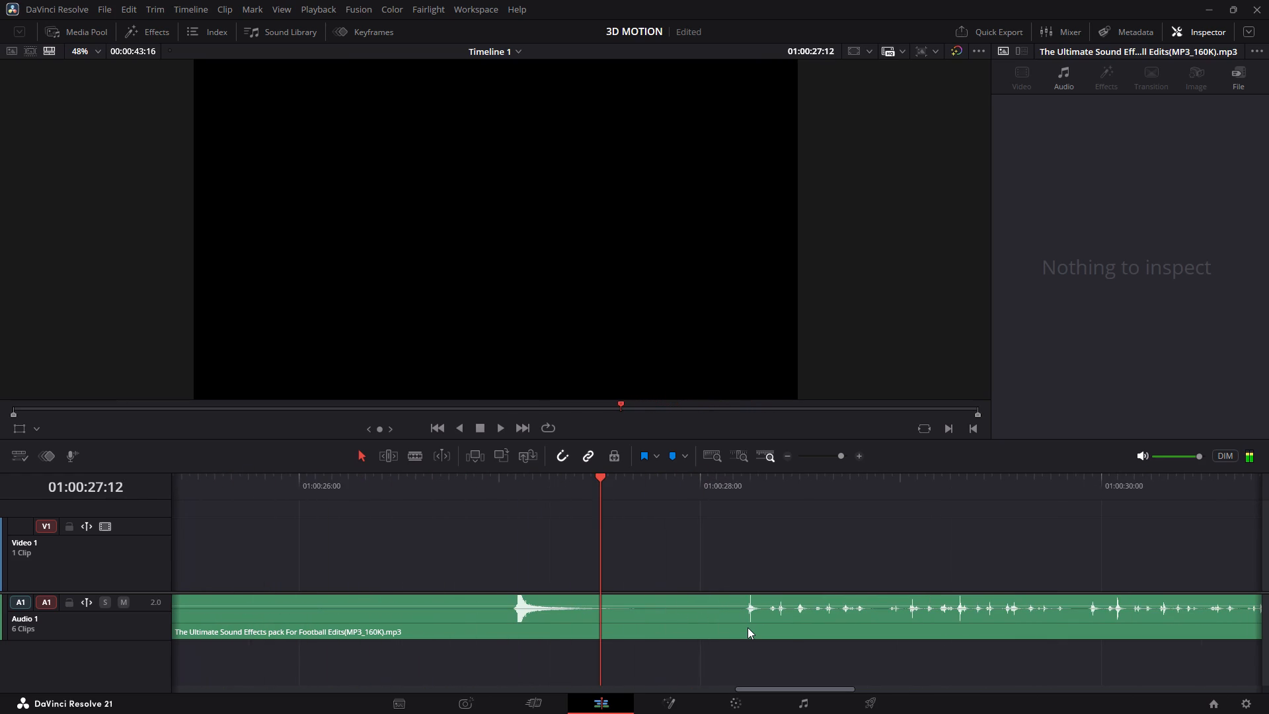
key("Right")
key("Right")
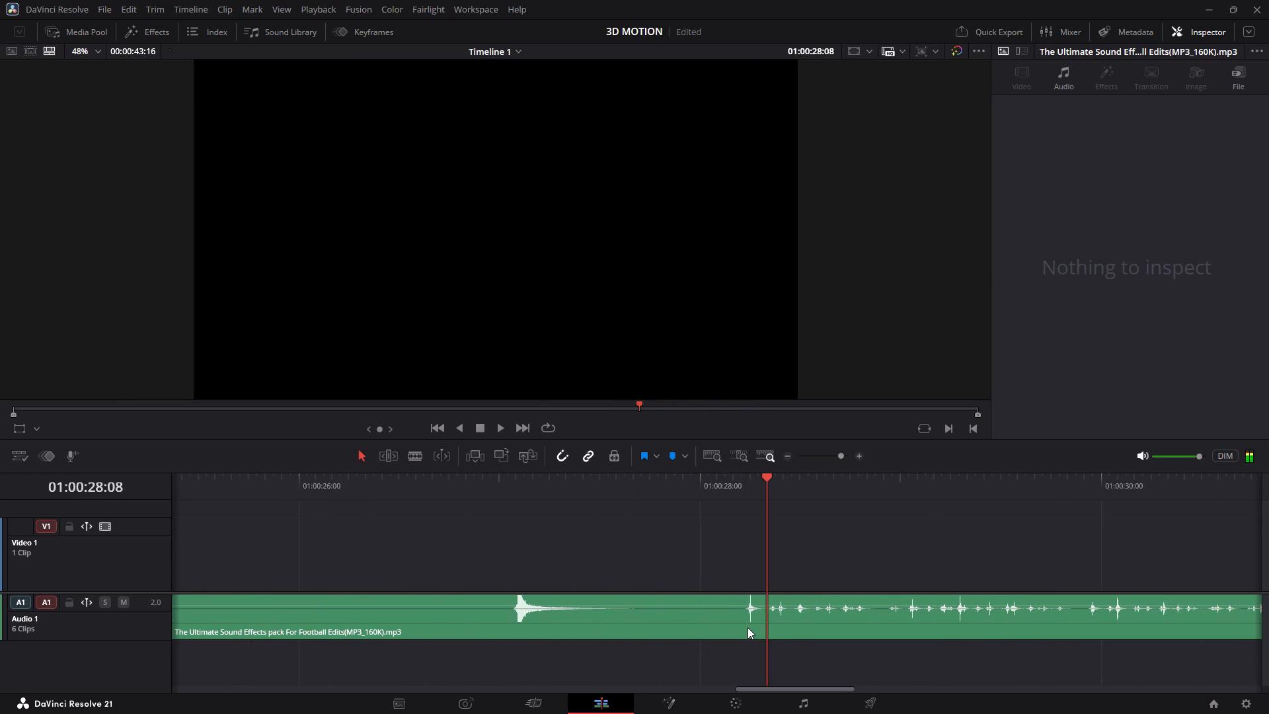
key("Right")
key("Right")
key("Right")
key("Right")
key("Right")
key("Right")
key("Right")
key("Right")
key("Right")
key("Right")
key("Right")
key("Left")
key("Left")
key("Left")
key("Left")
key("Left")
key("Left")
key("Left")
key("Left")
key("Left")
key("Left")
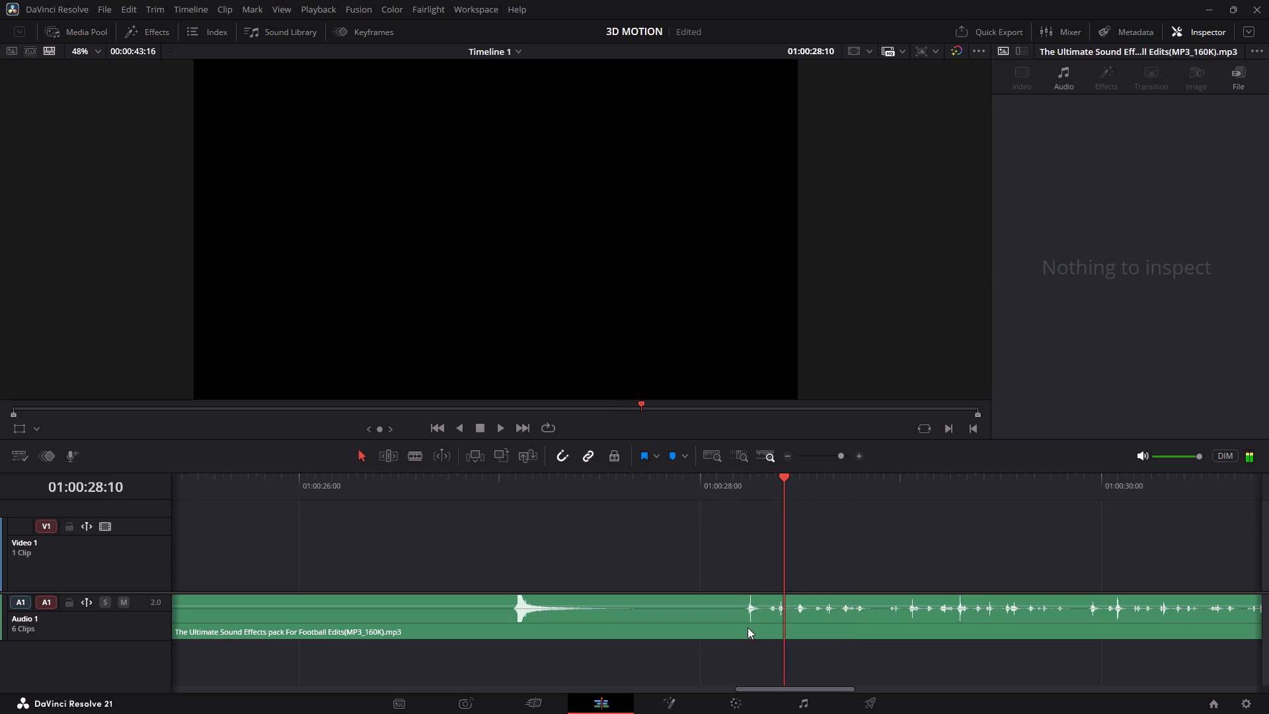
Jump to the end of the sound effects clip and scrub back over its final sound around 01:00:43:05.
key("Down")
key("Left")
key("Left")
key("Left")
key("Left")
key("Left")
key("Left")
key("Left")
key("Left")
key("Left")
key("Left")
key("Left")
key("Left")
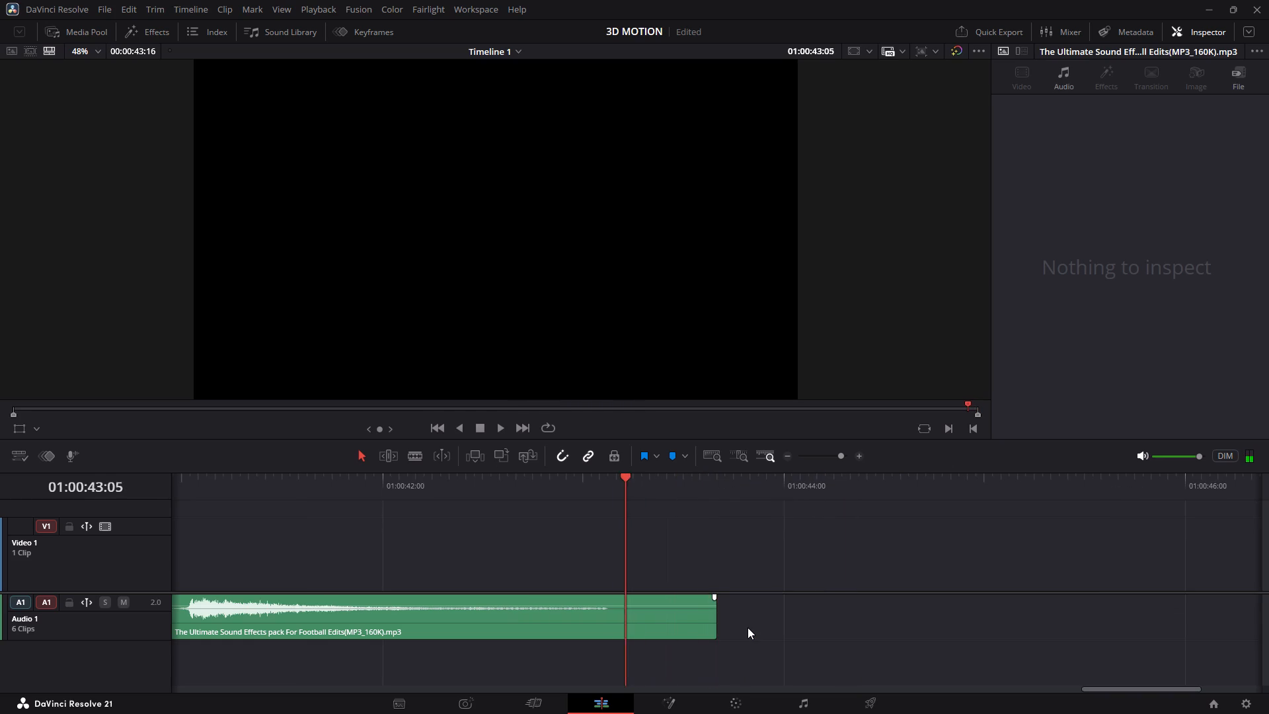
Jump back to the earlier part of the sound effects clip and scrub forward, checking its sounds up to about 01:00:28:08.
key("Up")
key("Right")
key("Right")
key("Right")
key("Right")
key("Right")
key("Right")
key("Right")
key("Right")
key("Right")
key("Right")
key("Right")
key("Right")
key("Right")
key("Right")
key("Right")
key("Right")
key("Right")
key("Right")
key("Right")
key("Right")
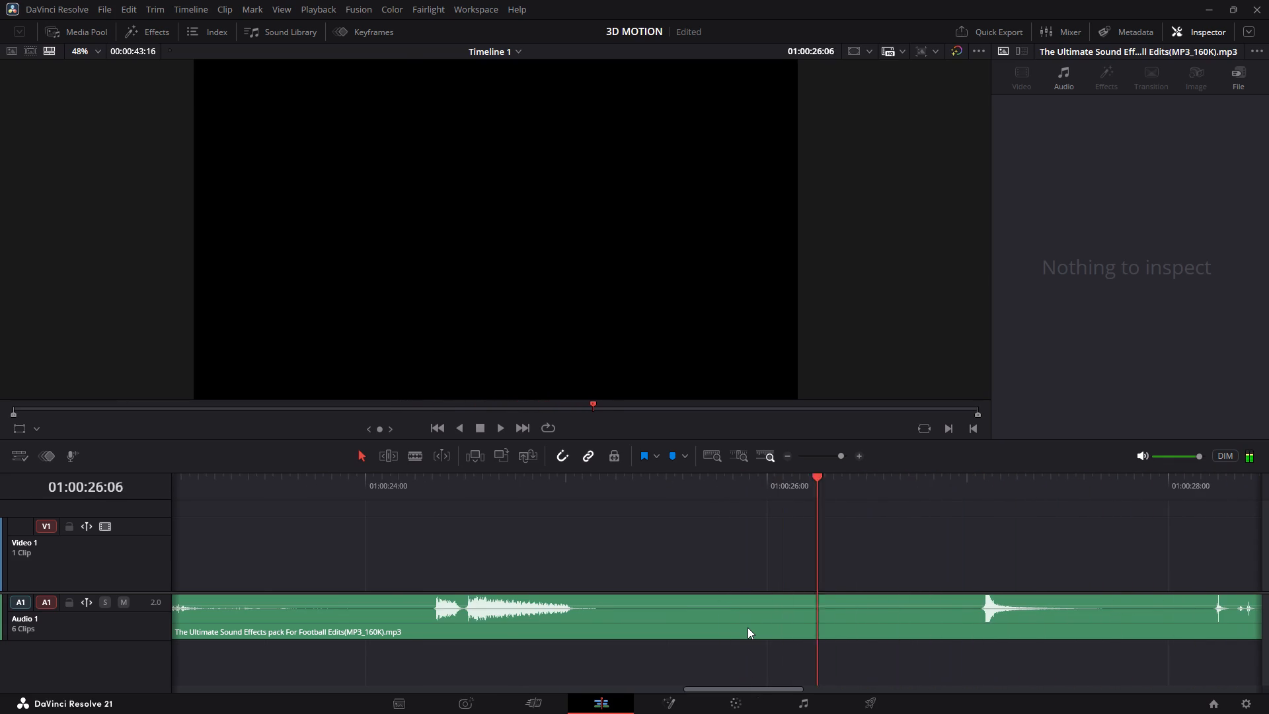
key("Right")
key("Right")
key("Right")
key("Right")
key("Right")
key("Right")
key("Right")
key("Right")
key("Right")
key("Right")
key("Right")
key("Right")
key("Right")
key("Right")
key("Right")
key("Right")
key("Right")
key("Right")
key("Right")
key("Right")
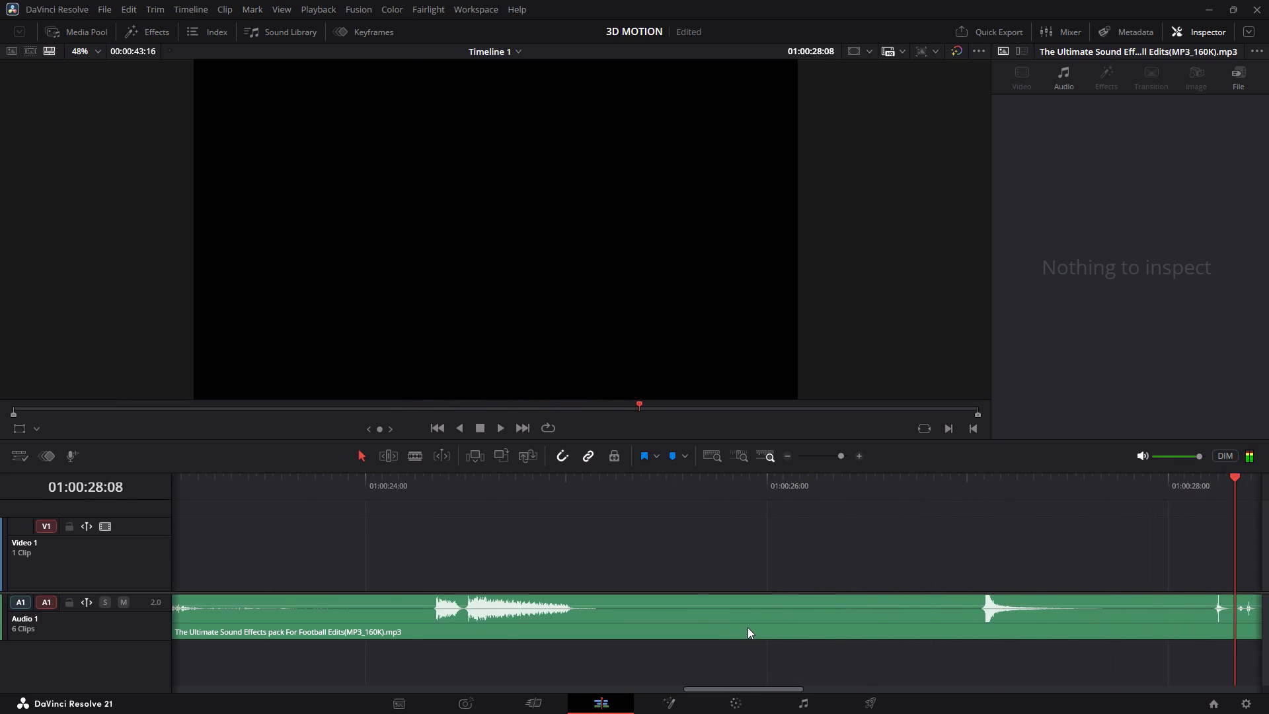
Examine the series of short, quiet sounds around 01:00:28:07, stepping over its beginning and playing it briefly.
key("Left")
key("Left")
key("Left")
key("Left")
key("Left")
key("Left")
key("Left")
key("Left")
key("Left")
key("Left")
key("Left")
key("Left")
key("Left")
key("Left")
key("Left")
key("Left")
key("Left")
key("Left")
key("Left")
key("Left")
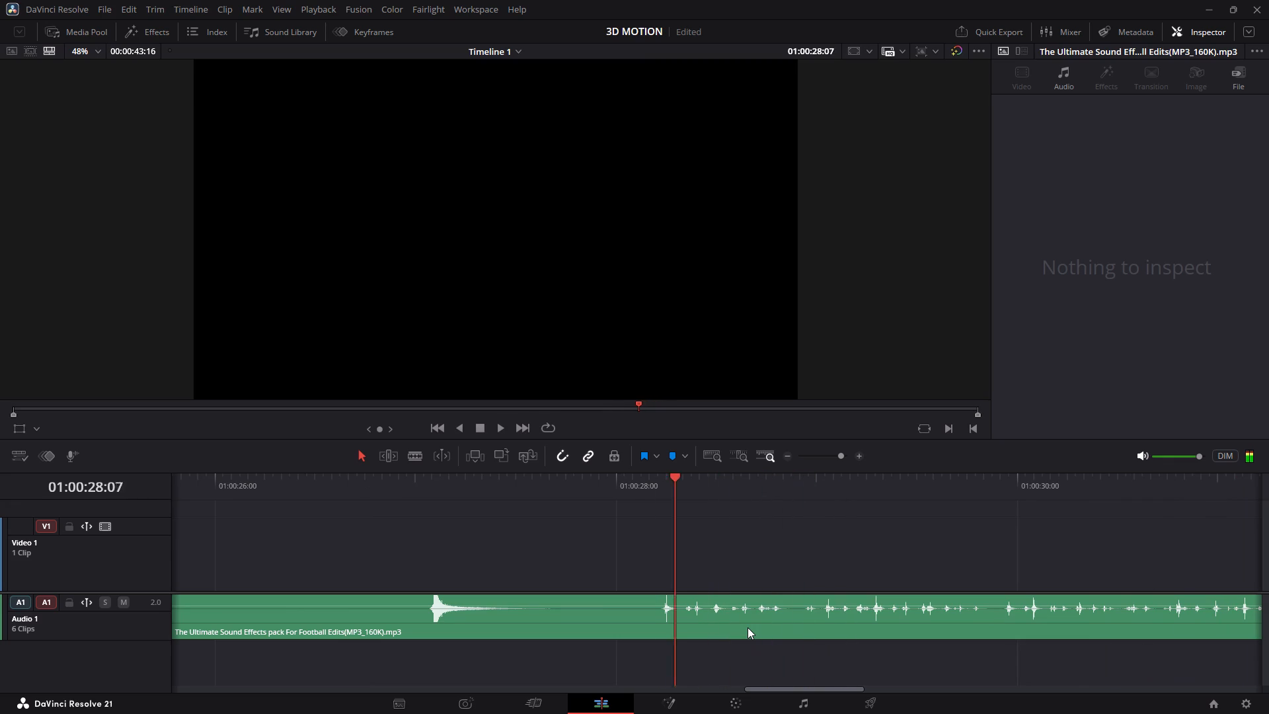
key("Right")
key("Left")
key("Left")
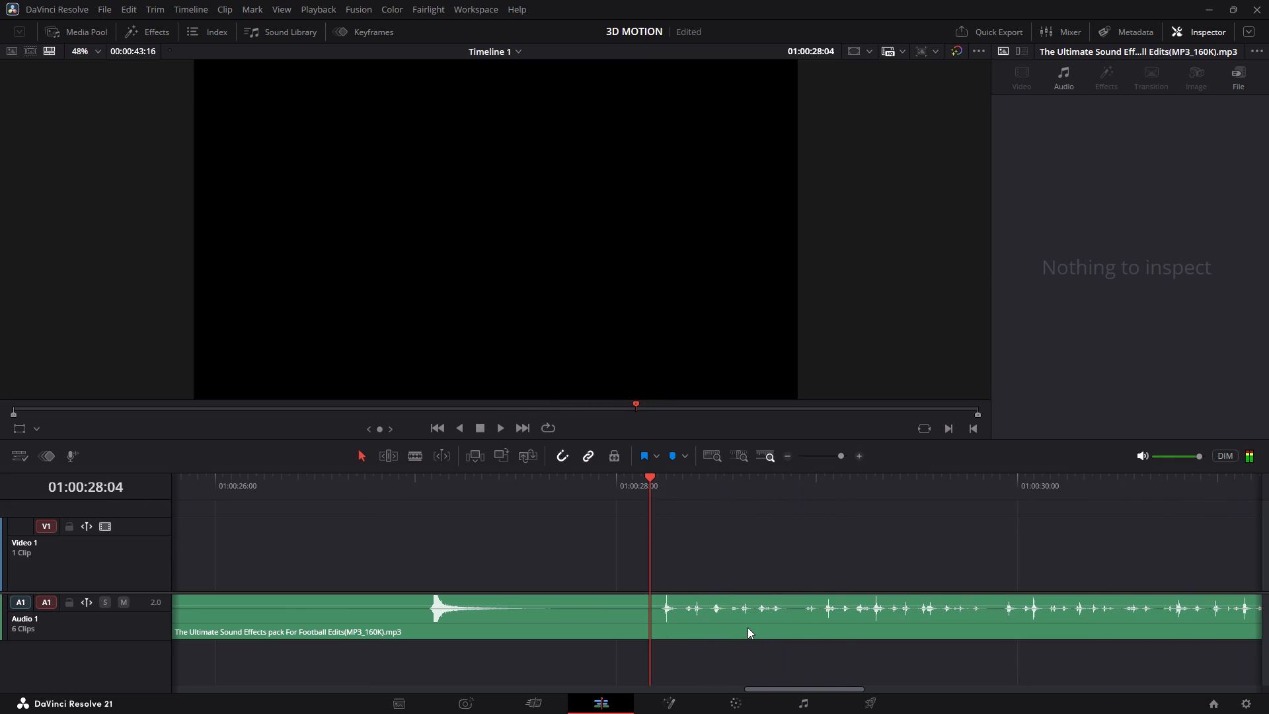
key("space")
key("space")
Find the frame just before the first of the short, quiet sounds and trim the sound effects clip's start to 01:00:28:05.
key("Left")
key("Left")
key("Left")
key("Left")
key("Left")
key("Left")
key("Left")
key("Left")
key("Left")
key("Left")
key("Left")
key("Left")
key("Left")
key("Left")
key("Left")
key("Left")
key("Left")
key("Left")
key("Left")
key("Left")
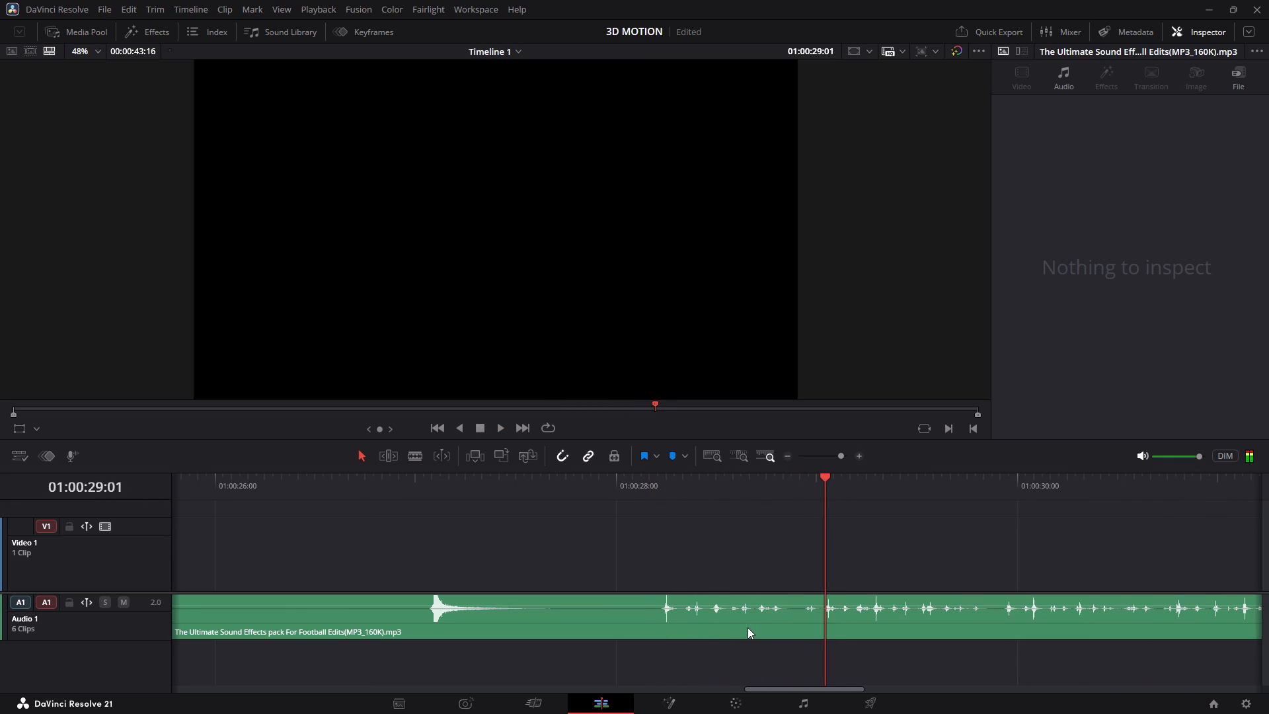
key("Right")
key("Right")
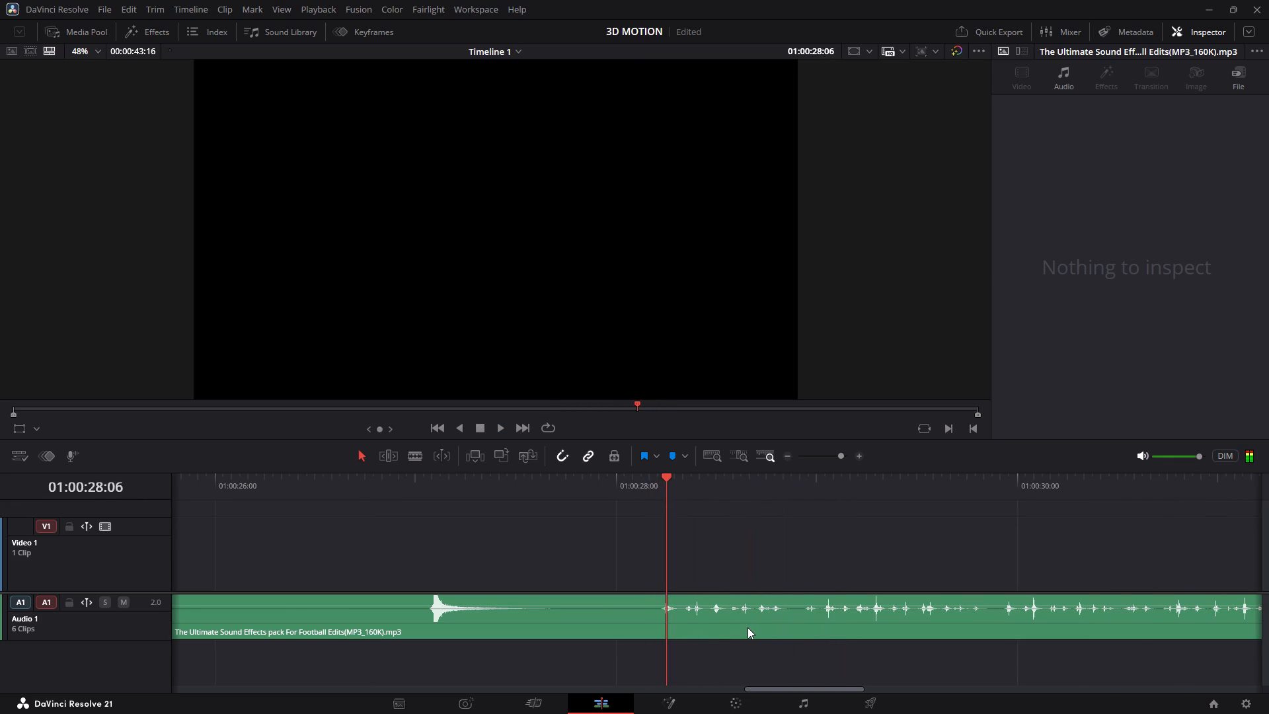
key("Left")
left_click(774, 615)
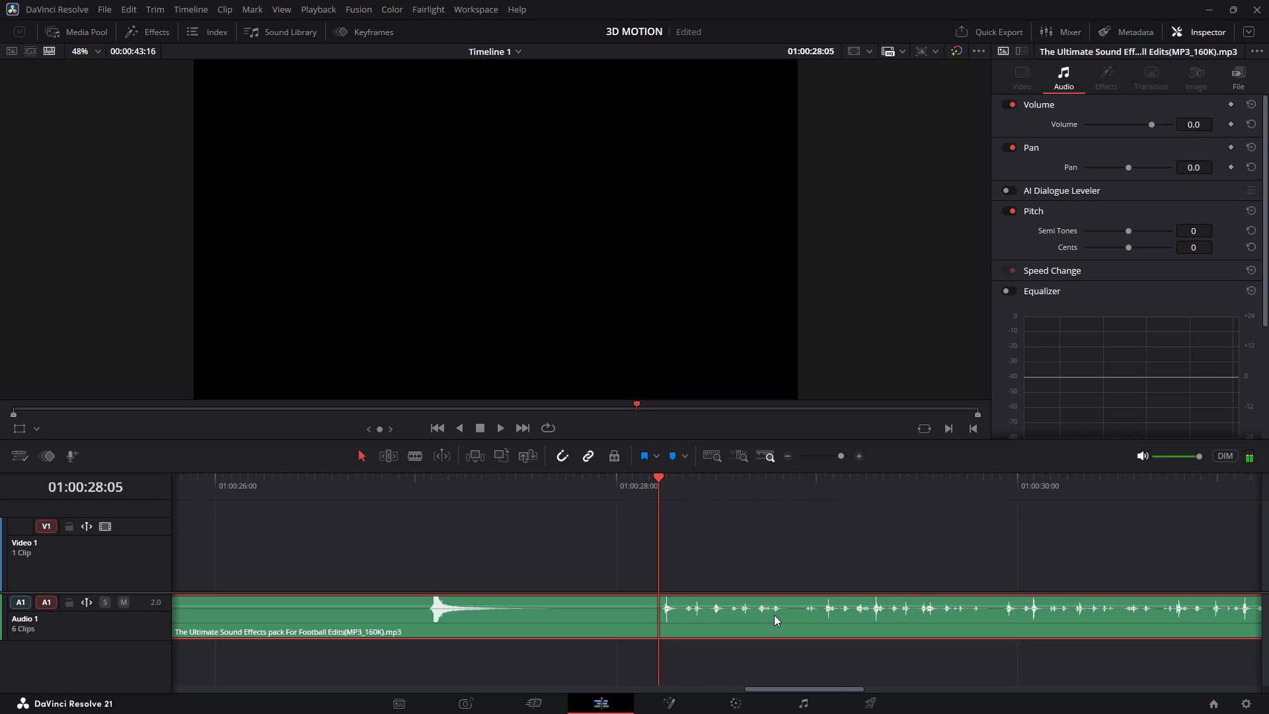
key("shift+braceleft")
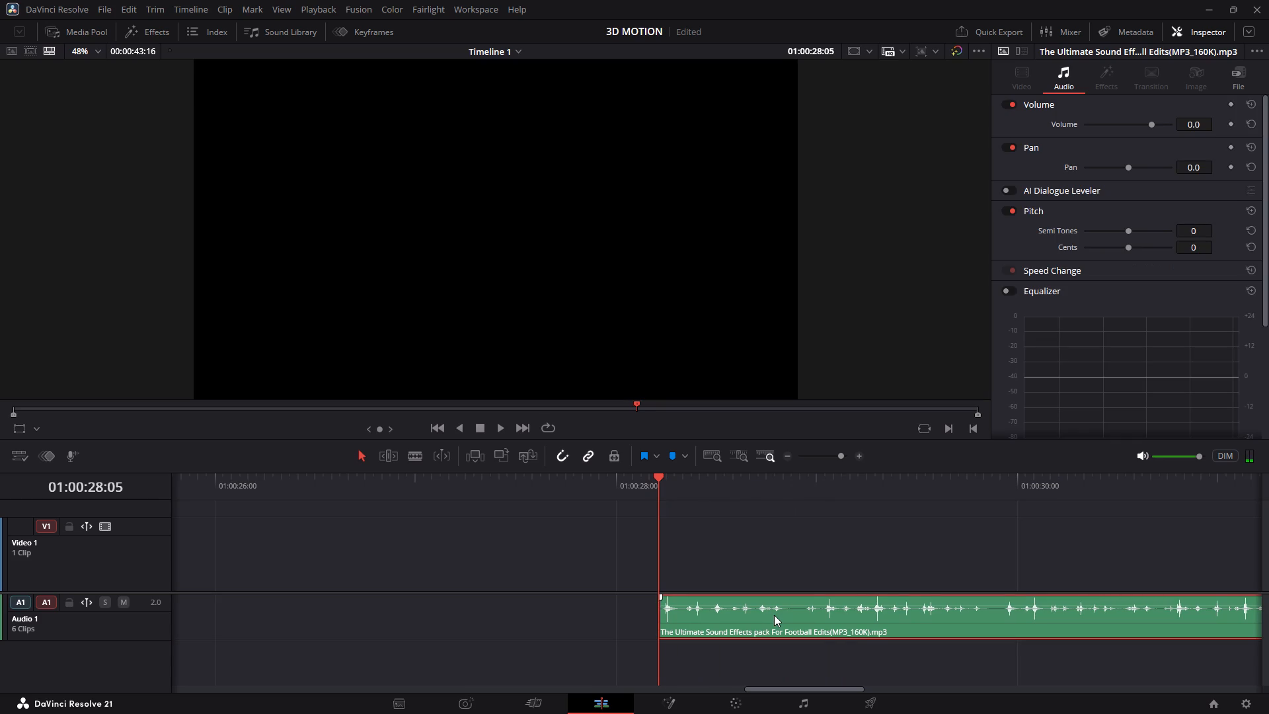
Trim the end of the sound effects clip to 01:00:28:21, keeping only the first few short sounds.
key("Right")
key("Right")
key("Right")
key("Right")
key("Right")
key("Right")
key("Right")
key("Right")
key("Right")
key("Right")
key("Right")
key("Right")
key("Right")
key("Right")
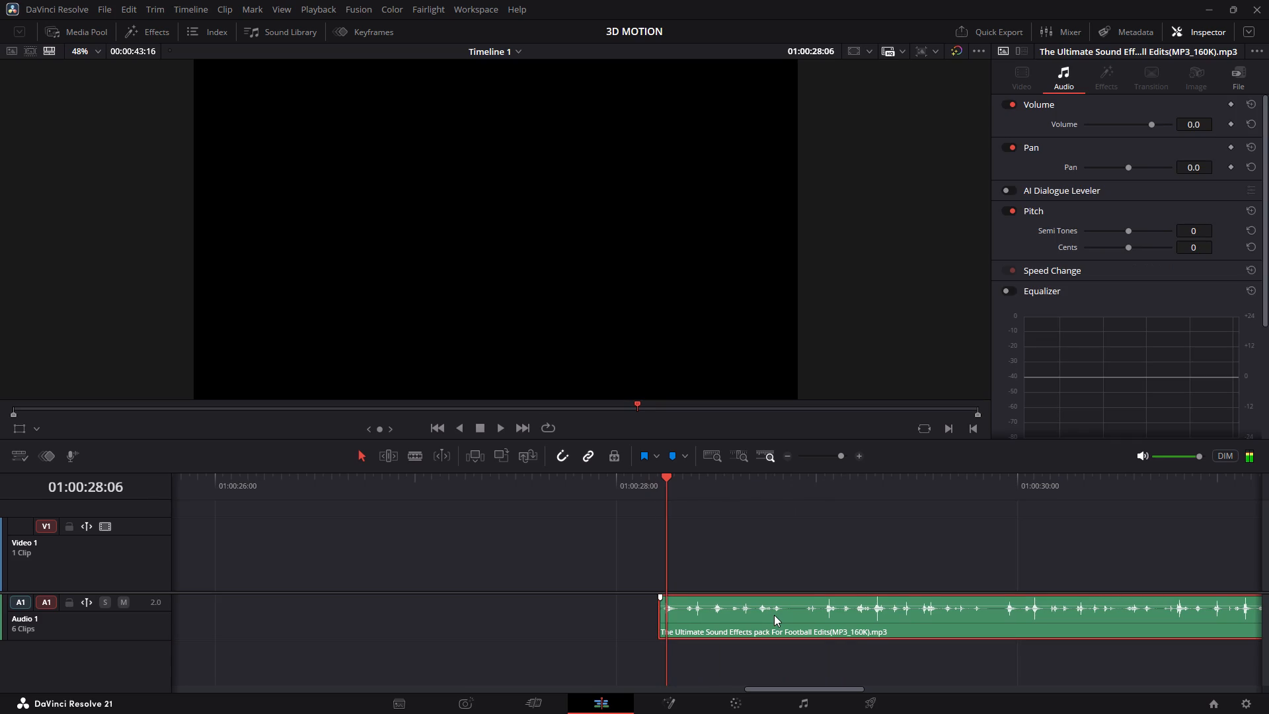
key("Right")
key("Right")
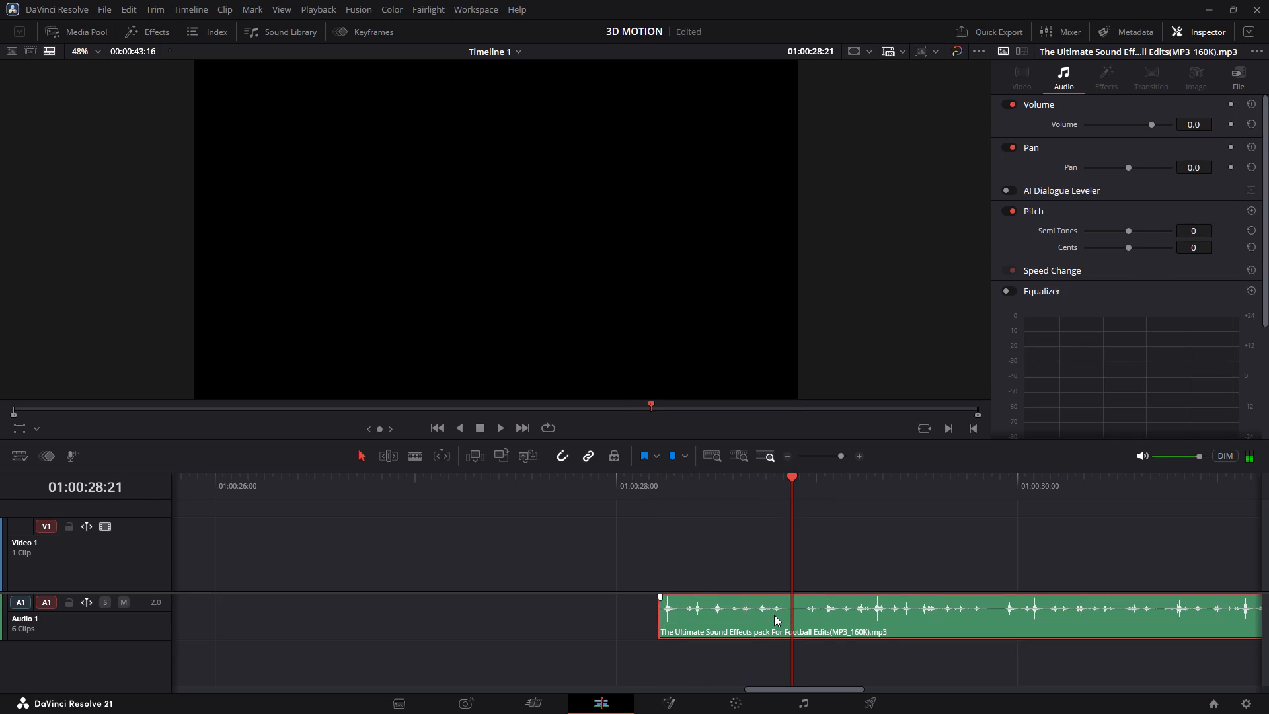
key("shift+braceright")
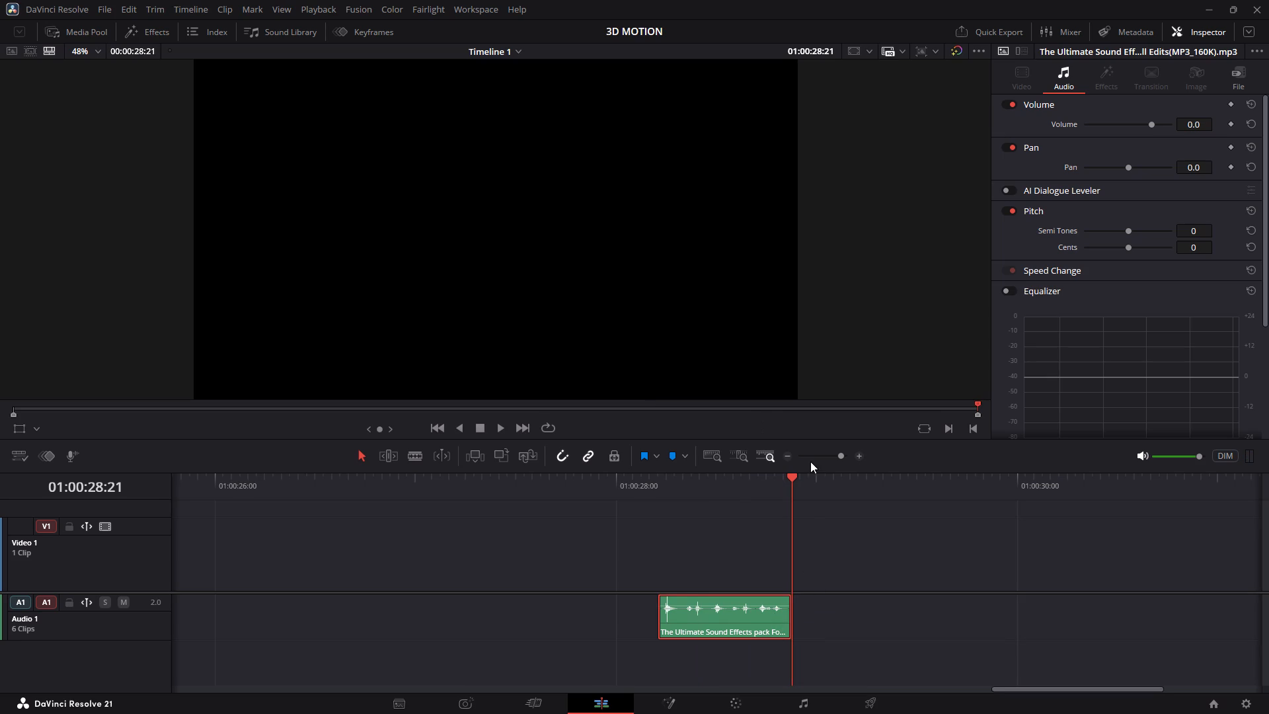
Move the trimmed sound clip on Audio 1 under the Fusion Composition, after the five short clips, ending at about 01:00:04:00.
double_click(784, 456)
left_click(784, 458)
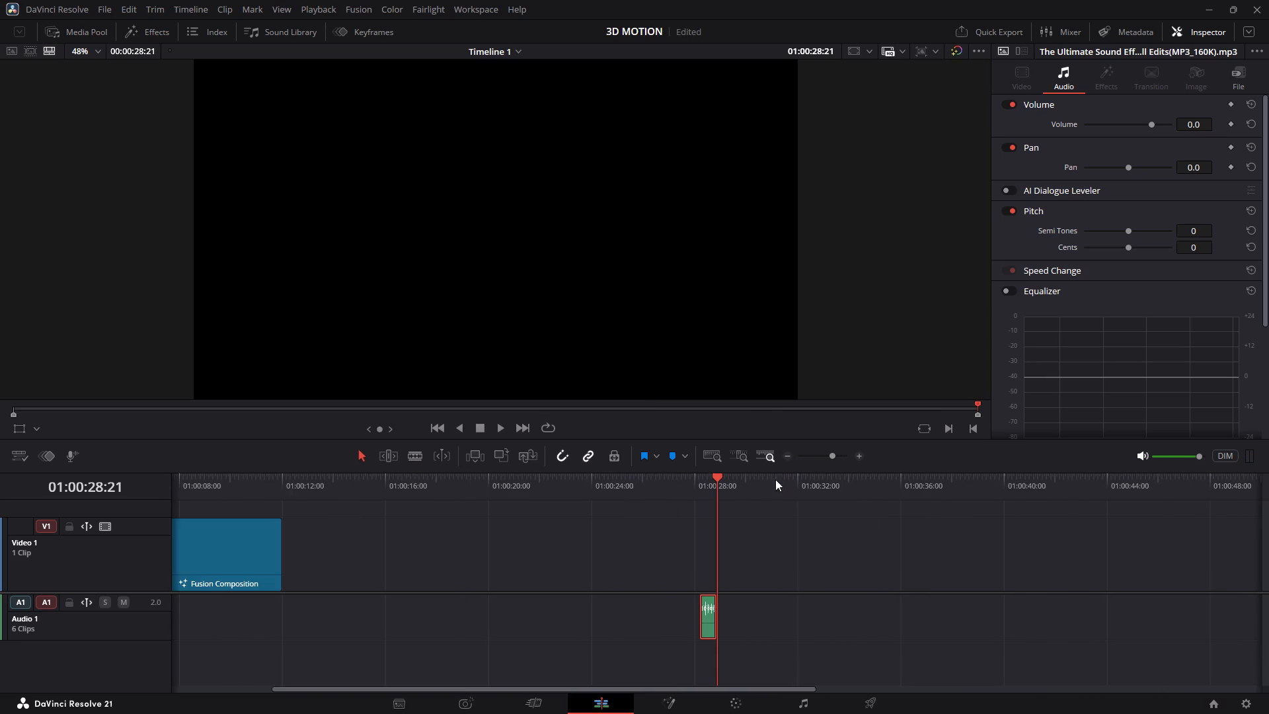
left_click_drag(705, 614, 265, 629)
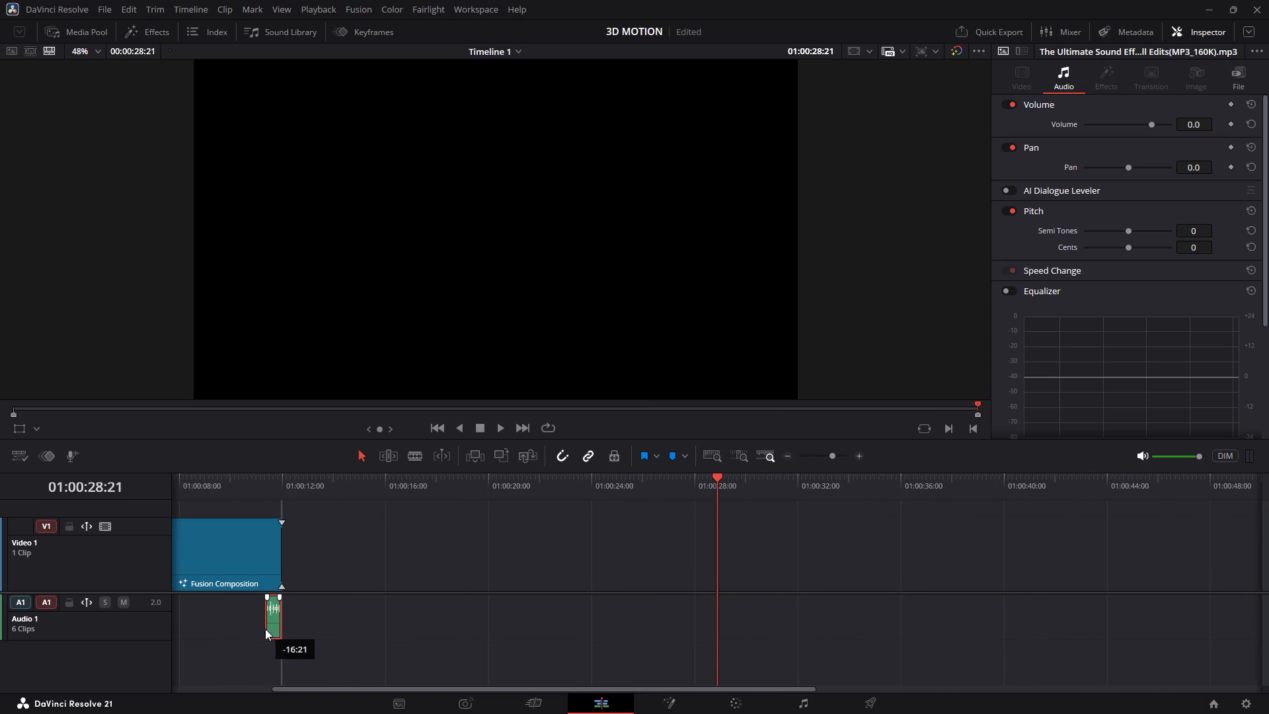
left_click_drag(265, 629, 221, 625)
scroll(289, 628, "right", 7)
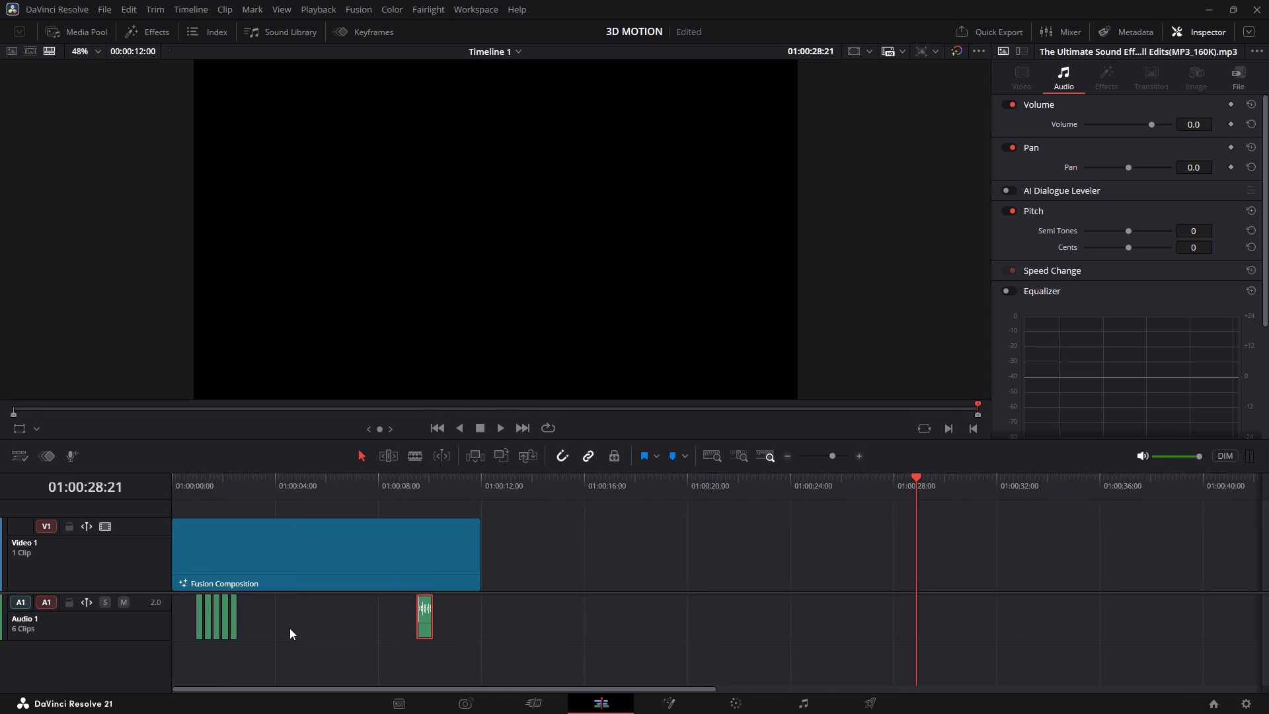
left_click_drag(424, 612, 280, 604)
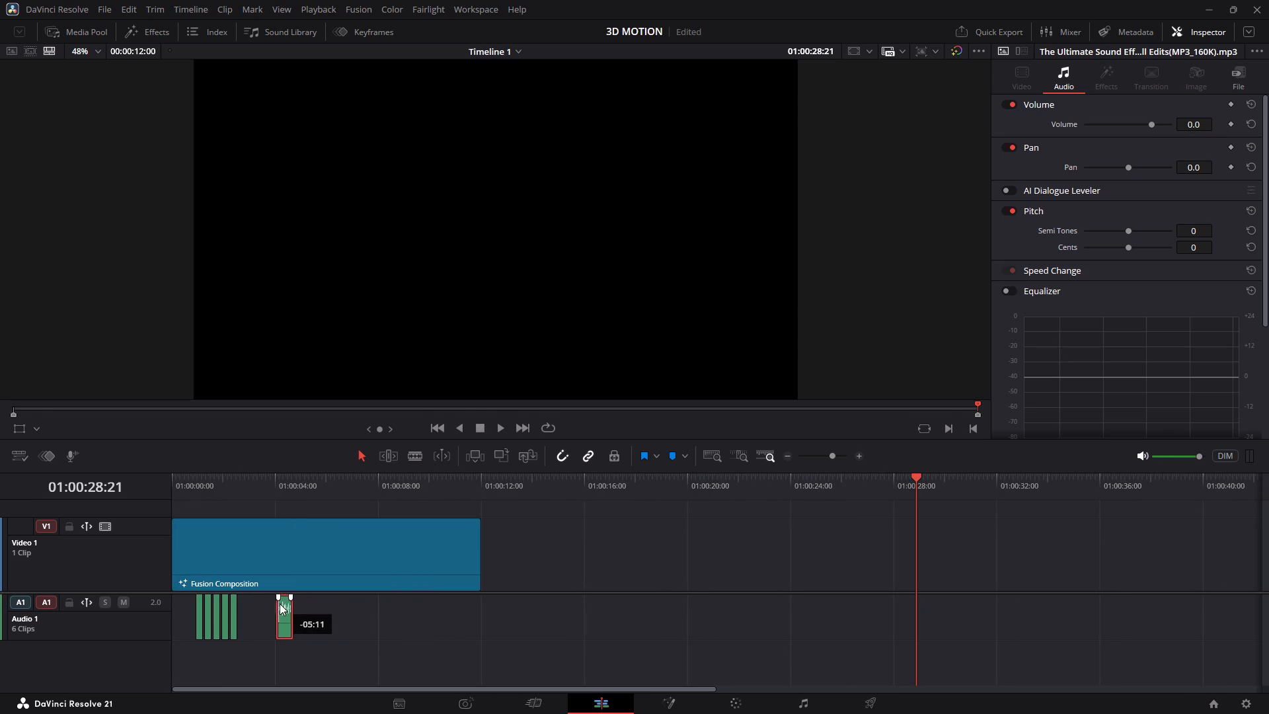
left_click_drag(280, 604, 266, 602)
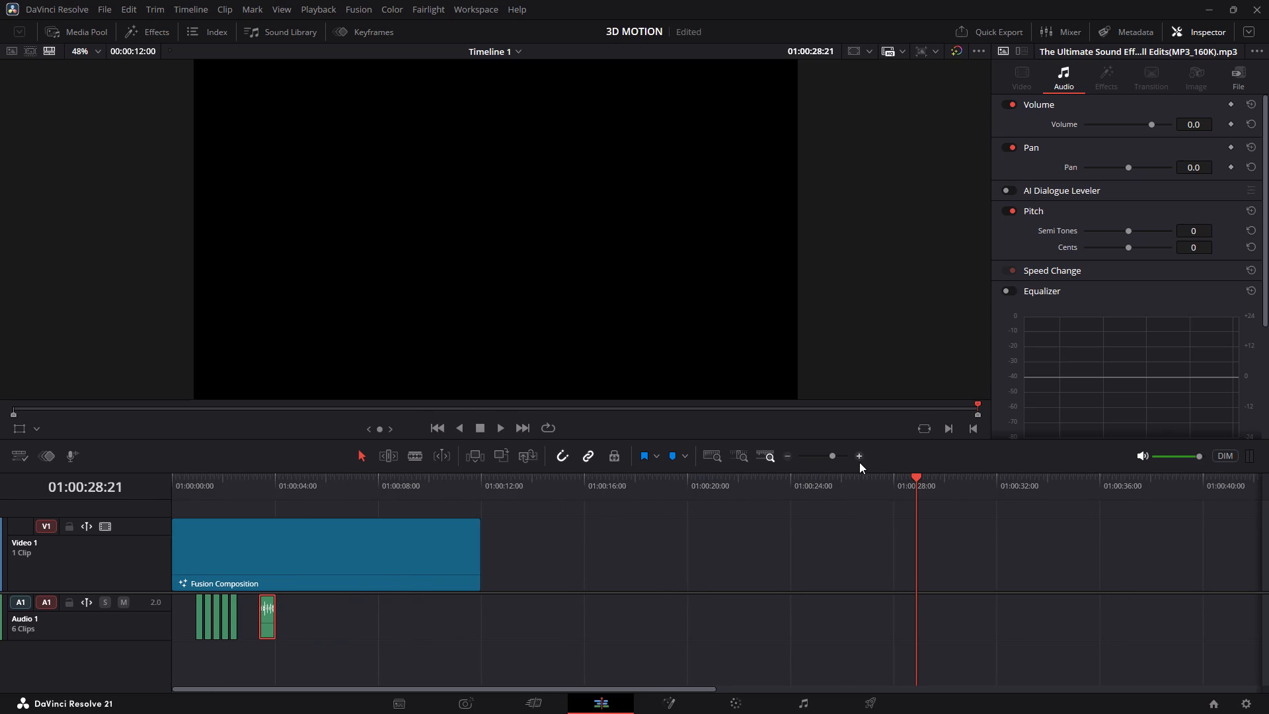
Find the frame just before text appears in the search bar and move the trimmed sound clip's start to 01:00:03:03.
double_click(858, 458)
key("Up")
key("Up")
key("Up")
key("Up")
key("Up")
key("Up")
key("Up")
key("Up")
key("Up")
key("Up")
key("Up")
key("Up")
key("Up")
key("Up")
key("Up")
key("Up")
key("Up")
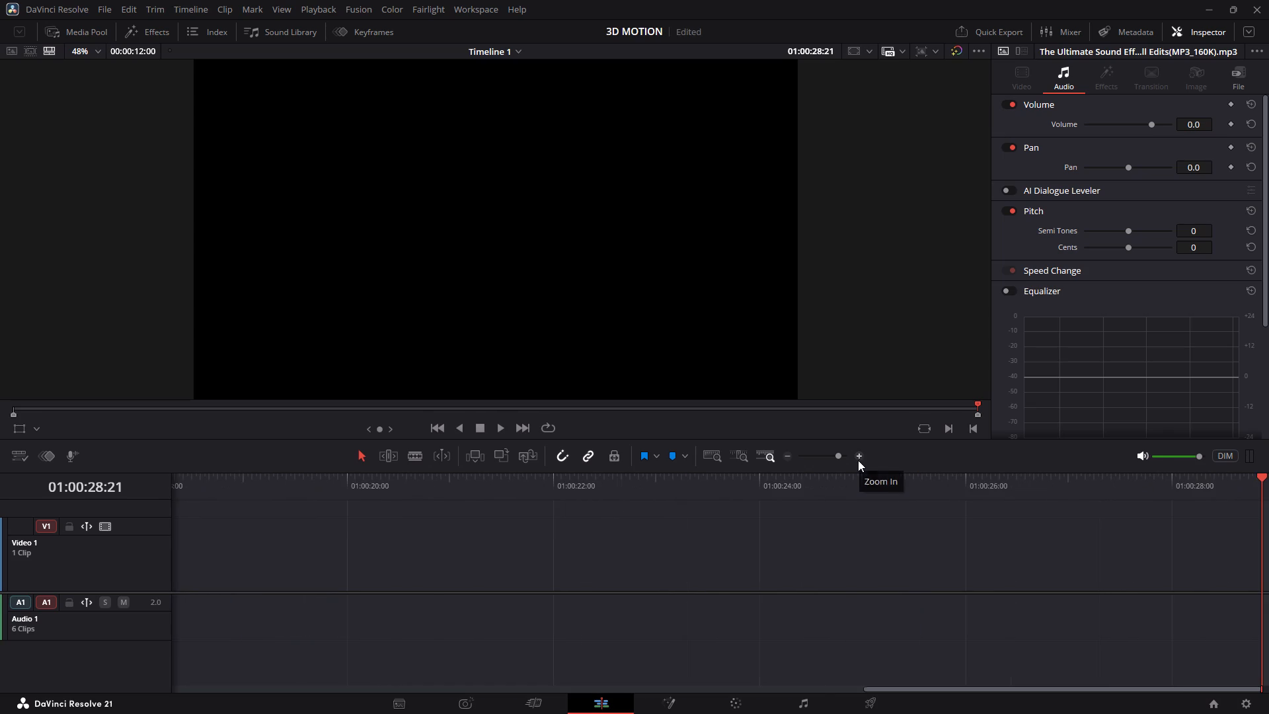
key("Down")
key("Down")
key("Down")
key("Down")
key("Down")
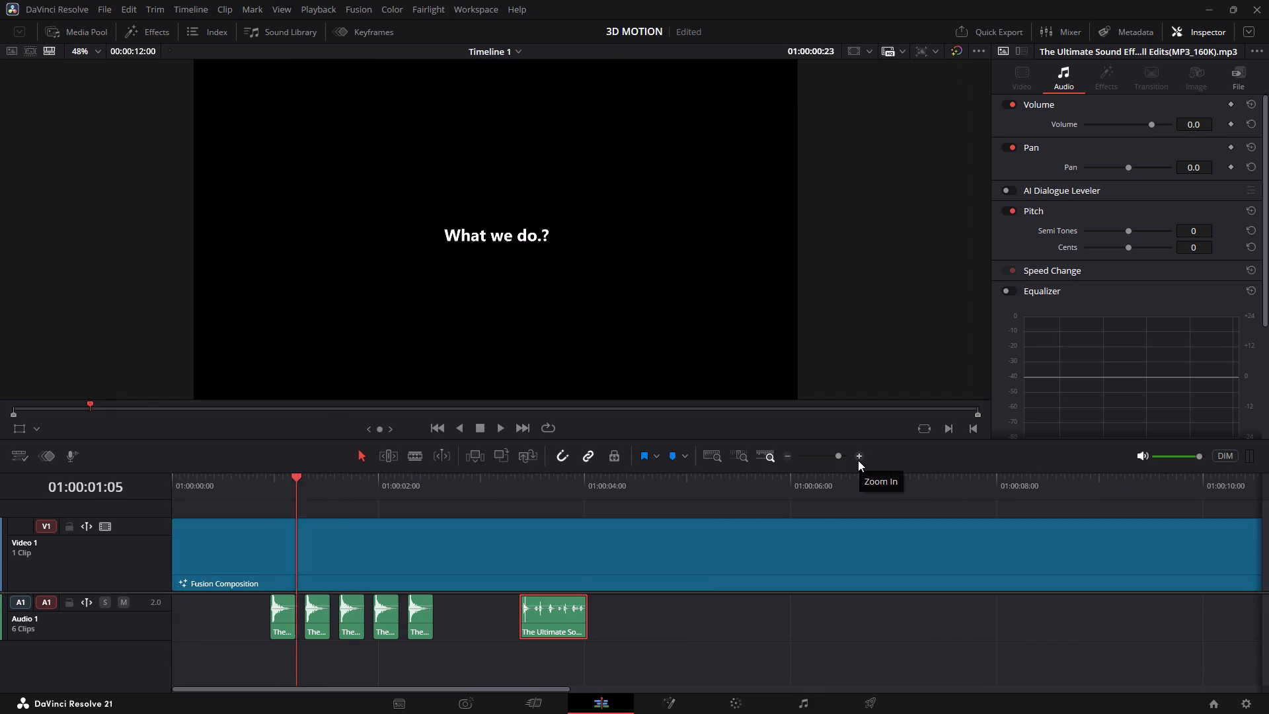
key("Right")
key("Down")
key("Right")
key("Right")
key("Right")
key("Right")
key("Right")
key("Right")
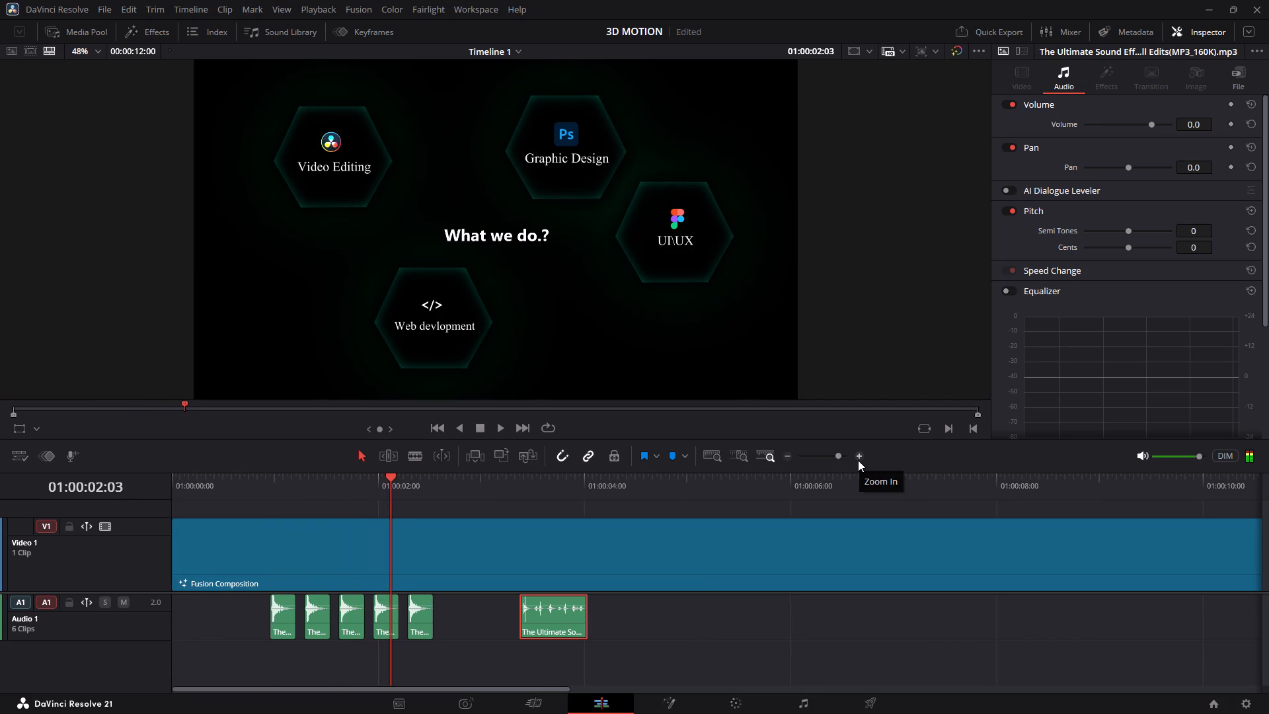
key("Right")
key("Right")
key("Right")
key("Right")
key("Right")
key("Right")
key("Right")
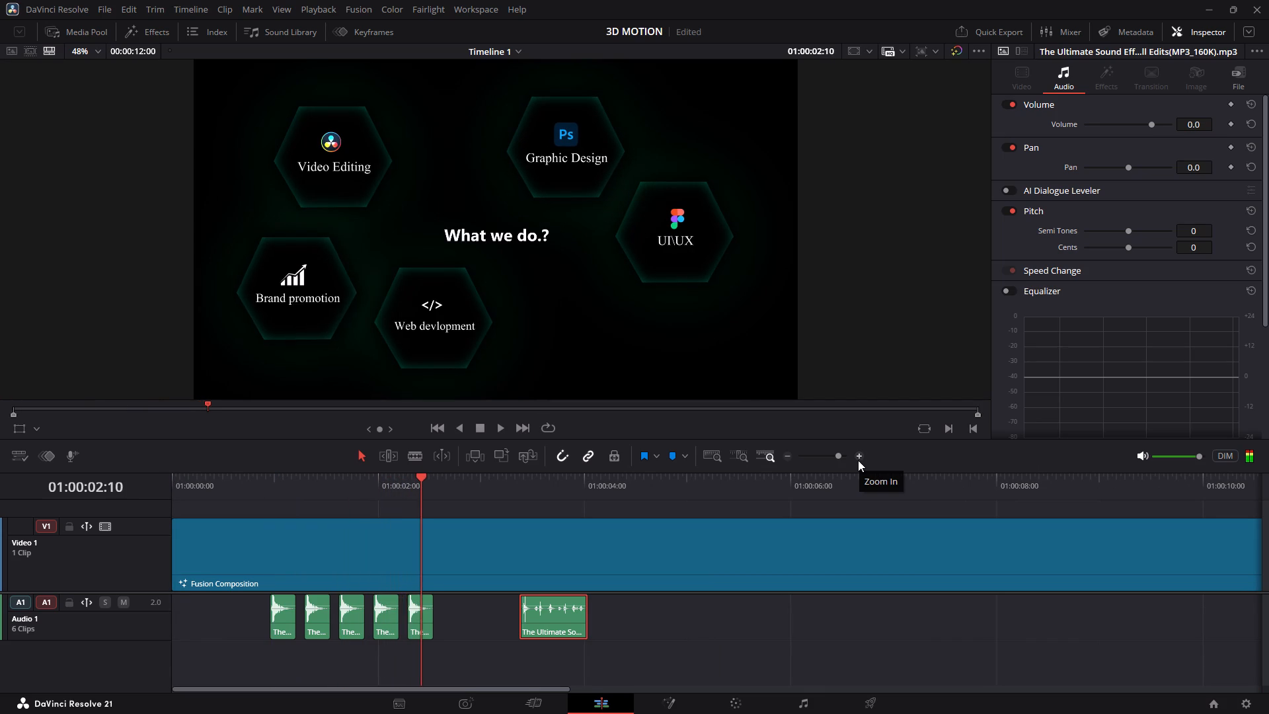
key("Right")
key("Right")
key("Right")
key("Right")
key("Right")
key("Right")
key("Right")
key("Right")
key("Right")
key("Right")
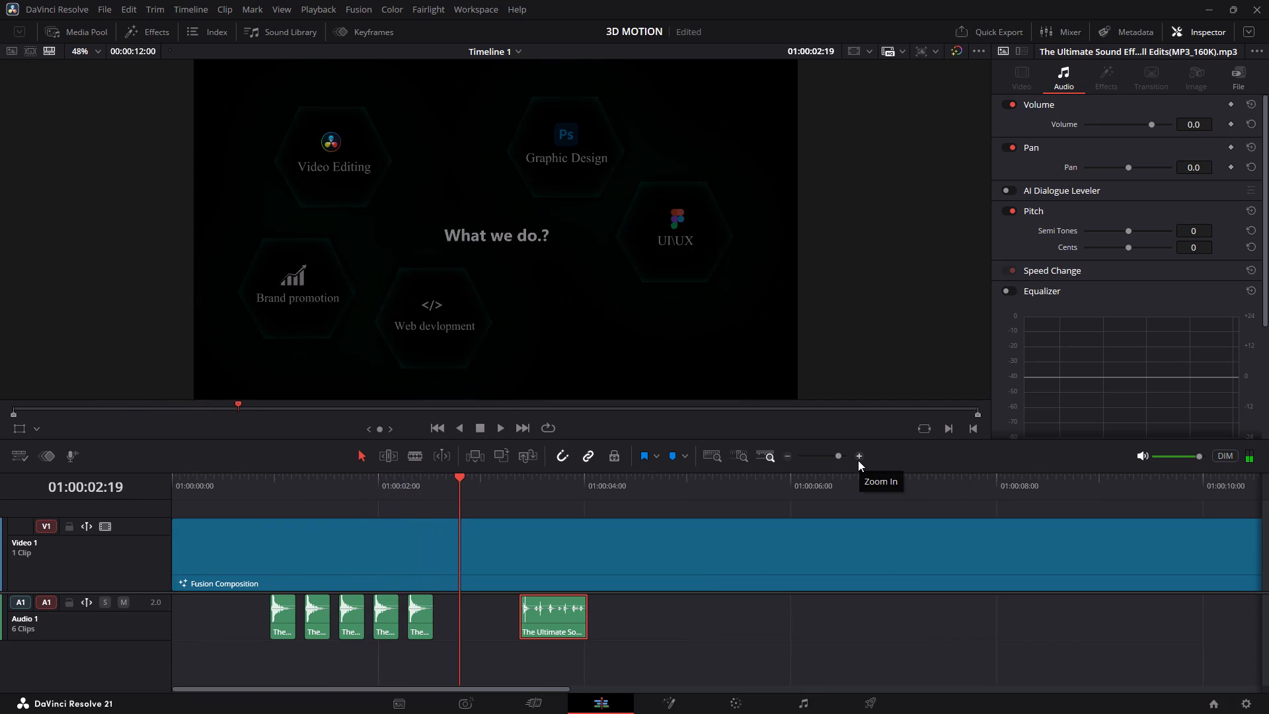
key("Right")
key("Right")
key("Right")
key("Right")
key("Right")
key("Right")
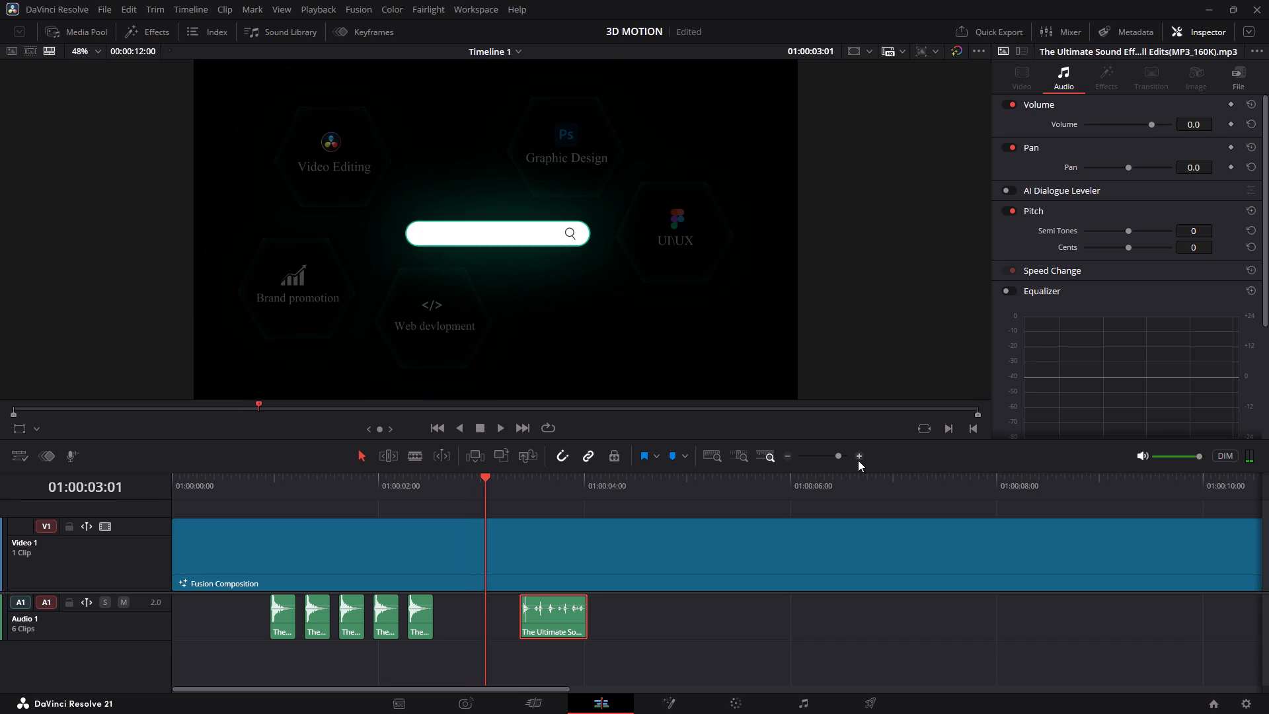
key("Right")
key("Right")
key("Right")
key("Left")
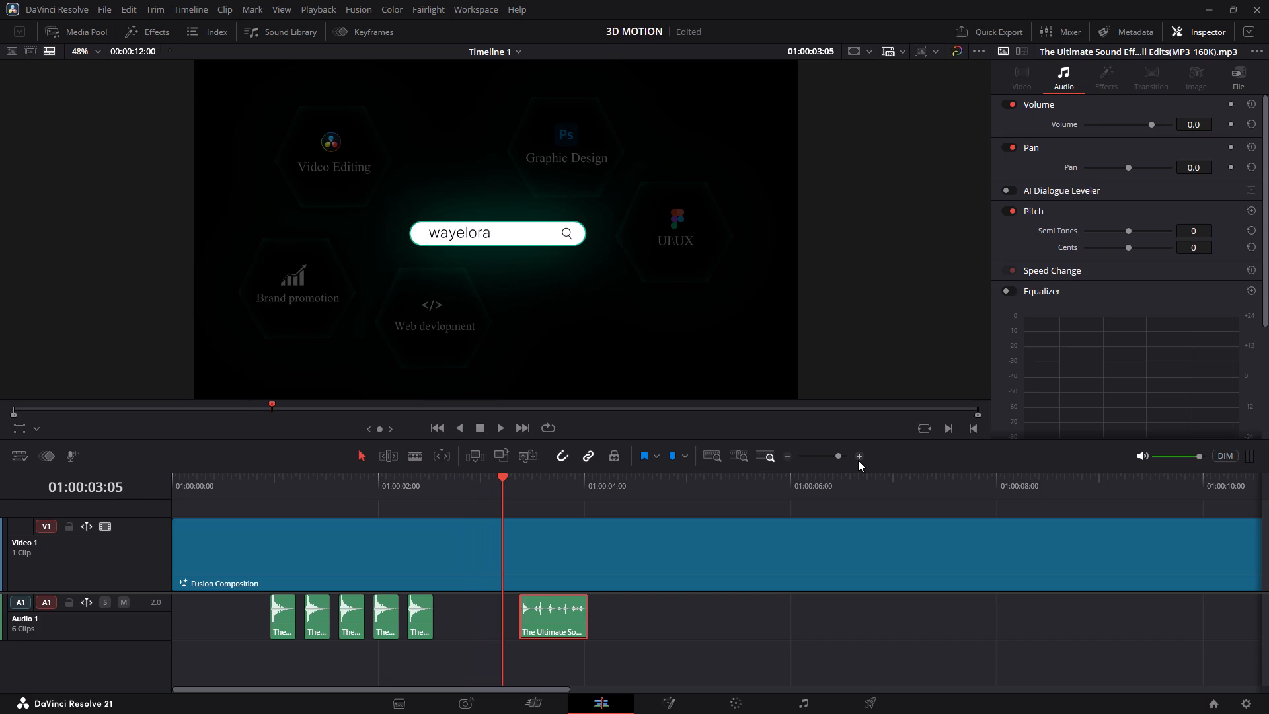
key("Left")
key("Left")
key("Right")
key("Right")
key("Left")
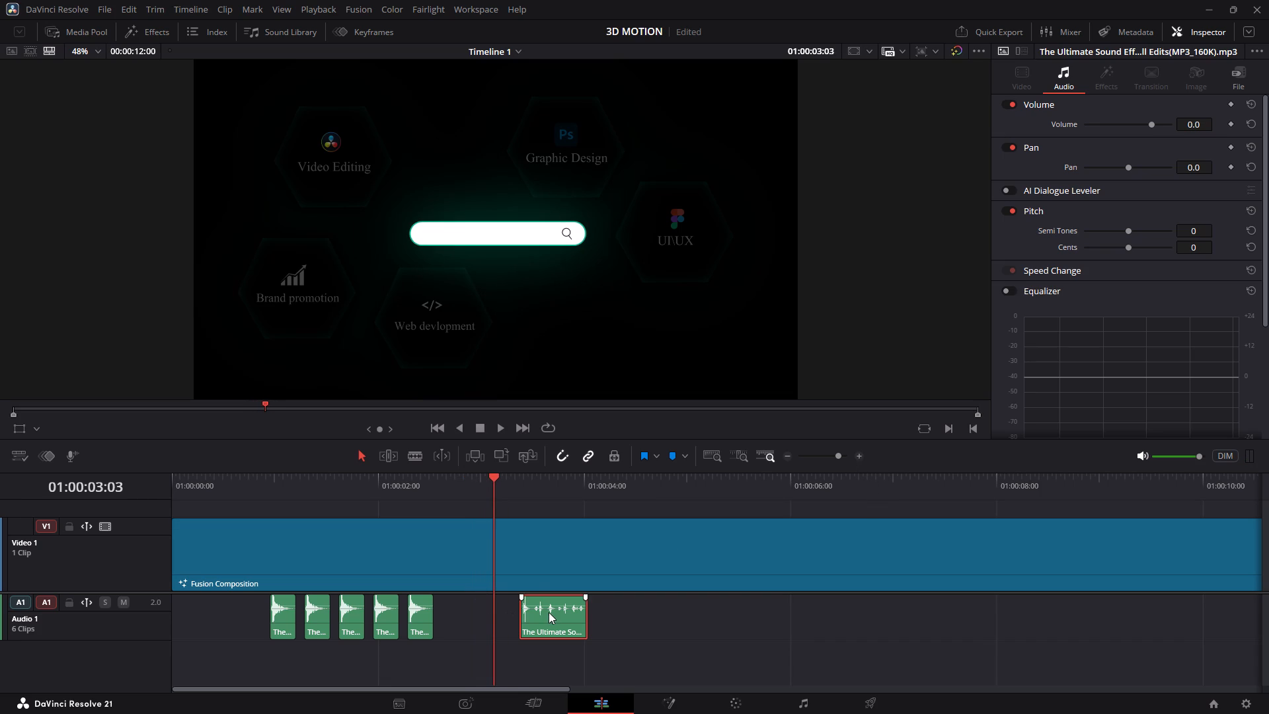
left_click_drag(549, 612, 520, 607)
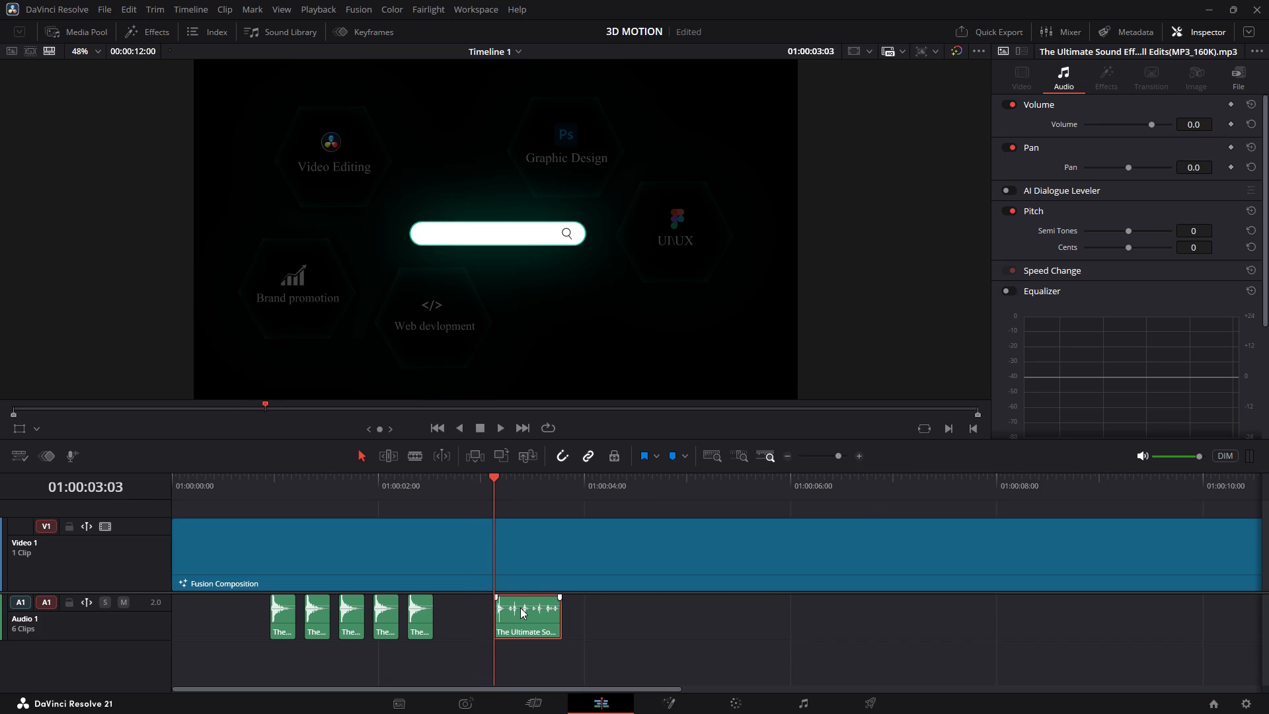
Step through the wayelora.com typing and play the search bar section to check the moved sound clip's timing.
key("Right")
key("Right")
key("Right")
key("Right")
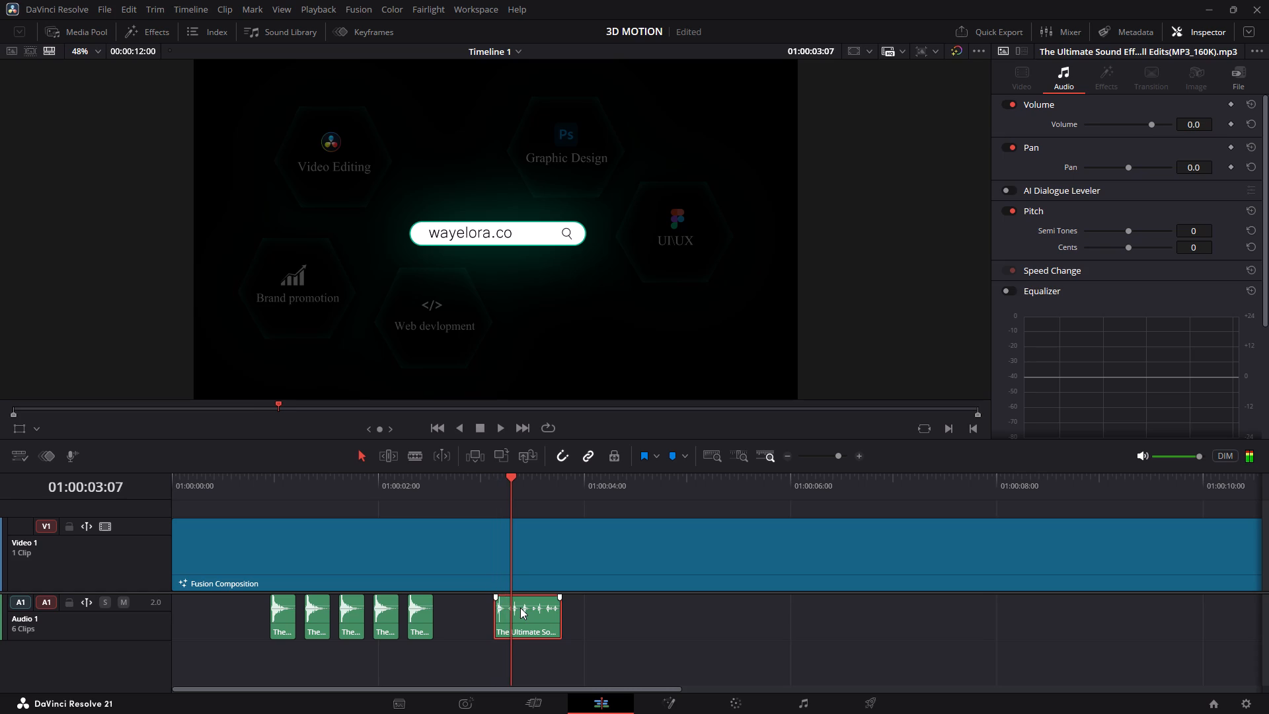
key("Right")
key("Right")
key("Up")
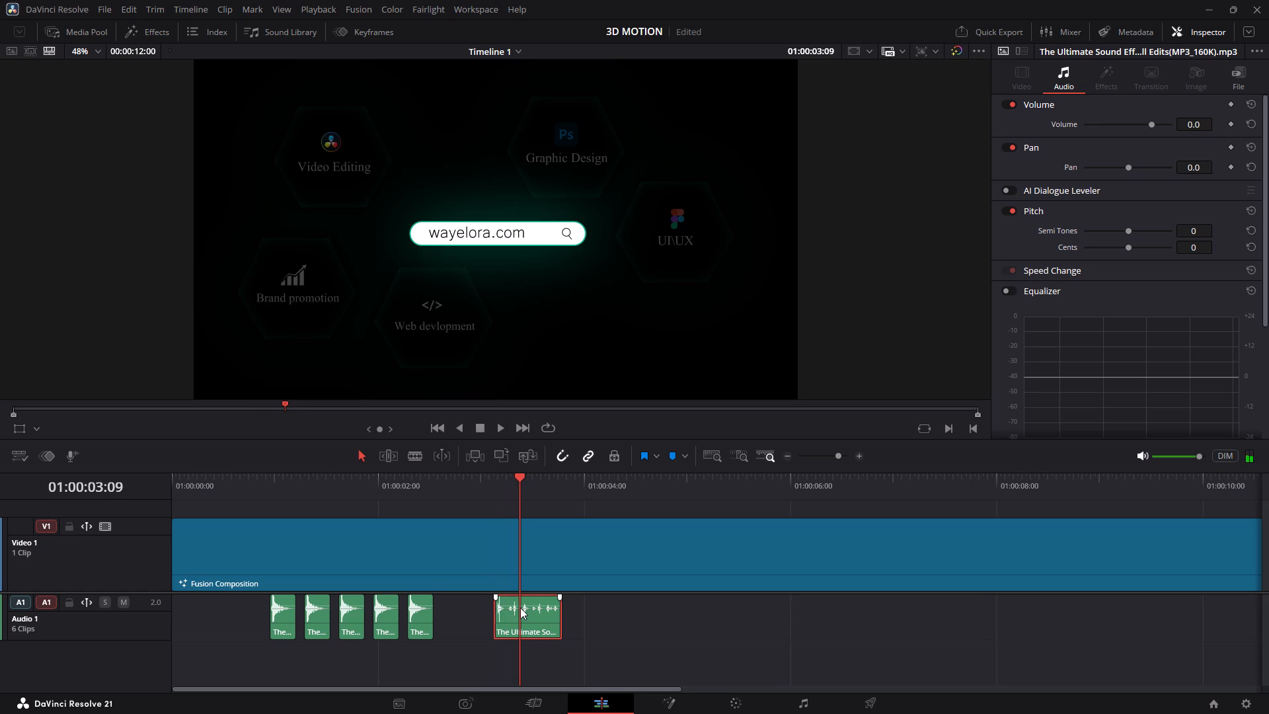
key("Up")
key("Up")
key("space")
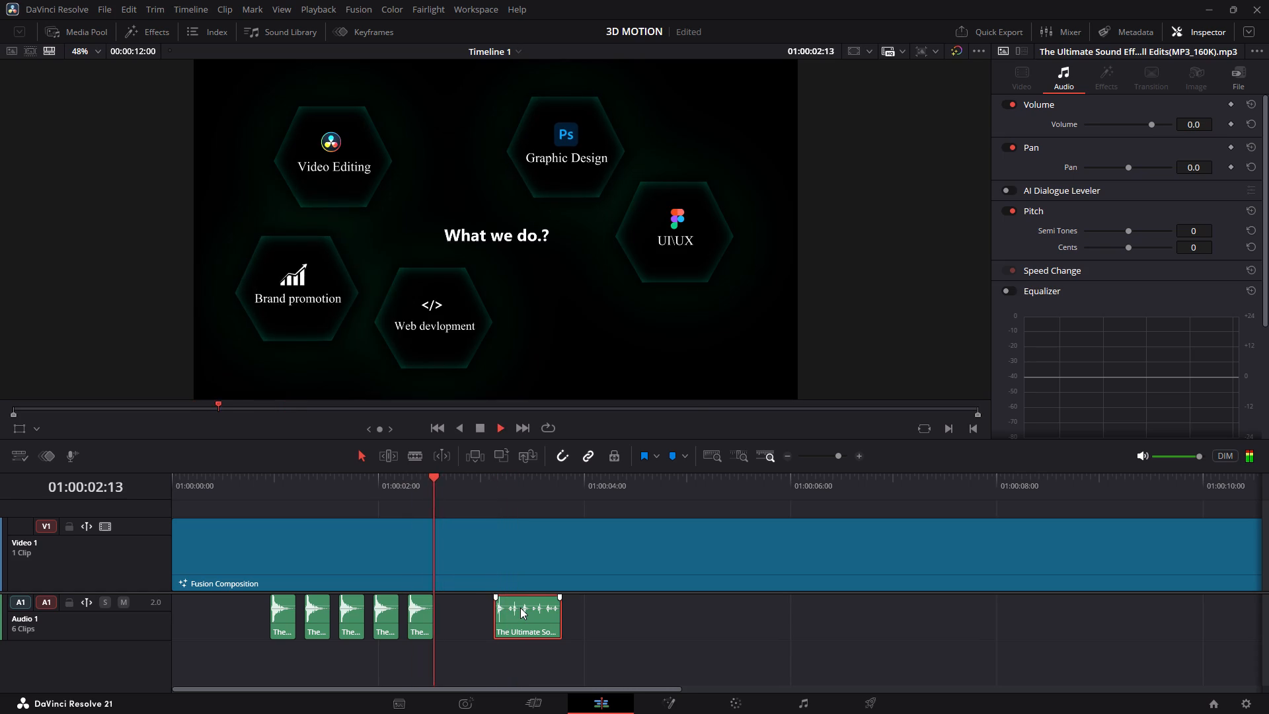
key("space")
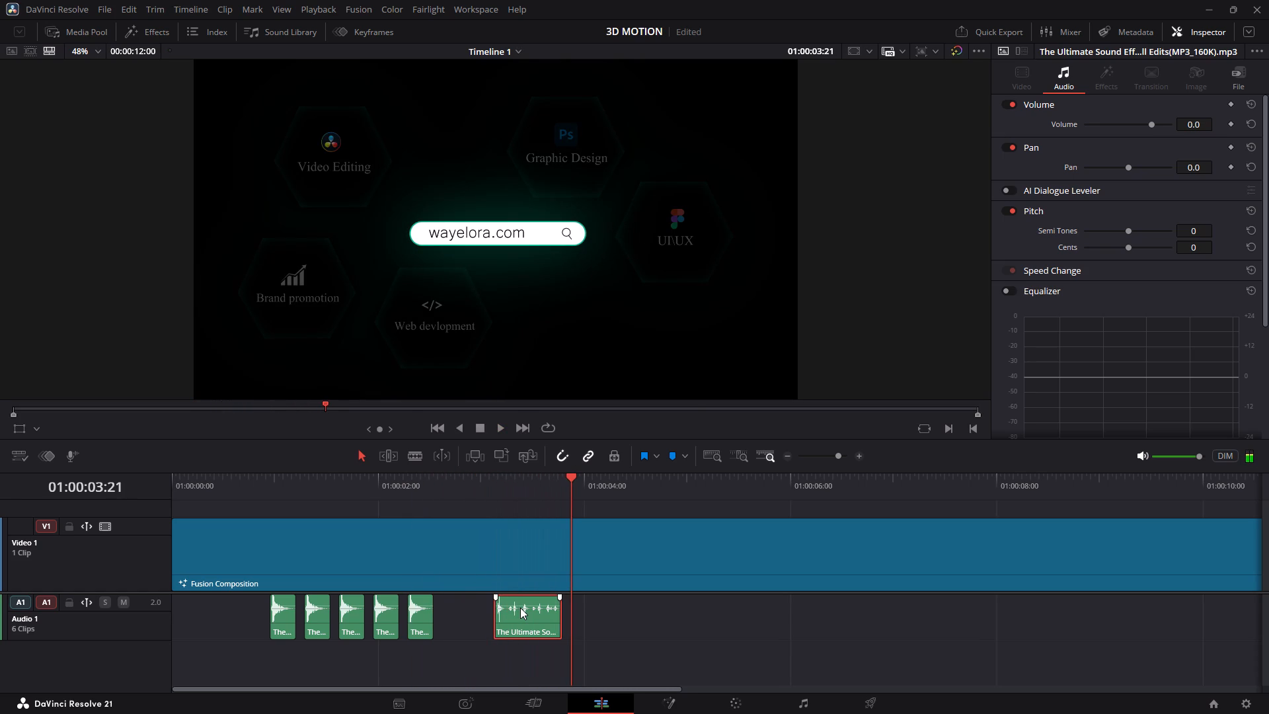
Delete the trimmed typing-like sound clip from Audio 1, keeping the five short clips.
key("BackSpace")
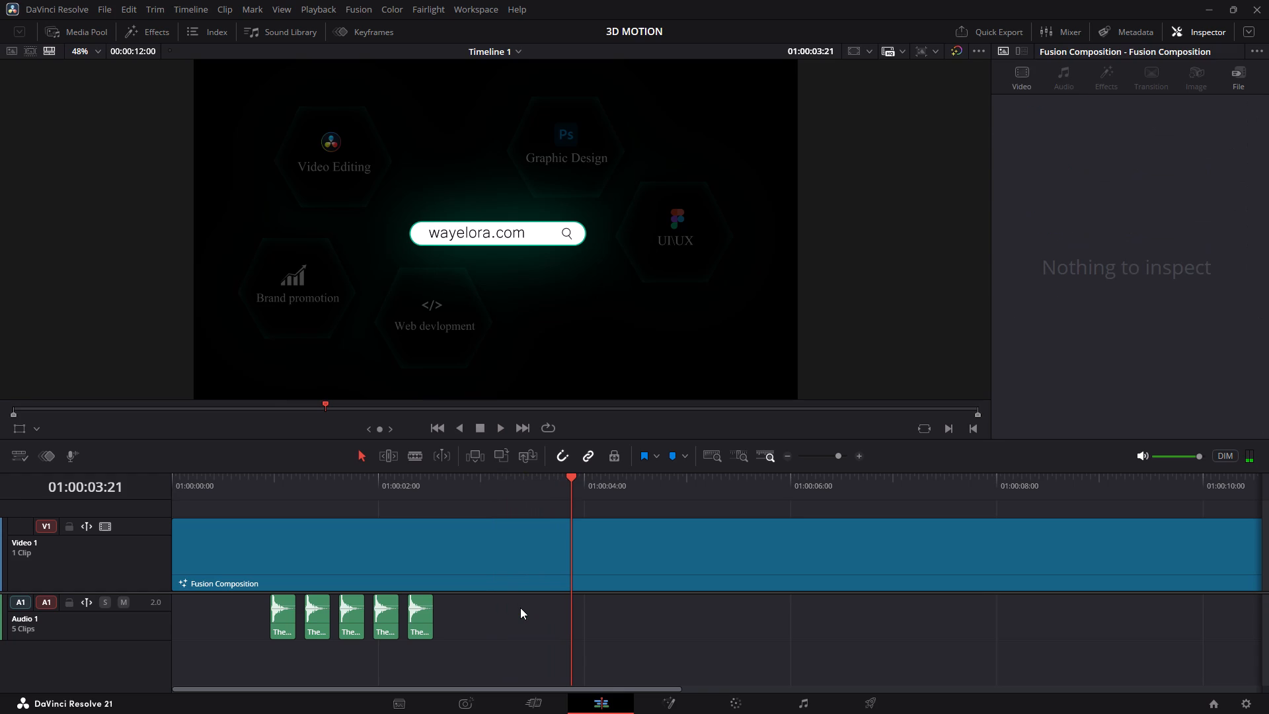
Examine the search bar section from its fade-in to the full wayelora.com text, playing past it and stepping frame by frame.
key("space")
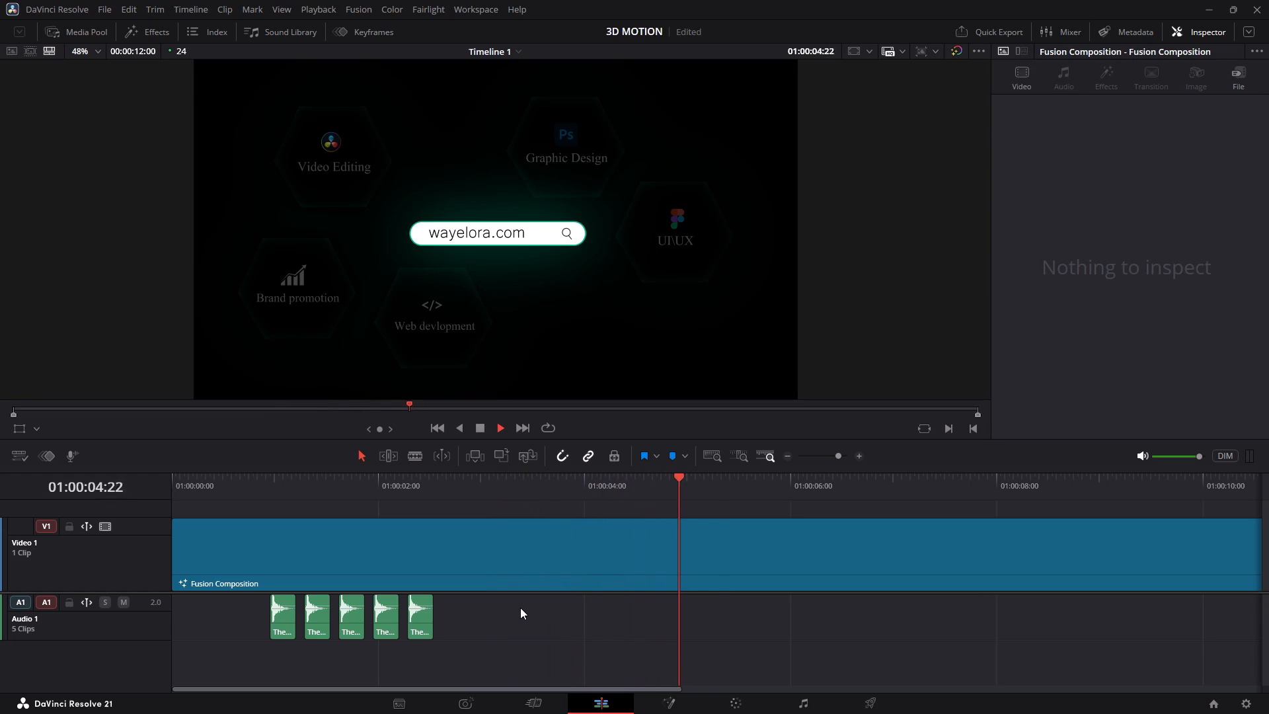
key("space")
key("Left")
key("Left")
key("Left")
key("Left")
key("Left")
key("Left")
key("Left")
key("Left")
key("Left")
key("Left")
key("Left")
key("Left")
key("Left")
key("Left")
key("Left")
key("Left")
key("Left")
key("Left")
key("Left")
key("Left")
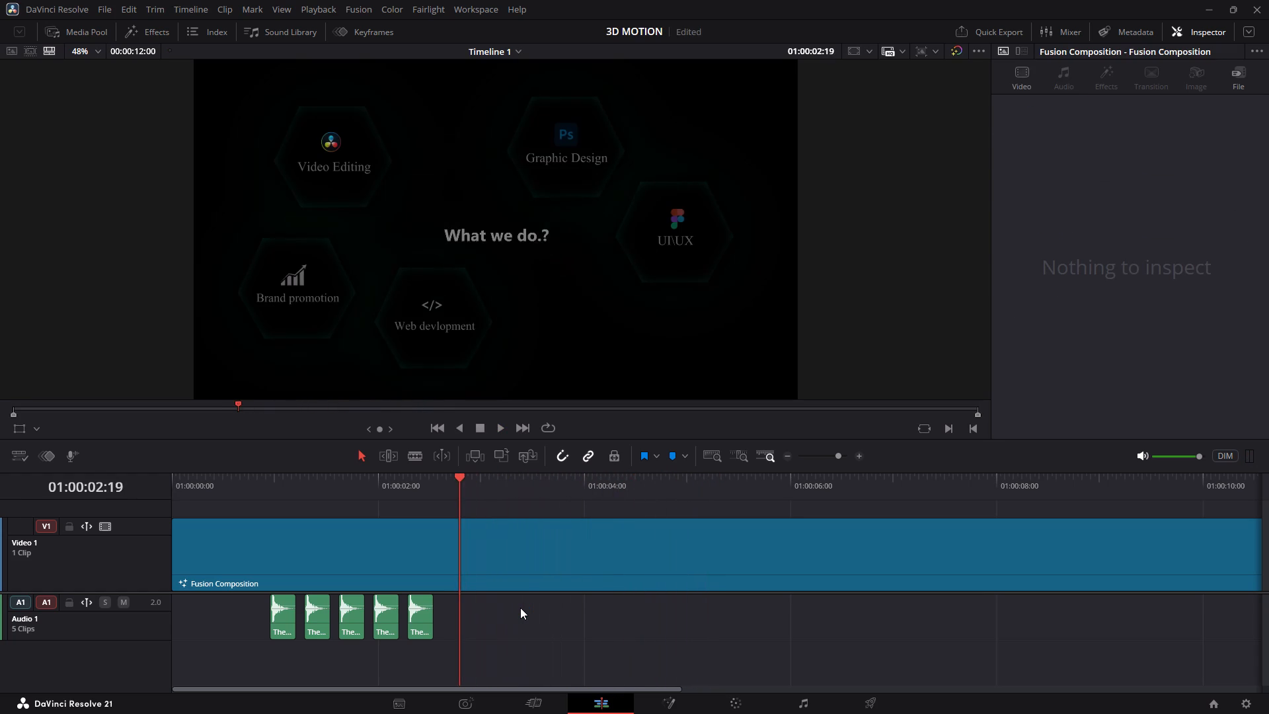
key("Right")
key("Right")
key("Right")
key("Right")
key("Right")
key("Right")
key("Right")
key("Right")
key("Right")
key("Right")
key("Right")
key("Right")
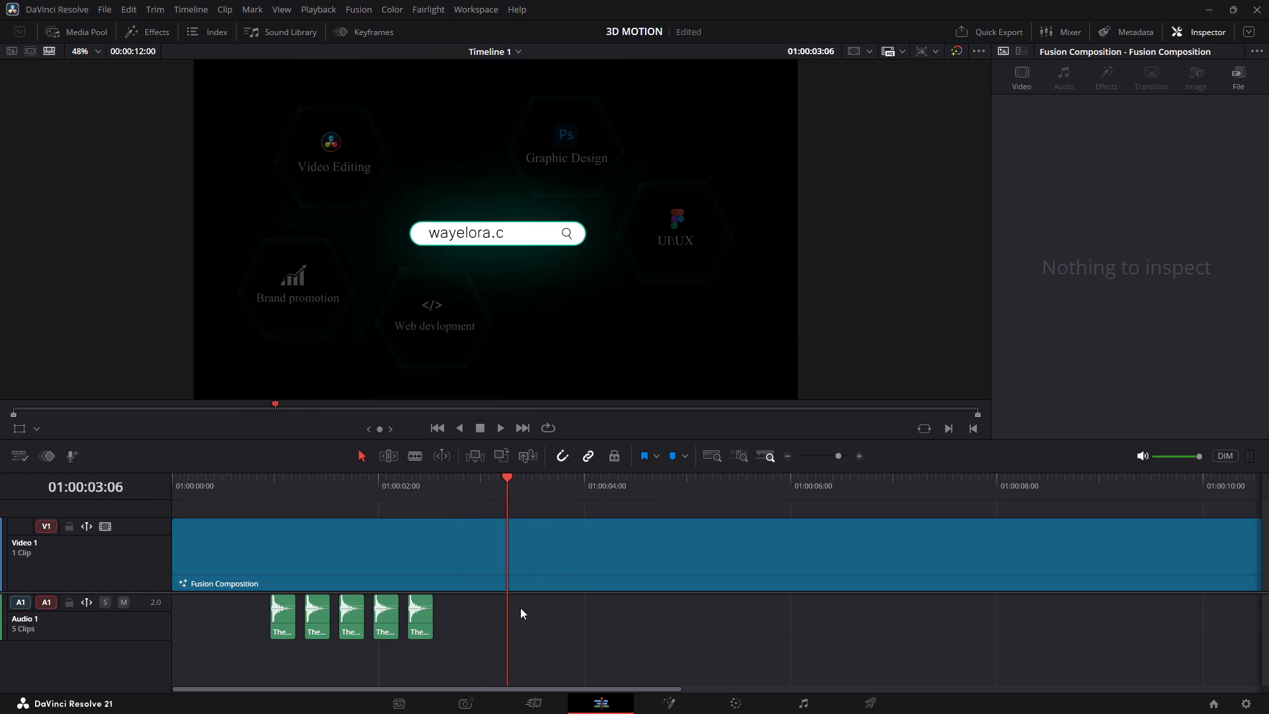
key("Right")
key("Right")
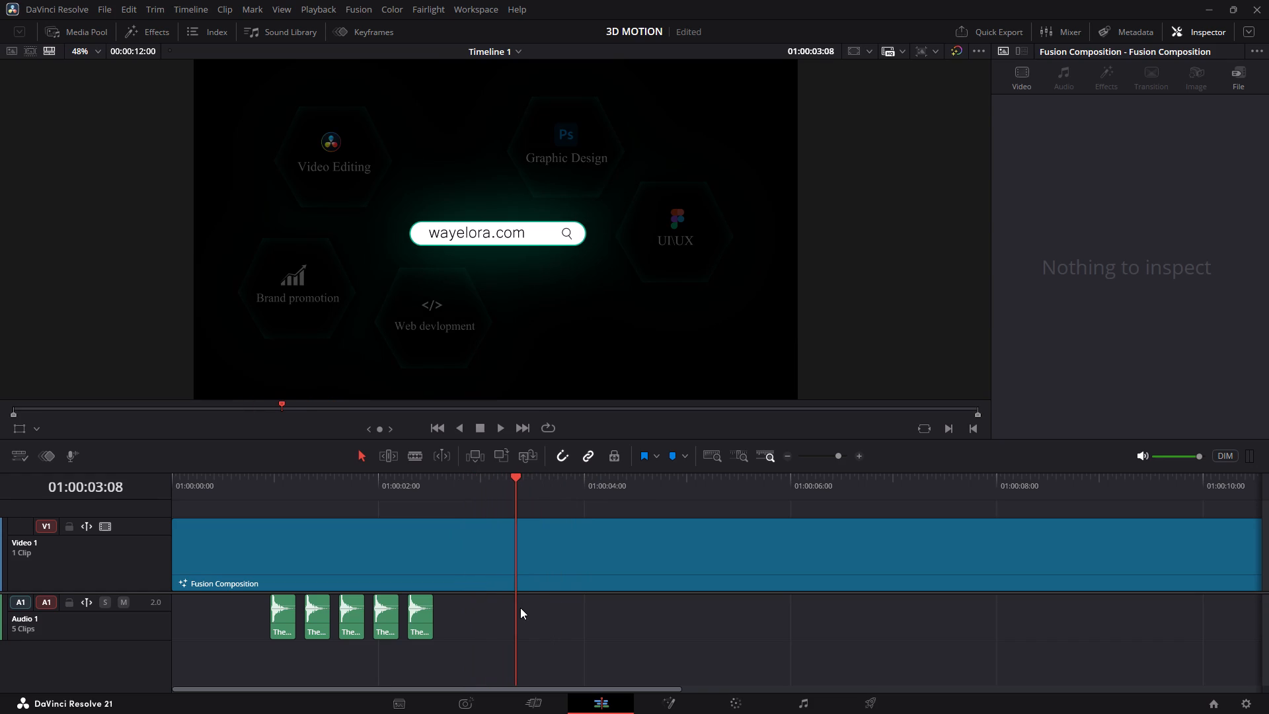
Play Timeline 1 from before the first short sound clip through the search bar section to review the sound sync.
key("Left")
key("Left")
key("Left")
key("Left")
key("Left")
key("Left")
key("Left")
key("Left")
key("Left")
key("Left")
key("Left")
key("Left")
key("Left")
key("Left")
key("Left")
key("Left")
key("Left")
key("Left")
key("Left")
key("Left")
key("Left")
key("Left")
key("Left")
key("Left")
key("Left")
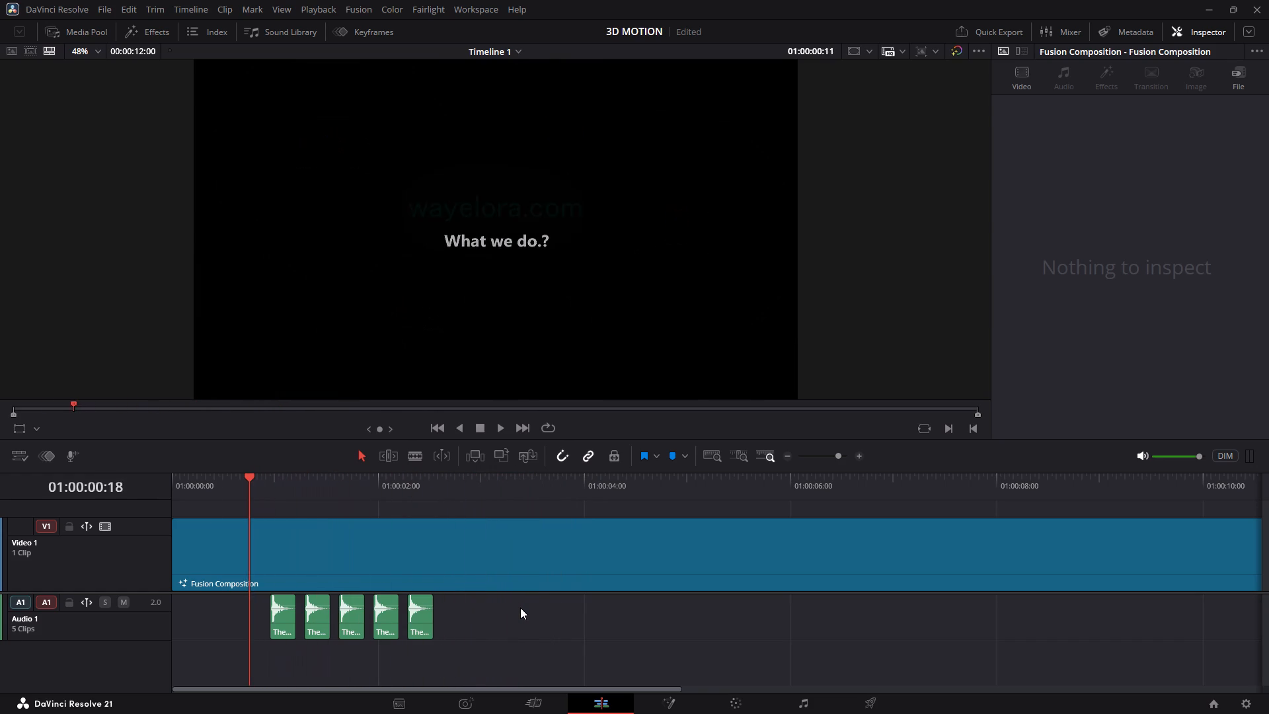
key("space")
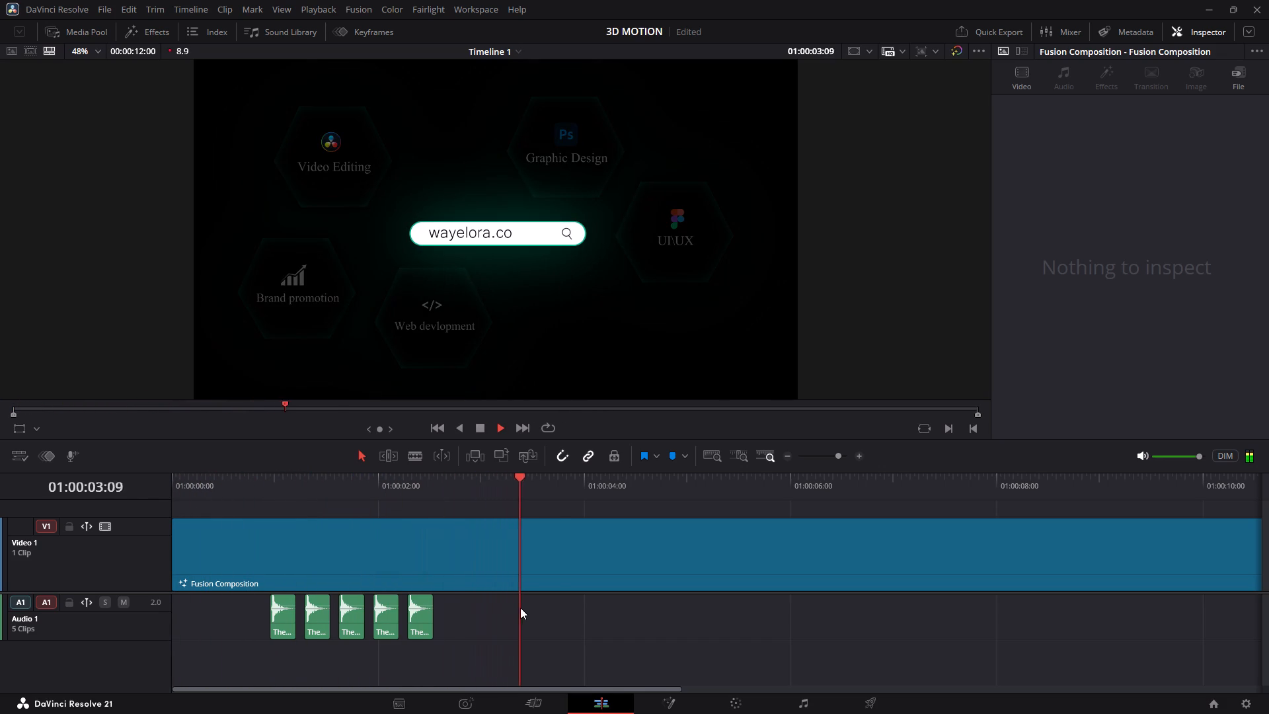
key("space")
key("Left")
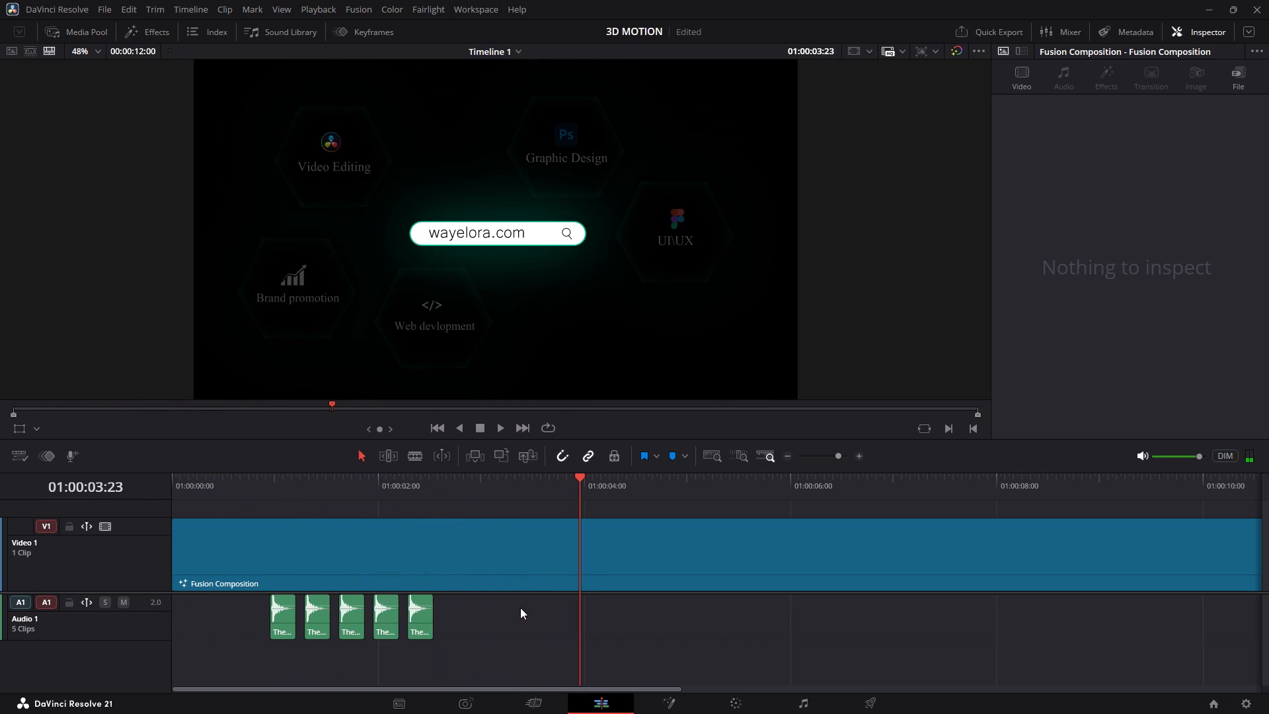
Step frame by frame back to the search bar's appearance and forward to the full wayelora.com text on Timeline 1.
key("Left")
key("Left")
key("Left")
key("Left")
key("Left")
key("Left")
key("Left")
key("Left")
key("Left")
key("Left")
key("Left")
key("Left")
key("Left")
key("Left")
key("Left")
key("Left")
key("Left")
key("Left")
key("Left")
key("Left")
key("Left")
key("Left")
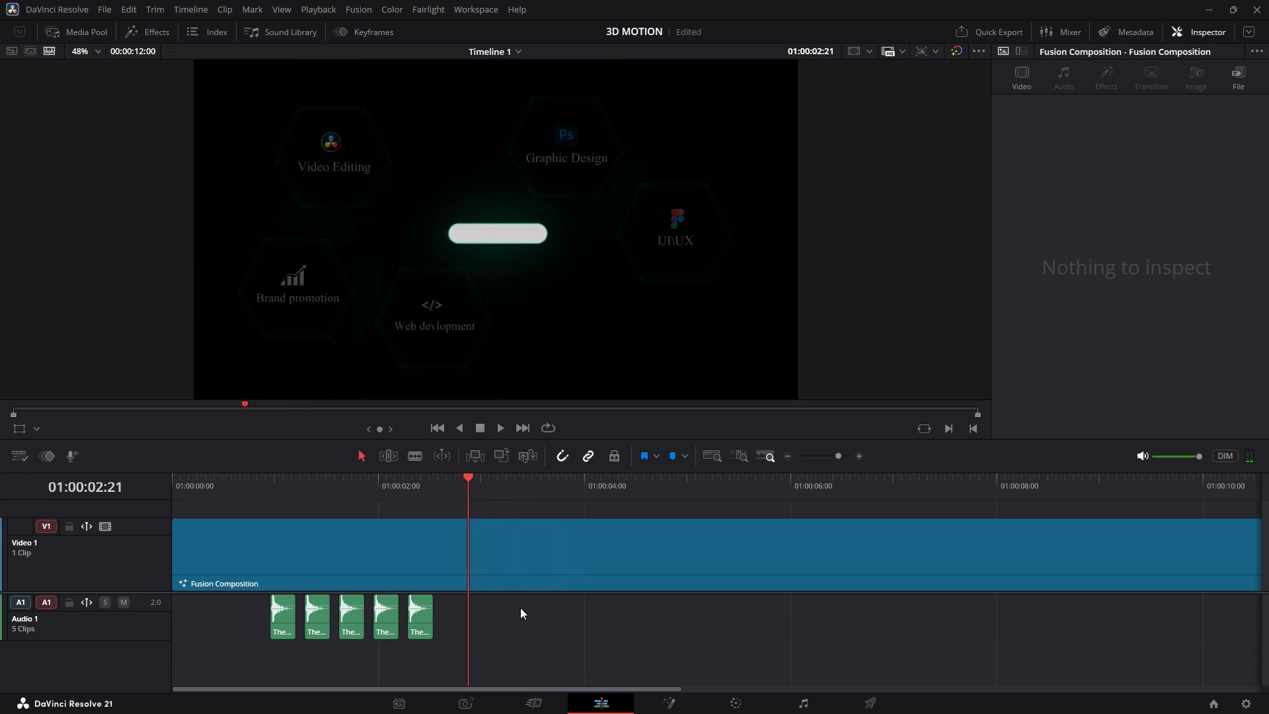
key("Right")
key("Right")
key("Right")
key("Right")
key("Right")
key("Right")
key("Right")
key("Right")
key("Right")
key("Right")
key("Right")
key("Right")
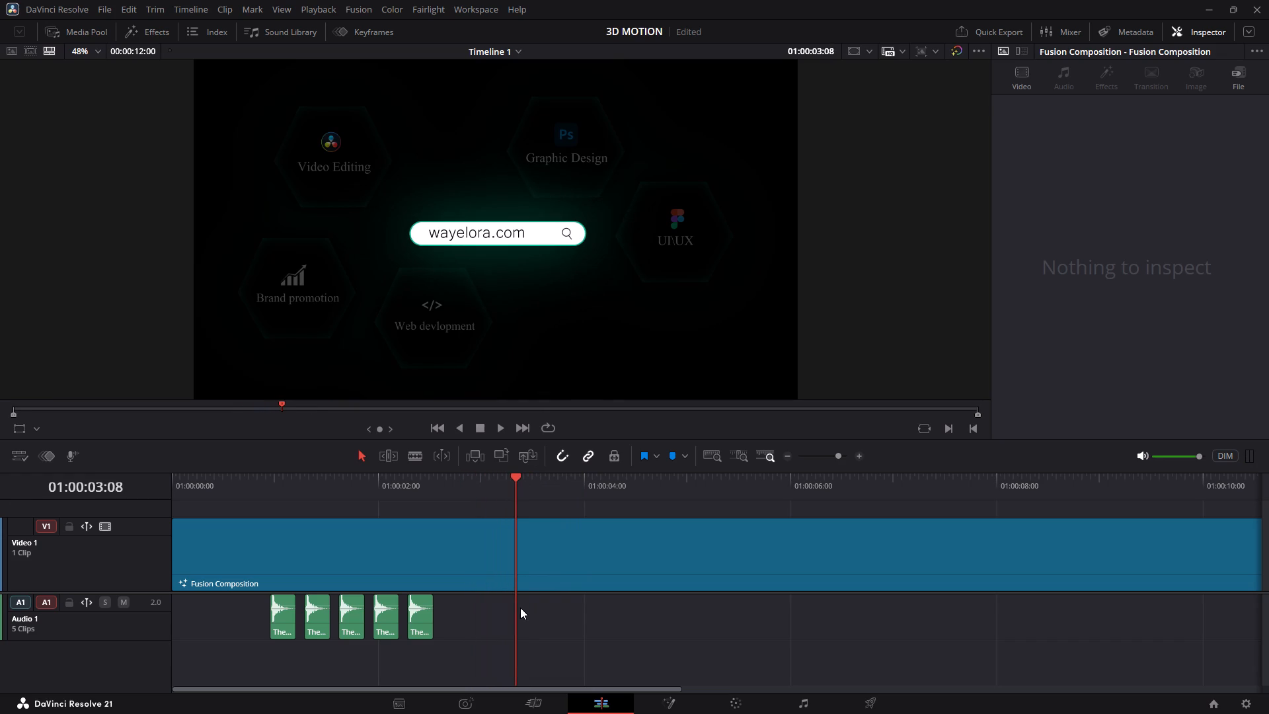
key("Left")
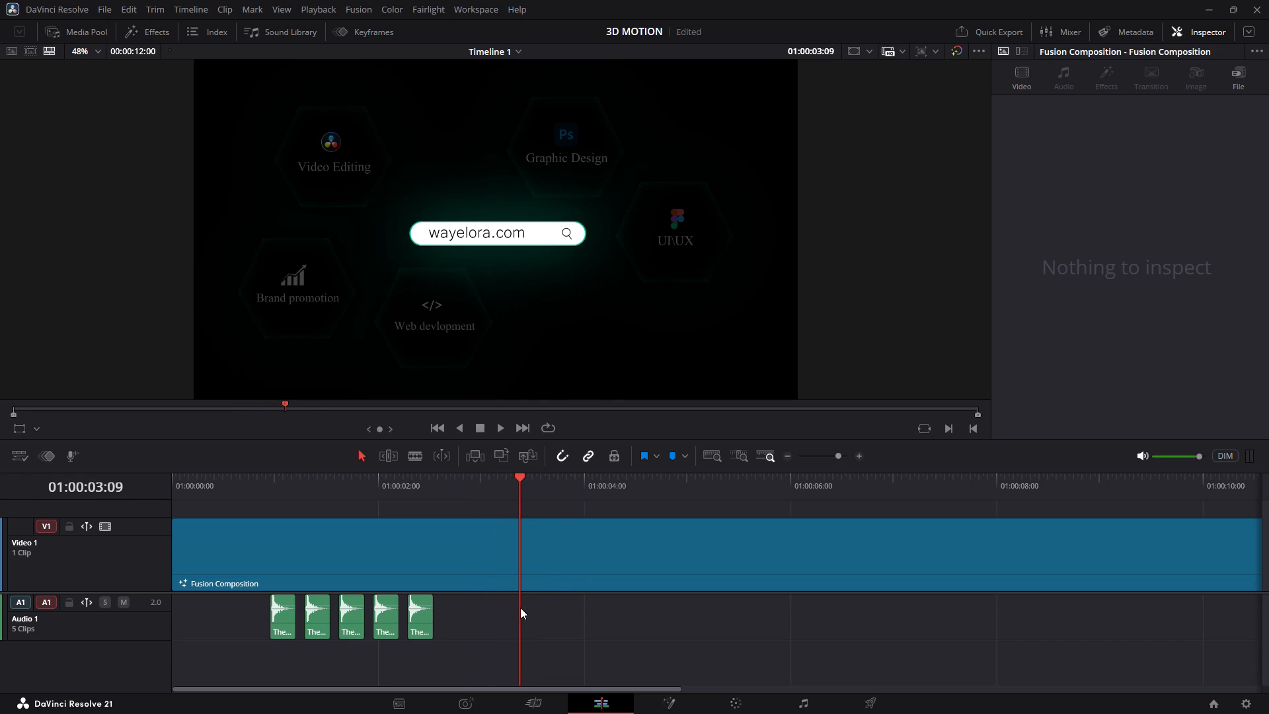
Open the composition on the Fusion page and close the Spline editor to expose the search bar nodes.
left_click(658, 704)
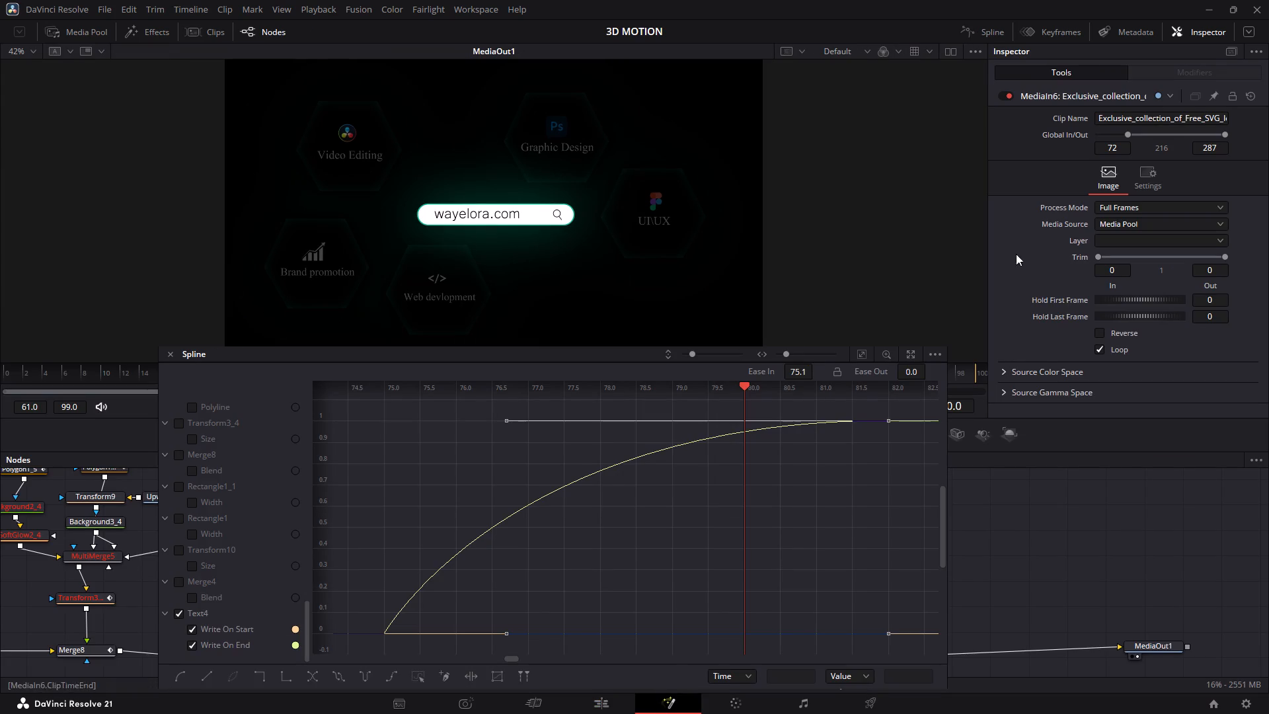
left_click(983, 22)
left_click(983, 22)
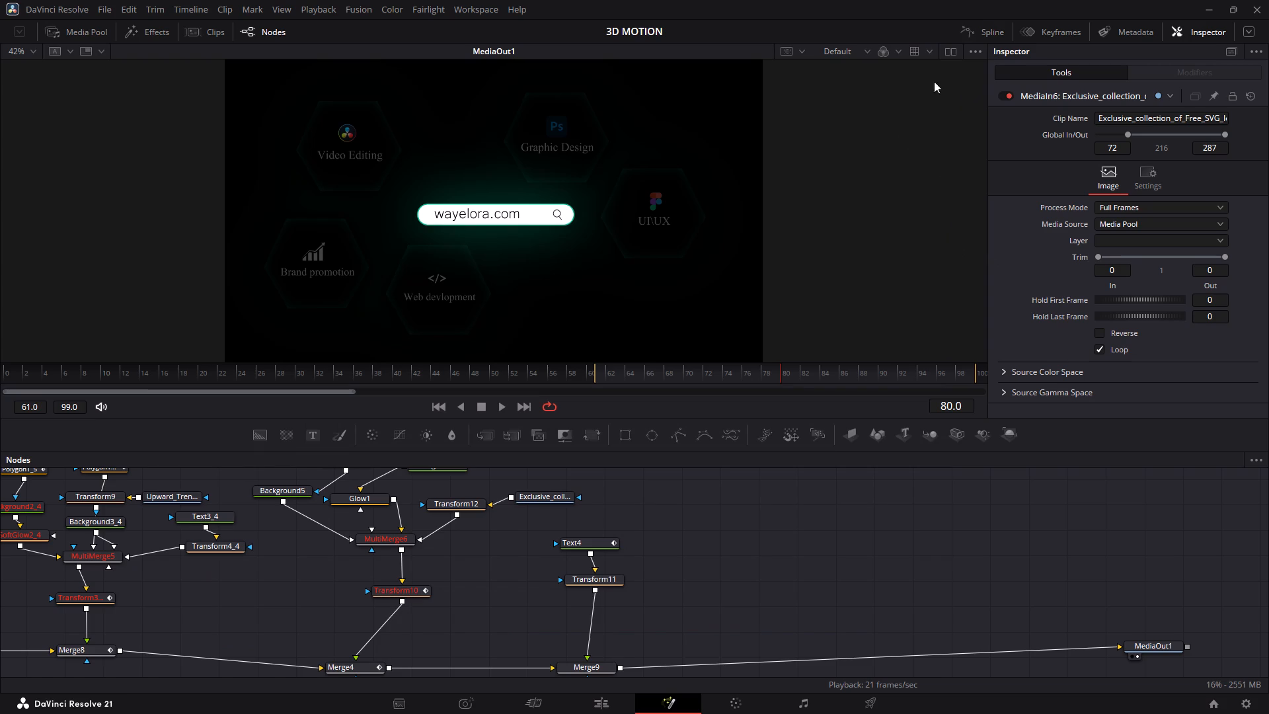
left_click(732, 512)
scroll(717, 514, "up", 1)
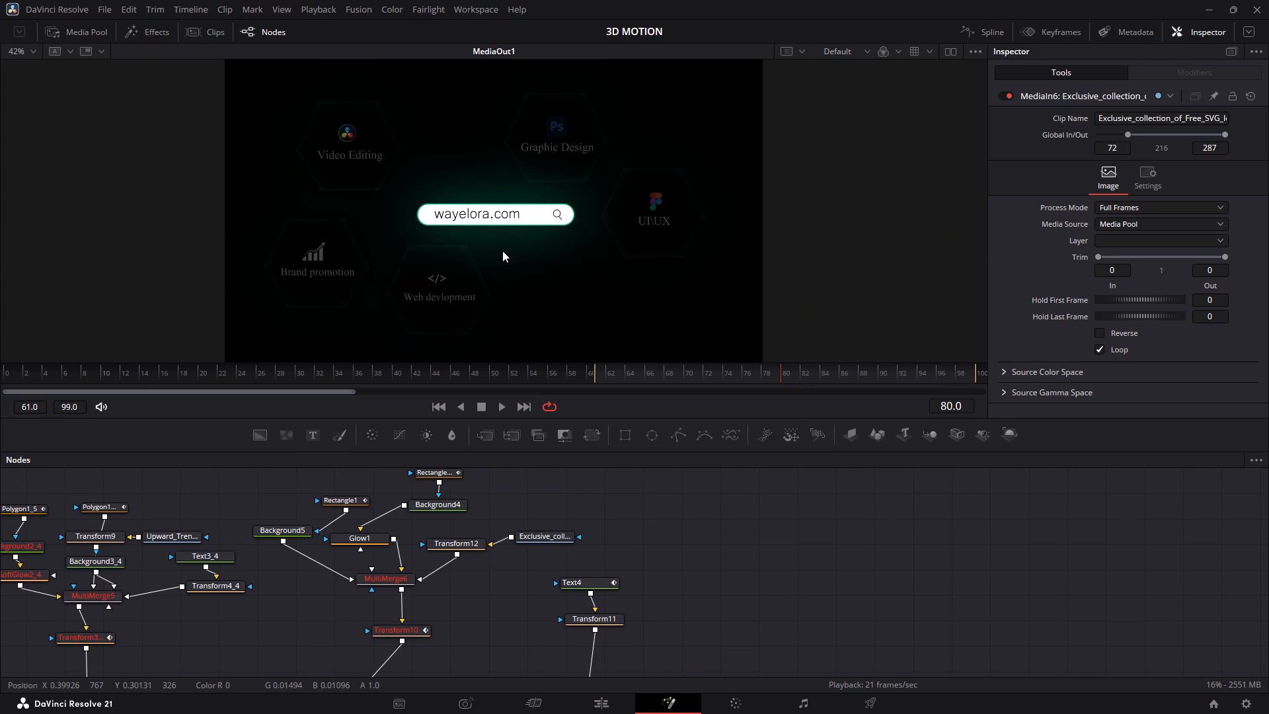
left_click(554, 216)
left_click(554, 216)
left_click(554, 215)
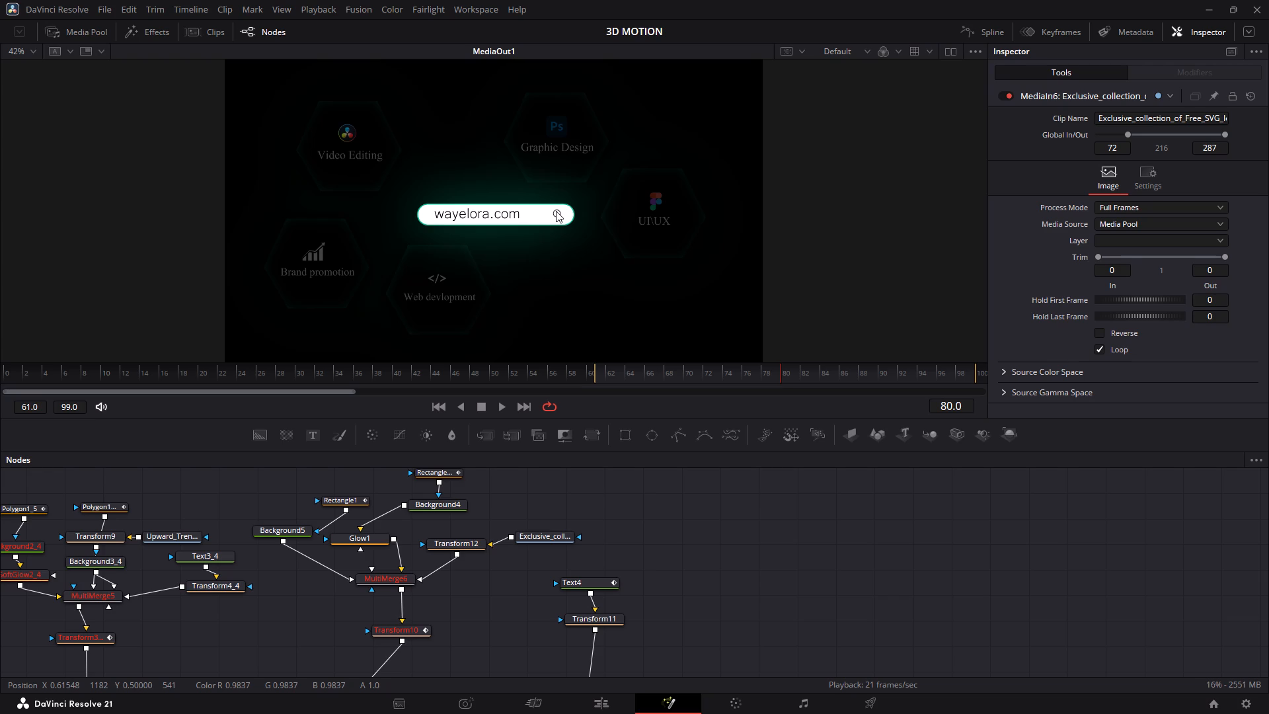
Keyframe the magnifier icon's Transform12 Size at 0.131 on frame 80 and 0.102 on frame 81.
left_click(451, 543)
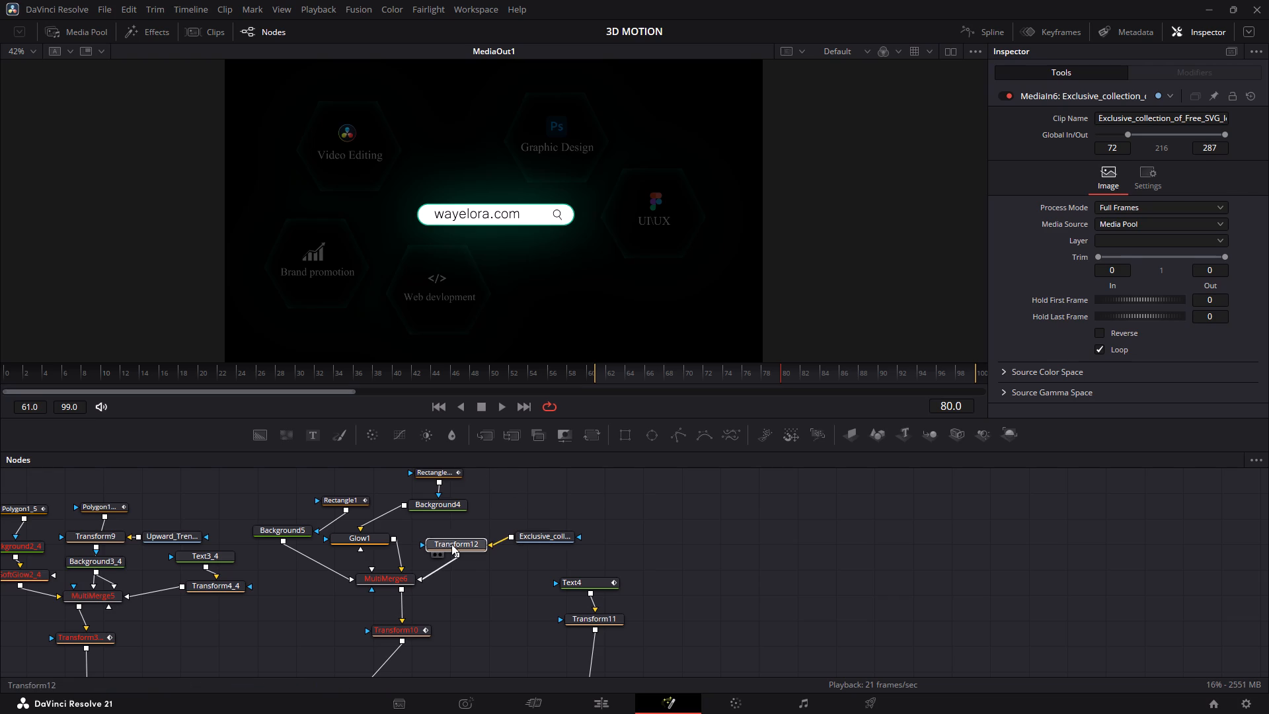
key("Left")
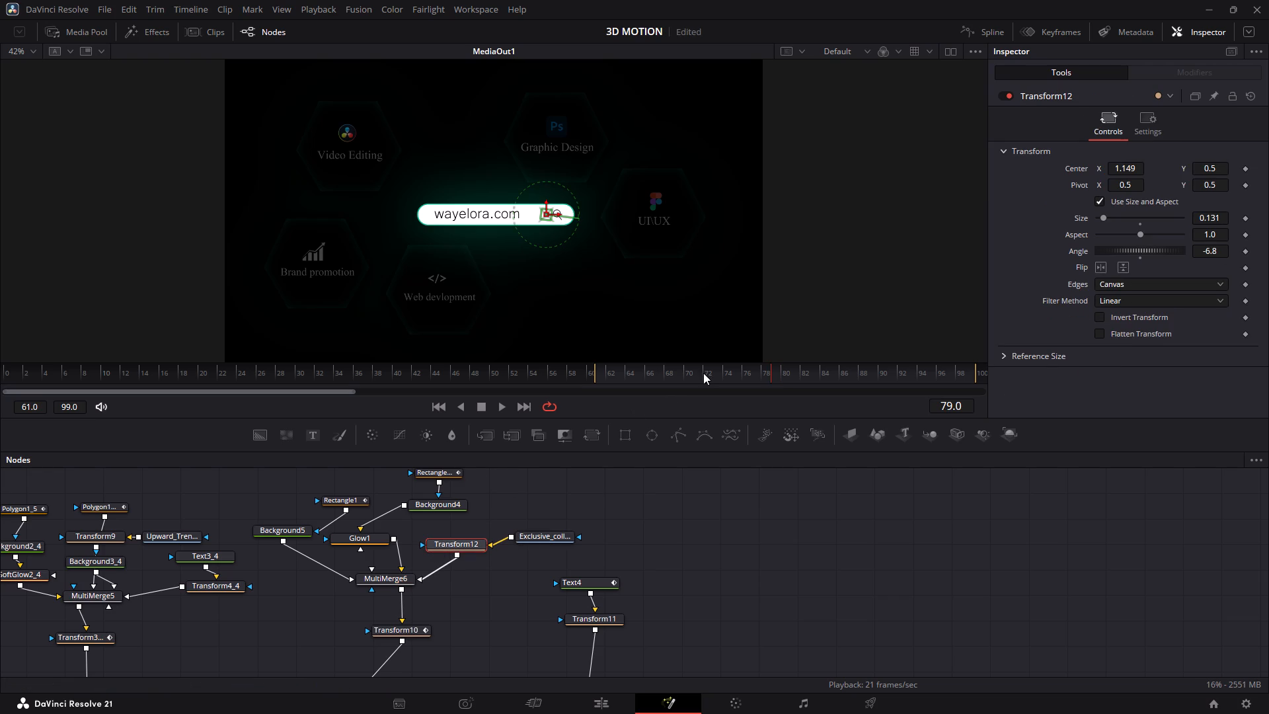
key("Left")
key("Left")
key("Right")
key("Right")
key("Right")
left_click(1243, 219)
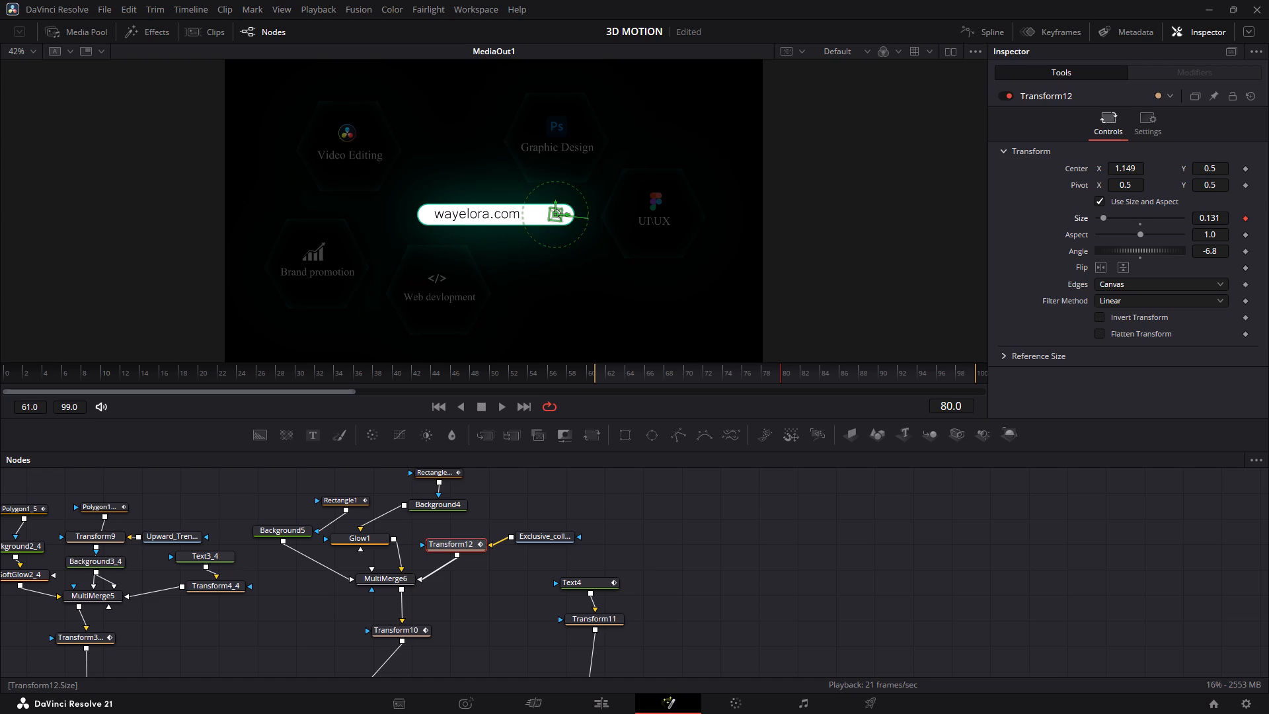
left_click(792, 369)
left_click_drag(1221, 219, 1202, 216)
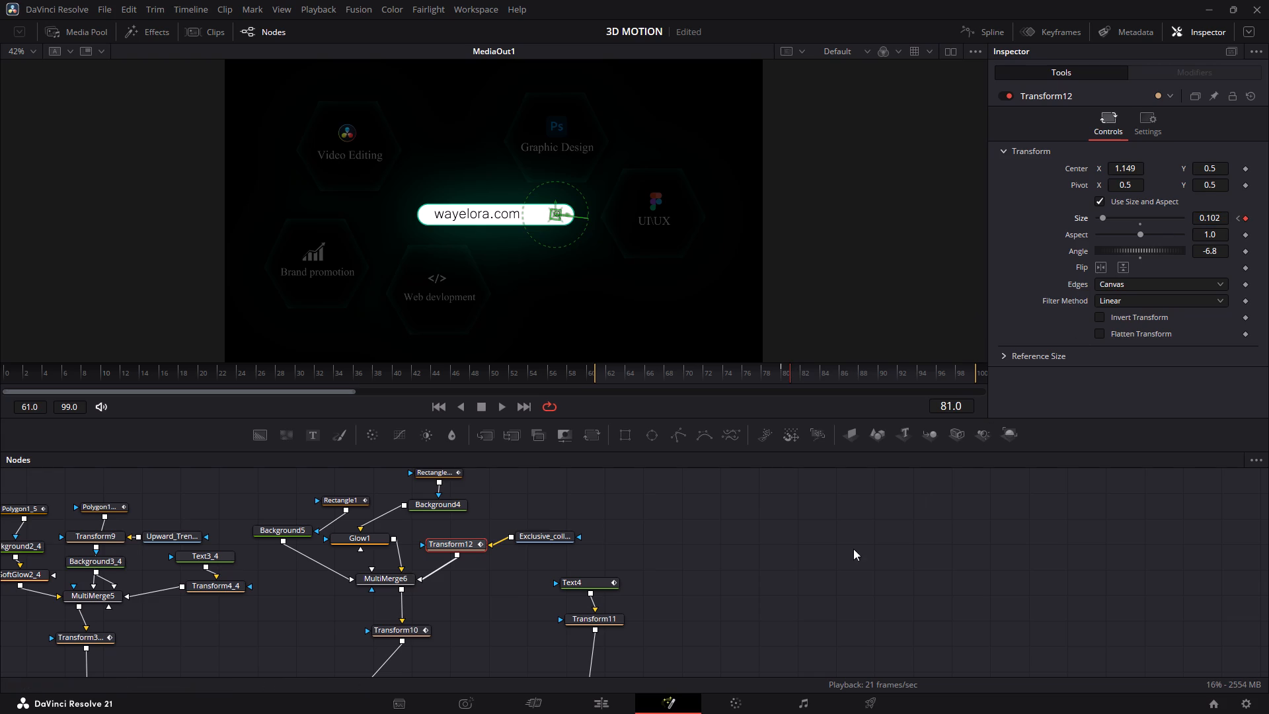
Isolate Transform12's Size curve in the Spline editor by hiding Text4's curves, smooth both keyframes, and close the editor.
left_click(812, 500)
left_click(978, 42)
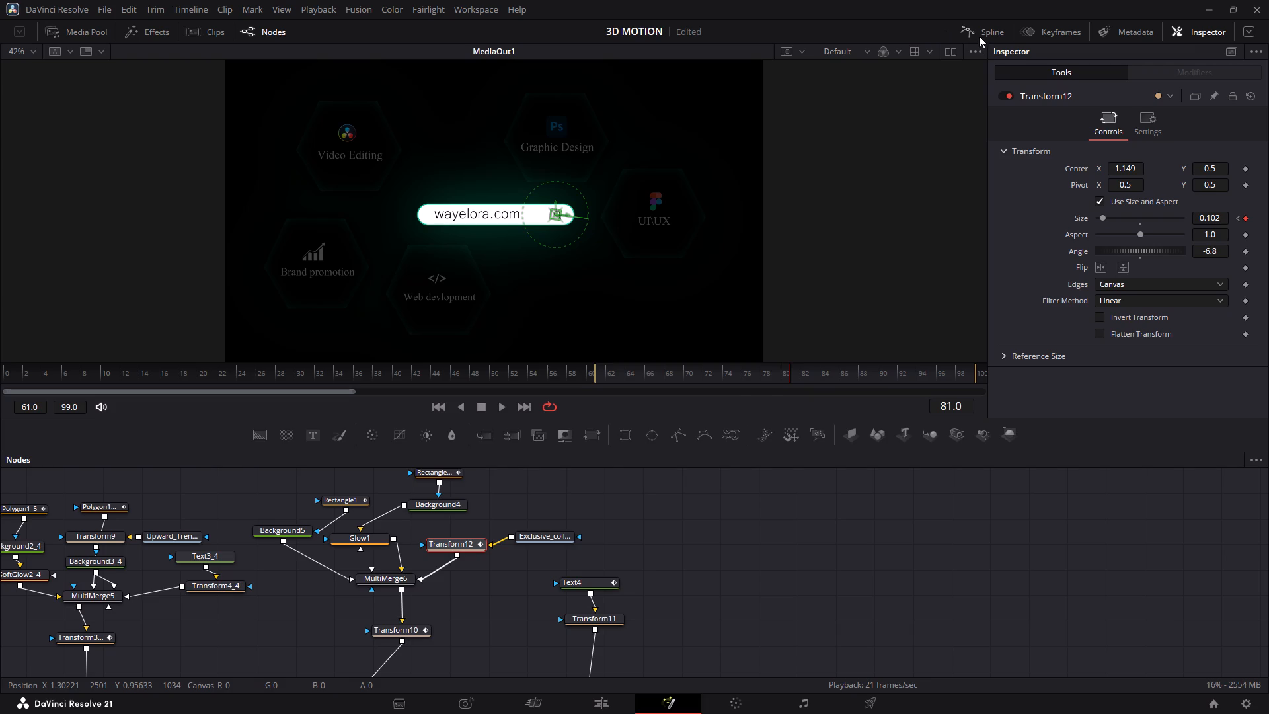
left_click(980, 31)
scroll(207, 515, "down", 7)
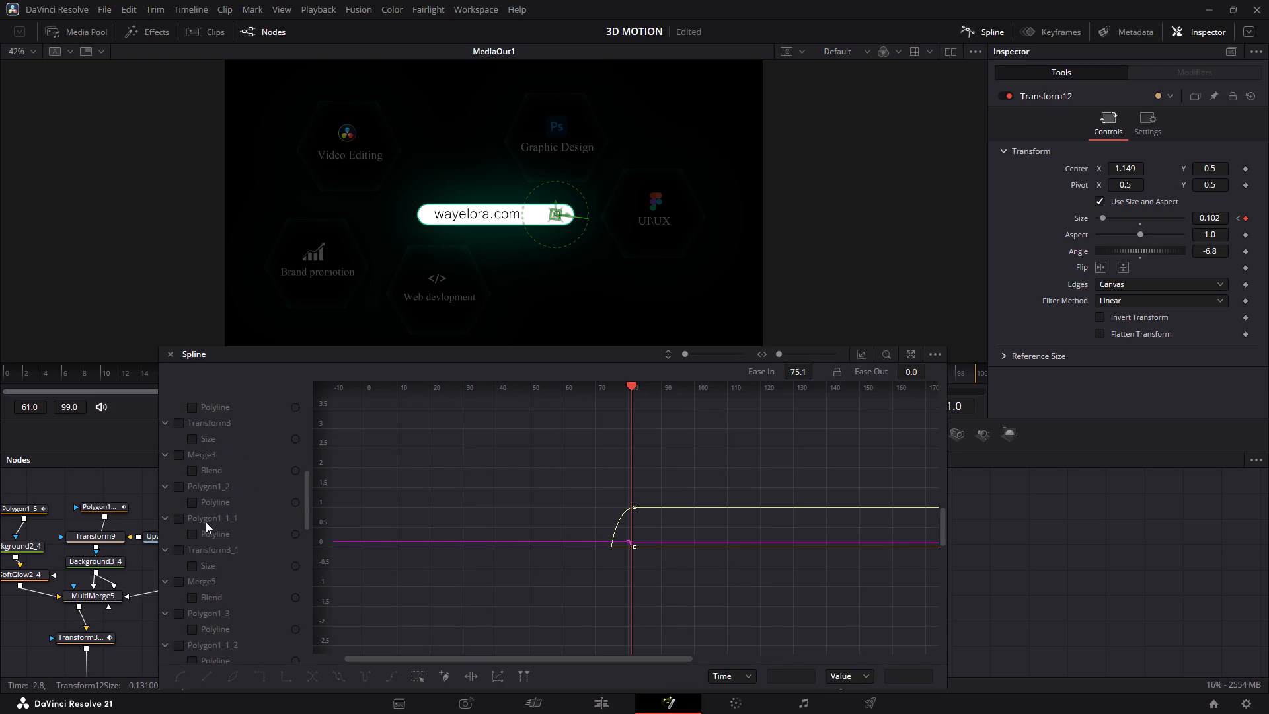
scroll(210, 506, "down", 8)
scroll(240, 485, "down", 15)
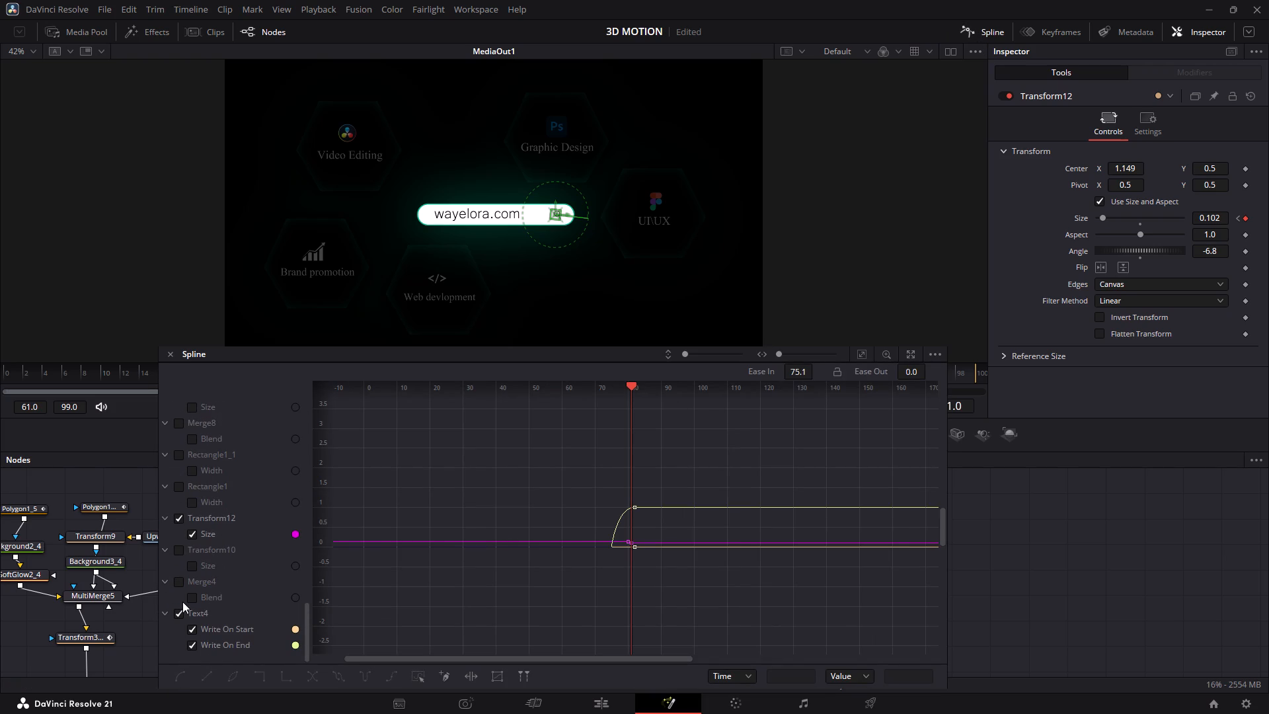
left_click(183, 608)
double_click(181, 612)
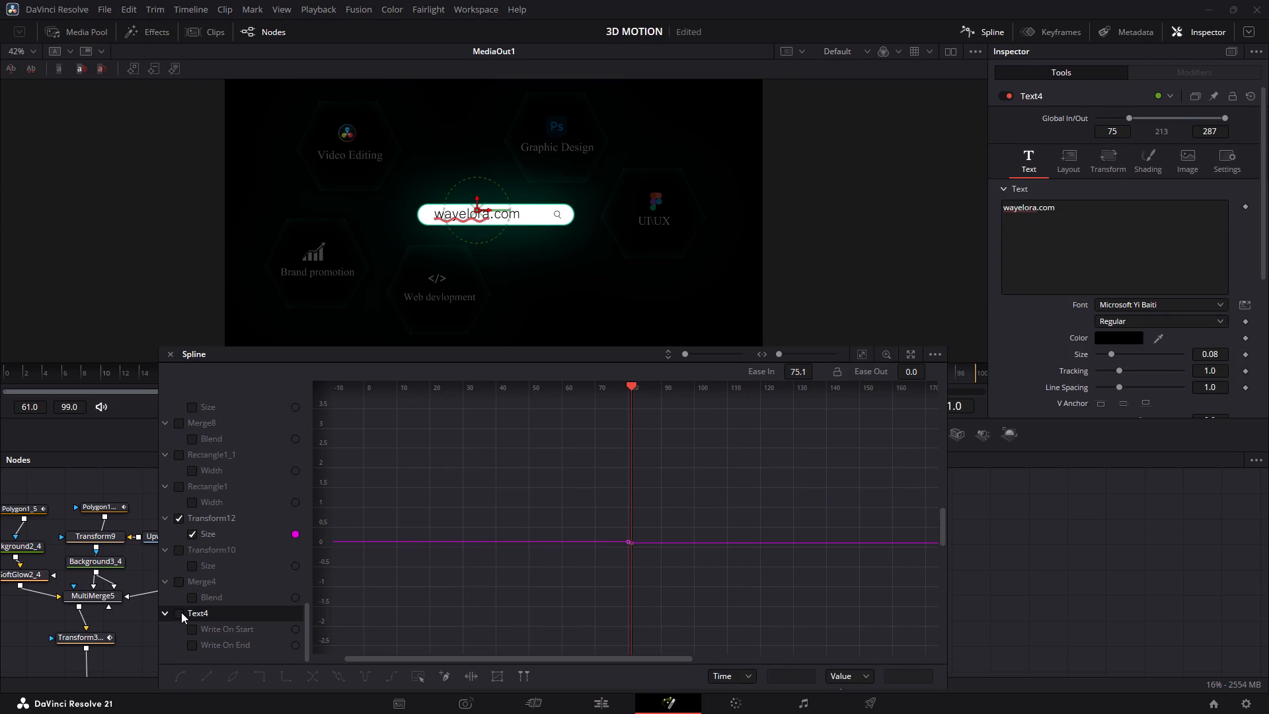
left_click(861, 354)
left_click_drag(377, 405, 418, 457)
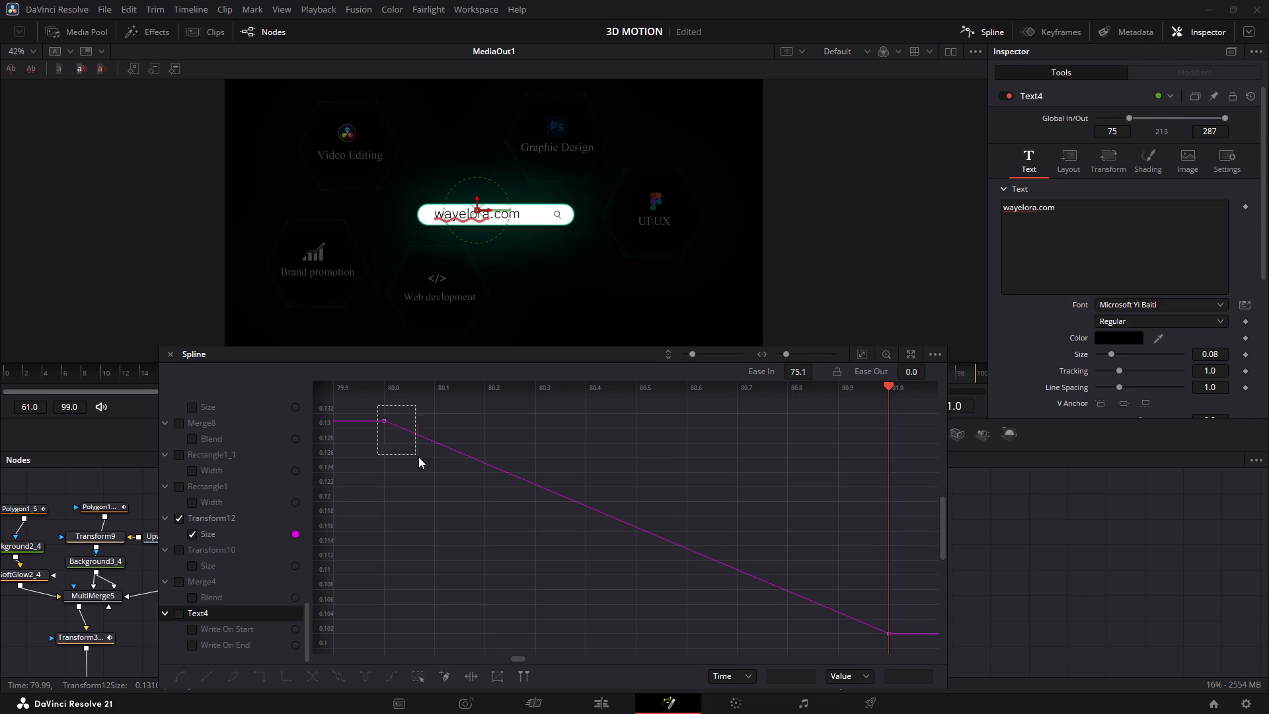
left_click_drag(418, 457, 898, 645)
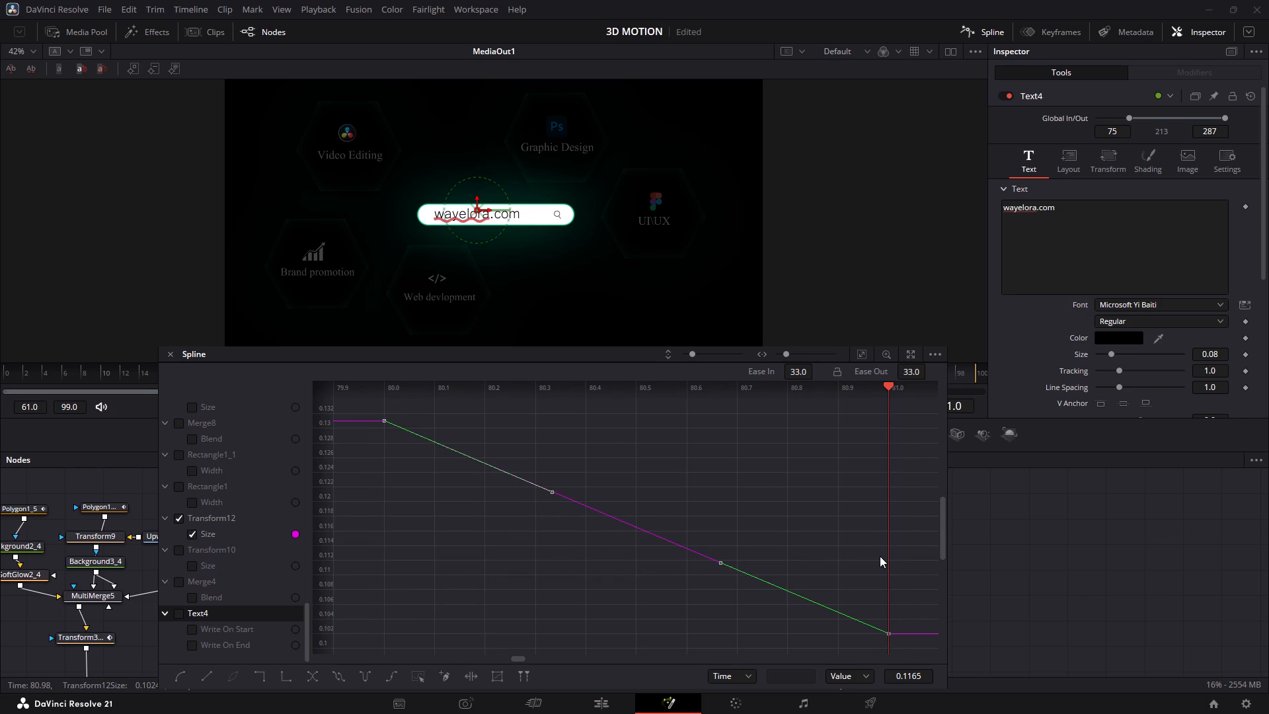
key("s")
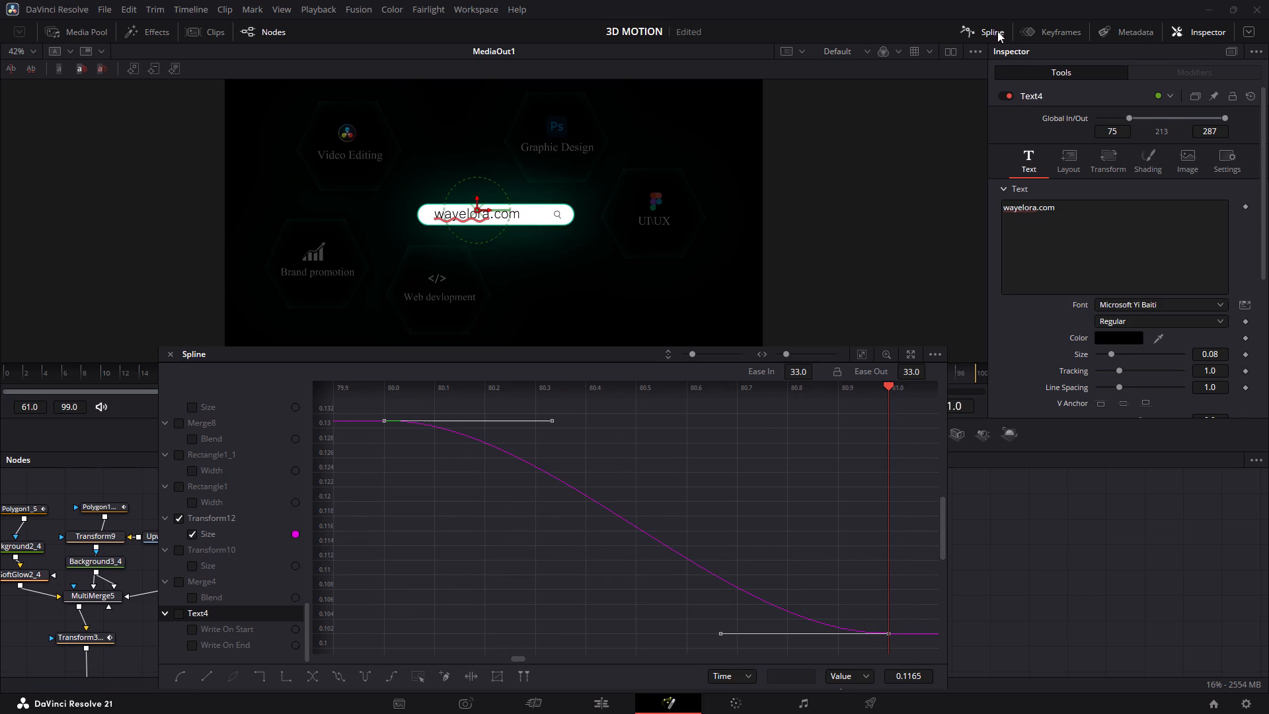
left_click(997, 30)
Play the search bar animation, then step frame by frame around frames 80 to 83 to check the magnifier icon's size change.
left_click(801, 535)
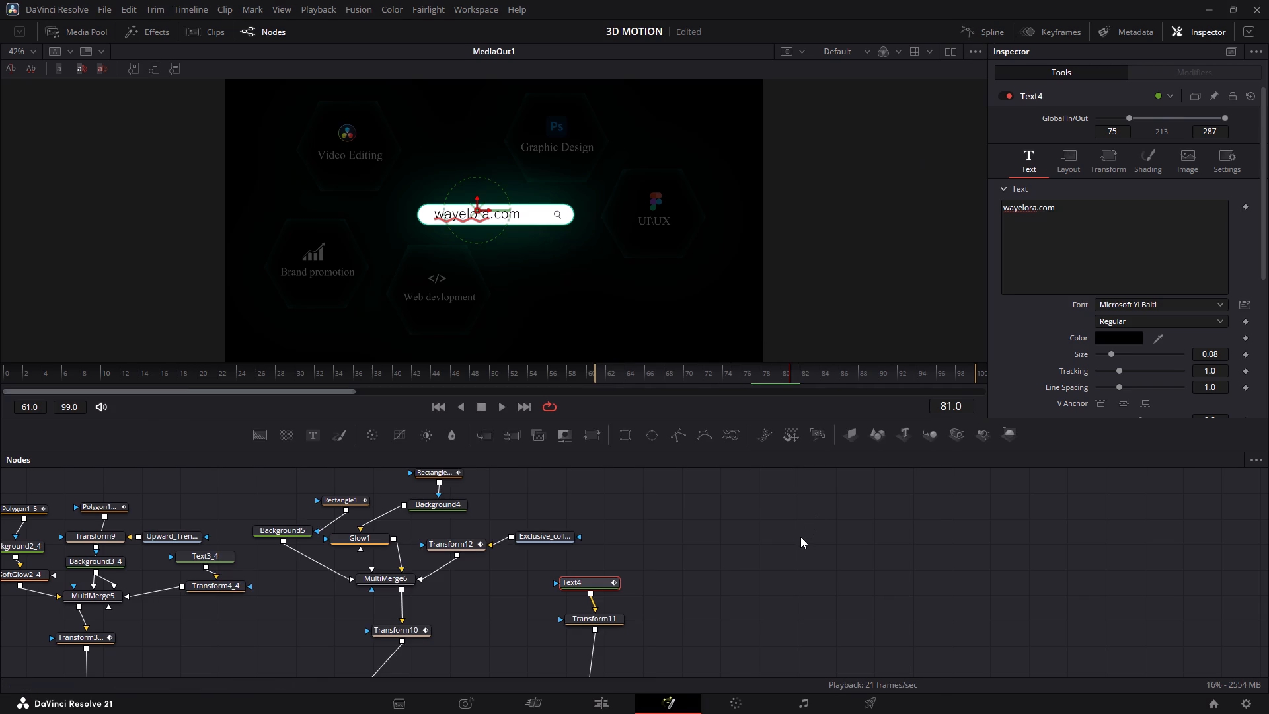
key("space")
double_click(800, 537)
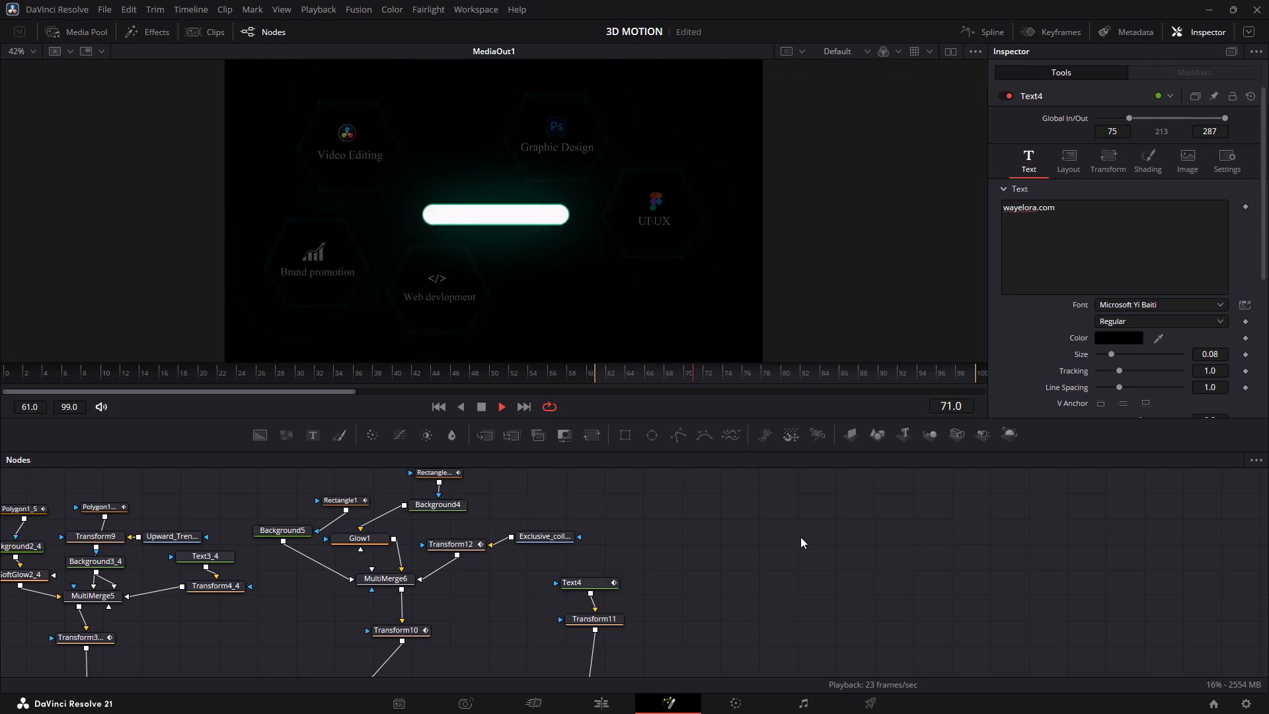
key("space")
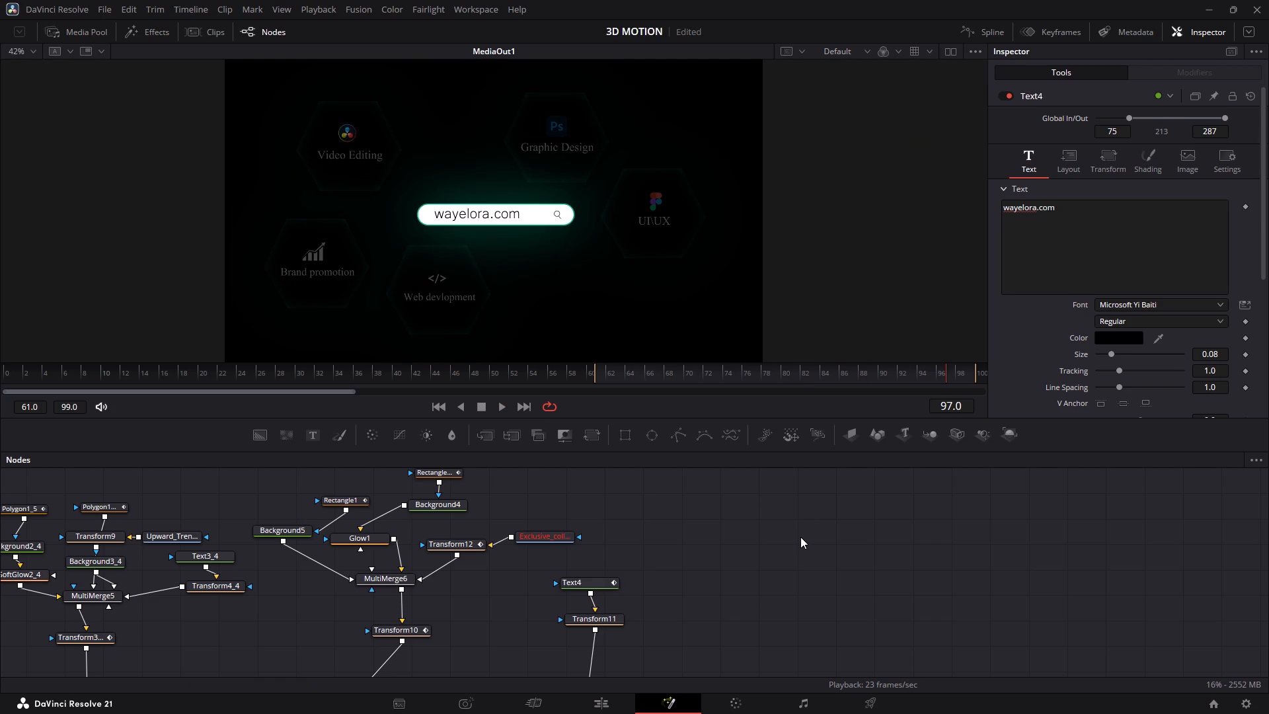
key("Left")
key("Left")
key("Left")
key("Left")
key("Left")
key("Left")
key("Left")
key("Left")
key("Left")
key("Left")
key("Left")
key("Left")
key("Left")
key("Left")
key("Left")
key("Left")
key("Right")
key("Right")
key("Left")
key("Left")
key("Left")
key("Right")
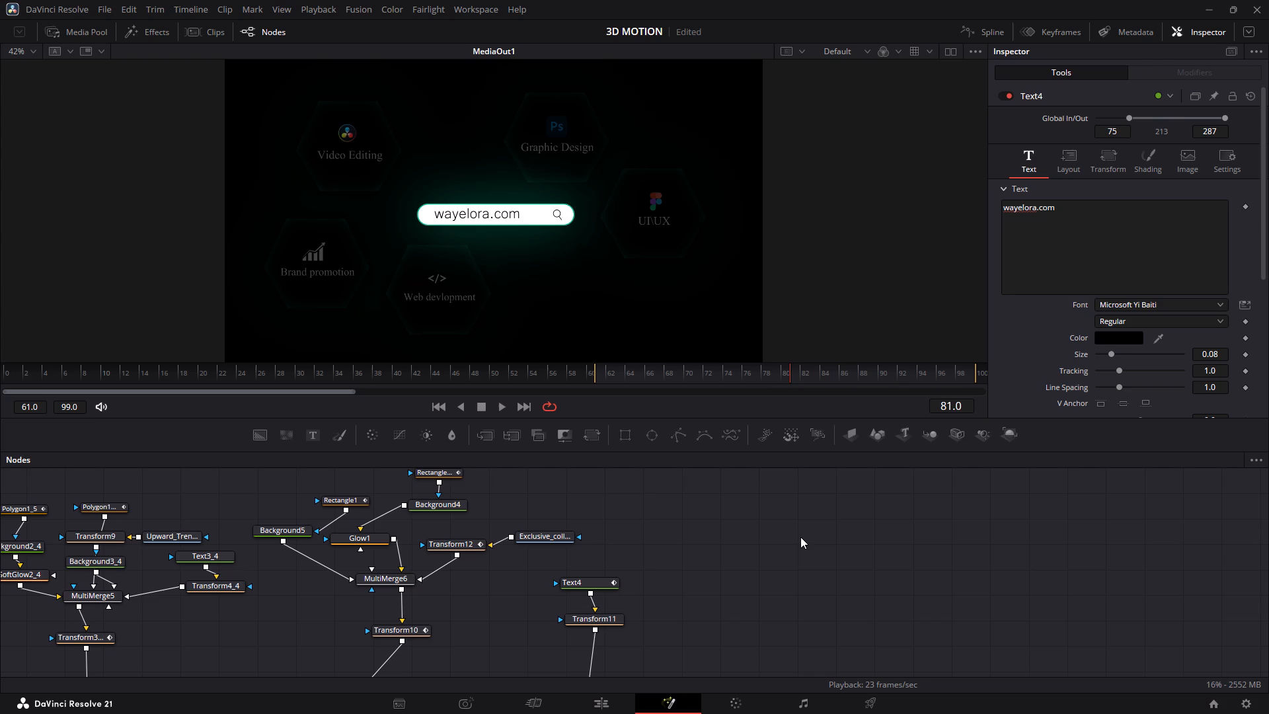
key("Right")
Keyframe Transform12's Size at 0.131 on frame 82 for the magnifier icon.
left_click(463, 542)
left_click(769, 376)
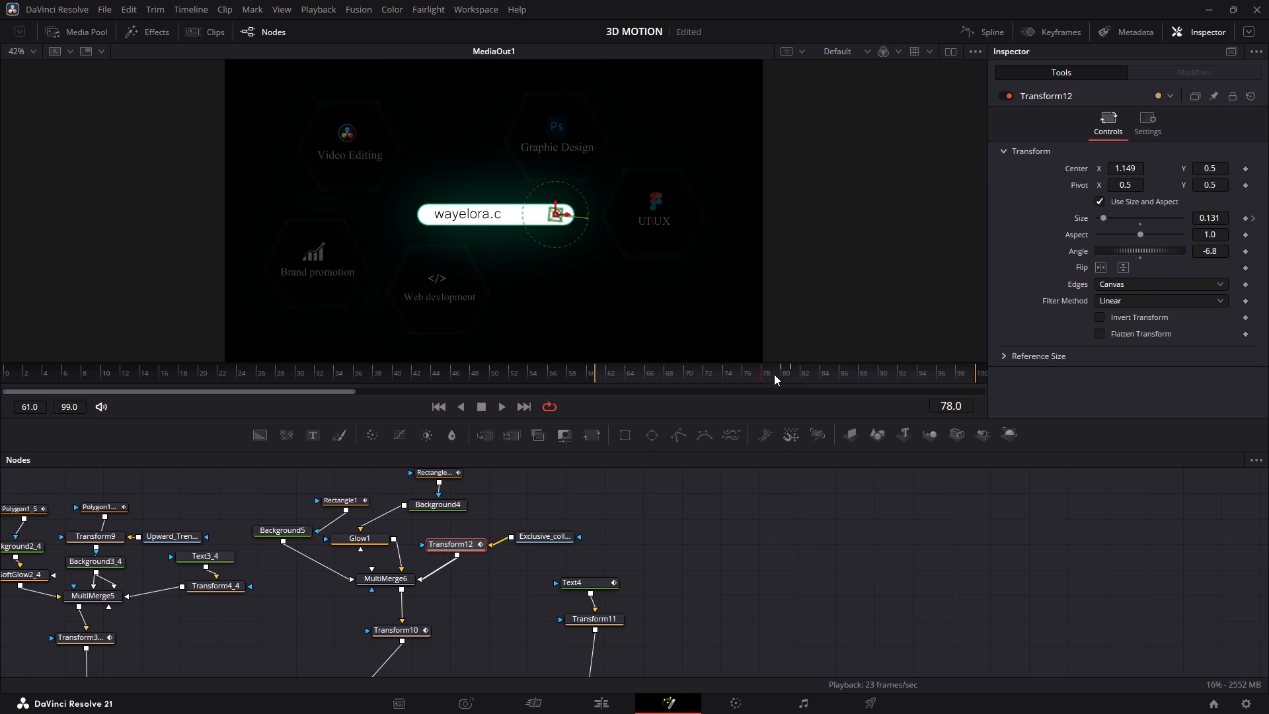
left_click(796, 374)
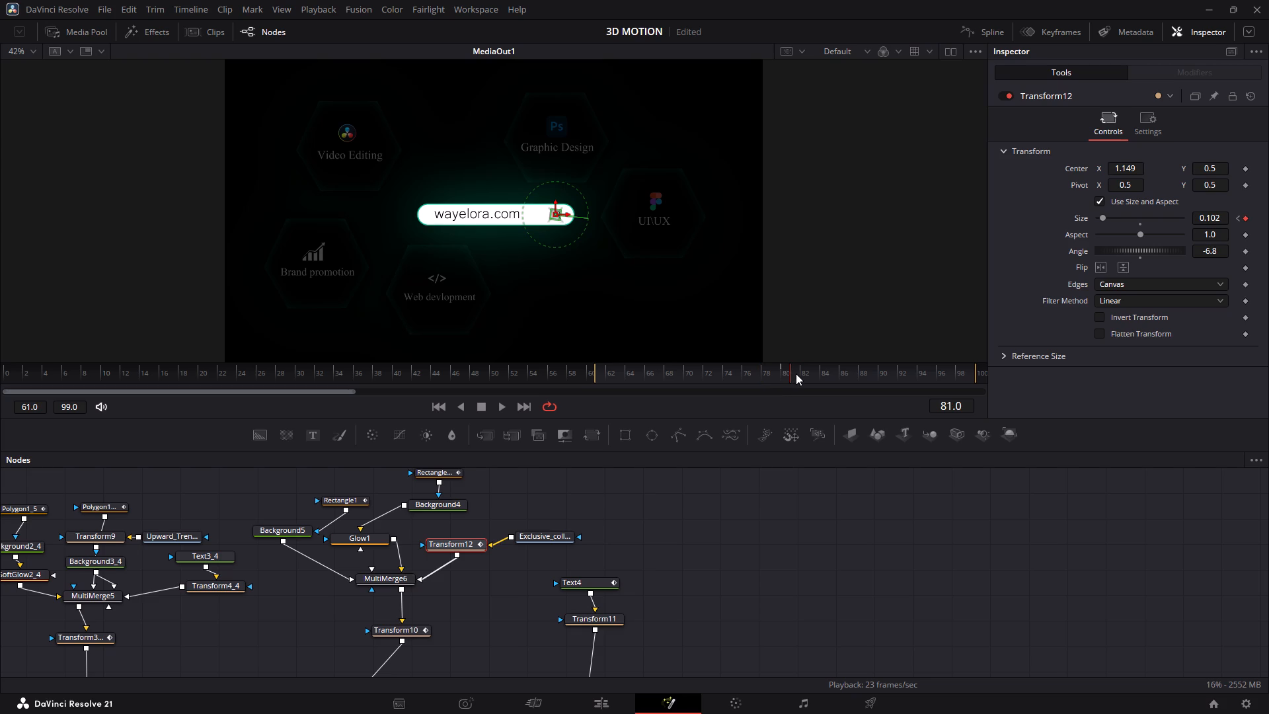
left_click(800, 374)
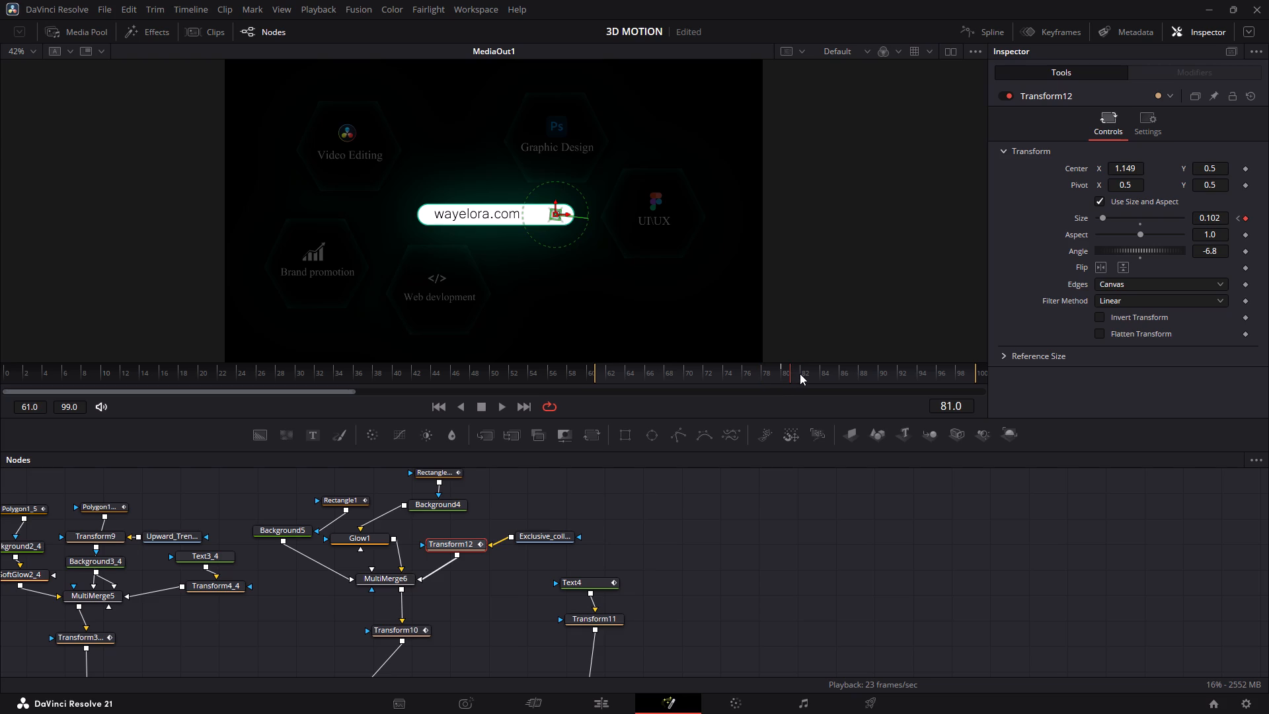
left_click(802, 374)
left_click_drag(1202, 218, 1223, 220)
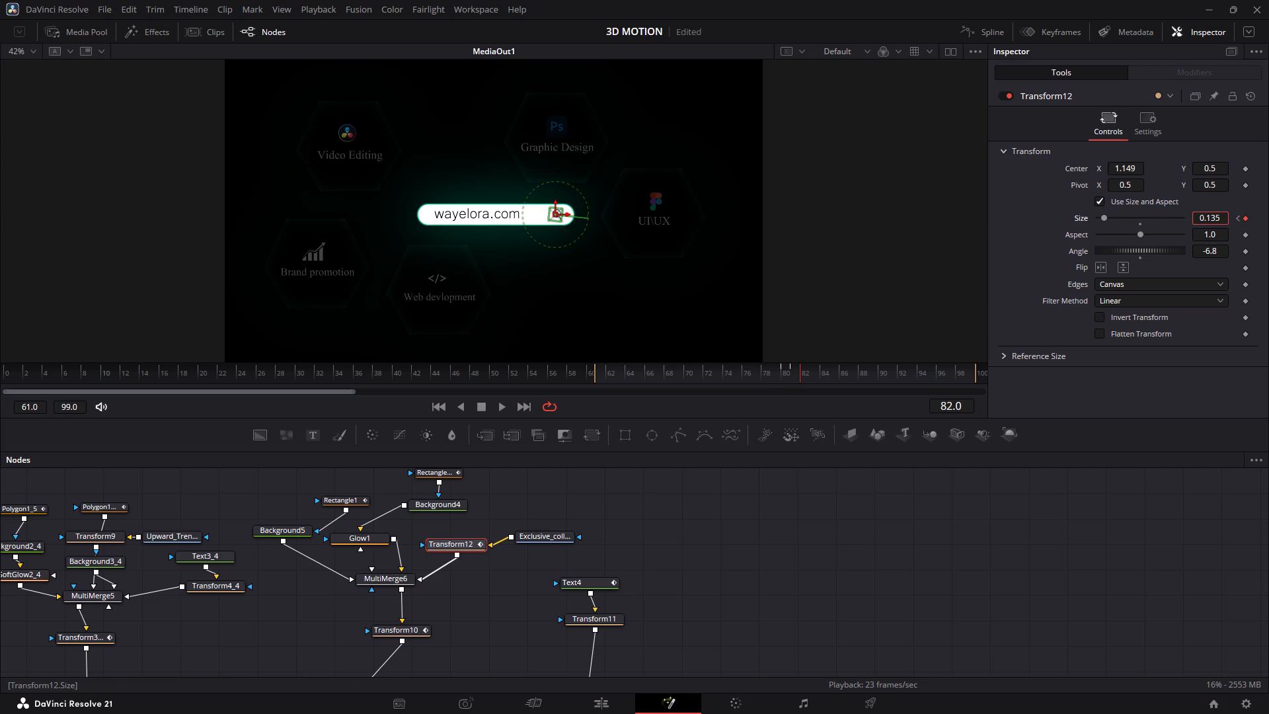
left_click_drag(1223, 220, 1221, 219)
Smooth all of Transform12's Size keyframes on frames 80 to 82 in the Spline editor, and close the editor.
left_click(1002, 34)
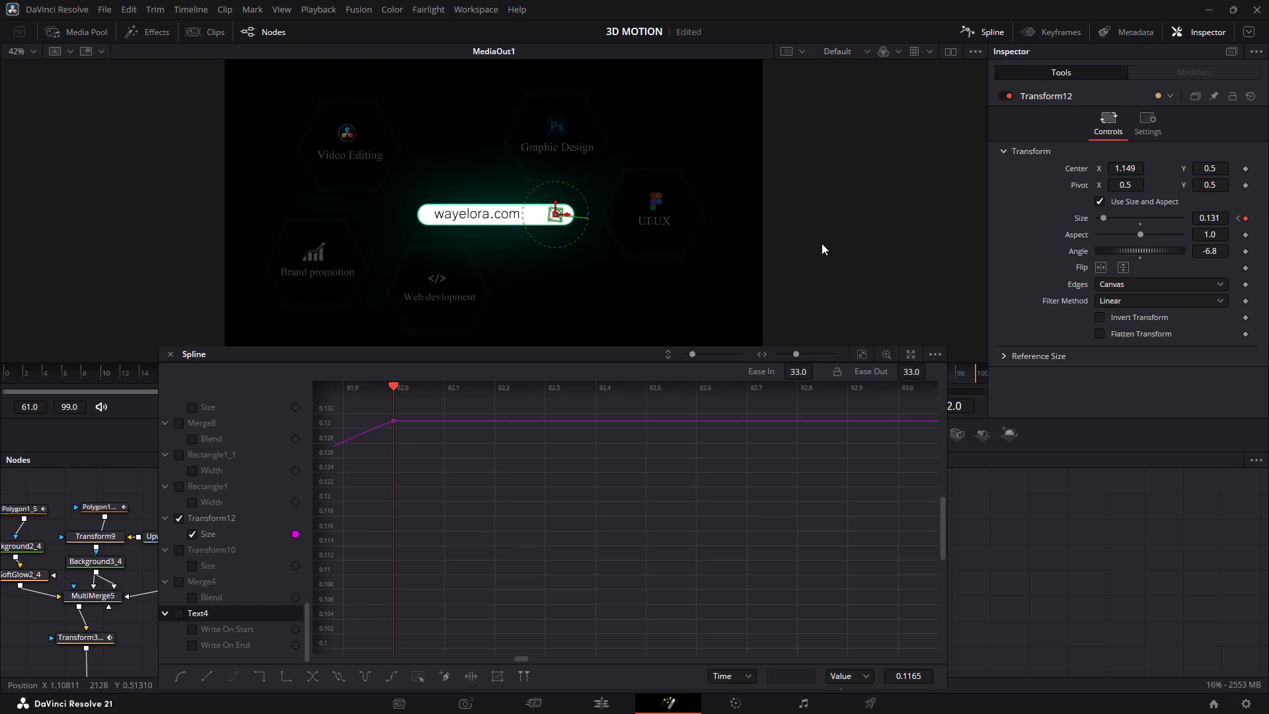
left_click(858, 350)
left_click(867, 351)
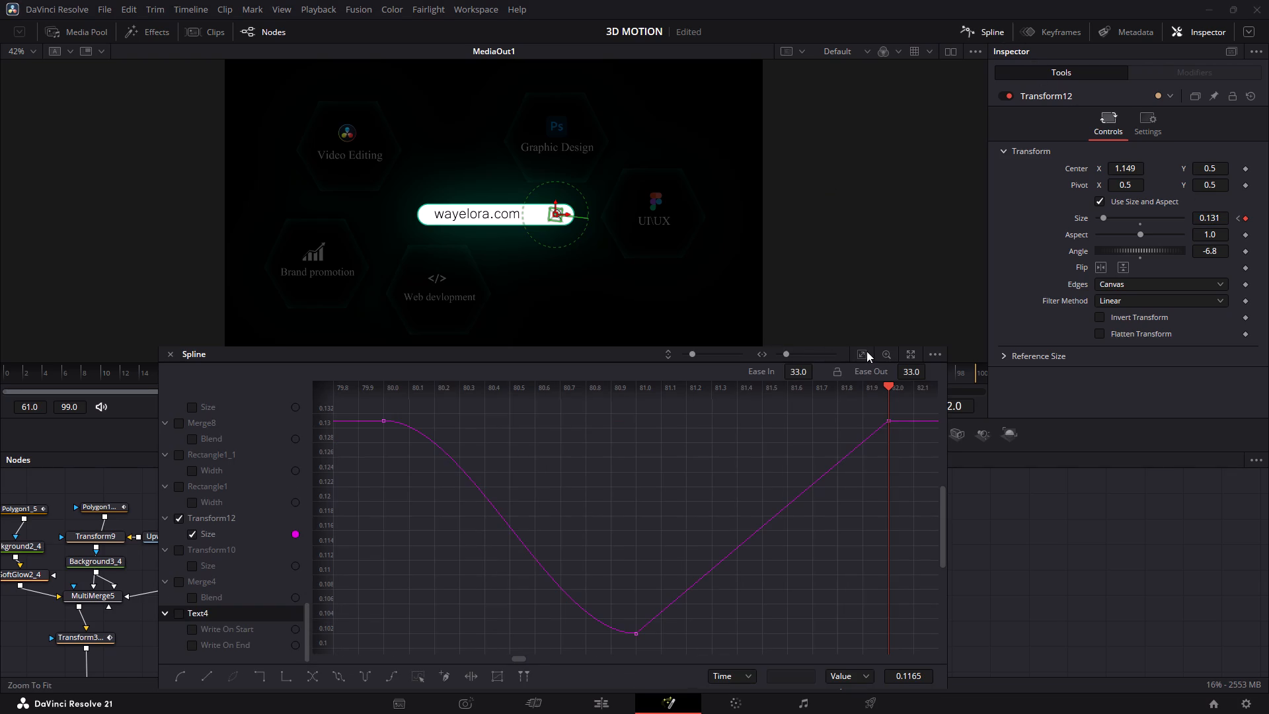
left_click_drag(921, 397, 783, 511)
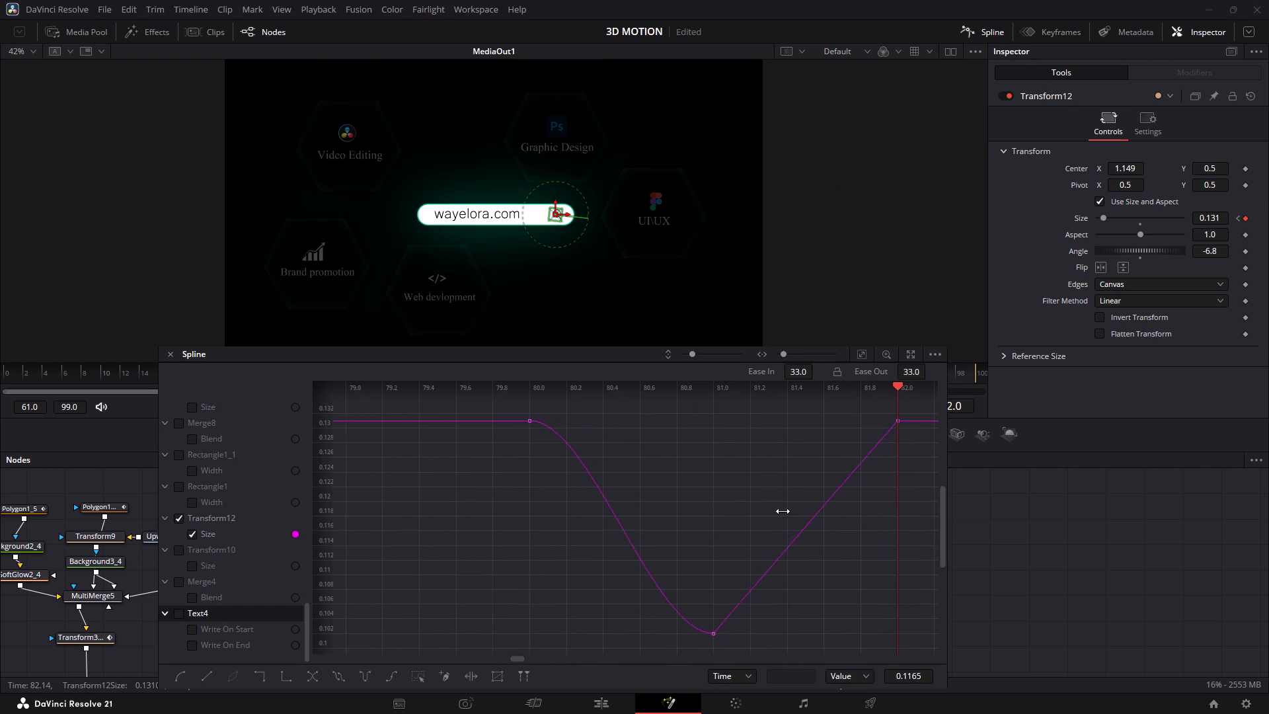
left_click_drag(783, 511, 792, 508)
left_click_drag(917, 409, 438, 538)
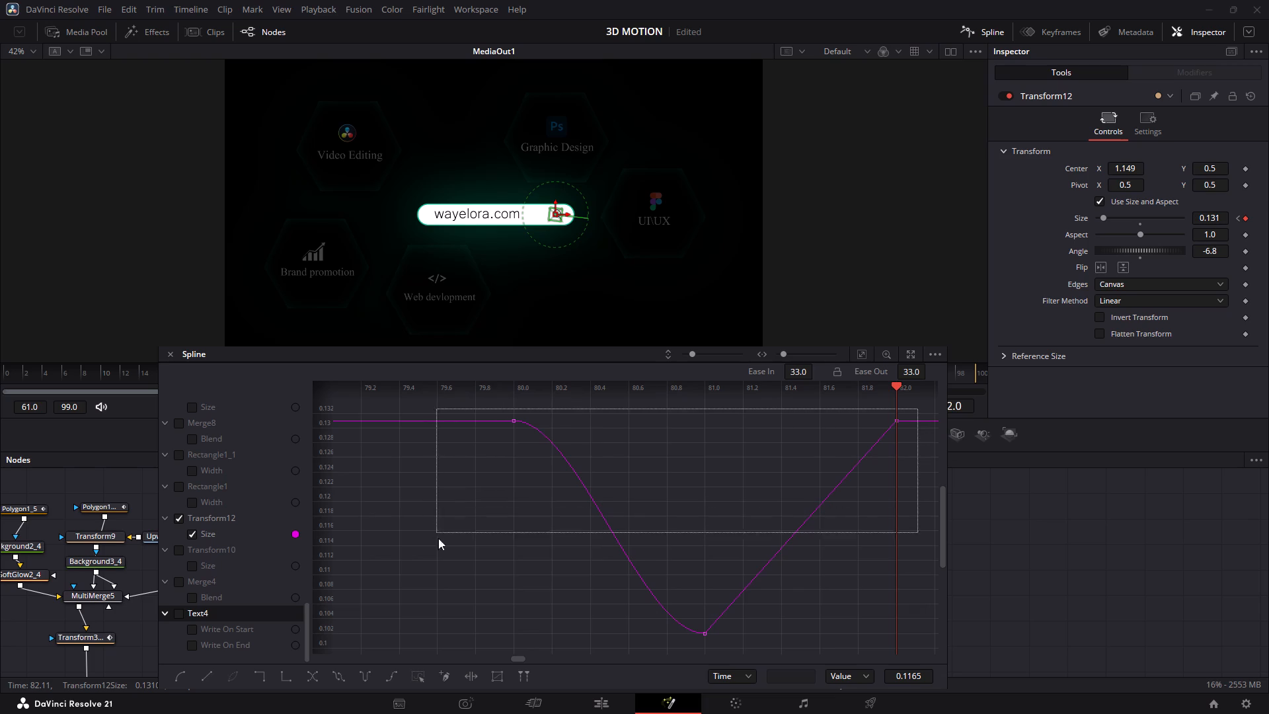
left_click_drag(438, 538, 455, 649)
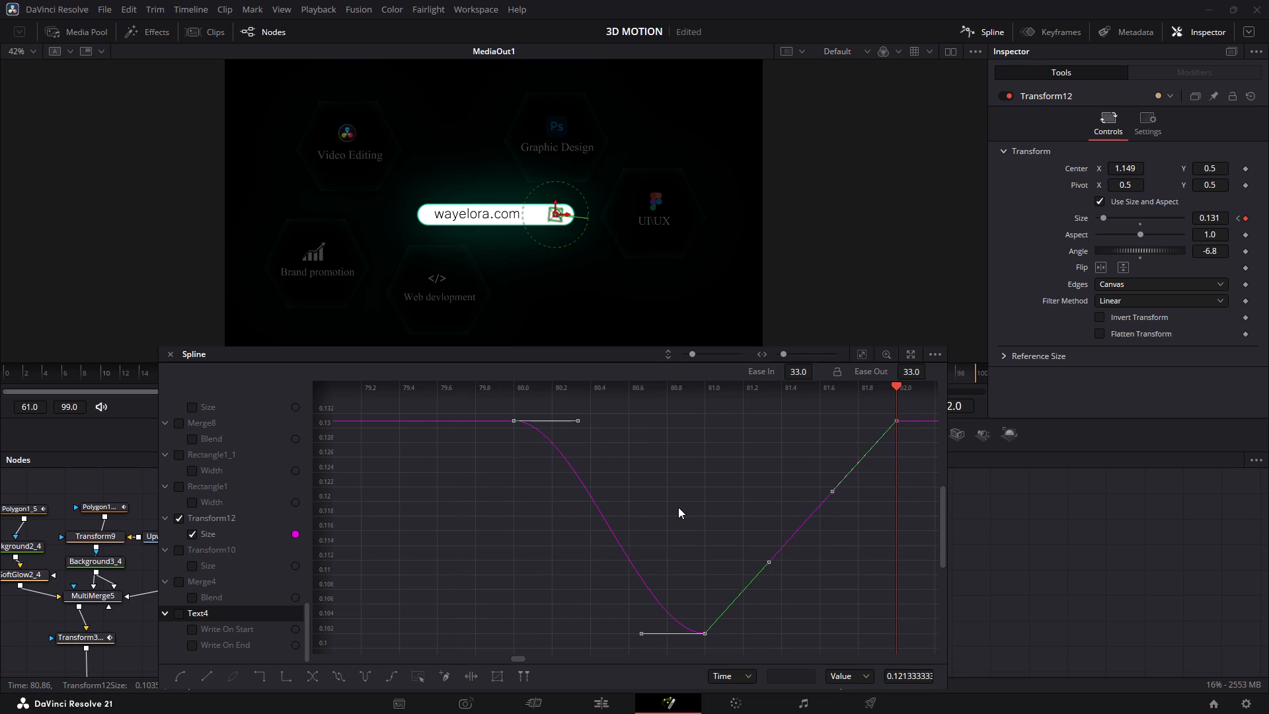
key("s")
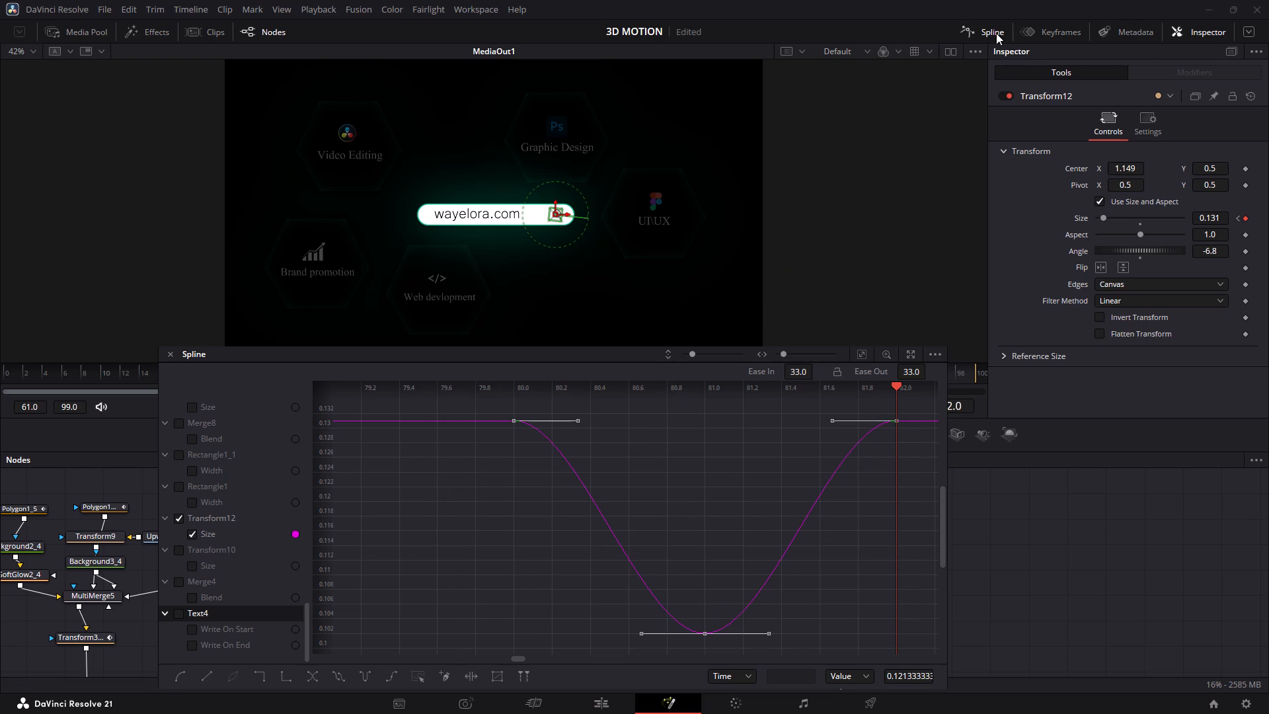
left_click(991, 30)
Play the search bar animation, and step frame by frame around frames 80 to 84 to check the magnifier icon's size change.
left_click(800, 561)
key("space")
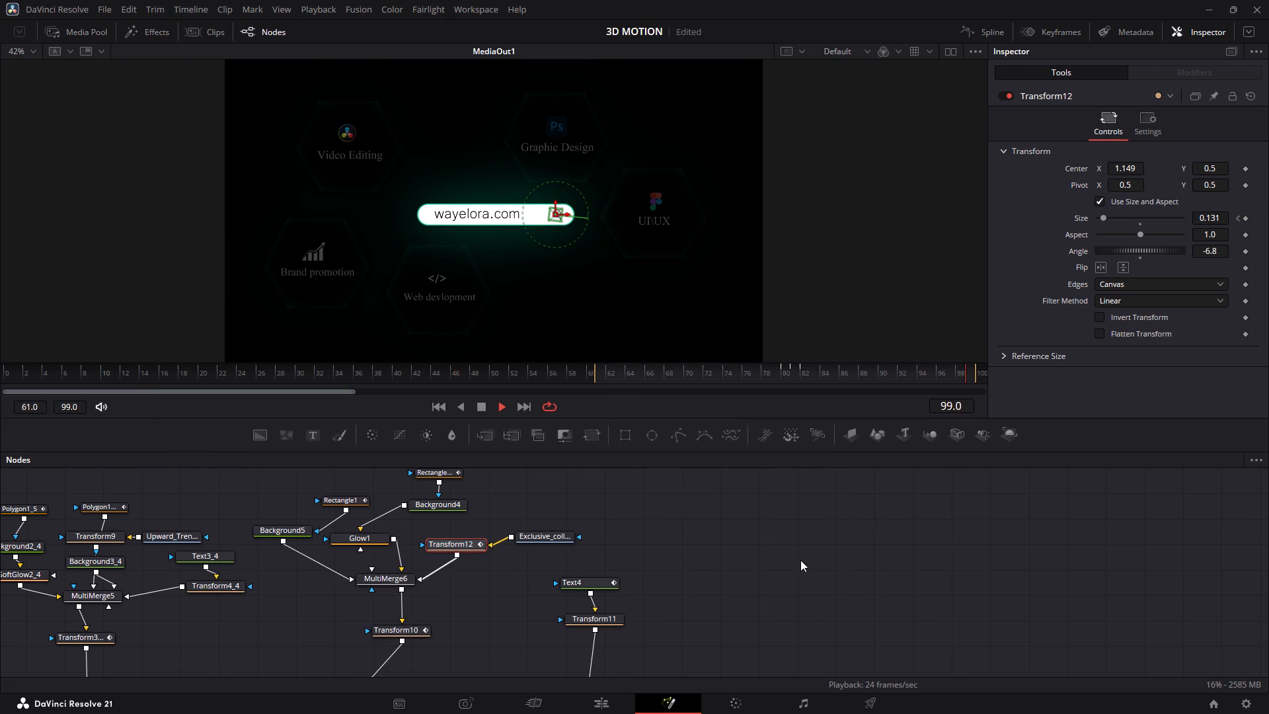
double_click(800, 560)
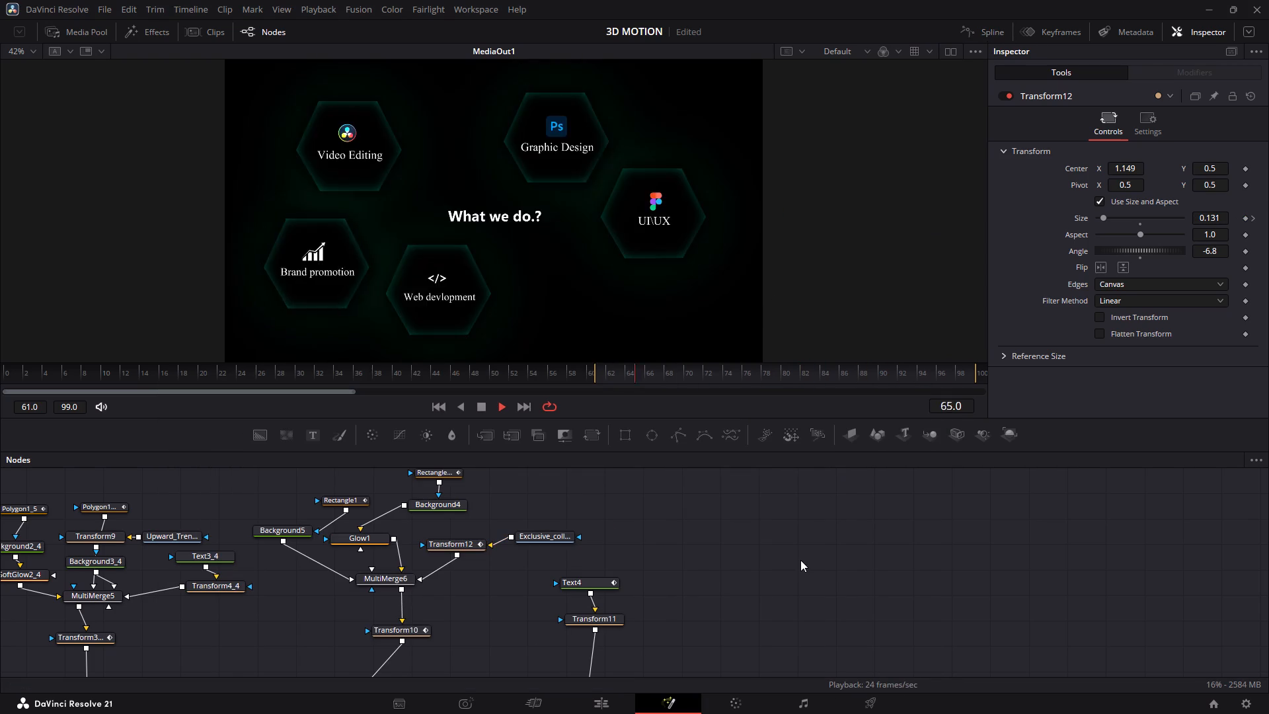
key("space")
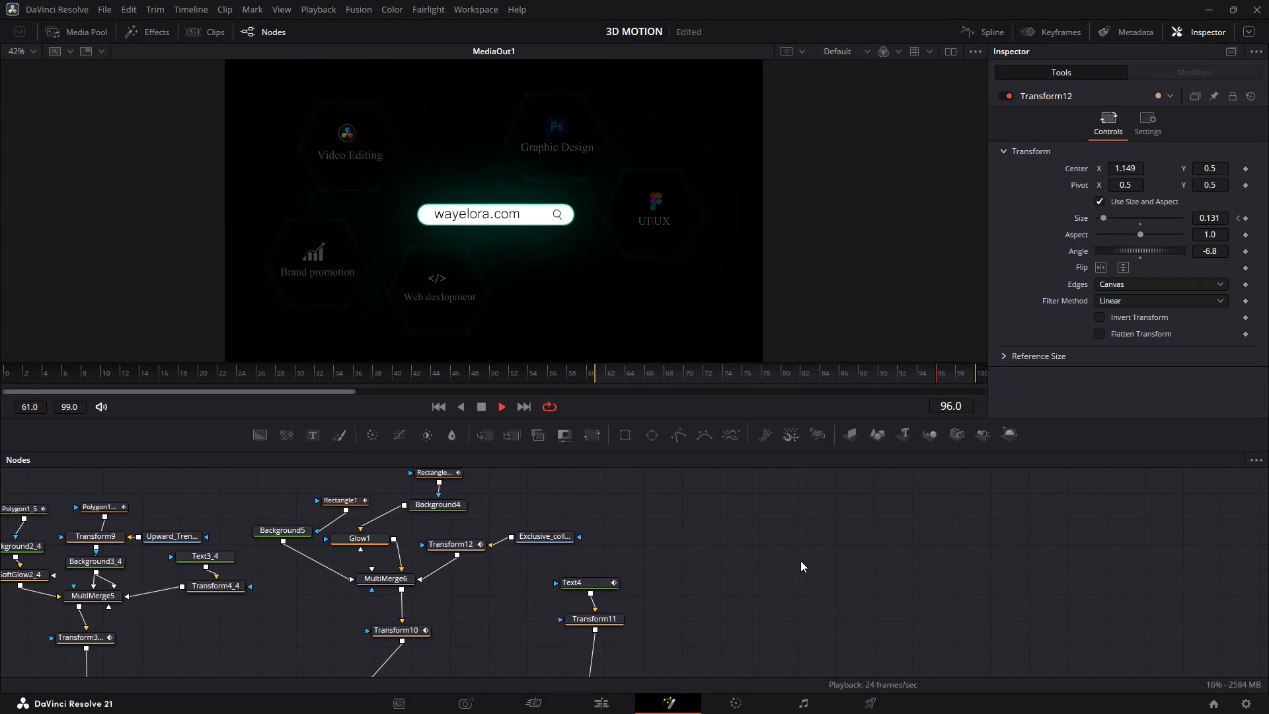
key("Left")
key("Left")
key("Left")
key("Left")
key("Left")
key("Left")
key("Left")
key("Left")
key("Left")
key("Left")
key("Left")
key("Left")
key("Left")
key("Left")
key("Left")
key("Left")
key("Right")
key("Right")
key("Right")
key("Right")
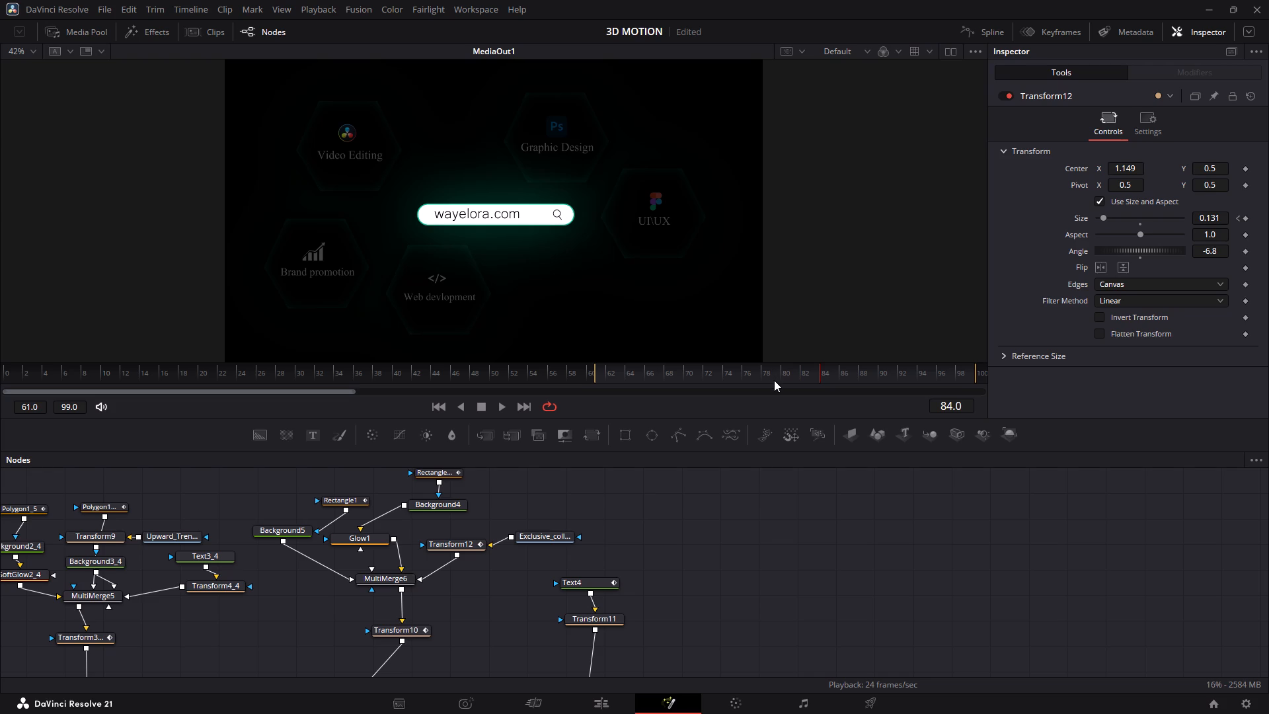
key("Left")
key("Left")
key("Left")
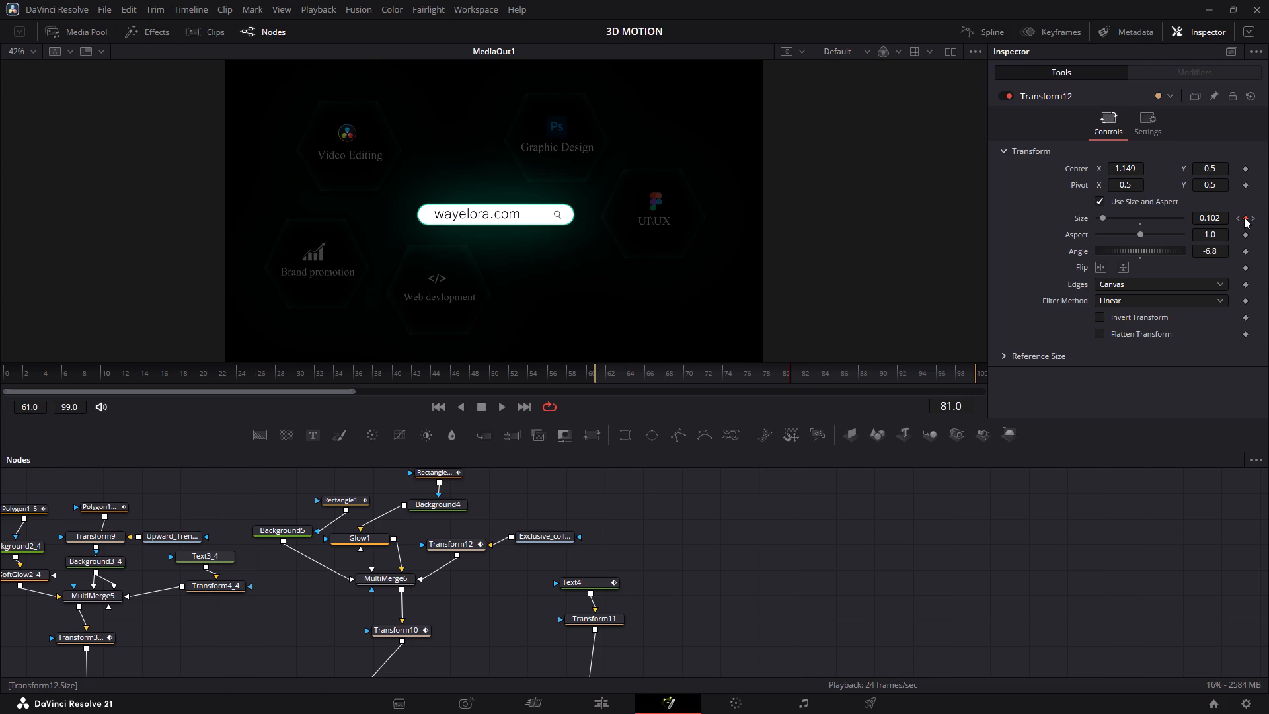
Replace Transform12's Size keyframe on frame 82 with one at 0.102, and remove the Size keyframe on frame 81.
key("Right")
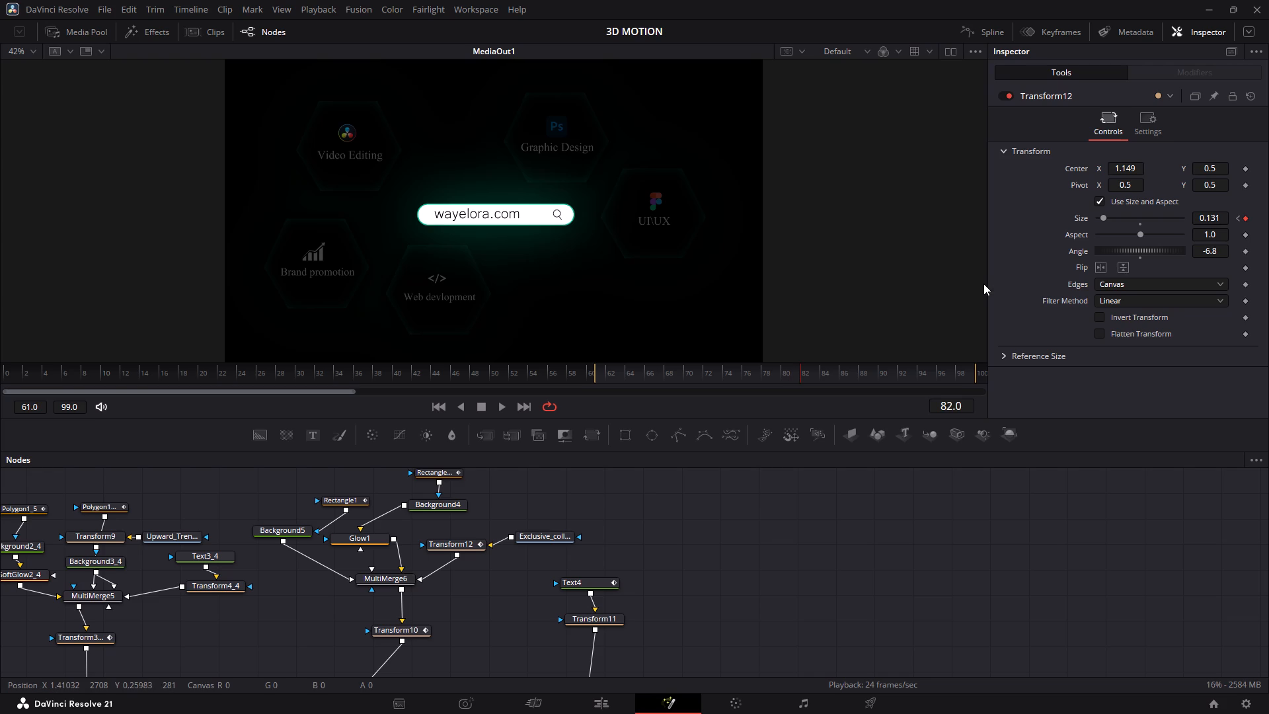
left_click(1245, 218)
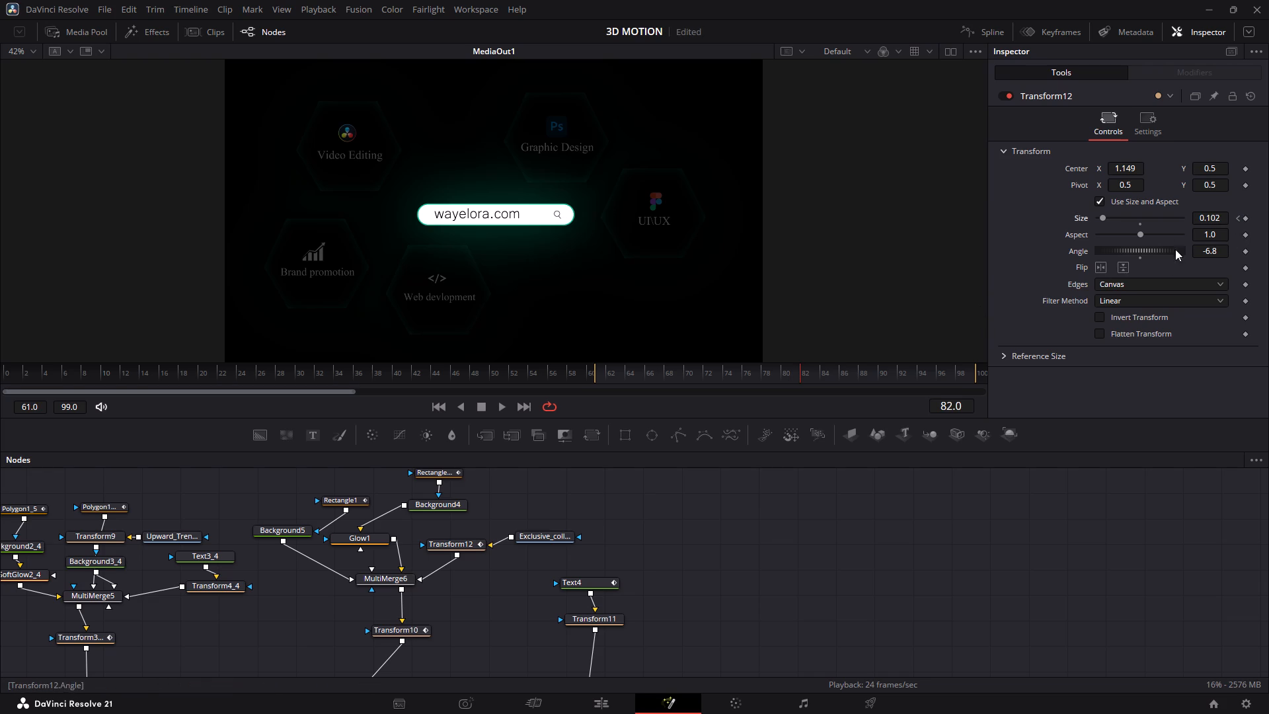
left_click(1242, 218)
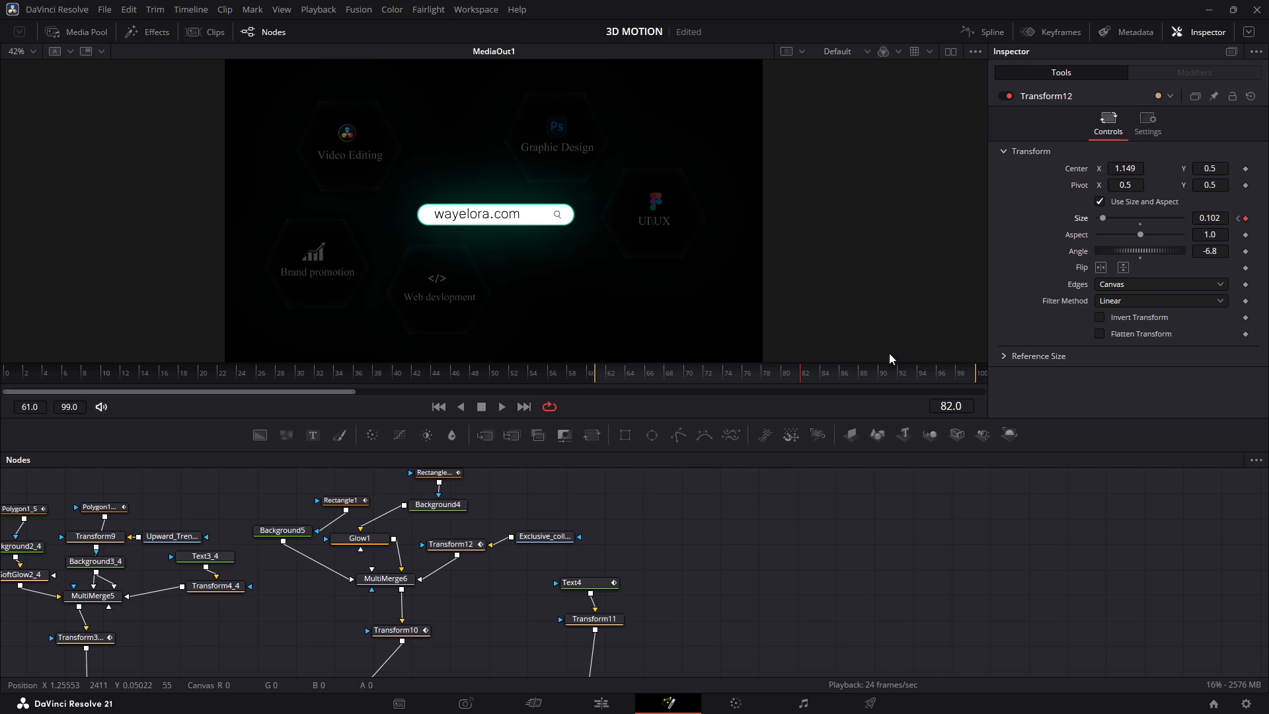
key("Left")
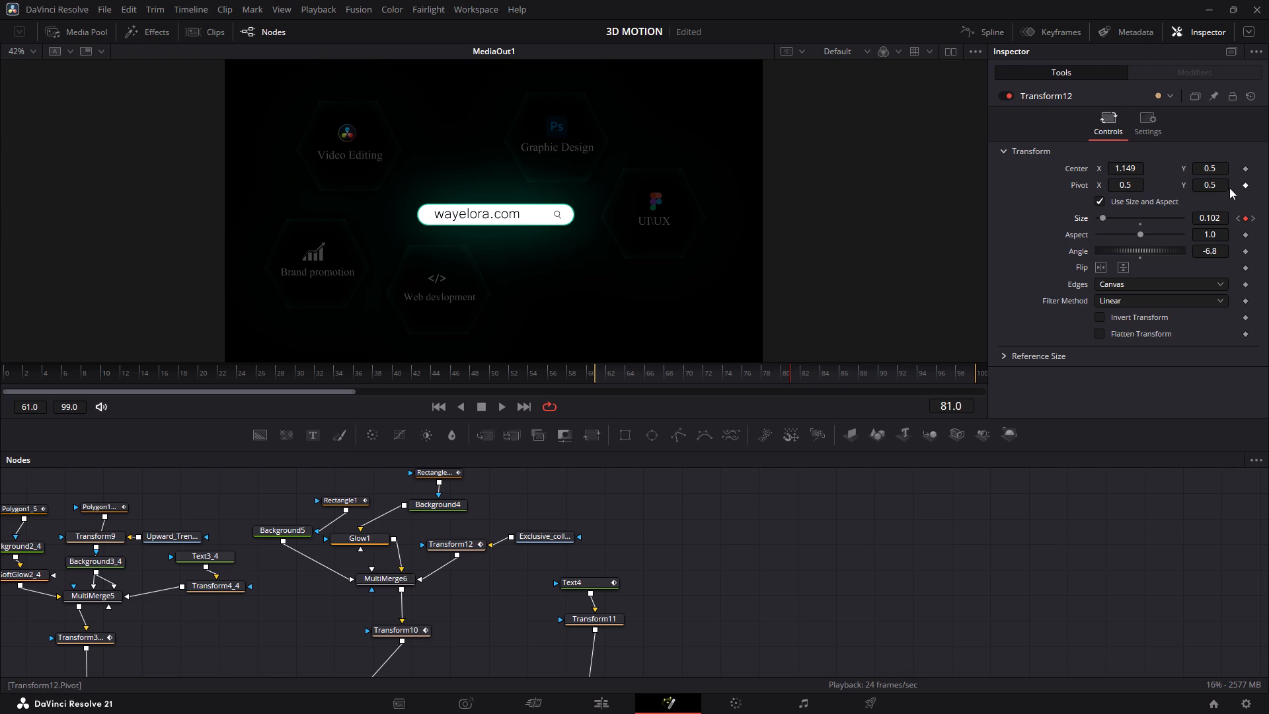
left_click(1248, 218)
Keyframe the magnifier icon's Transform12 Size at 0.131 on frame 84.
left_click(474, 545)
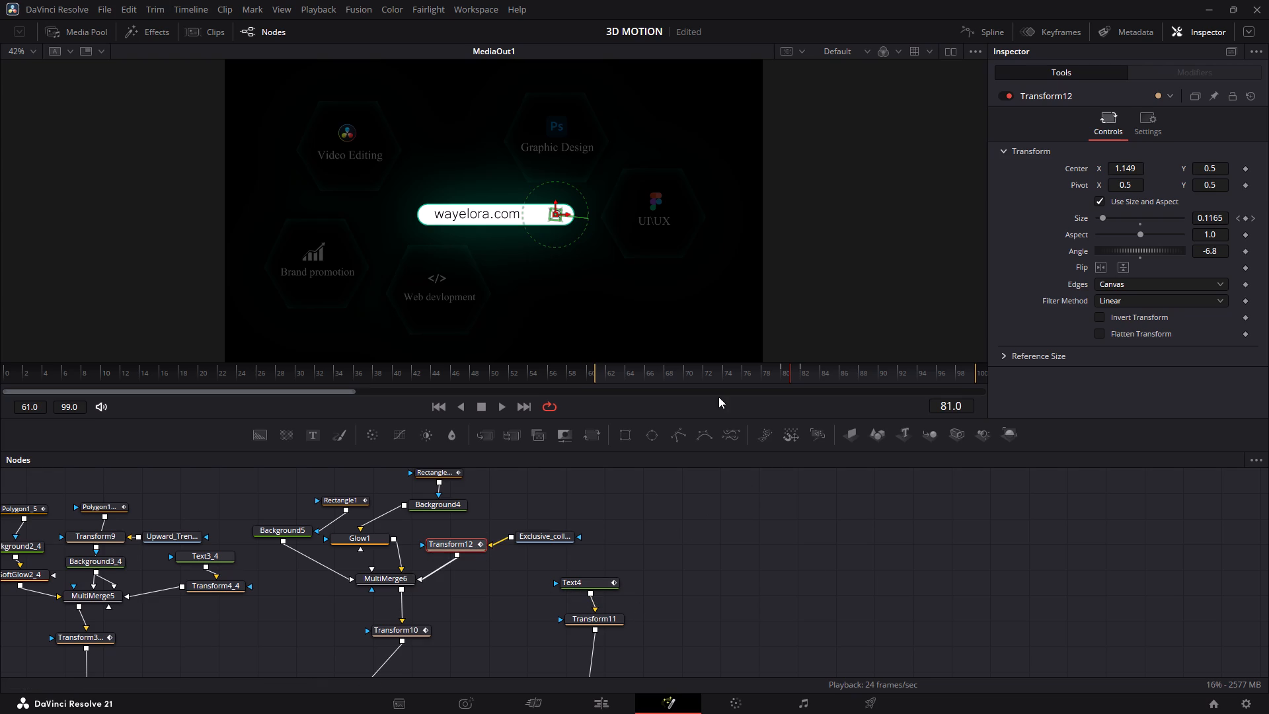
left_click(820, 377)
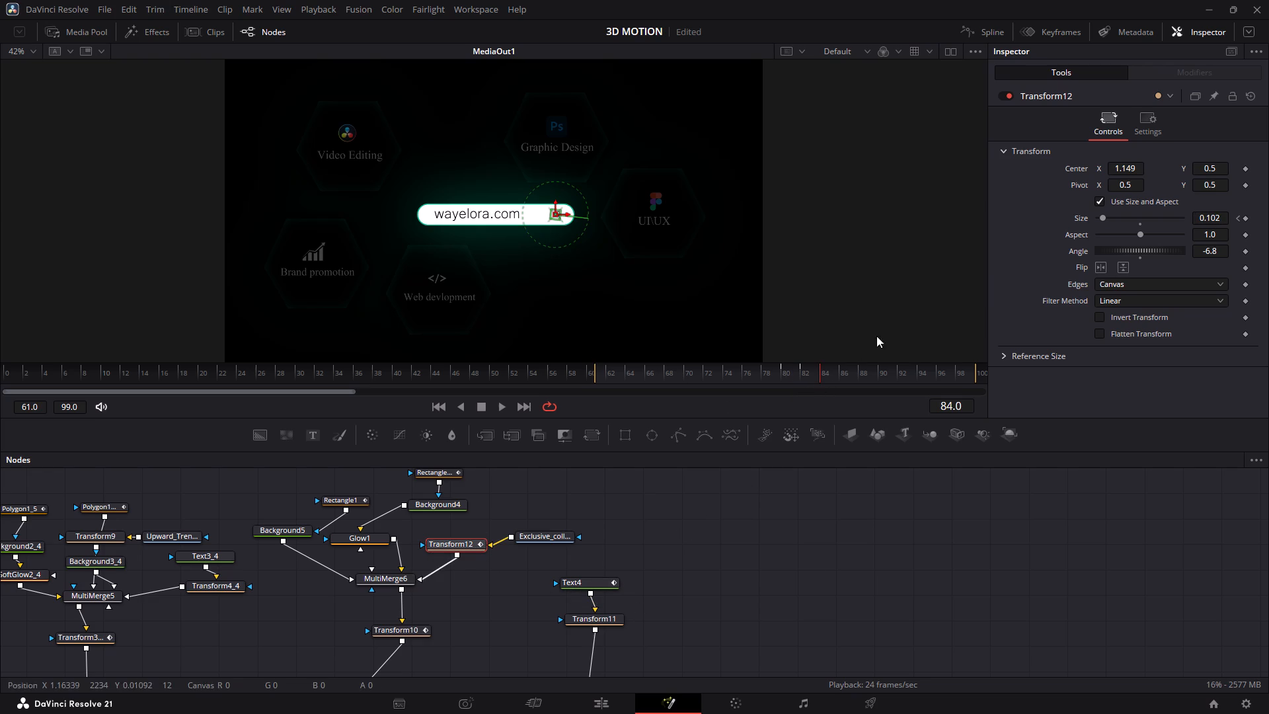
left_click_drag(1219, 220, 1227, 219)
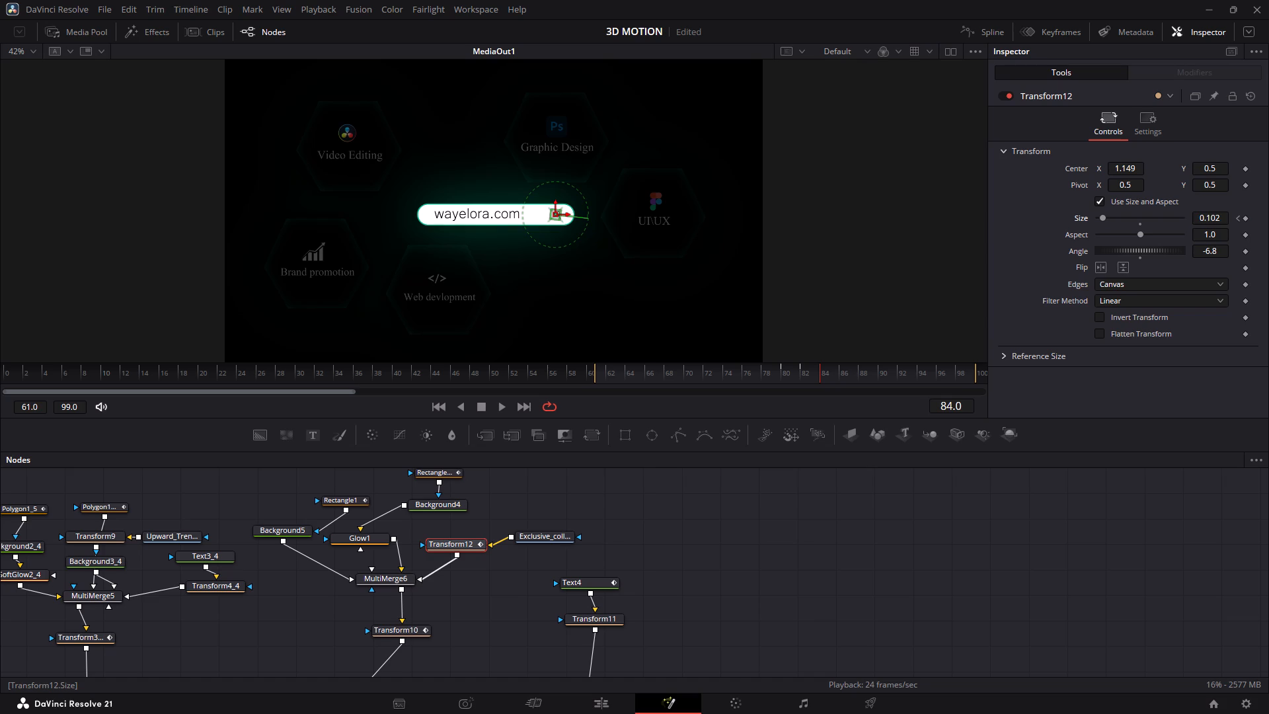
left_click_drag(1227, 219, 1240, 218)
left_click_drag(1240, 218, 1239, 218)
left_click(1038, 502)
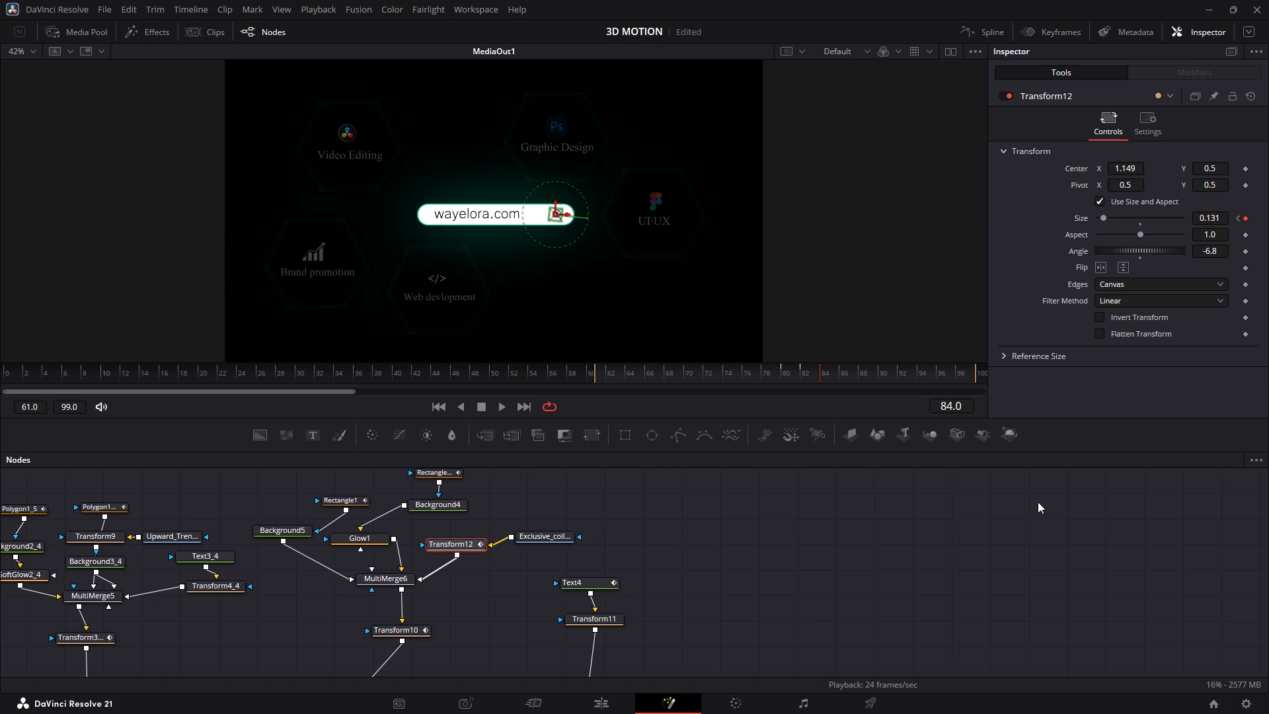
Smooth Transform12's Size keyframes on frames 80, 82 and 84 in the Spline editor, and close the editor.
left_click(997, 38)
left_click(865, 353)
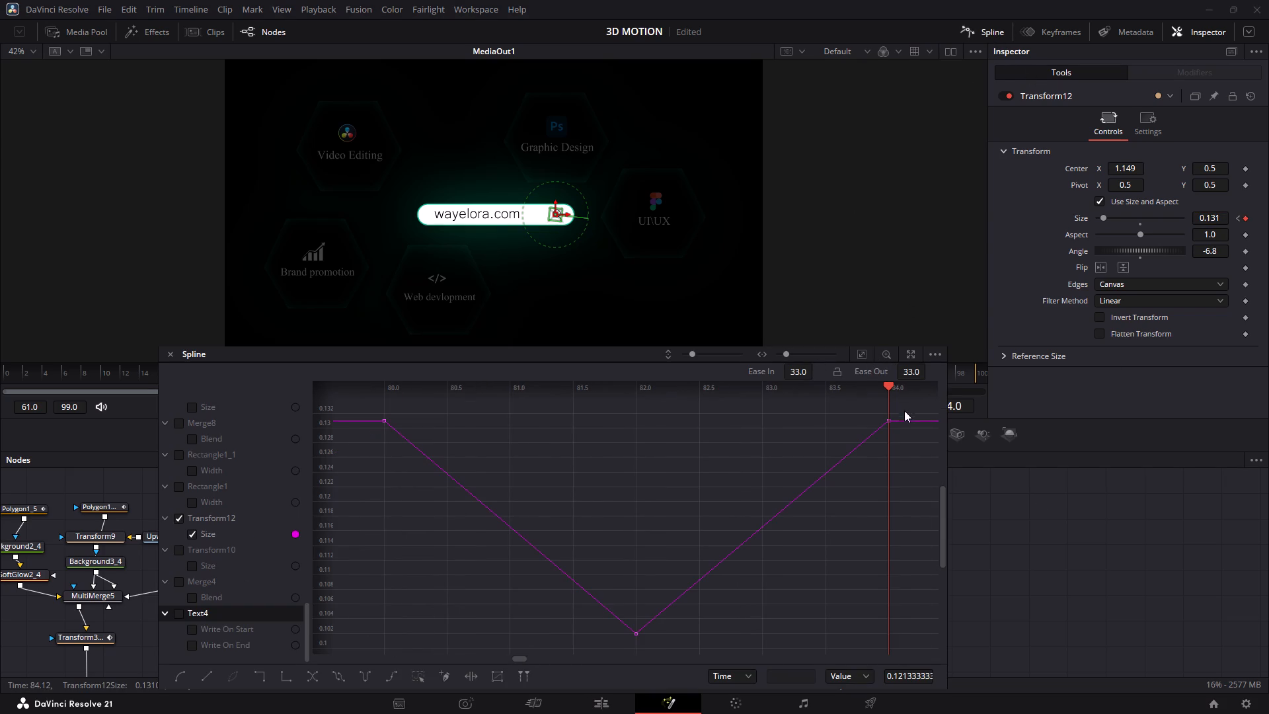
left_click_drag(910, 405, 369, 636)
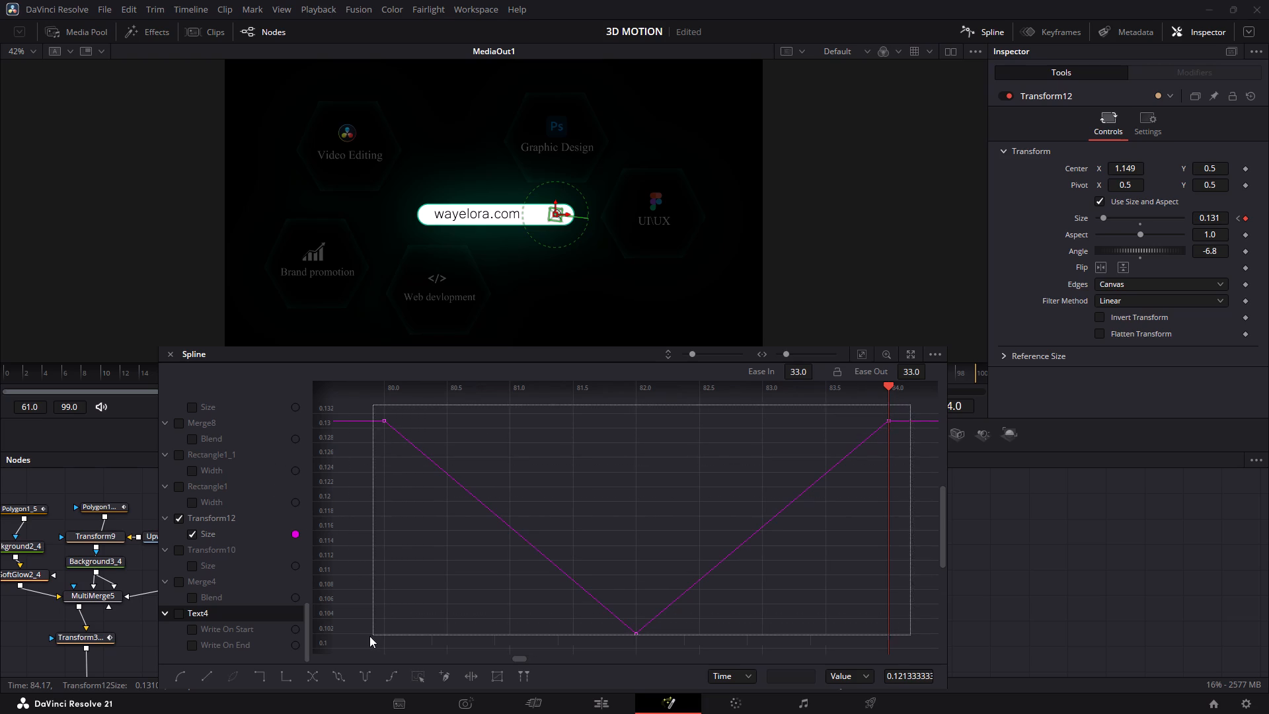
left_click_drag(369, 636, 362, 649)
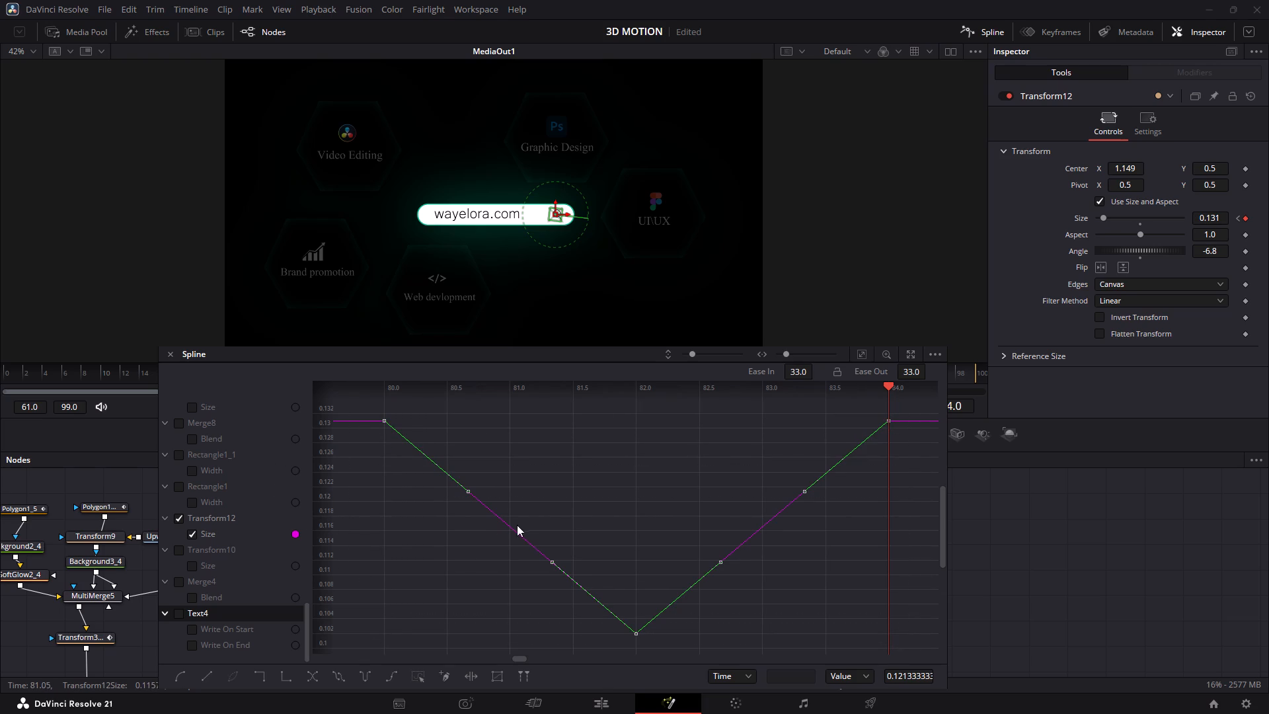
key("s")
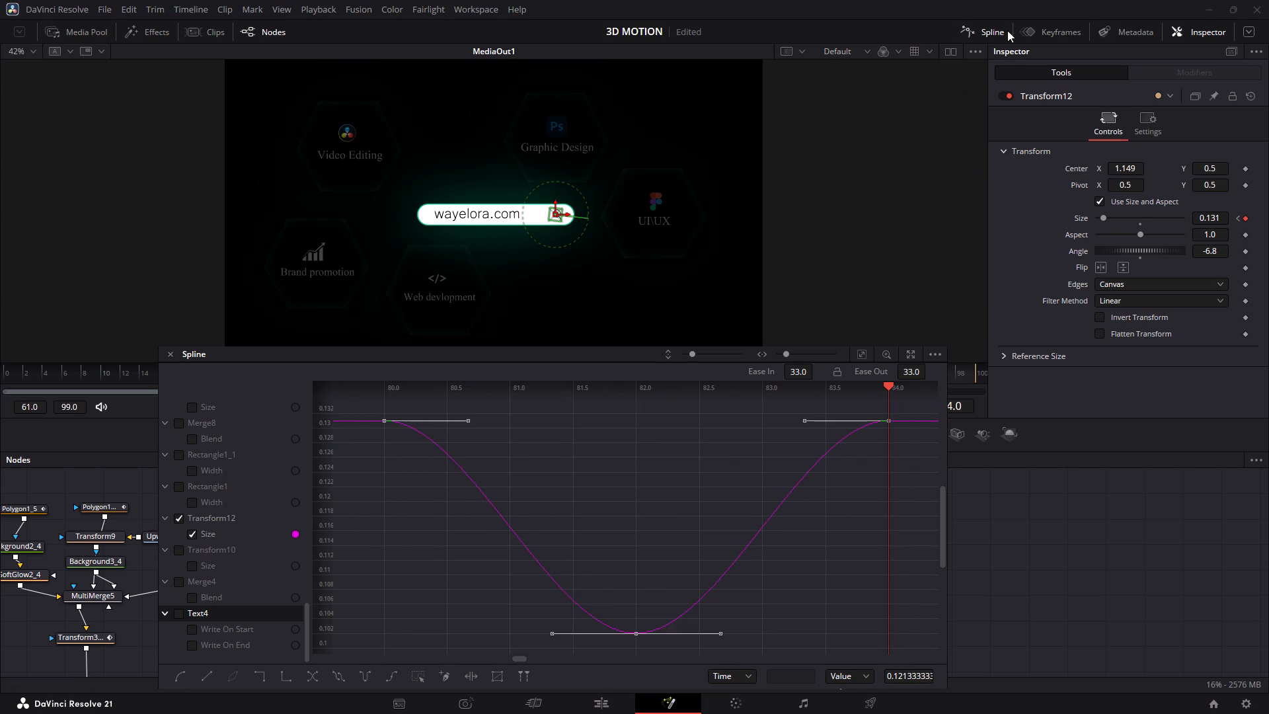
left_click(1007, 28)
Play the search bar animation, and step frame by frame up to frame 84 to check the magnifier icon's retimed size change.
double_click(911, 514)
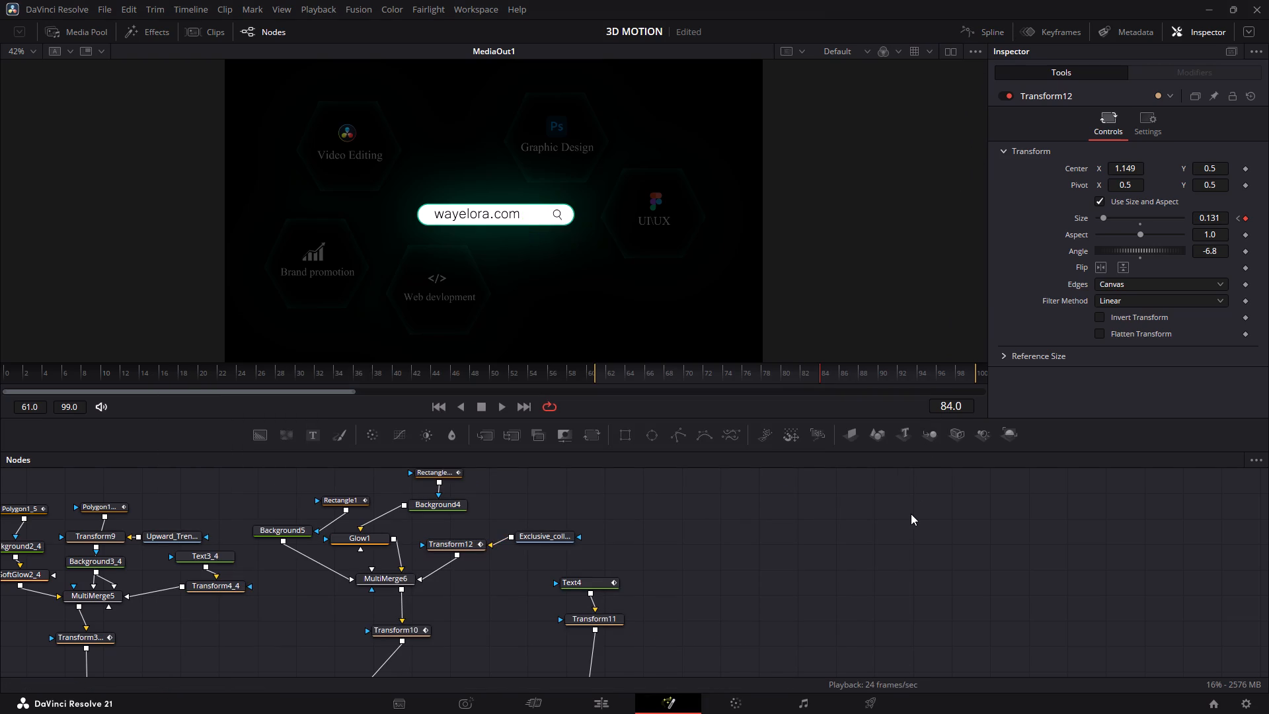
key("space")
key("space")
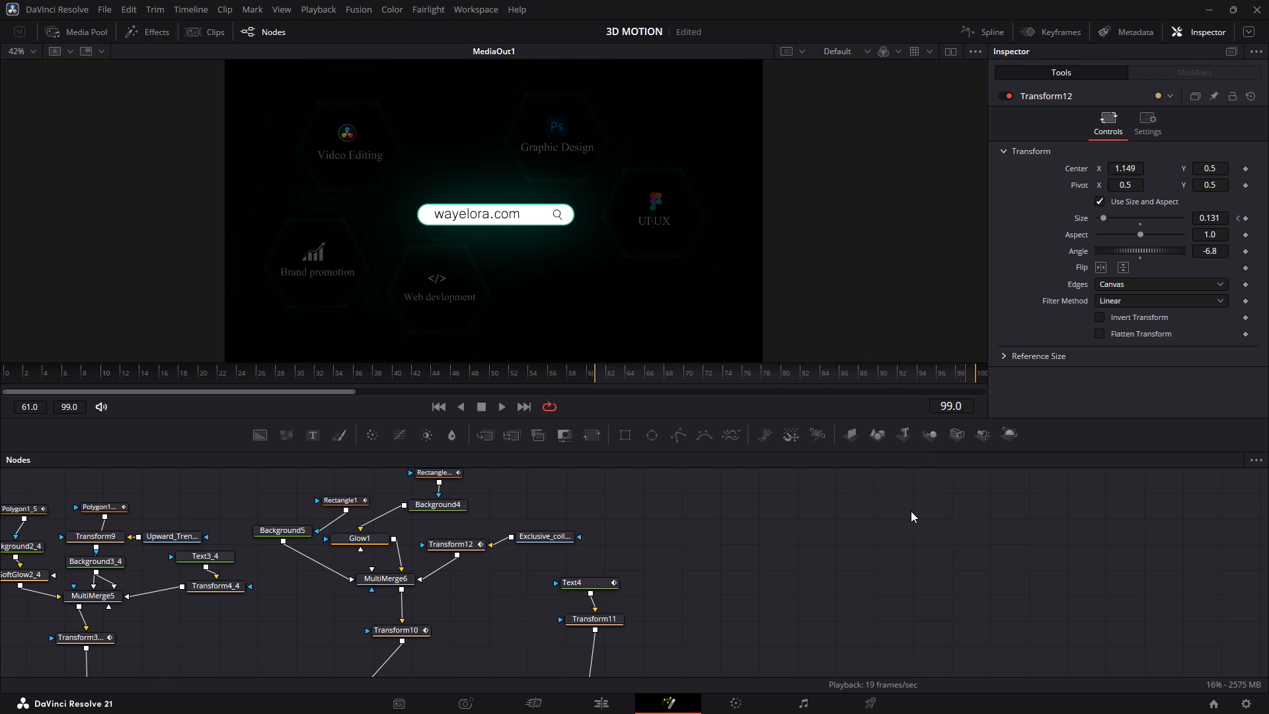
key("Left")
key("Left")
key("Left")
key("Left")
key("Left")
key("Left")
key("Left")
key("Left")
key("Left")
key("Left")
key("Left")
key("Left")
key("Left")
key("Left")
key("Left")
key("Left")
key("Left")
key("Left")
key("Left")
key("Left")
key("Right")
key("Right")
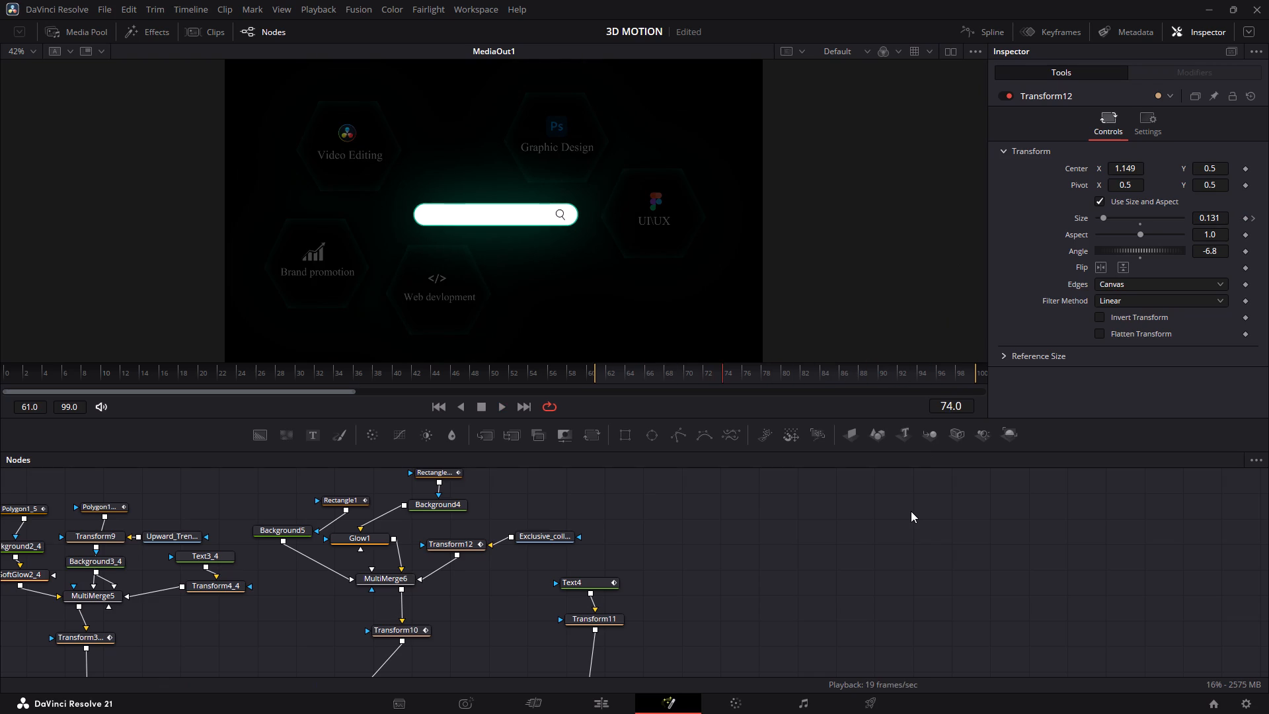
key("Right")
key("Right")
key("Right")
key("Right")
key("Right")
key("Right")
key("Right")
key("Right")
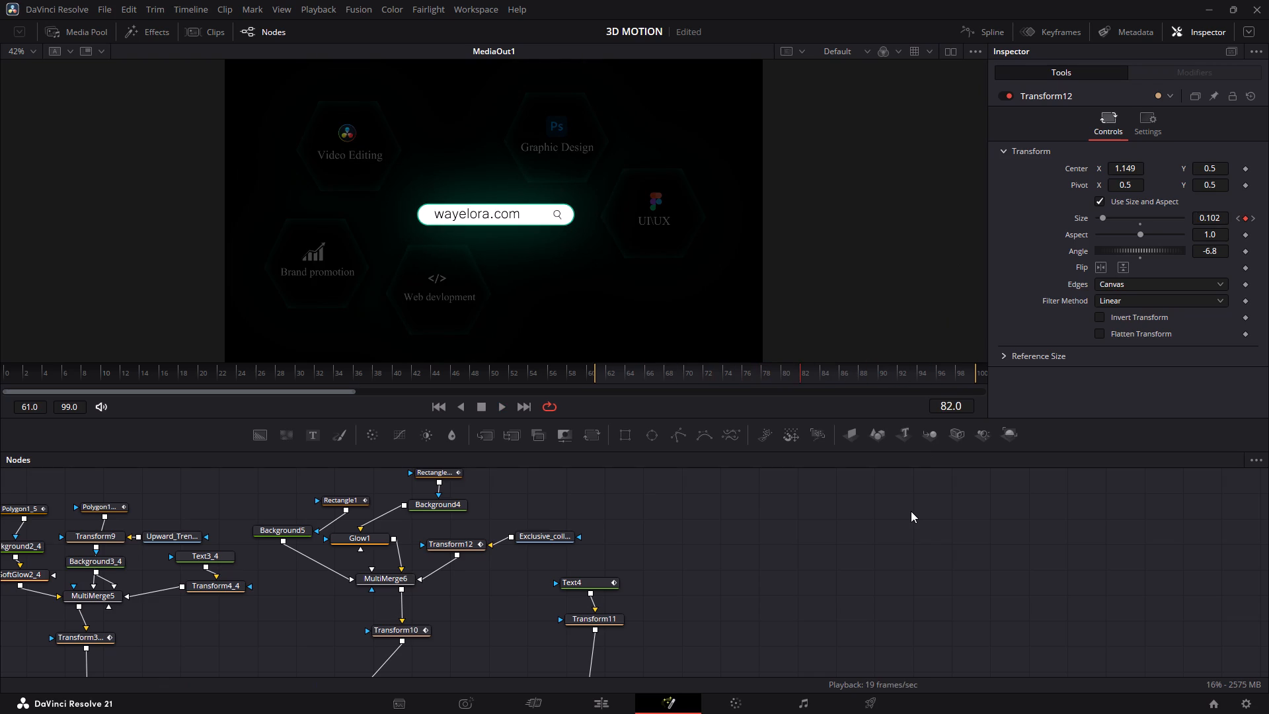
key("Right")
key("Right")
Switch from DaVinci Resolve to the YouTube music mix in the browser.
left_click(1268, 19)
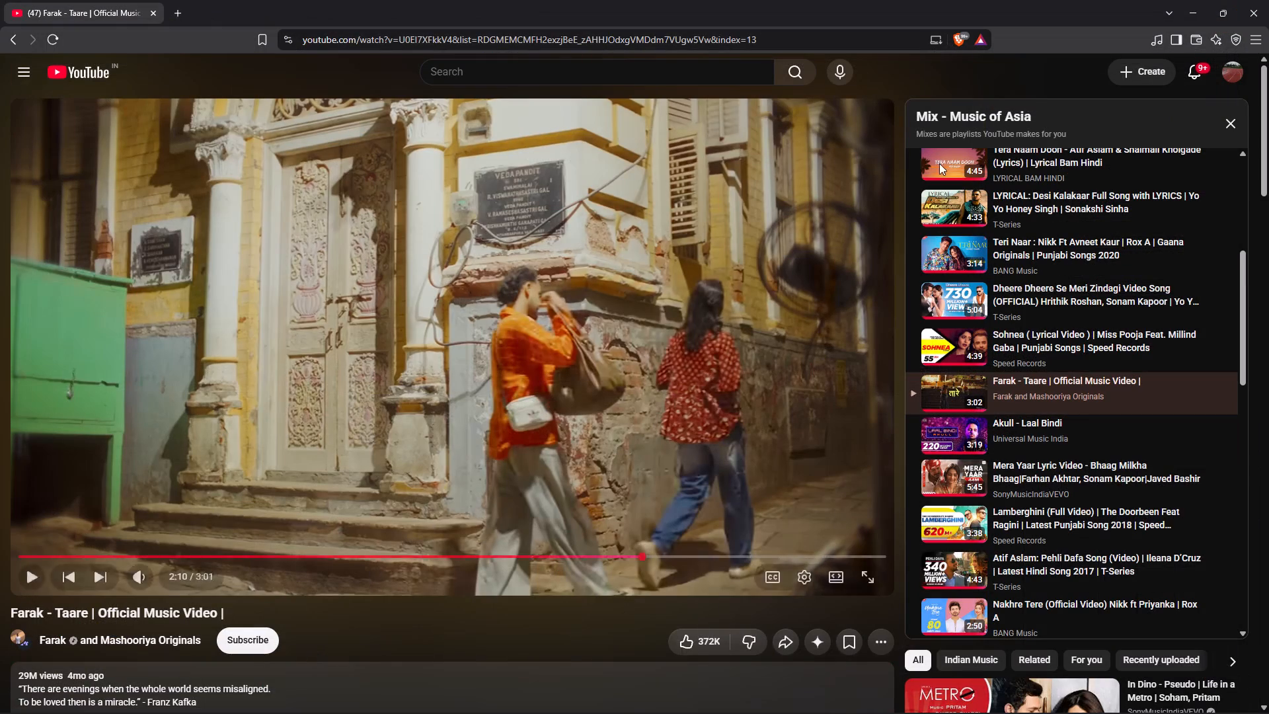